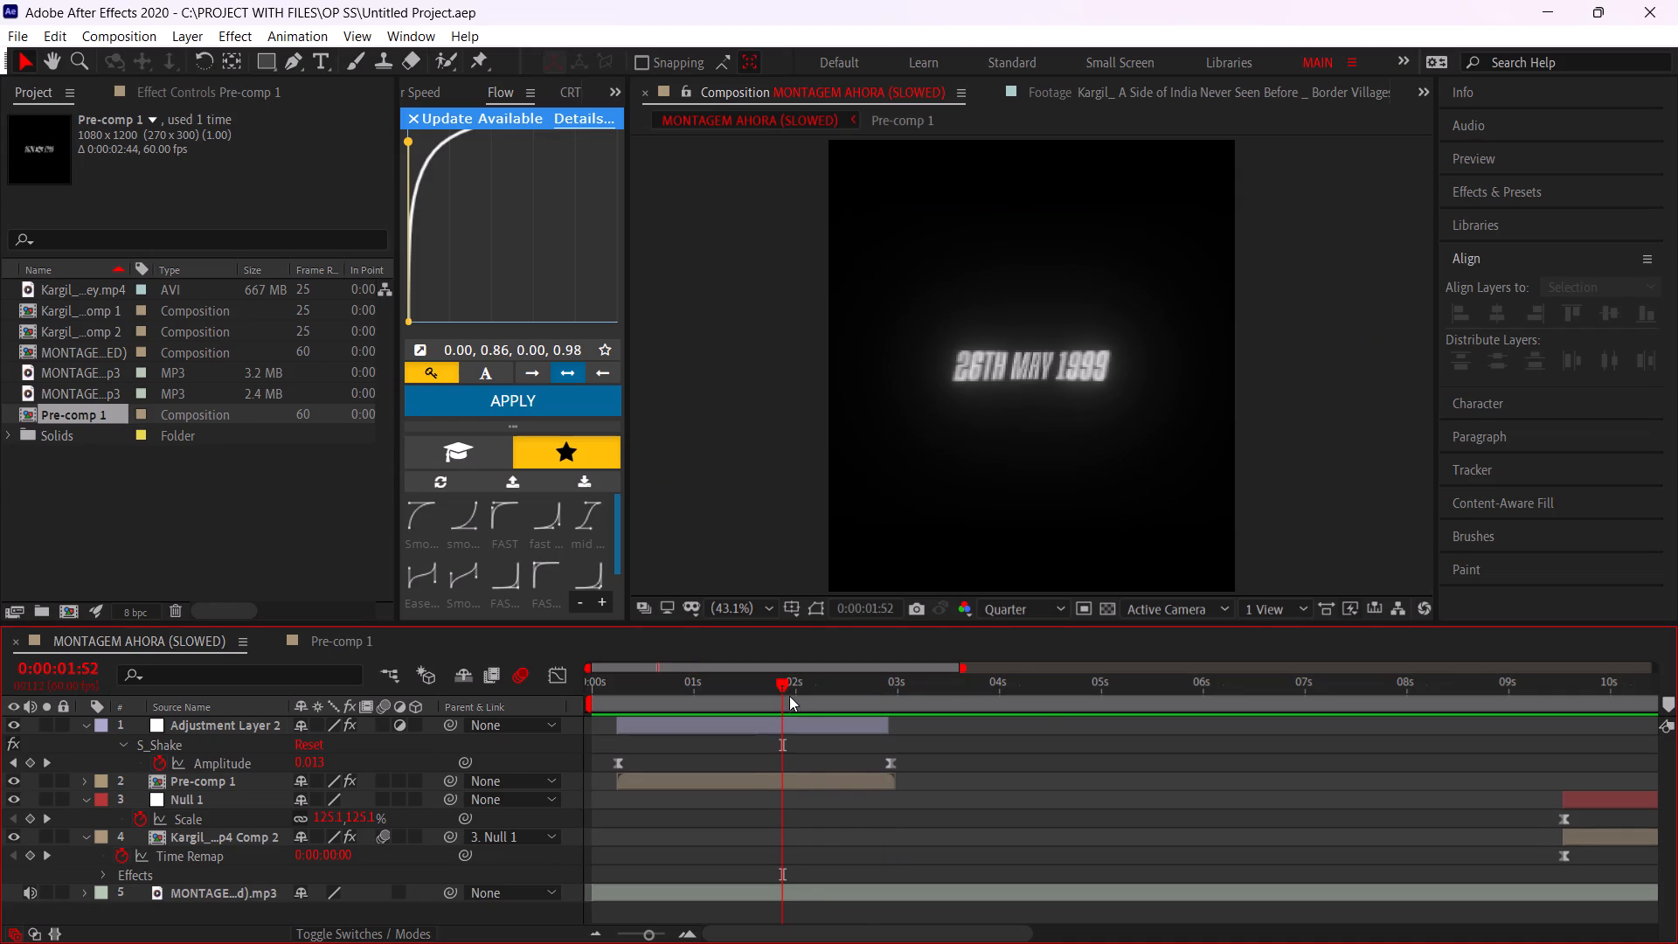
Add a "KARGIL WAR" text layer in the MONTAGEM AHORA (SLOWED) composition with the playhead at 0:00:02:59, where Pre-comp 1 ends.
alt+scroll(905, 724, up, 1)
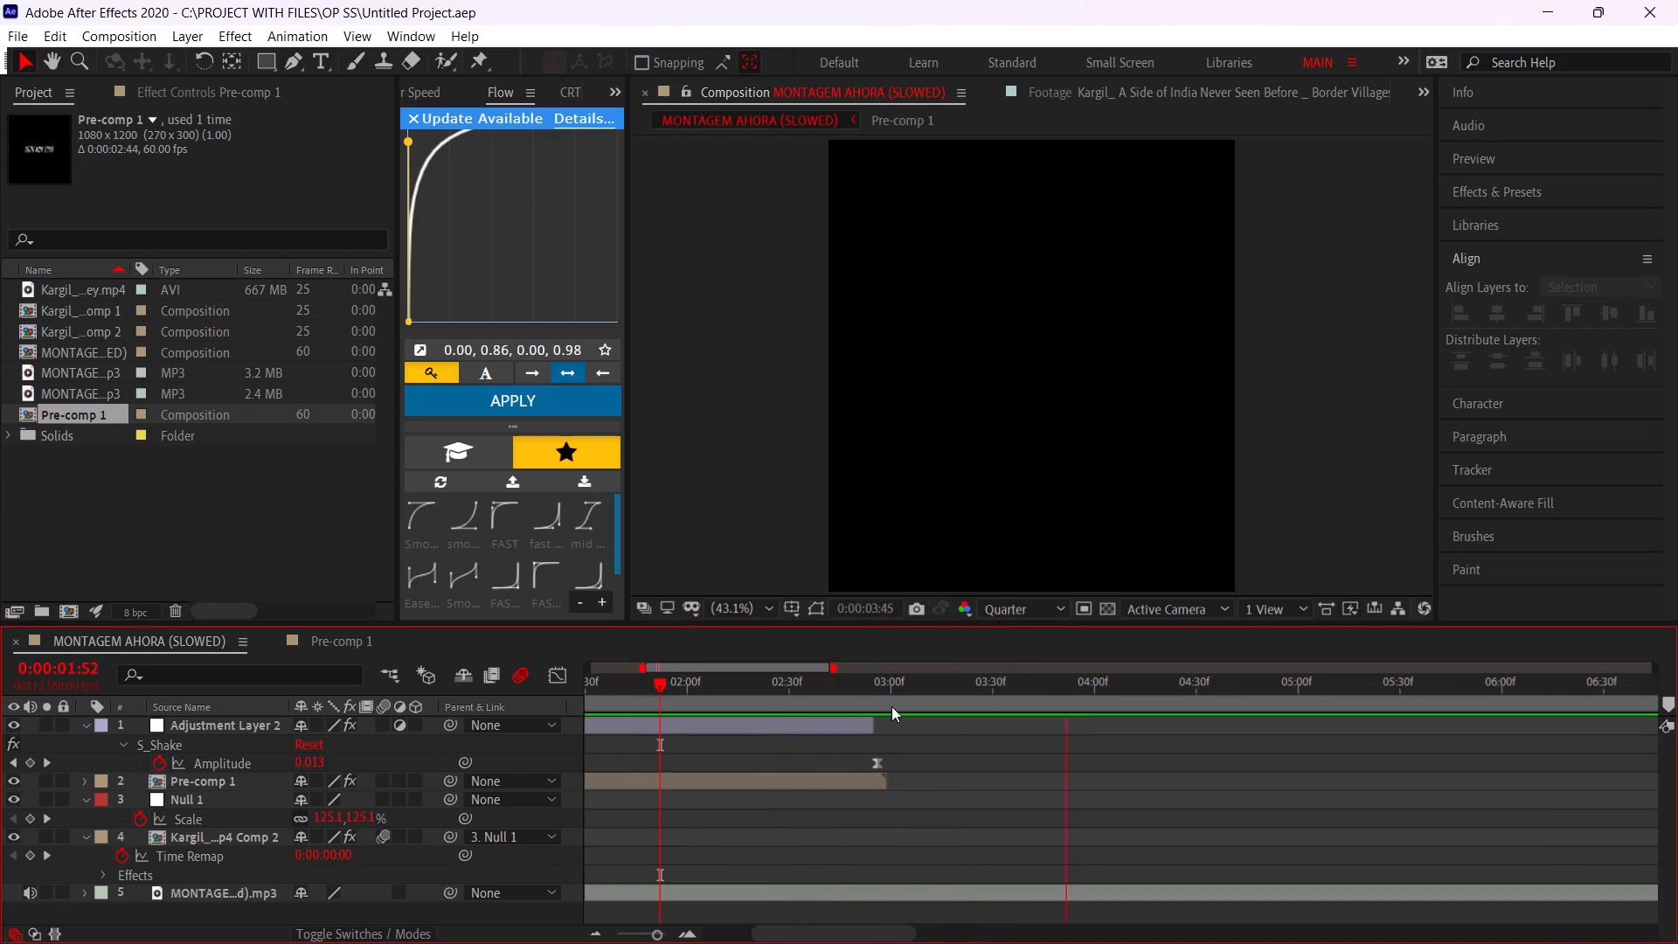
drag(867, 698, 882, 704)
alt+scroll(882, 704, up, 3)
drag(896, 691, 922, 698)
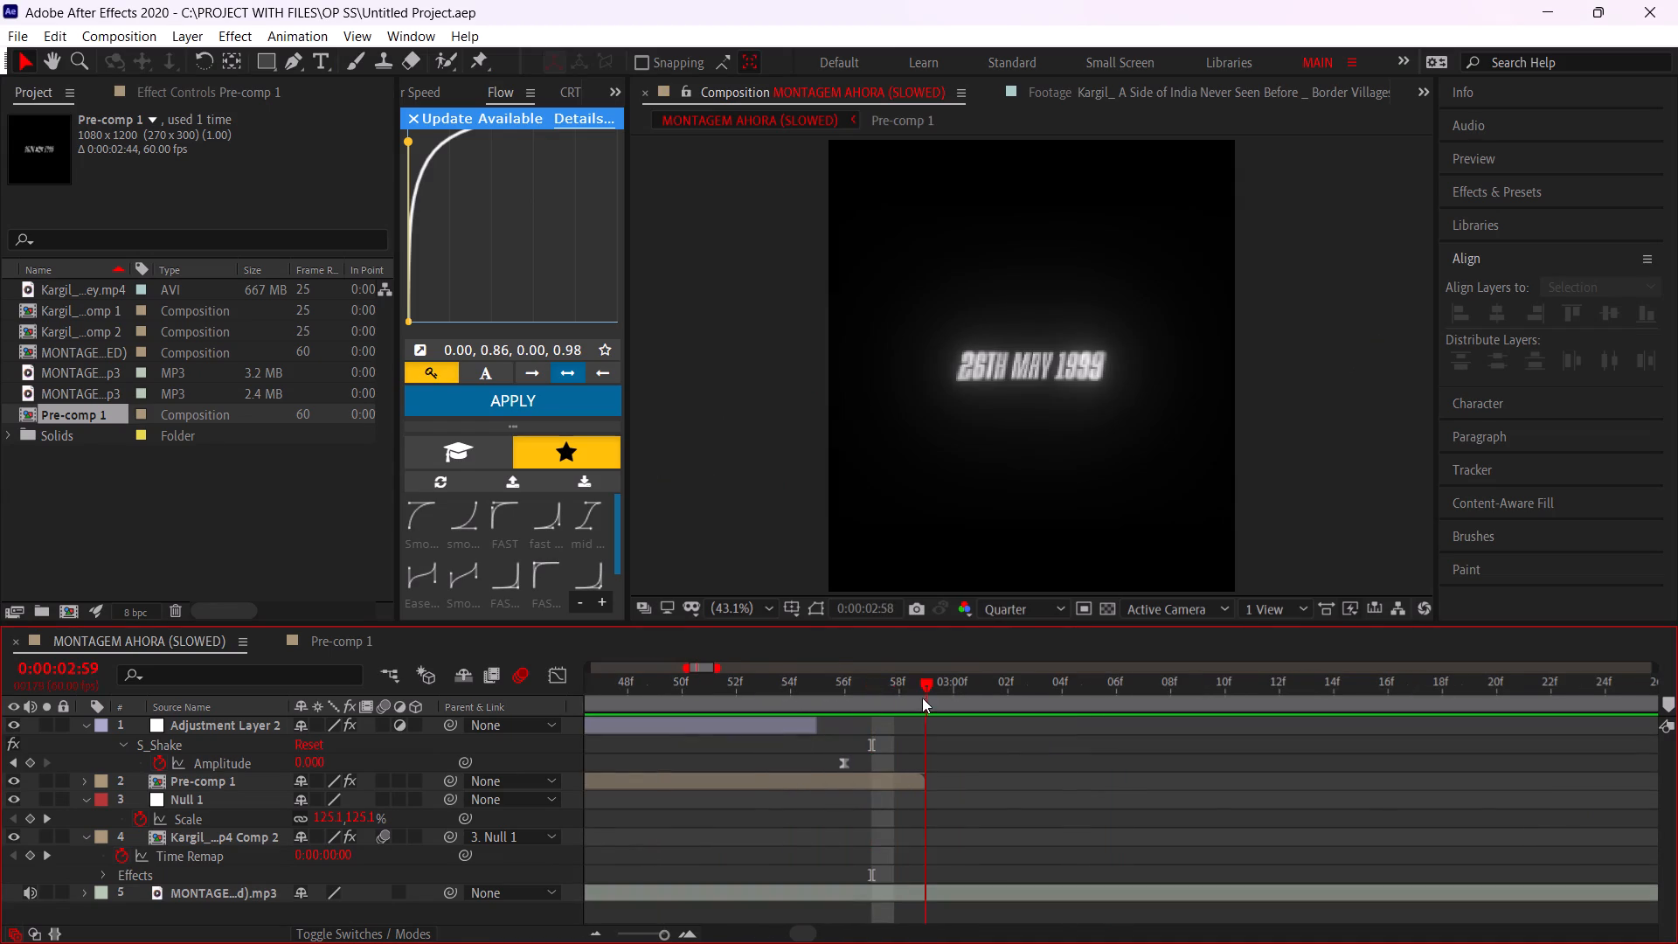
drag(922, 698, 925, 698)
click(317, 68)
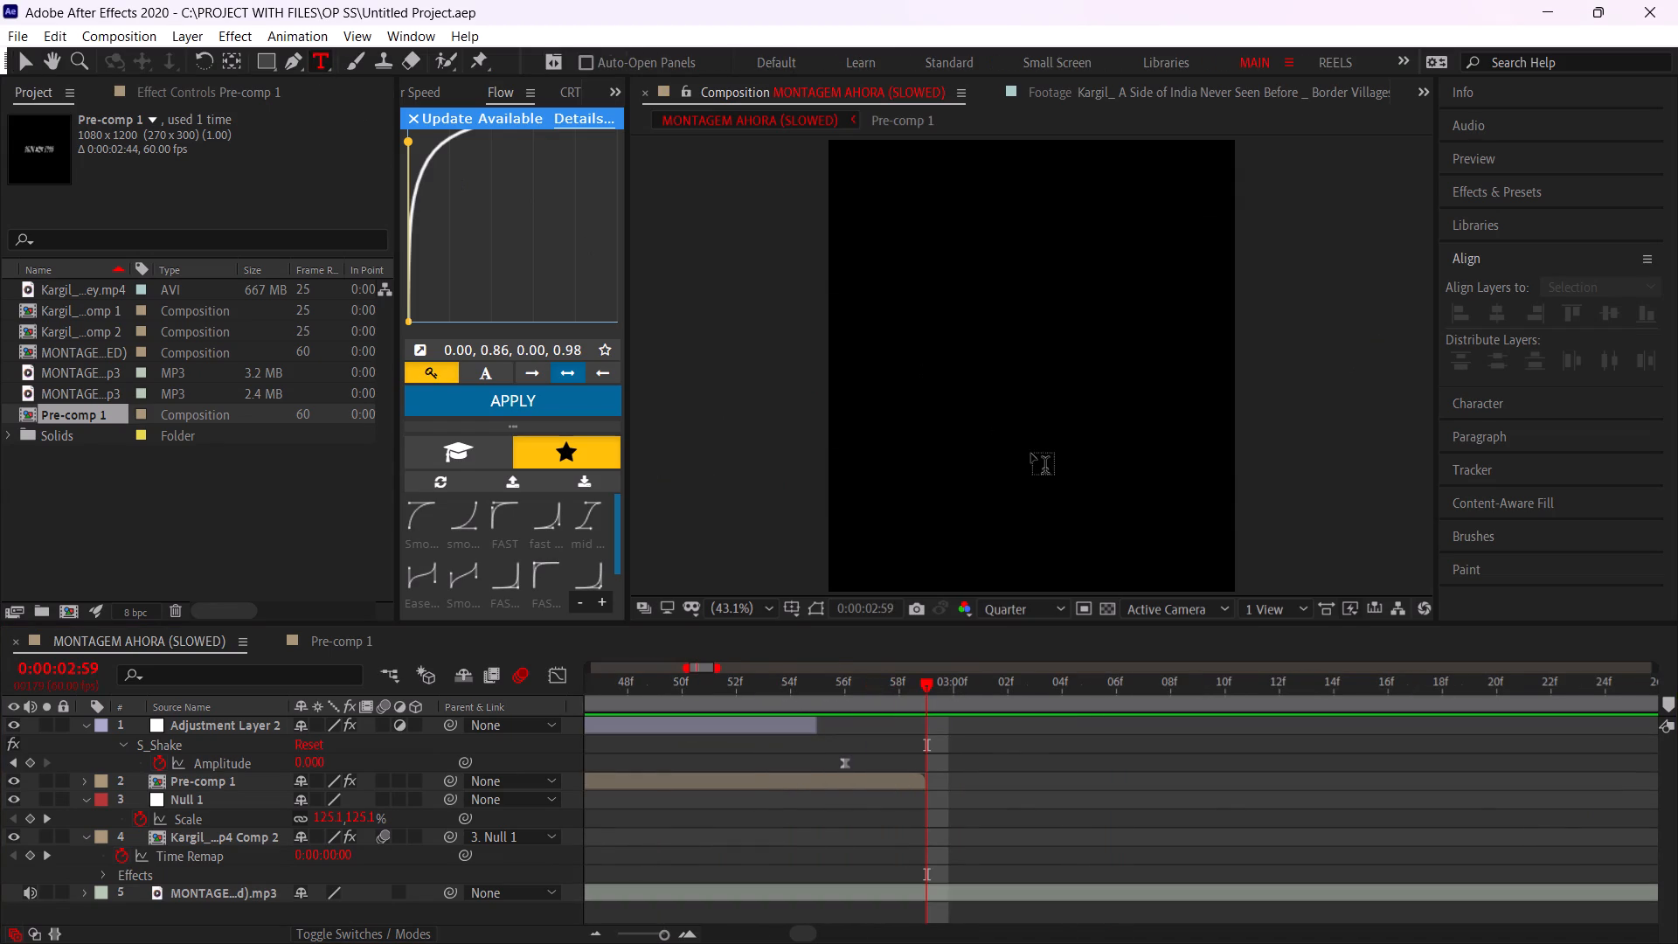
click(916, 356)
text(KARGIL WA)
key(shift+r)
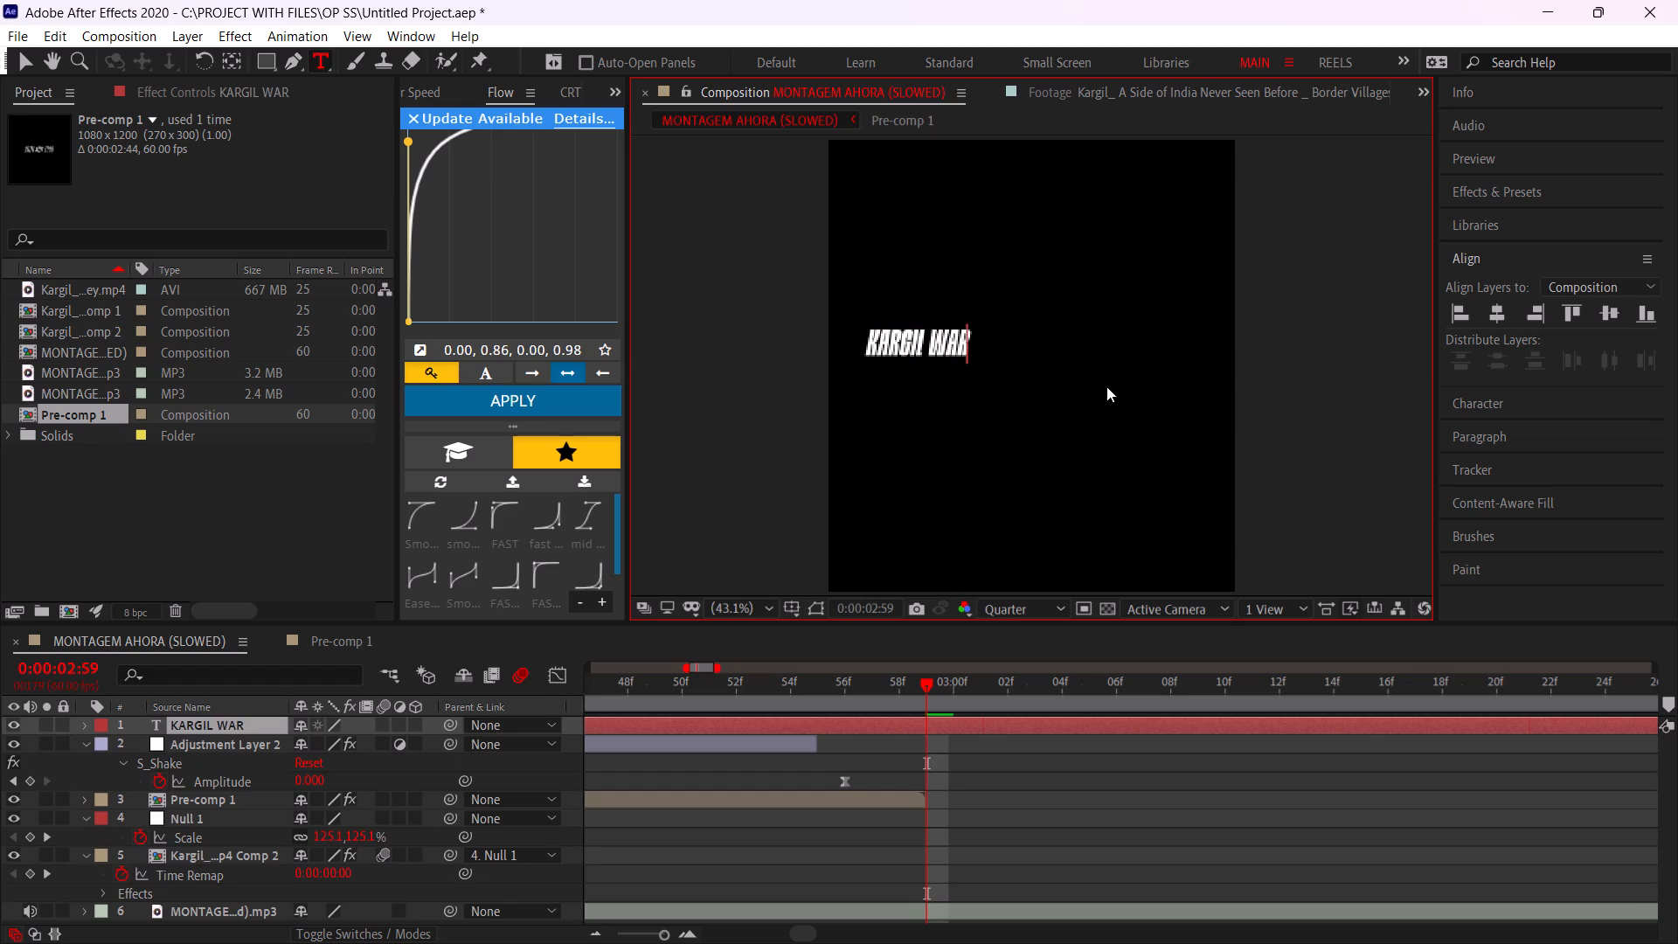
Split the KARGIL WAR text layer at 0:00:02:59 and delete the part before the playhead.
click(905, 730)
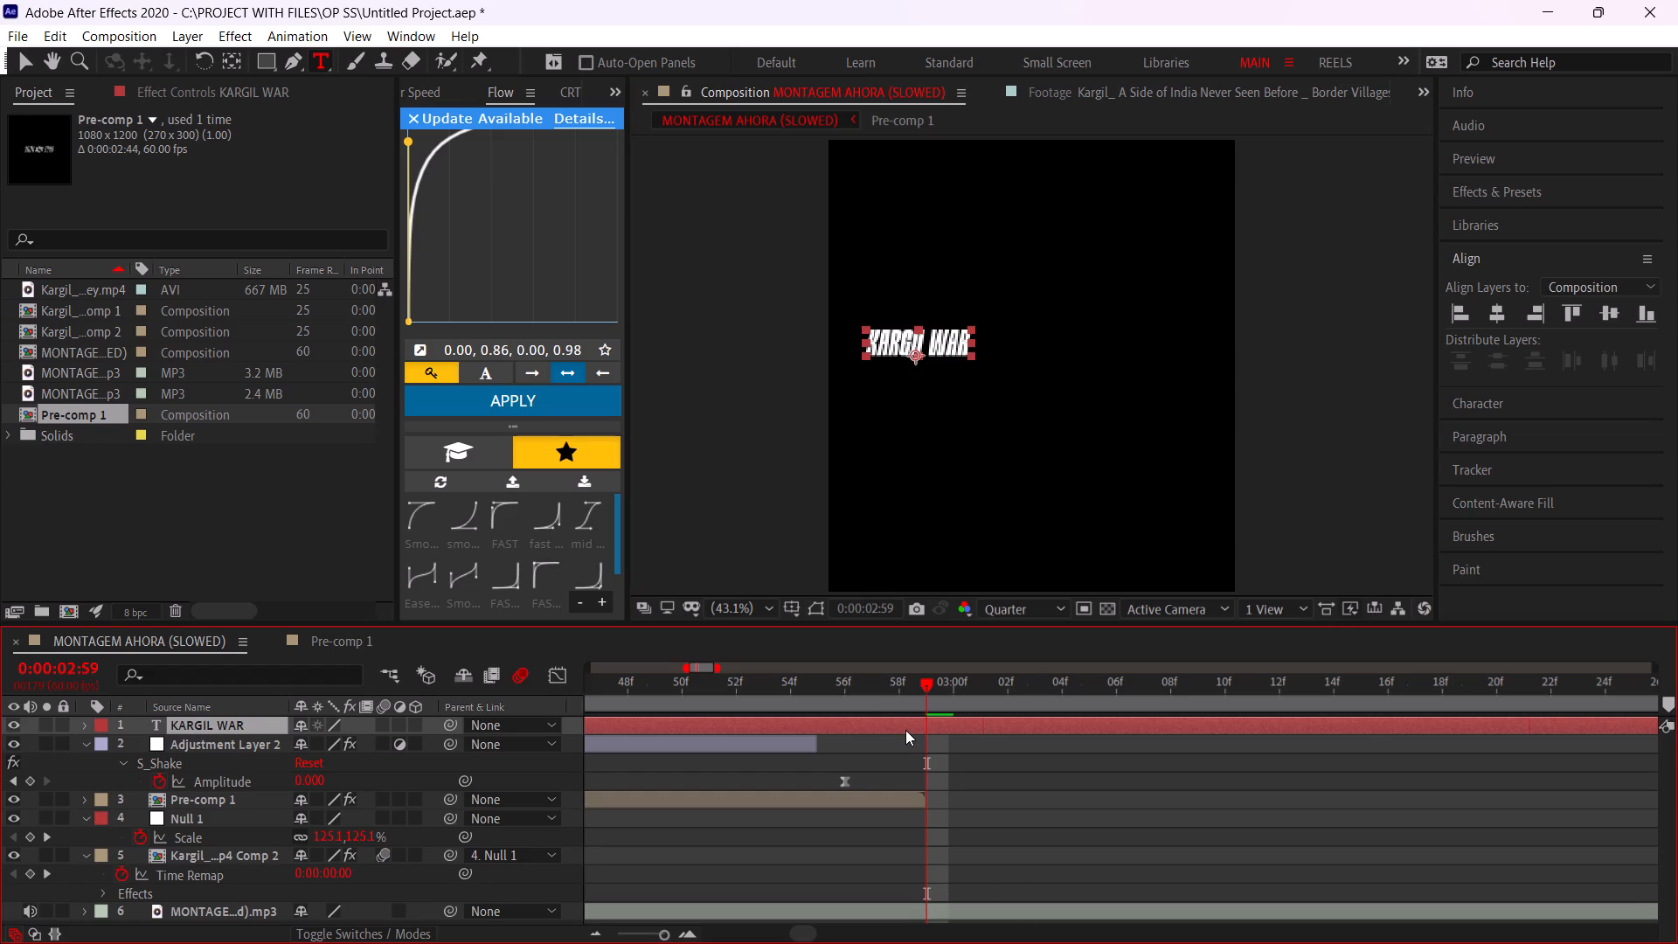
key(ctrl+shift+d)
click(913, 747)
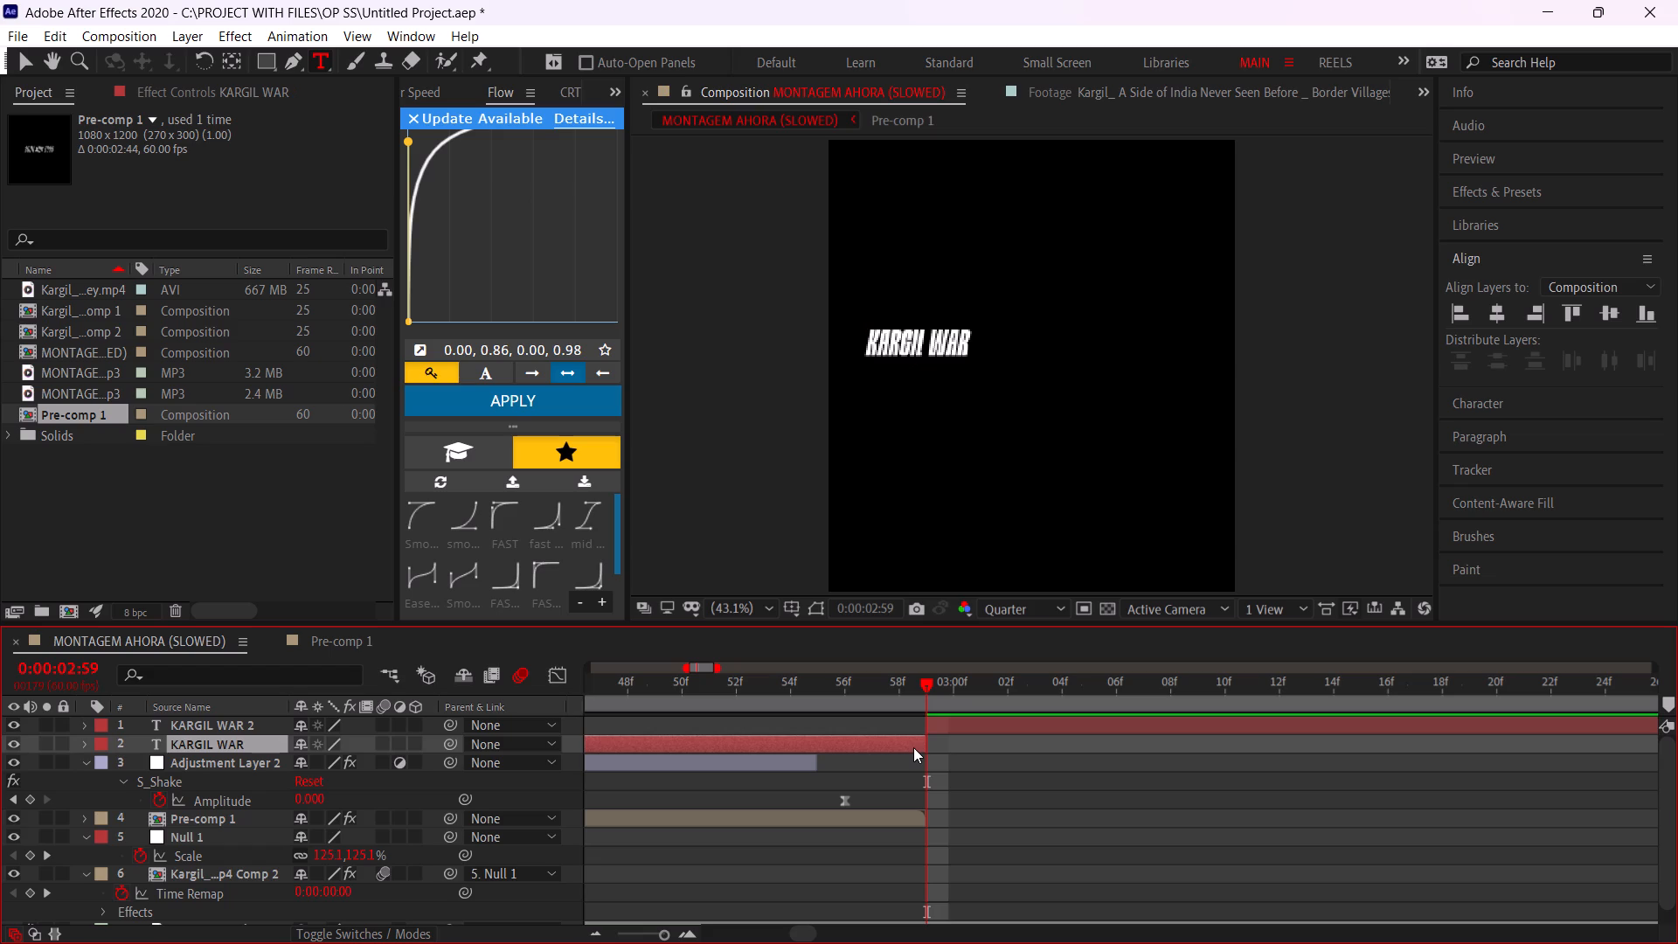
key(Delete)
Play the section from 0:00:02:59, and reveal the MONTAGEM audio layer's waveform around 0:00:05:36.
alt+scroll(1010, 744, down, 4)
key(space)
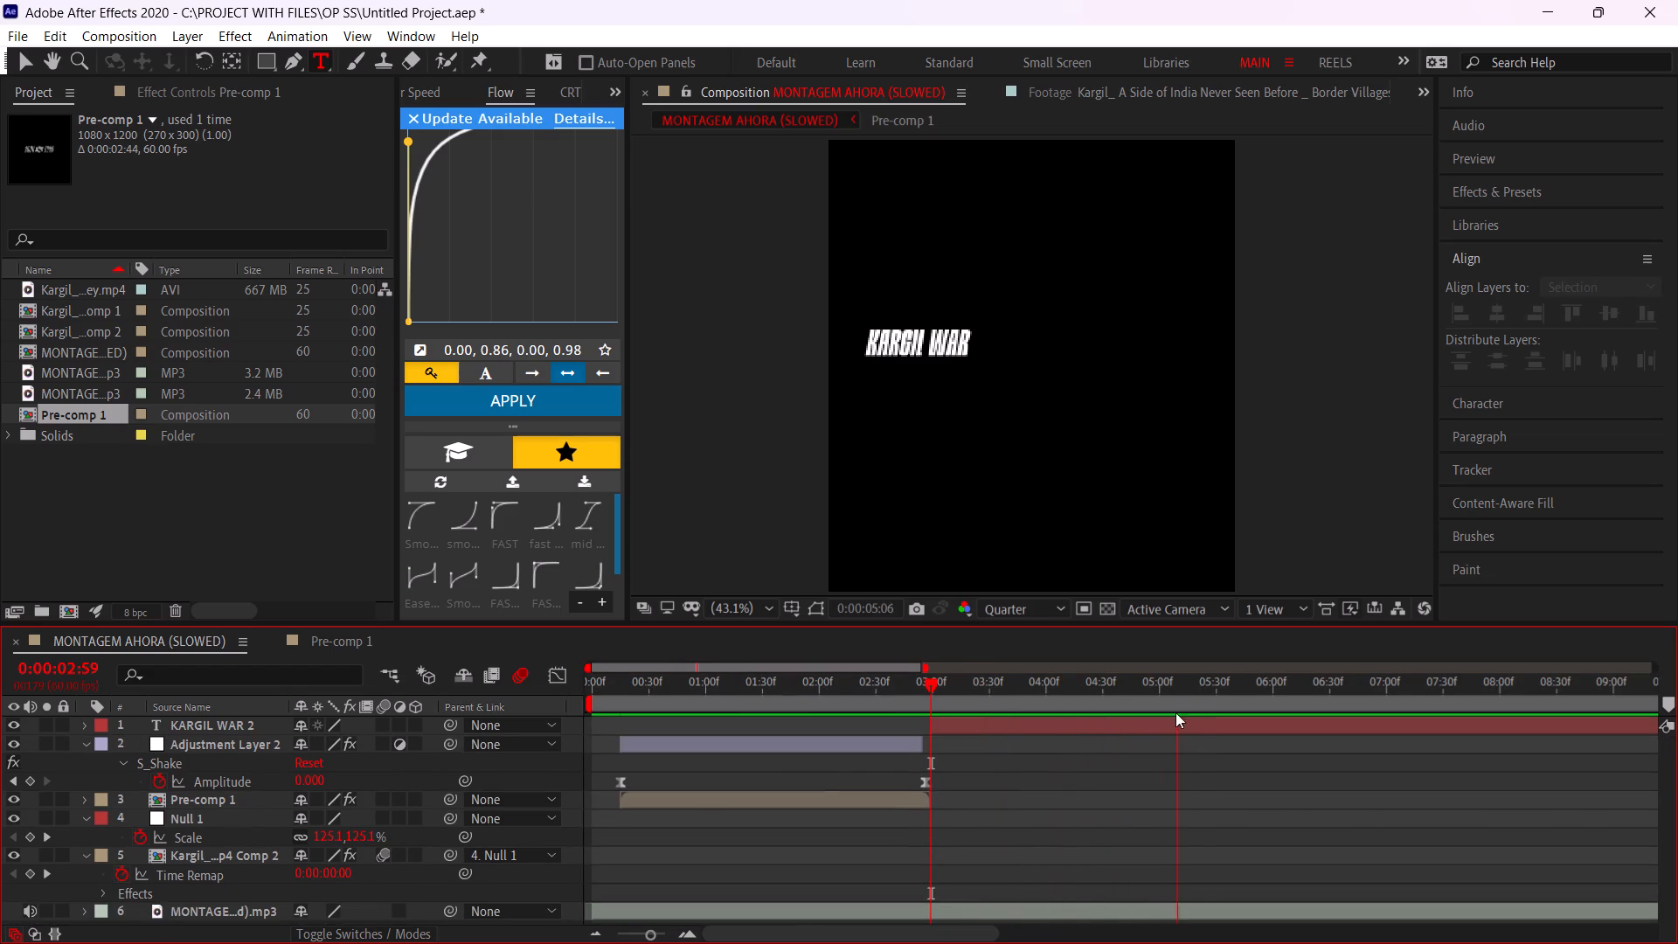
click(1227, 699)
key(space)
click(1227, 699)
alt+scroll(1251, 730, up, 1)
alt+scroll(1252, 739, down, 2)
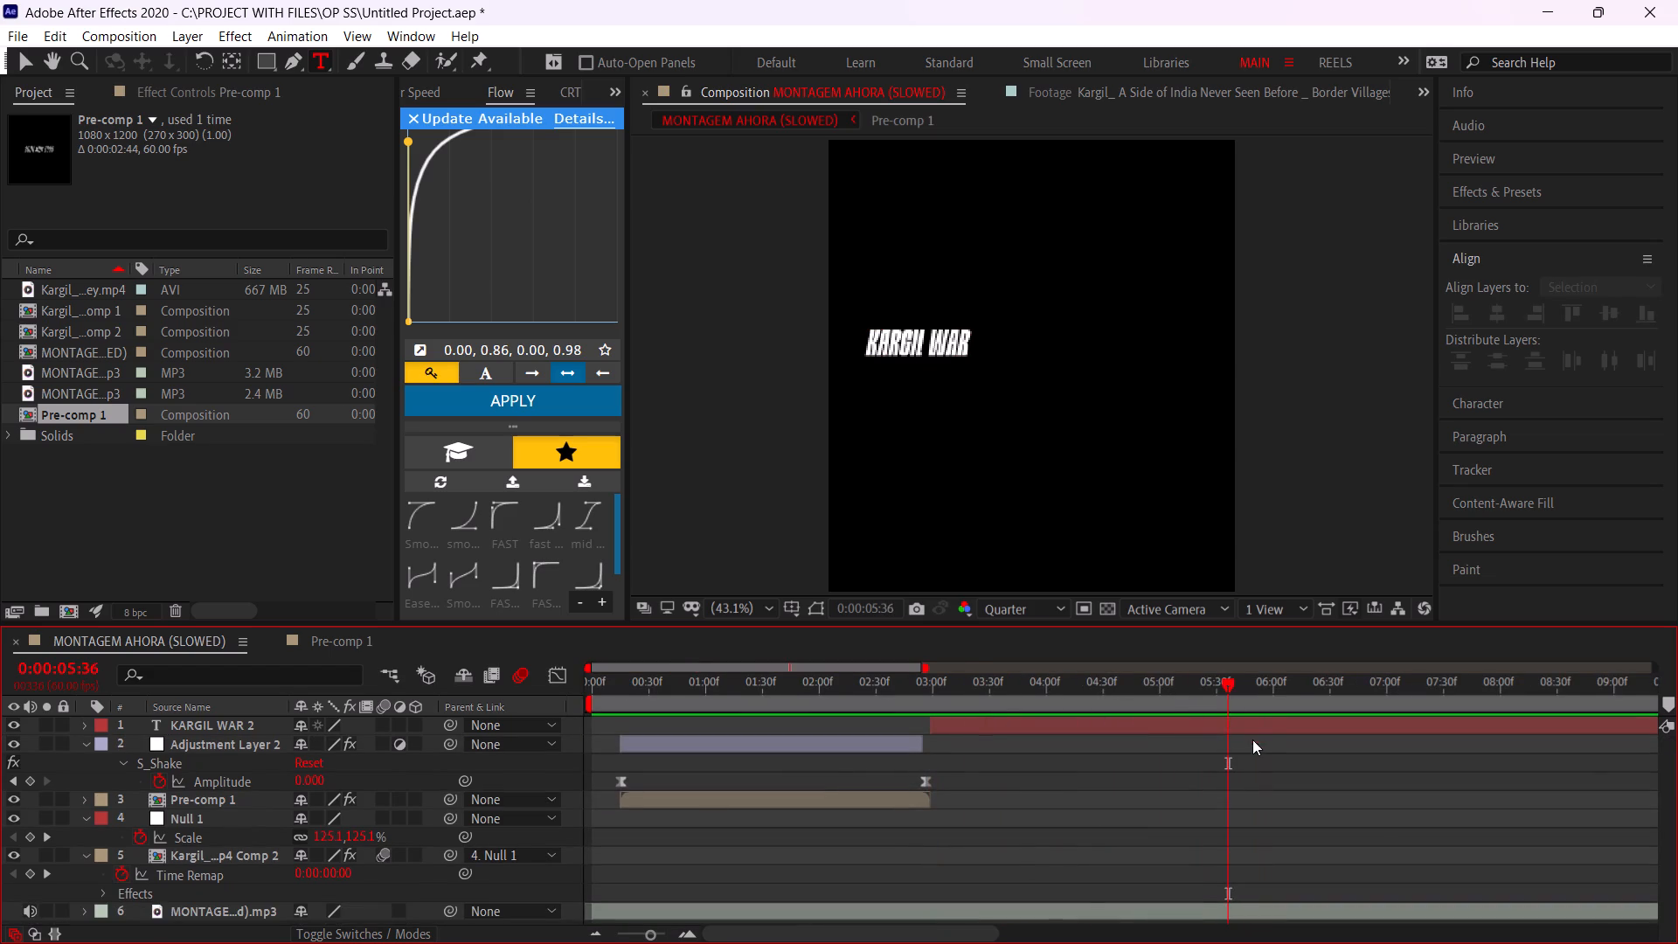
alt+scroll(1252, 739, down, 2)
scroll(1164, 805, down, 4)
click(1076, 905)
click(1076, 905)
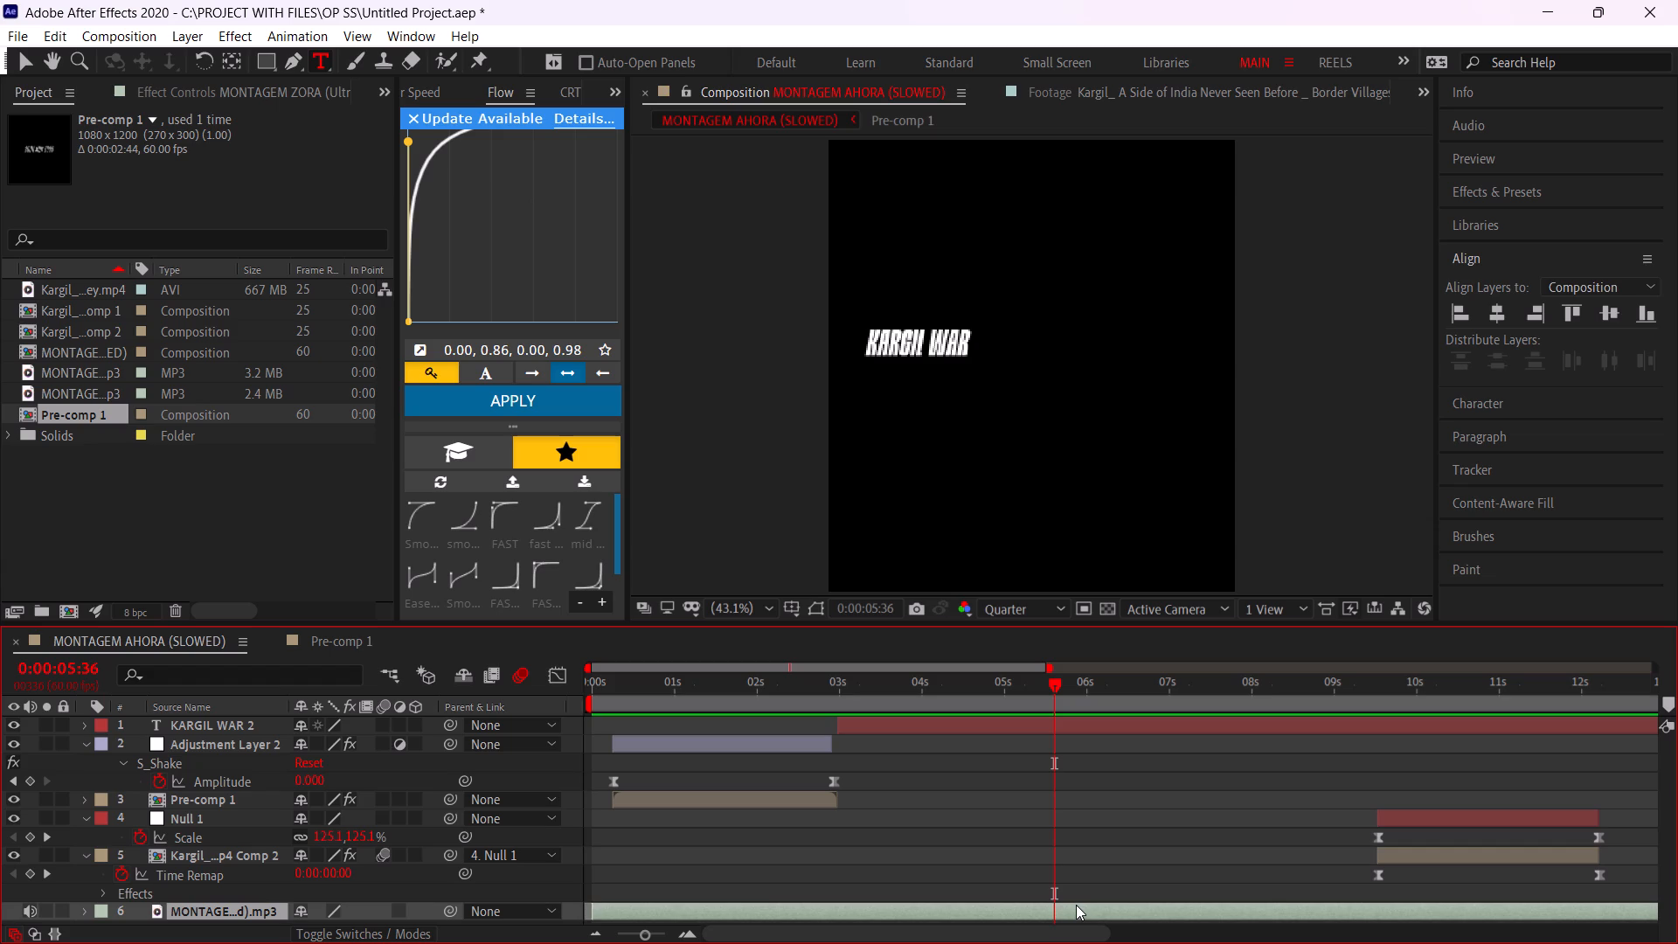
text(ll)
scroll(1072, 866, down, 5)
alt+scroll(1059, 826, up, 3)
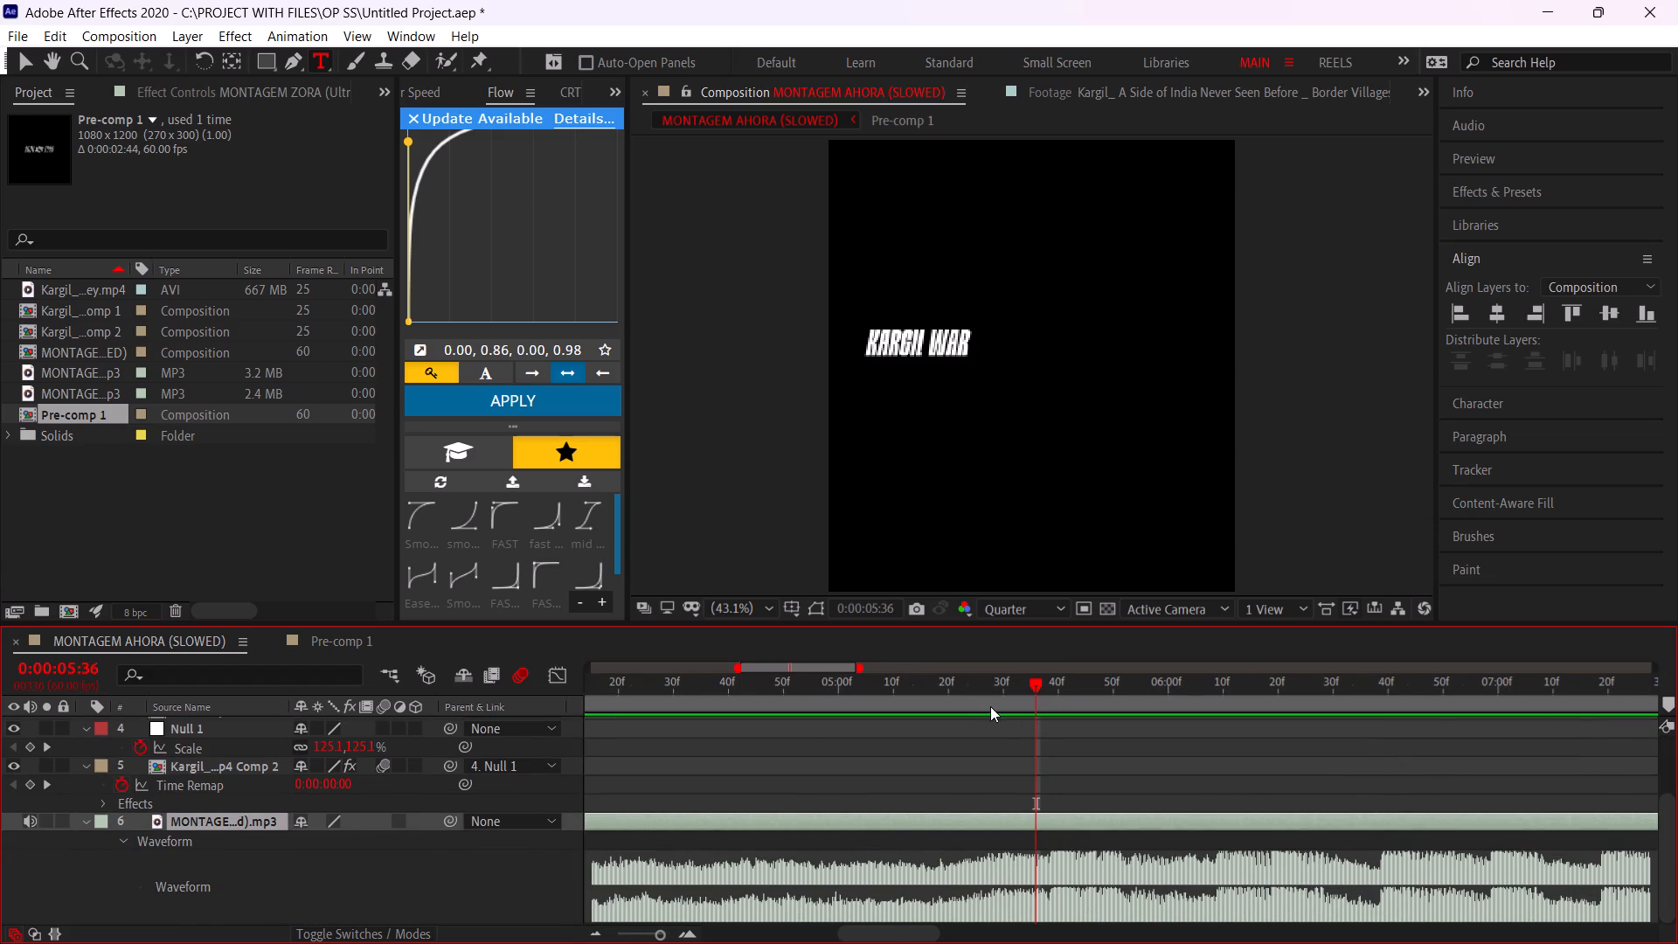
Split the KARGIL WAR text layer at the audio beat at 0:00:05:38 and delete the part following it.
click(981, 699)
key(space)
ctrl+drag(981, 699, 1051, 715)
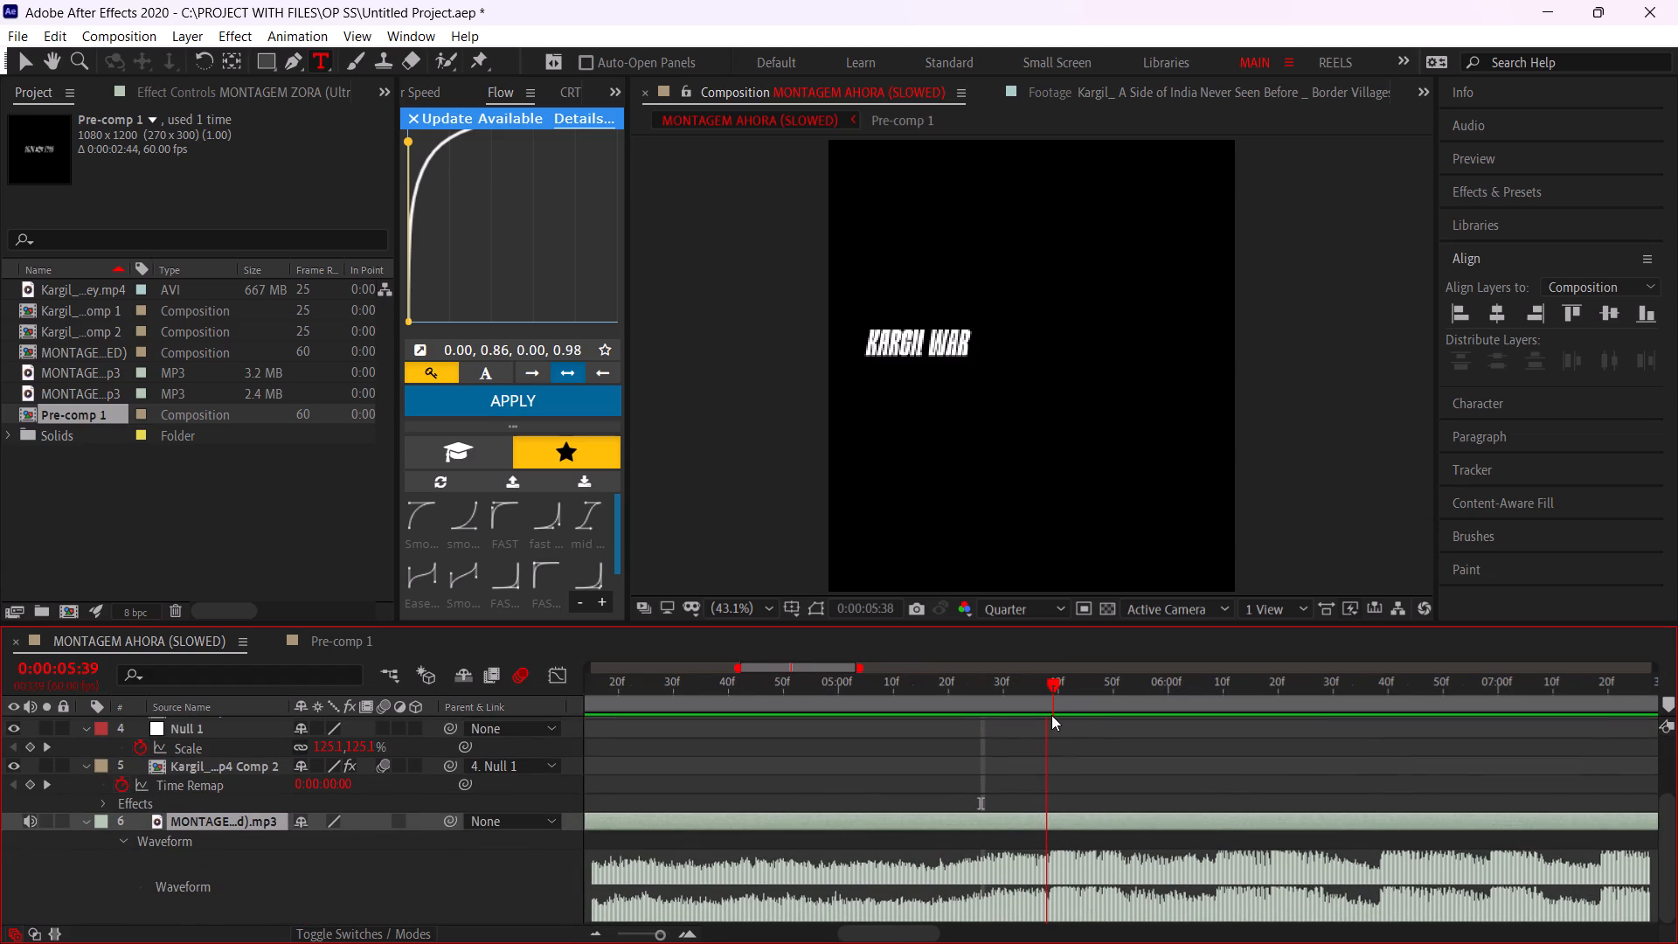
ctrl+drag(1051, 715, 1049, 715)
scroll(1064, 765, up, 6)
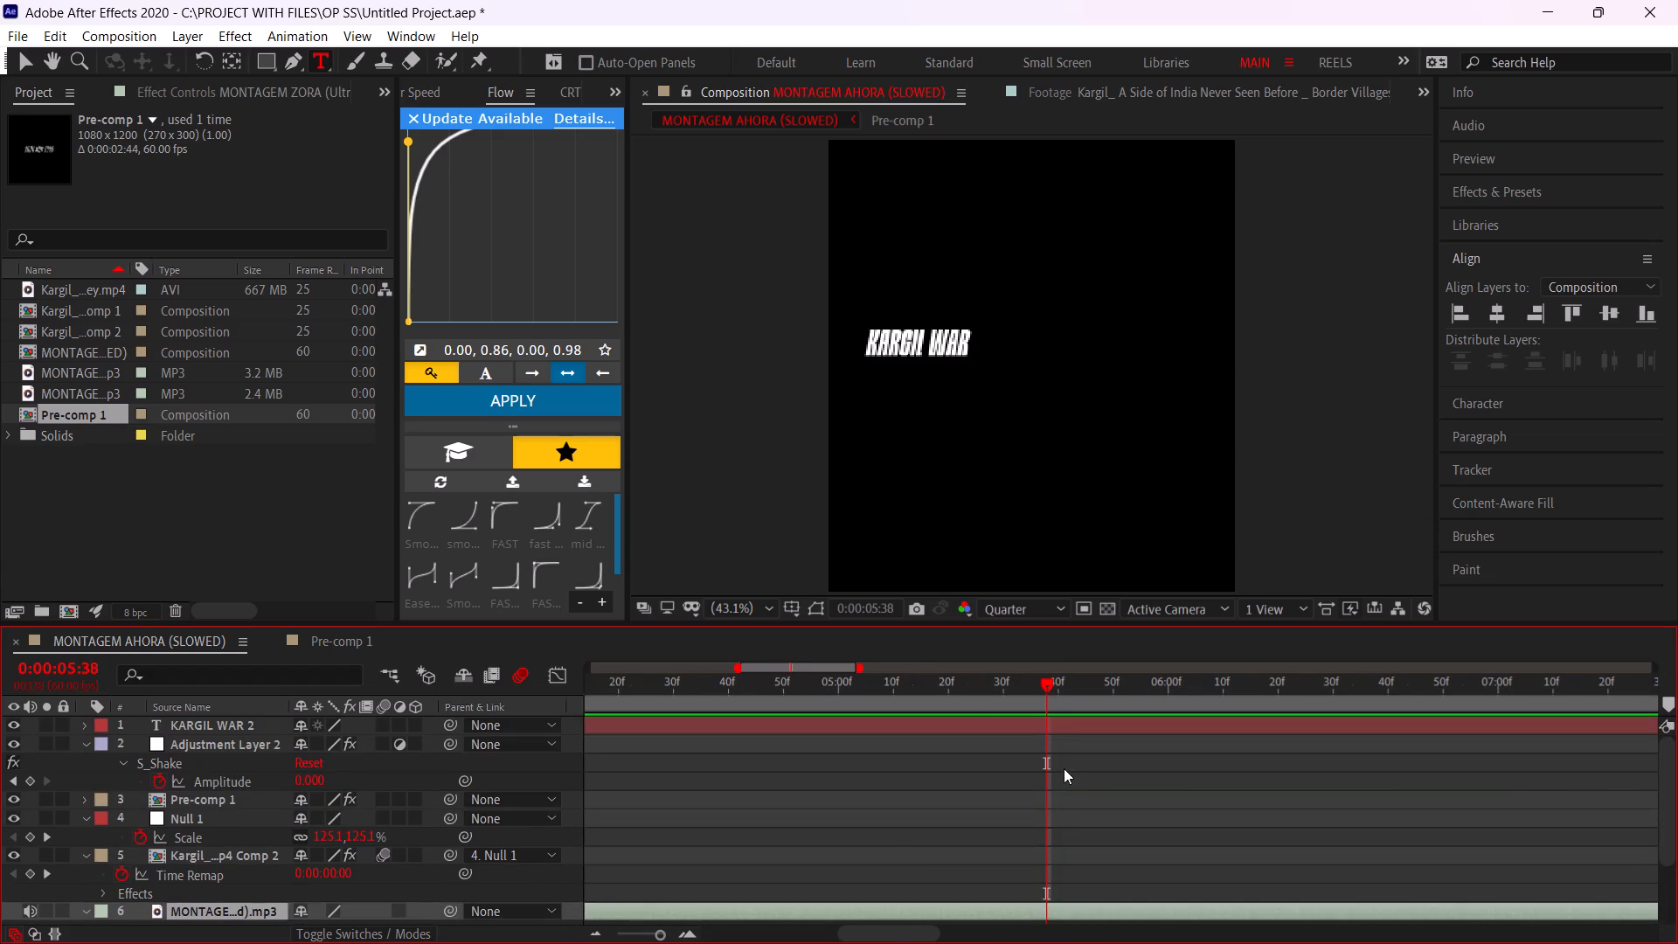
scroll(1064, 768, up, 2)
click(1063, 732)
key(ctrl+shift+d)
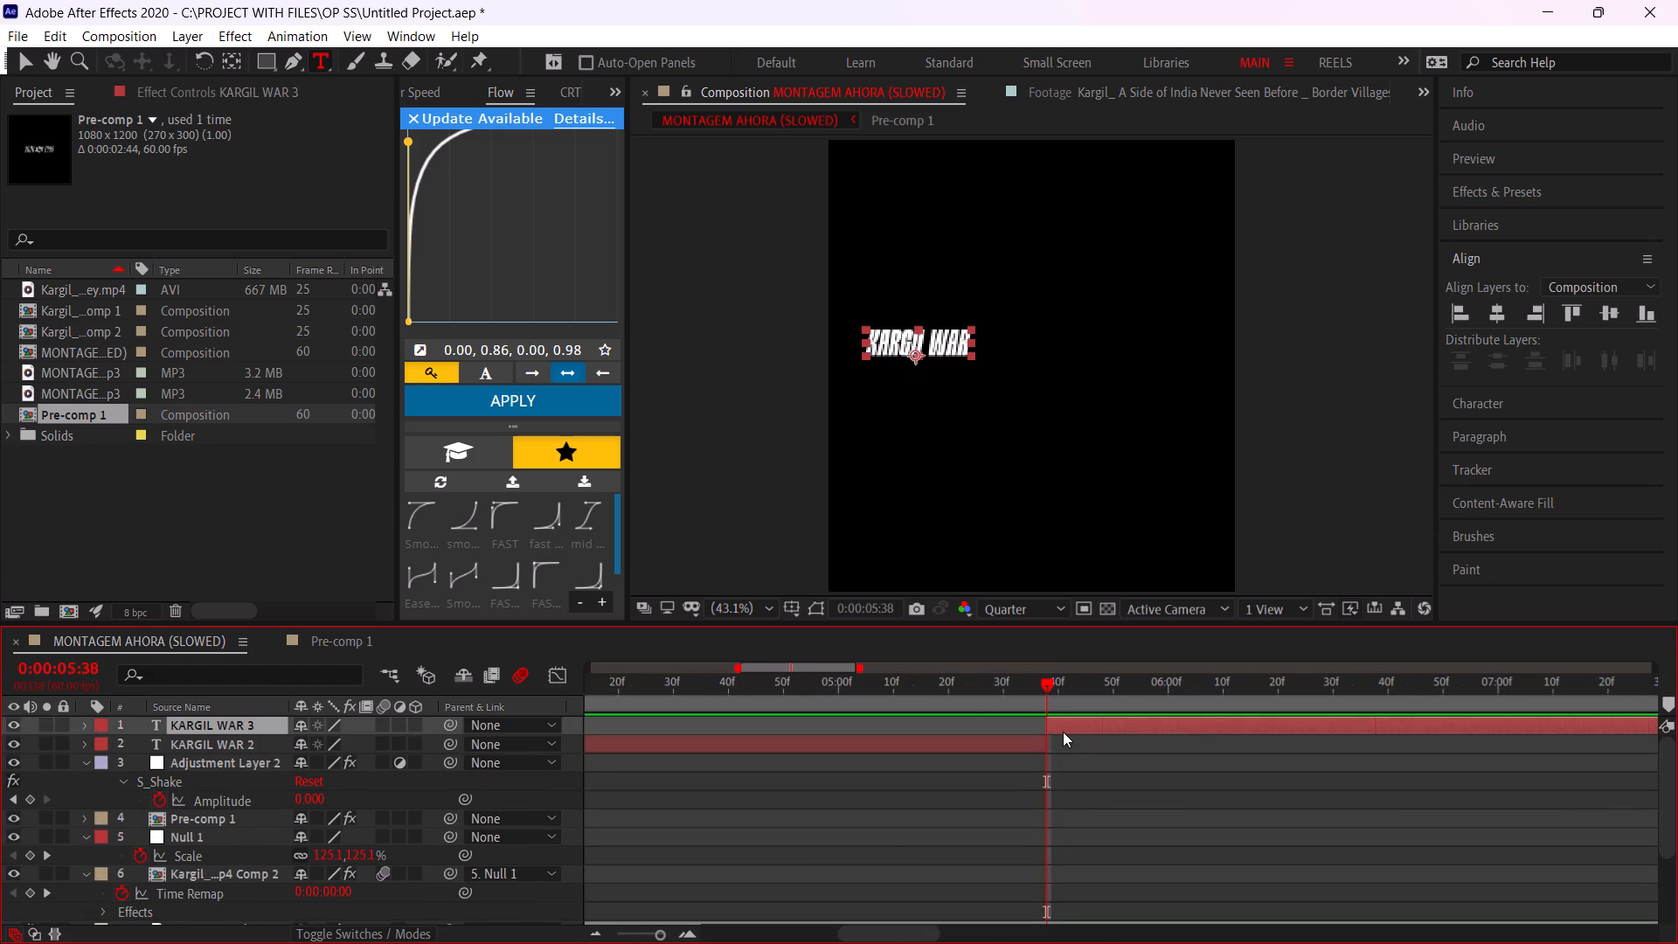
key(Delete)
Preview the change from the date title to the KARGIL WAR title, starting at 0:00:02:20.
alt+scroll(1063, 732, down, 6)
alt+scroll(680, 723, up, 2)
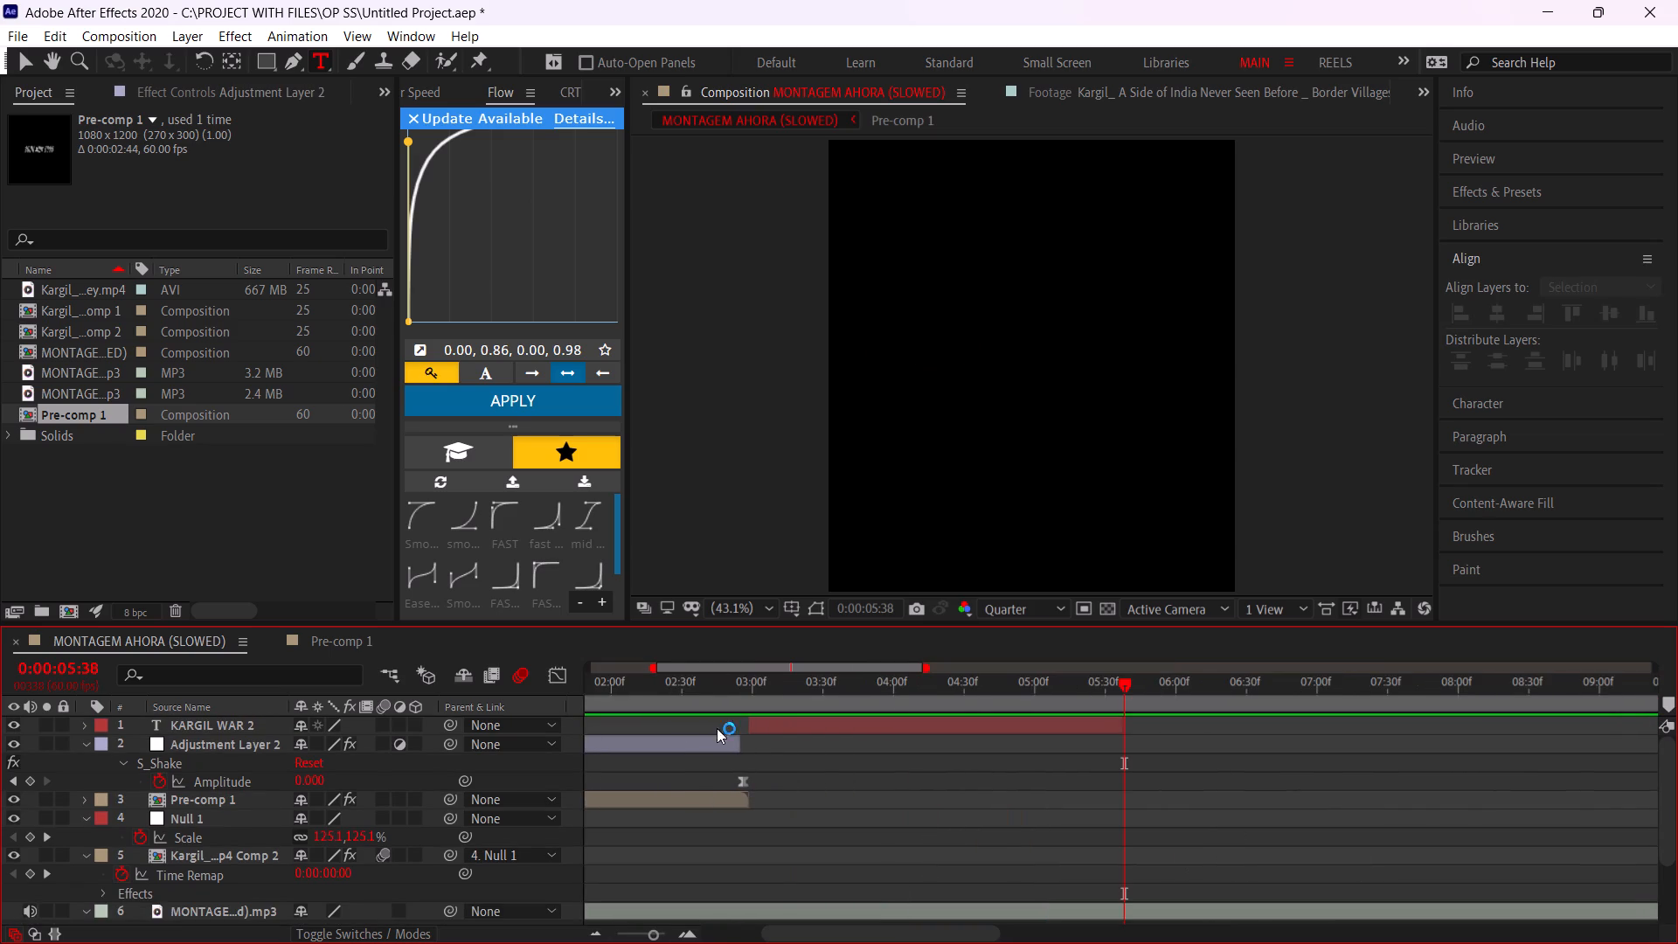
click(773, 724)
drag(770, 699, 657, 712)
key(space)
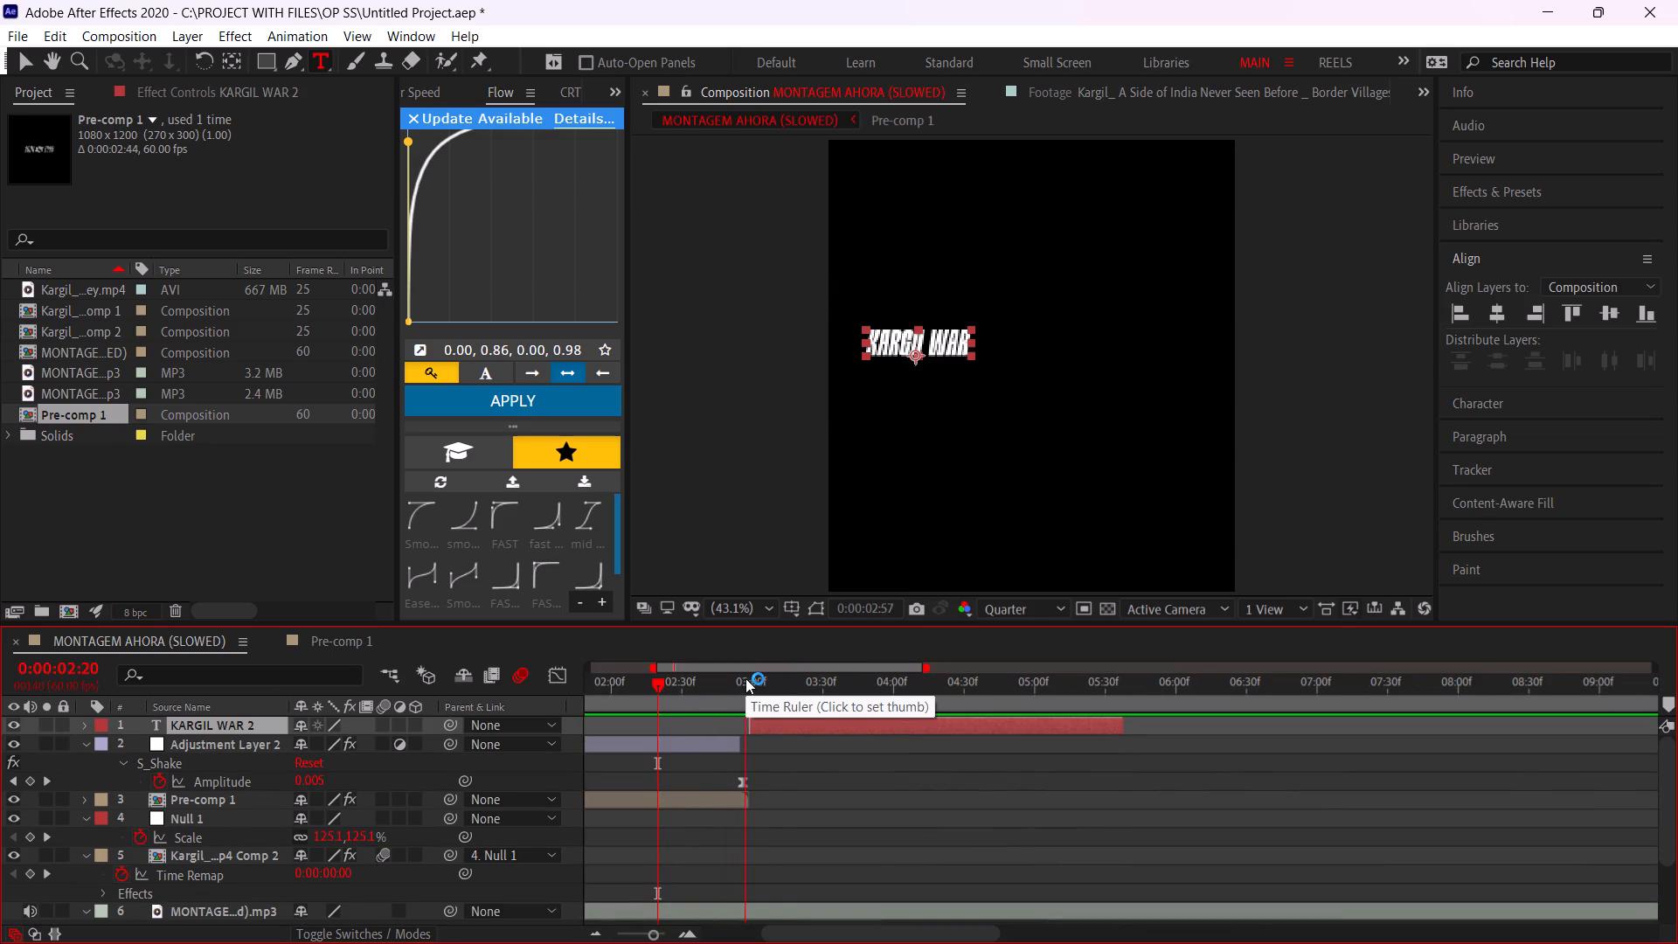
click(745, 678)
Copy the S_TextureFlux effect from the date text inside Pre-comp 1 onto the KARGIL WAR text layer.
click(782, 794)
double_click(703, 802)
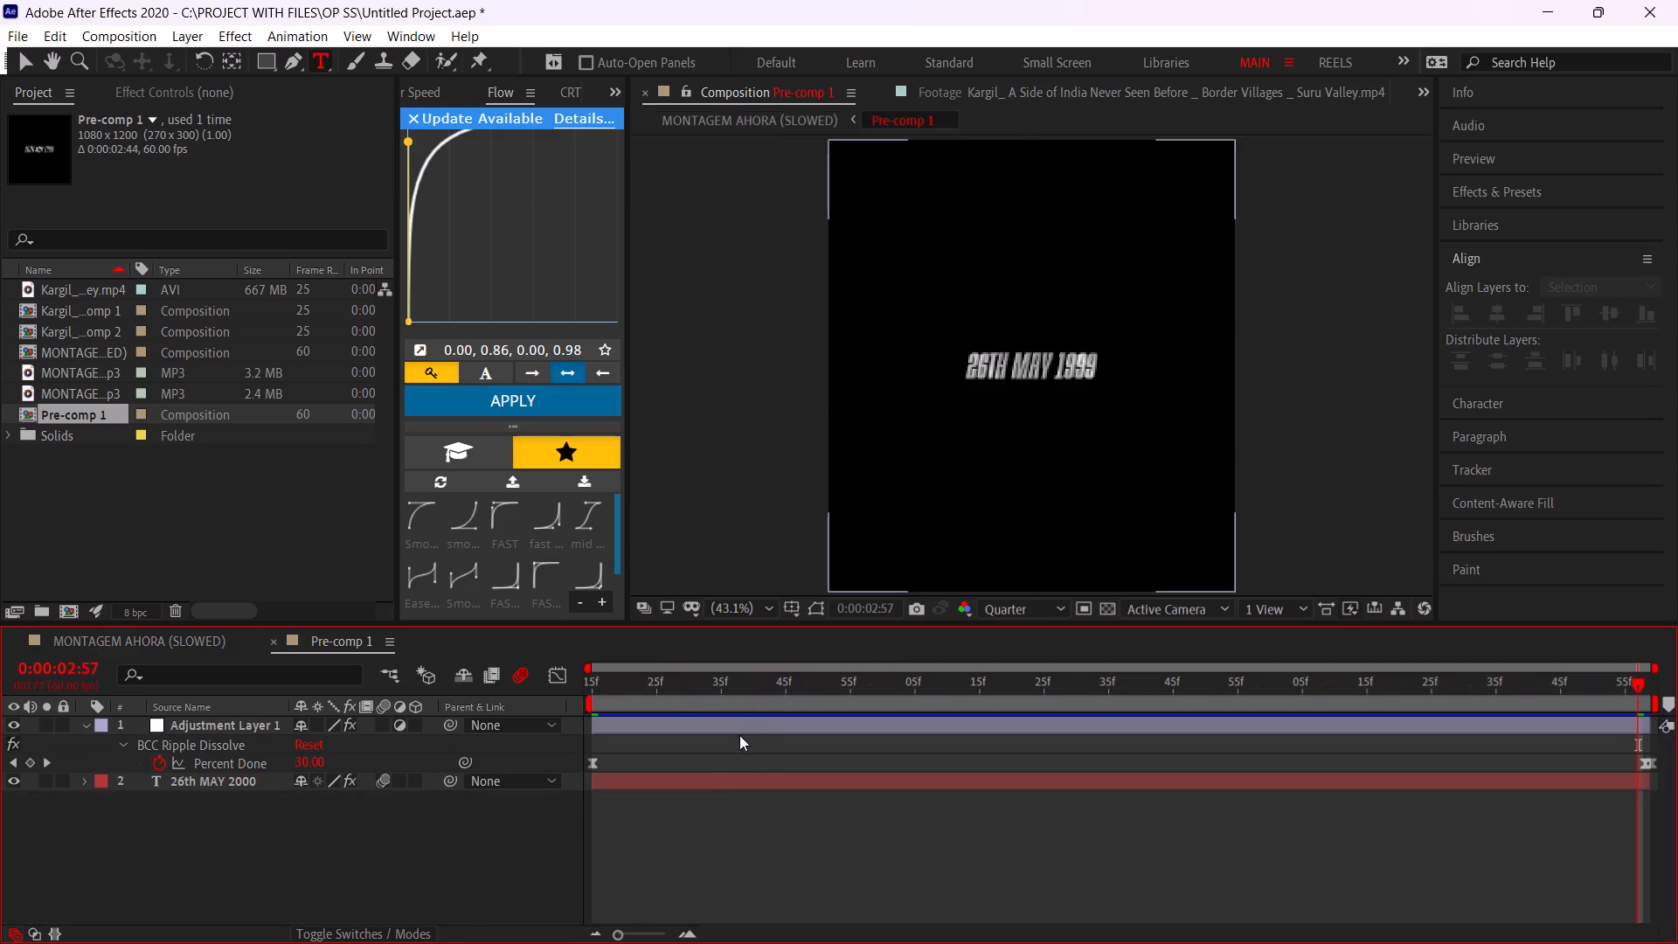
click(757, 713)
click(752, 781)
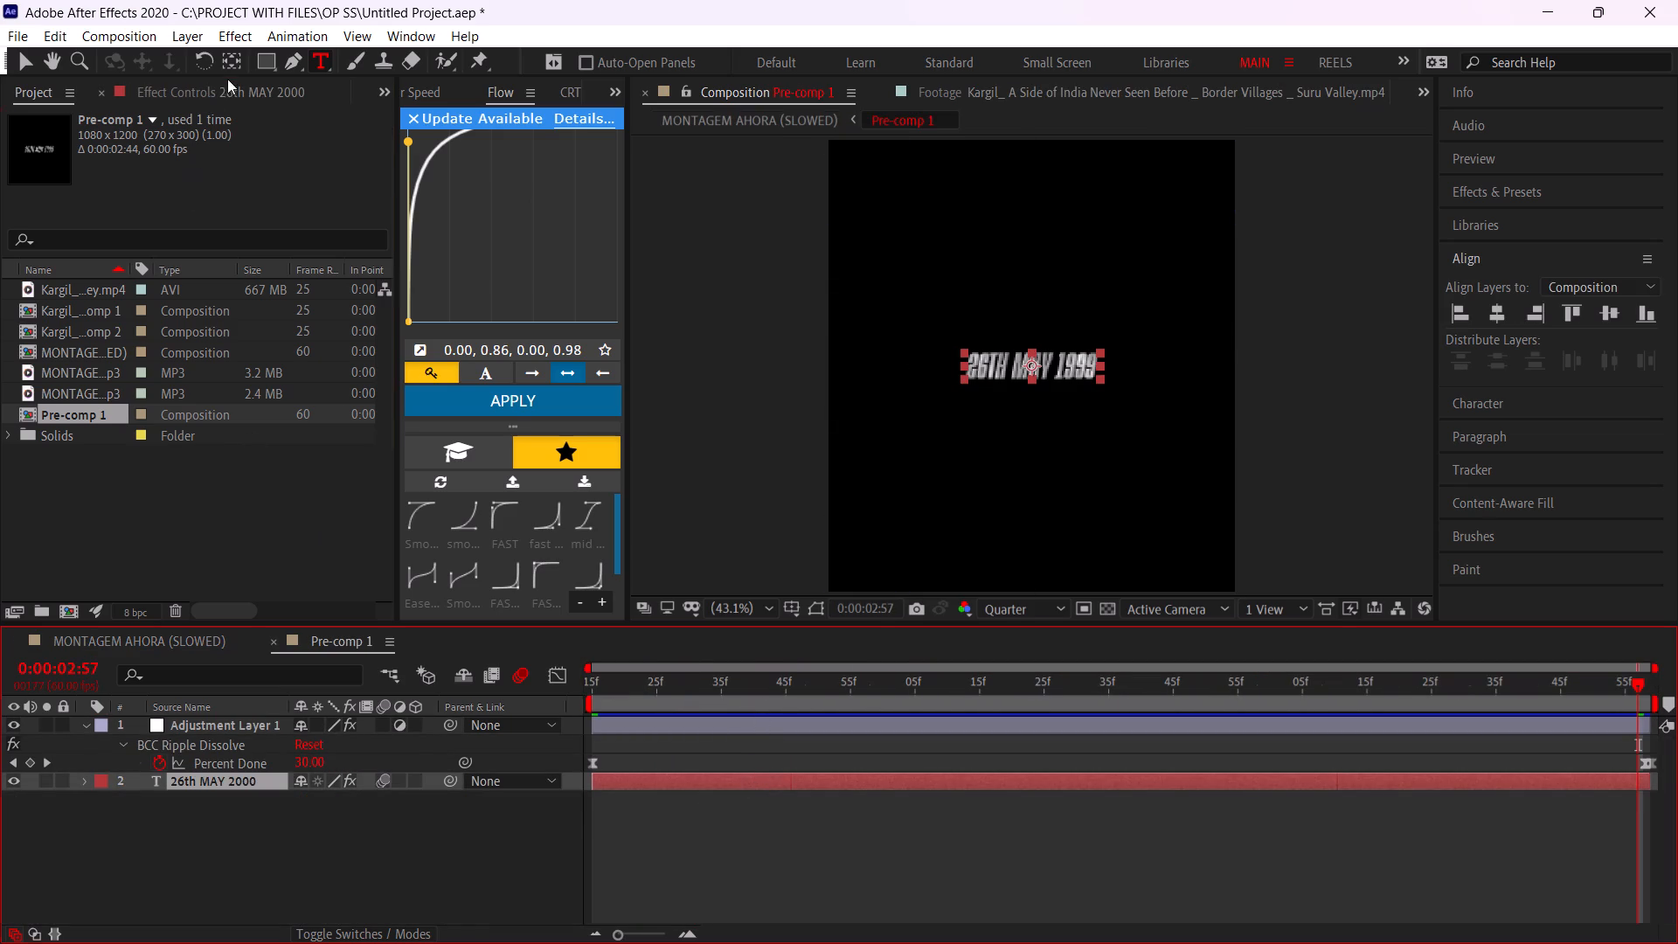
click(227, 79)
click(95, 142)
key(ctrl+a)
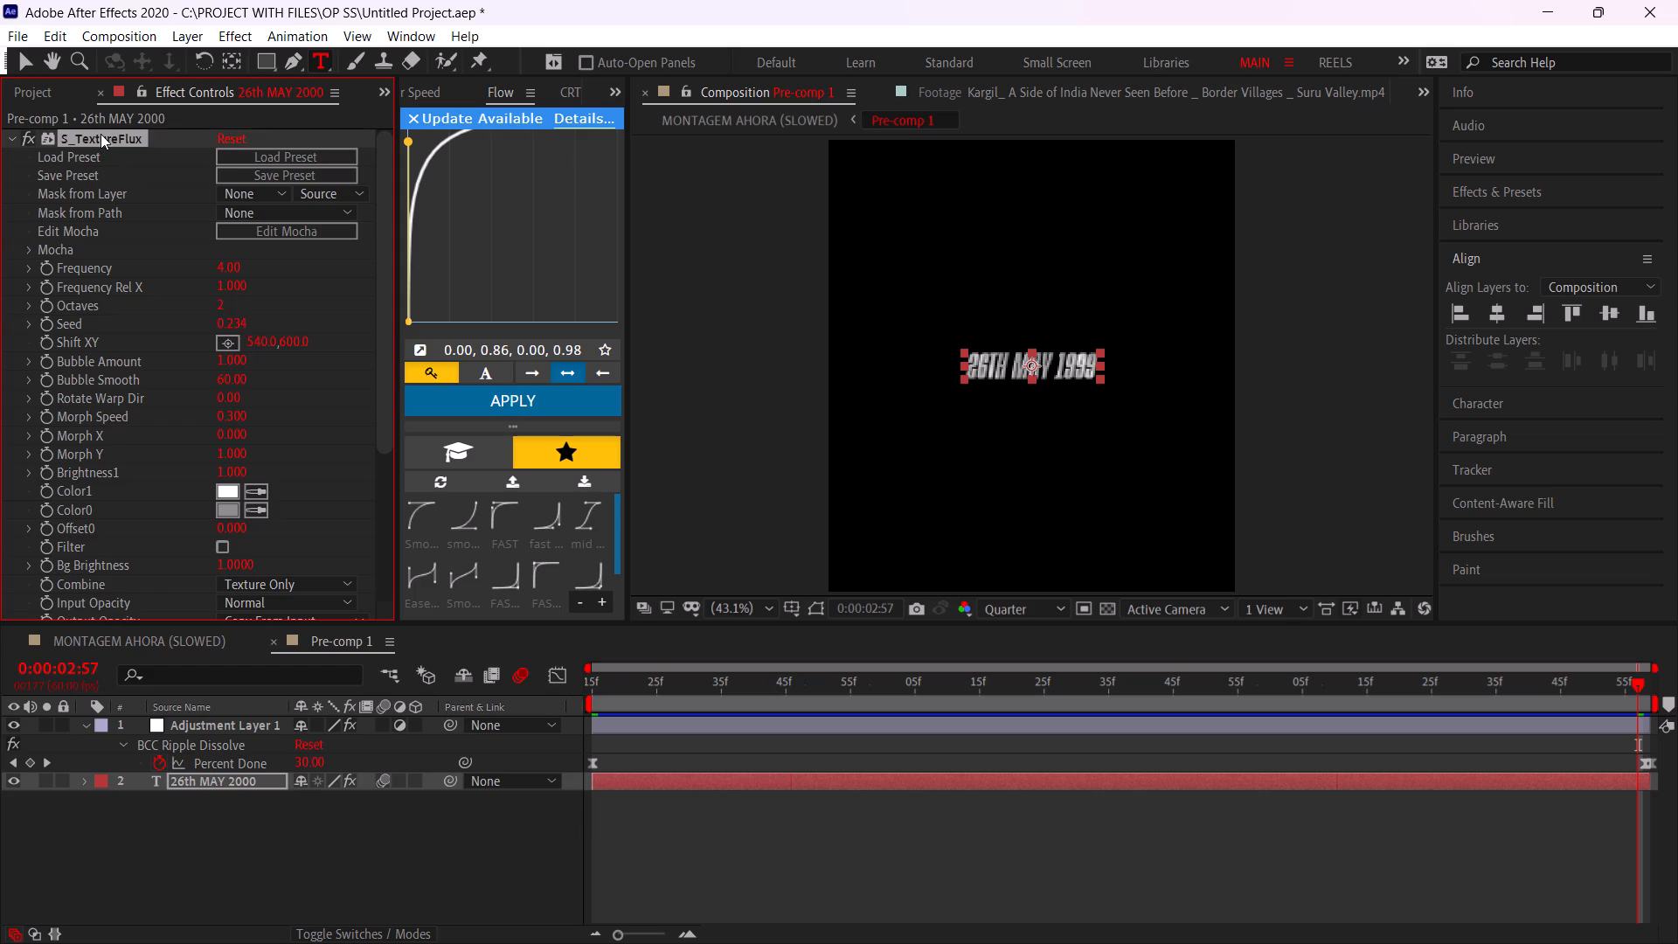
key(ctrl+c)
scroll(329, 643, up, 2)
click(845, 725)
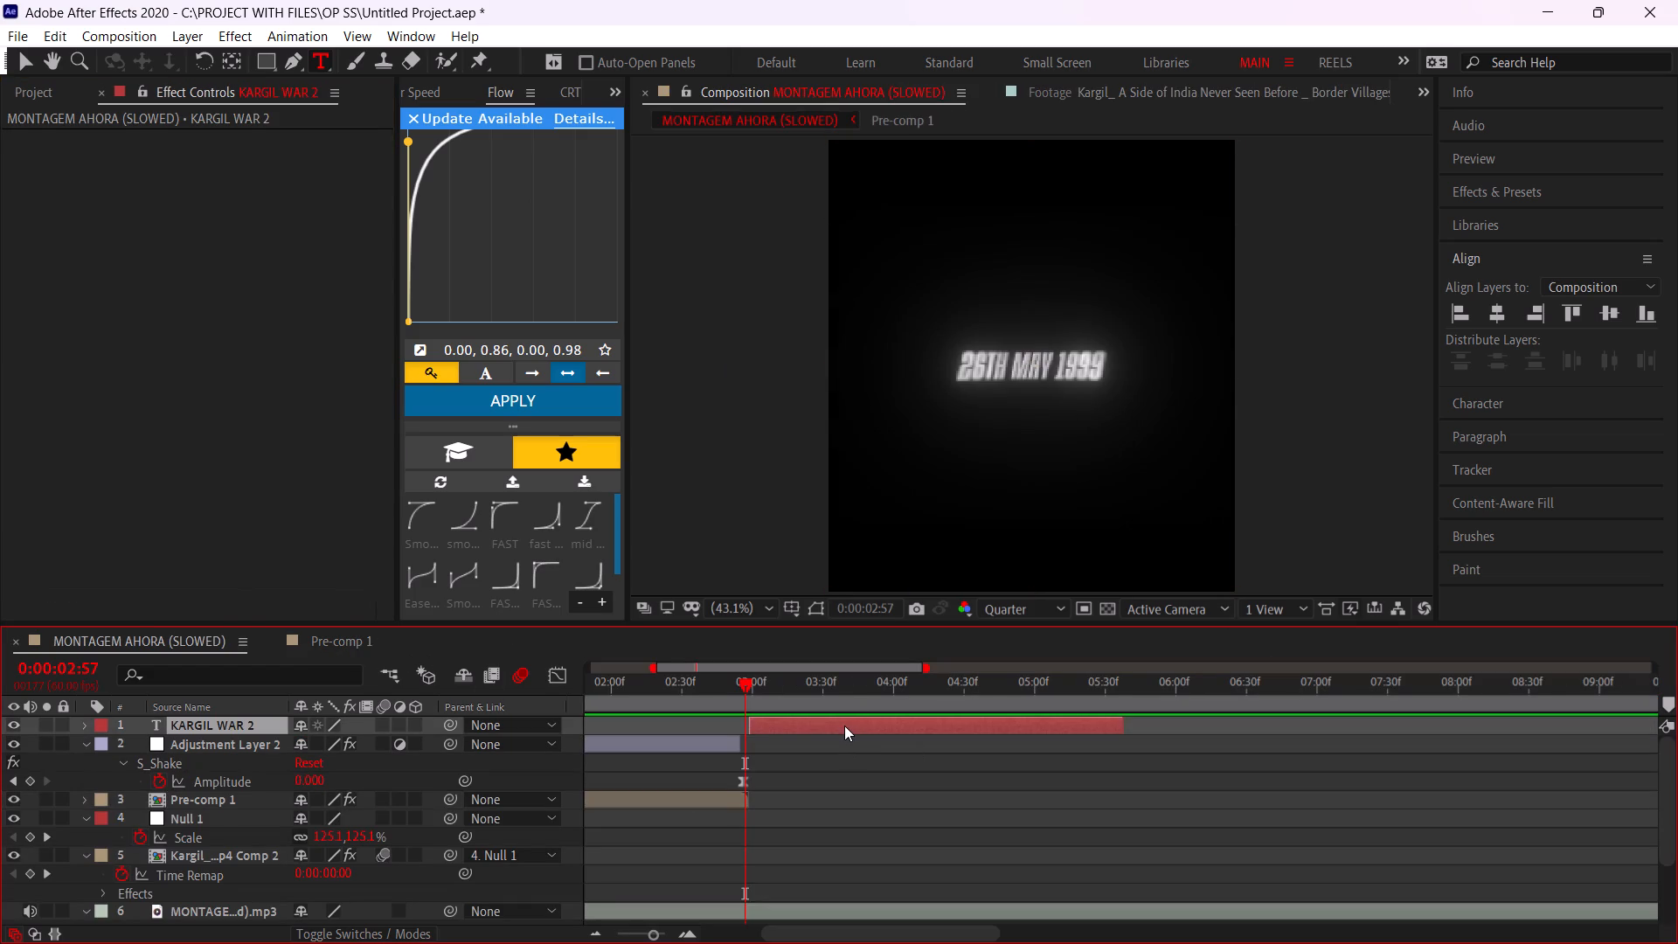
key(ctrl+v)
Centre the KARGIL WAR text horizontally and vertically in the composition, viewing it at 0:00:03:28.
drag(793, 695, 817, 702)
click(1499, 320)
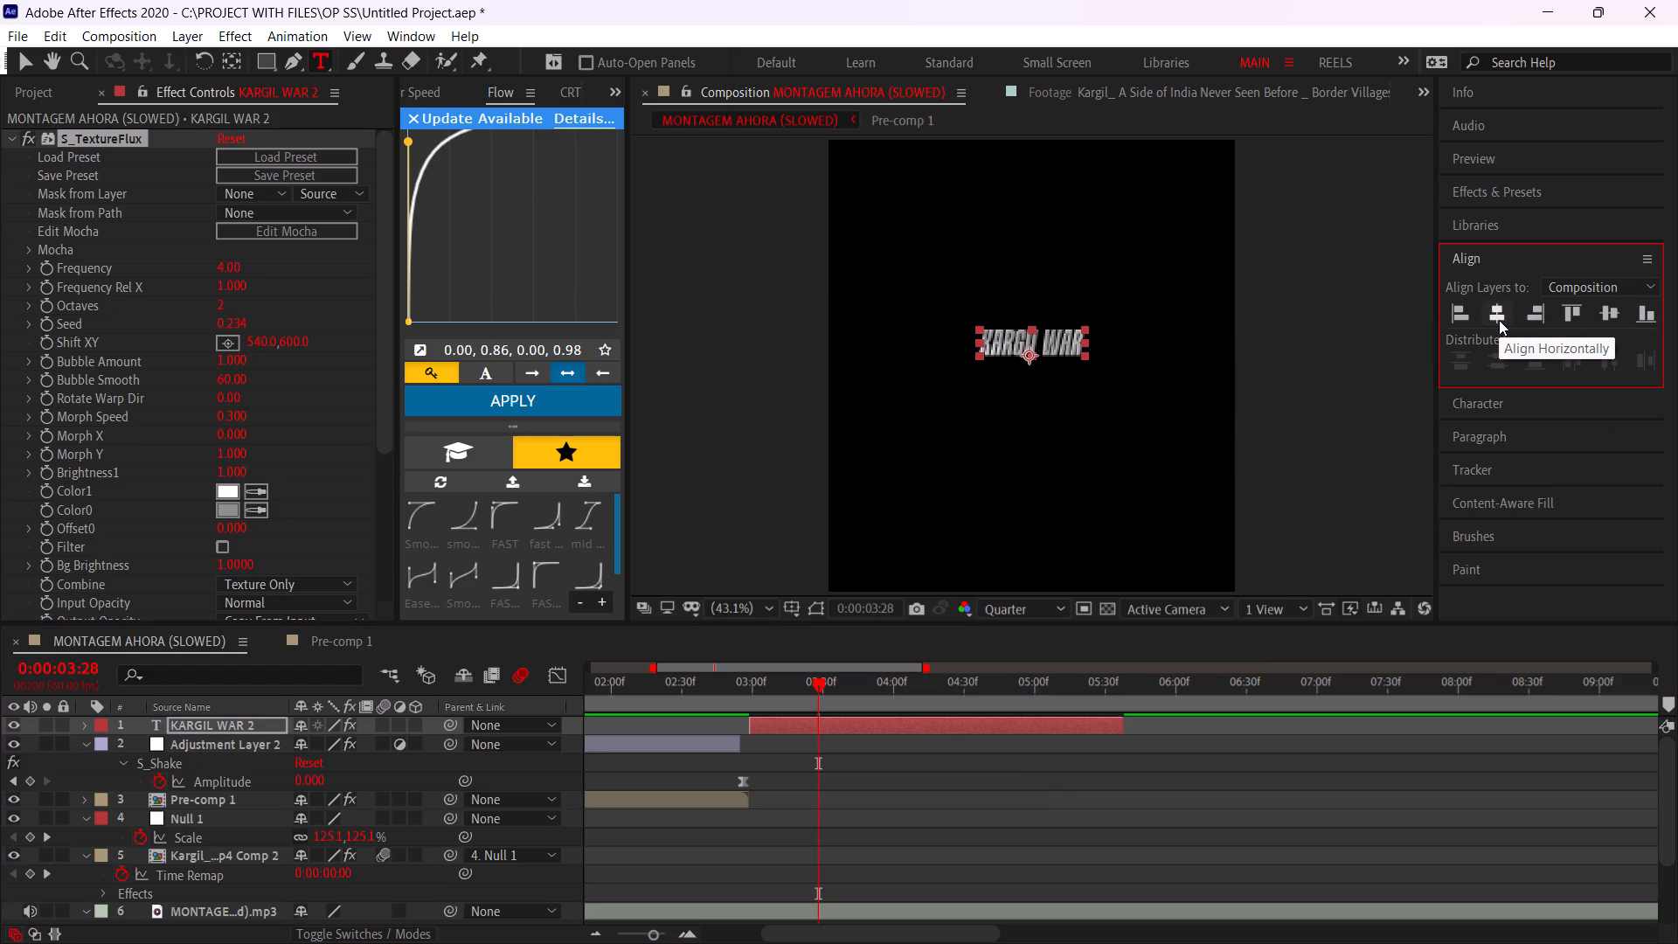
click(1499, 320)
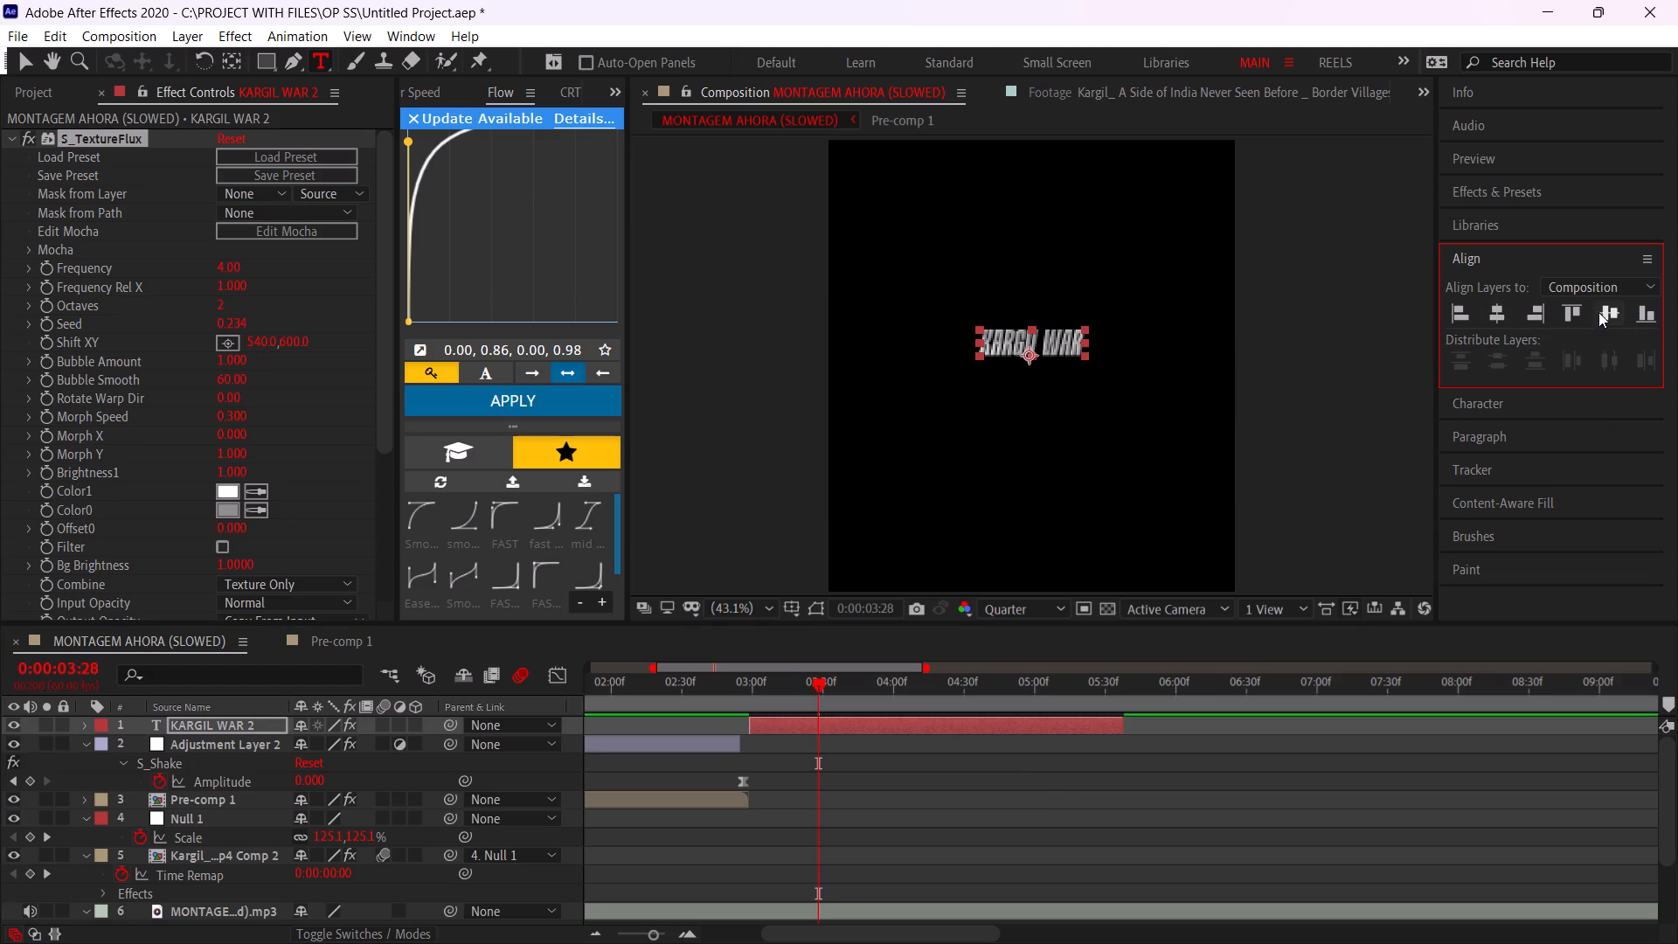
click(1599, 311)
Pre-compose the KARGIL WAR text layer and apply Optics Compensation and Deep Glow copied from the Pre-comp 1 layer.
click(932, 799)
click(686, 795)
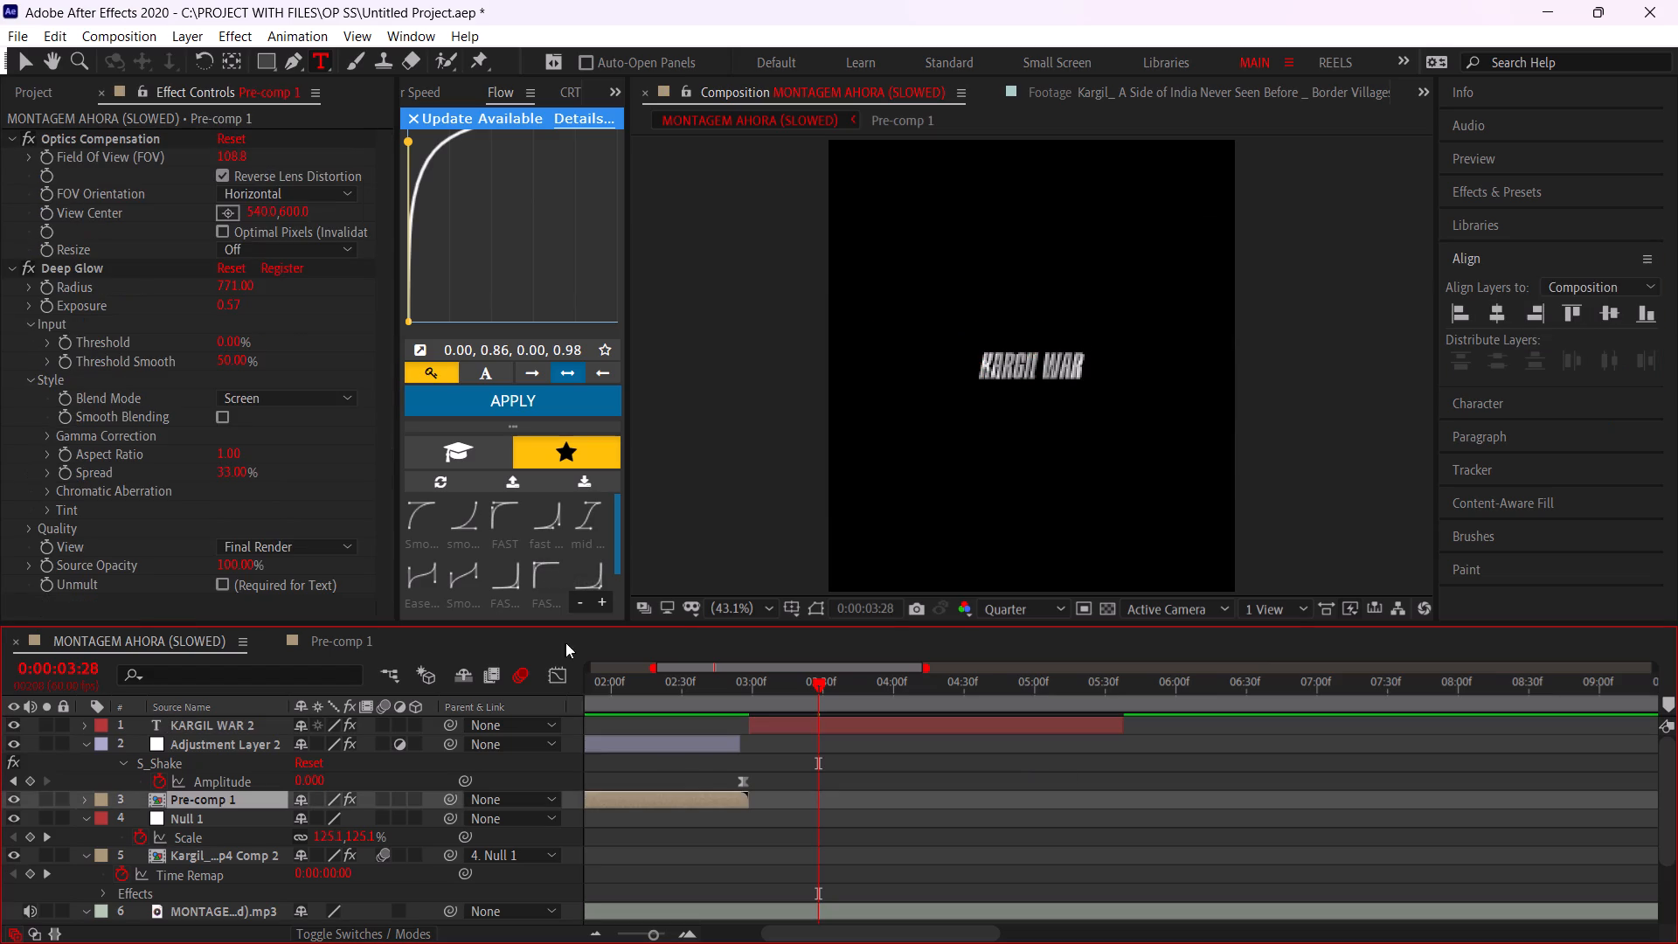
click(110, 135)
ctrl+click(101, 269)
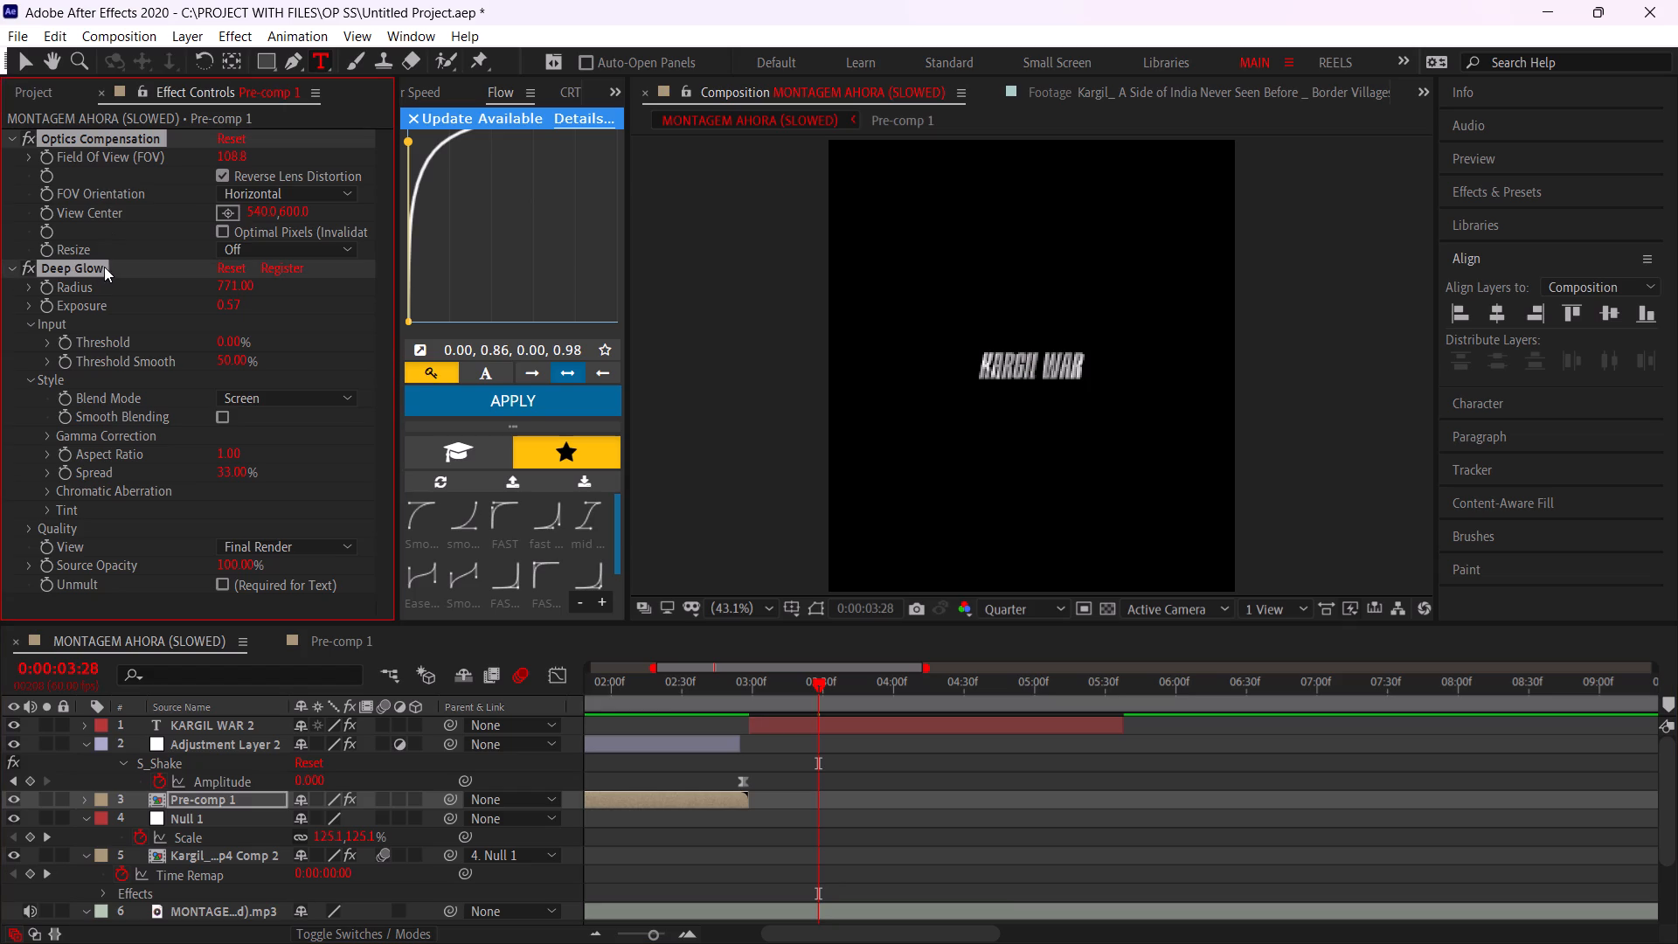
key(ctrl+c)
click(794, 734)
click(794, 722)
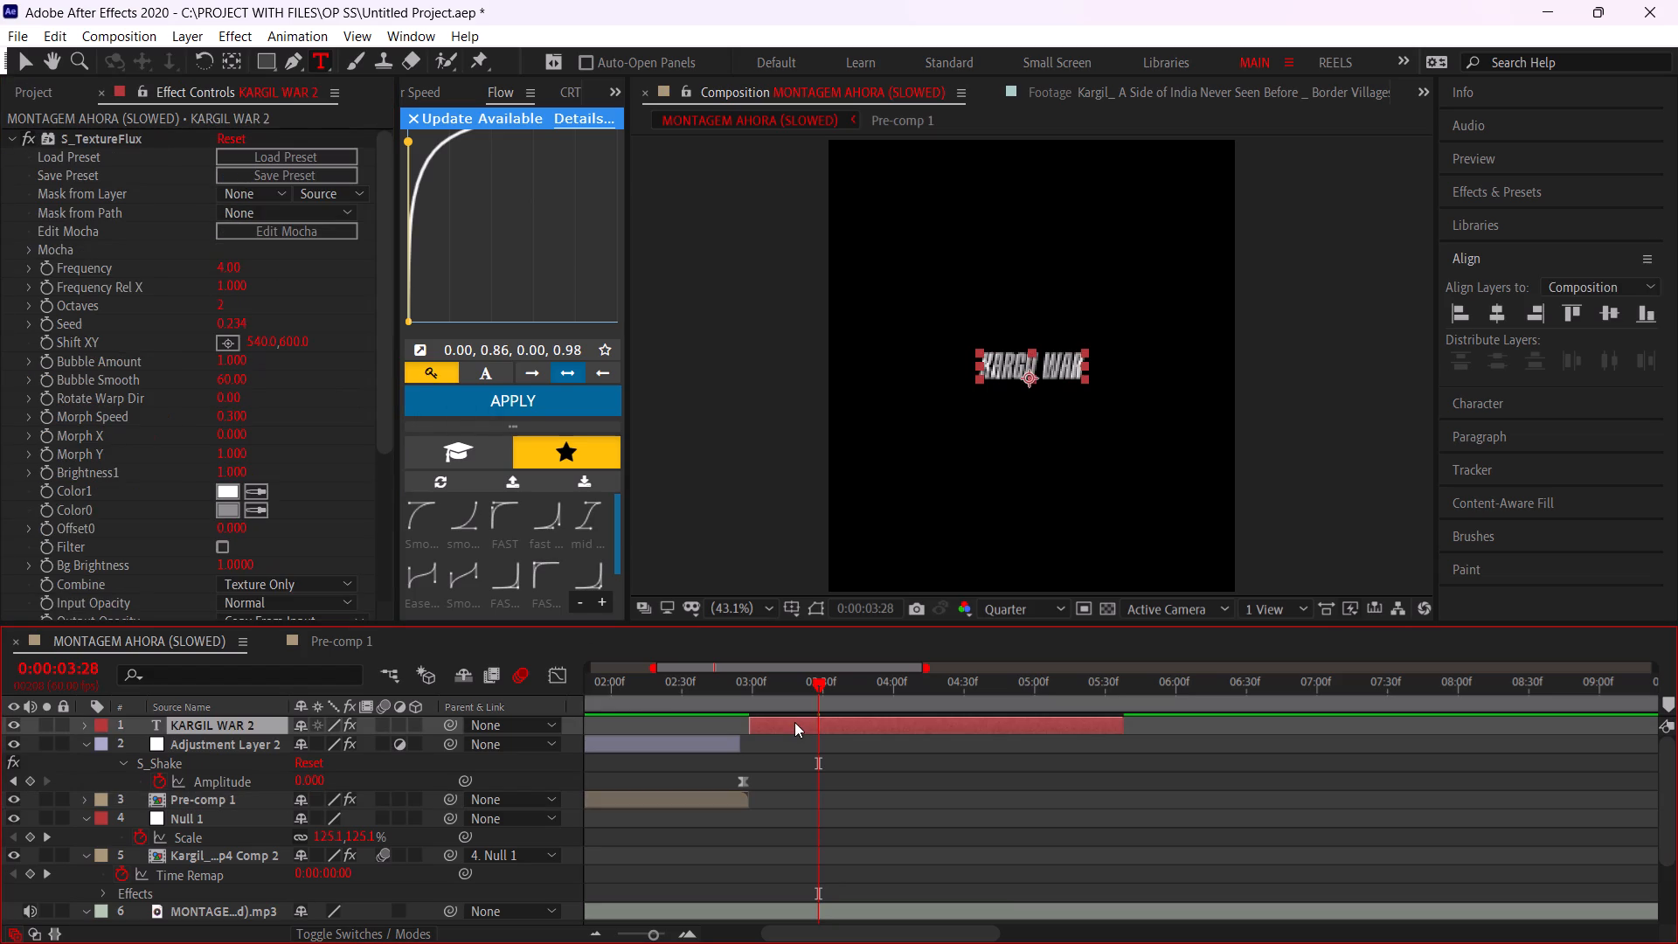
key(ctrl+shift+c)
click(824, 436)
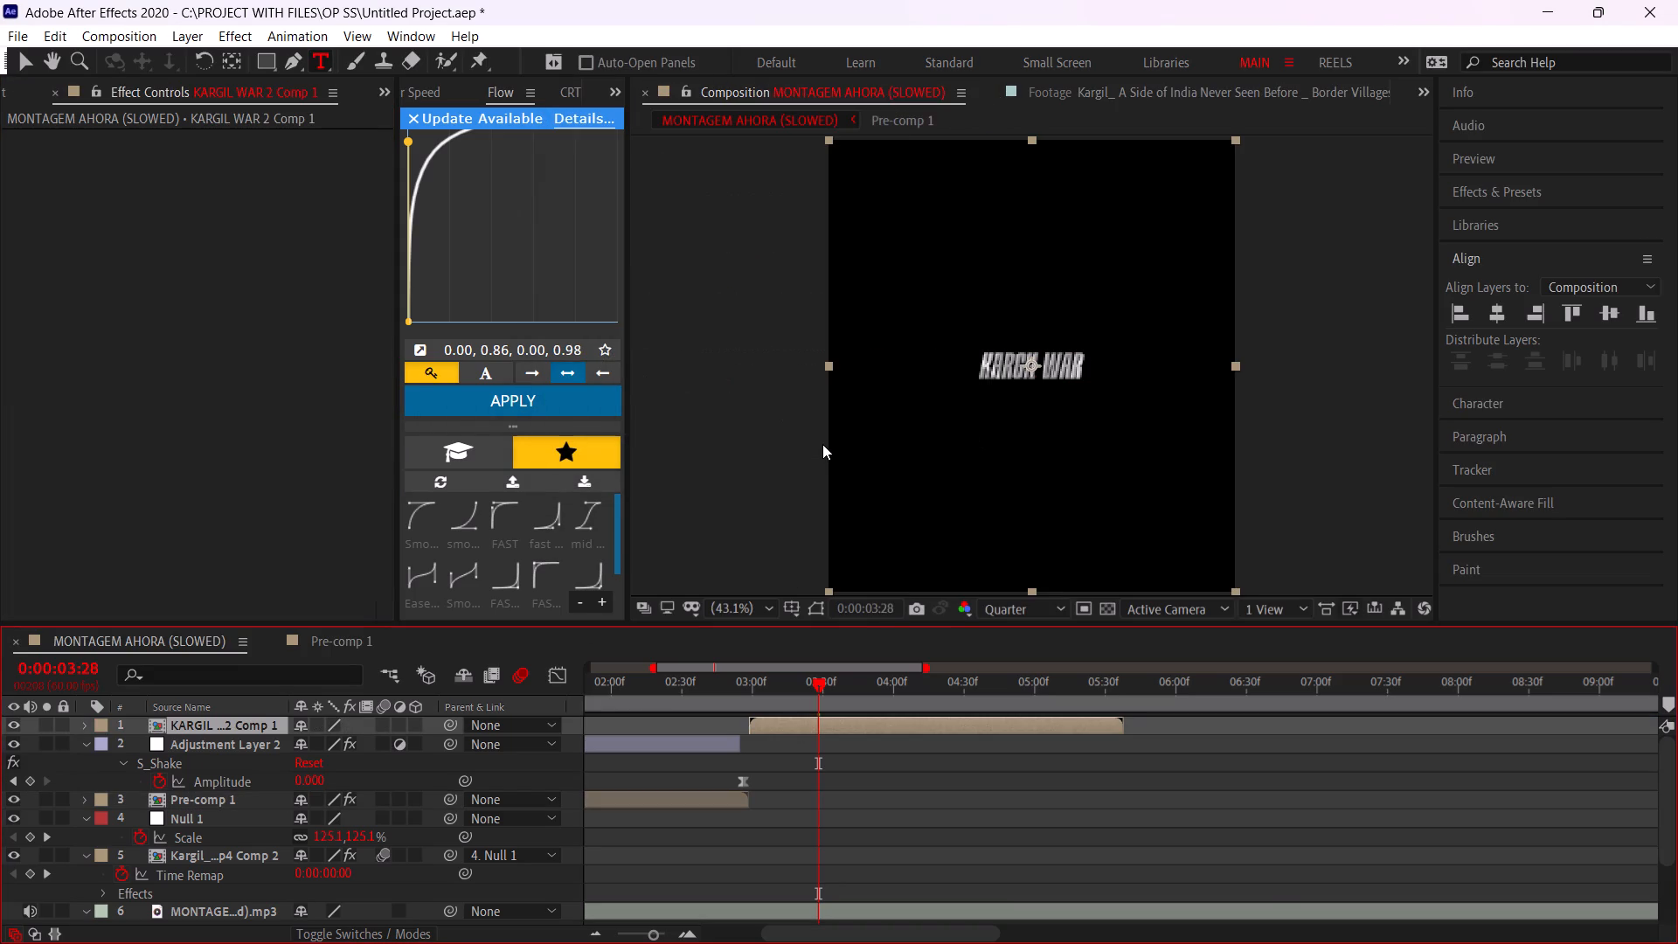
key(ctrl+v)
Preview the main composition from 0:00:00:00 through the KARGIL WAR title.
click(849, 809)
drag(761, 686, 167, 725)
key(space)
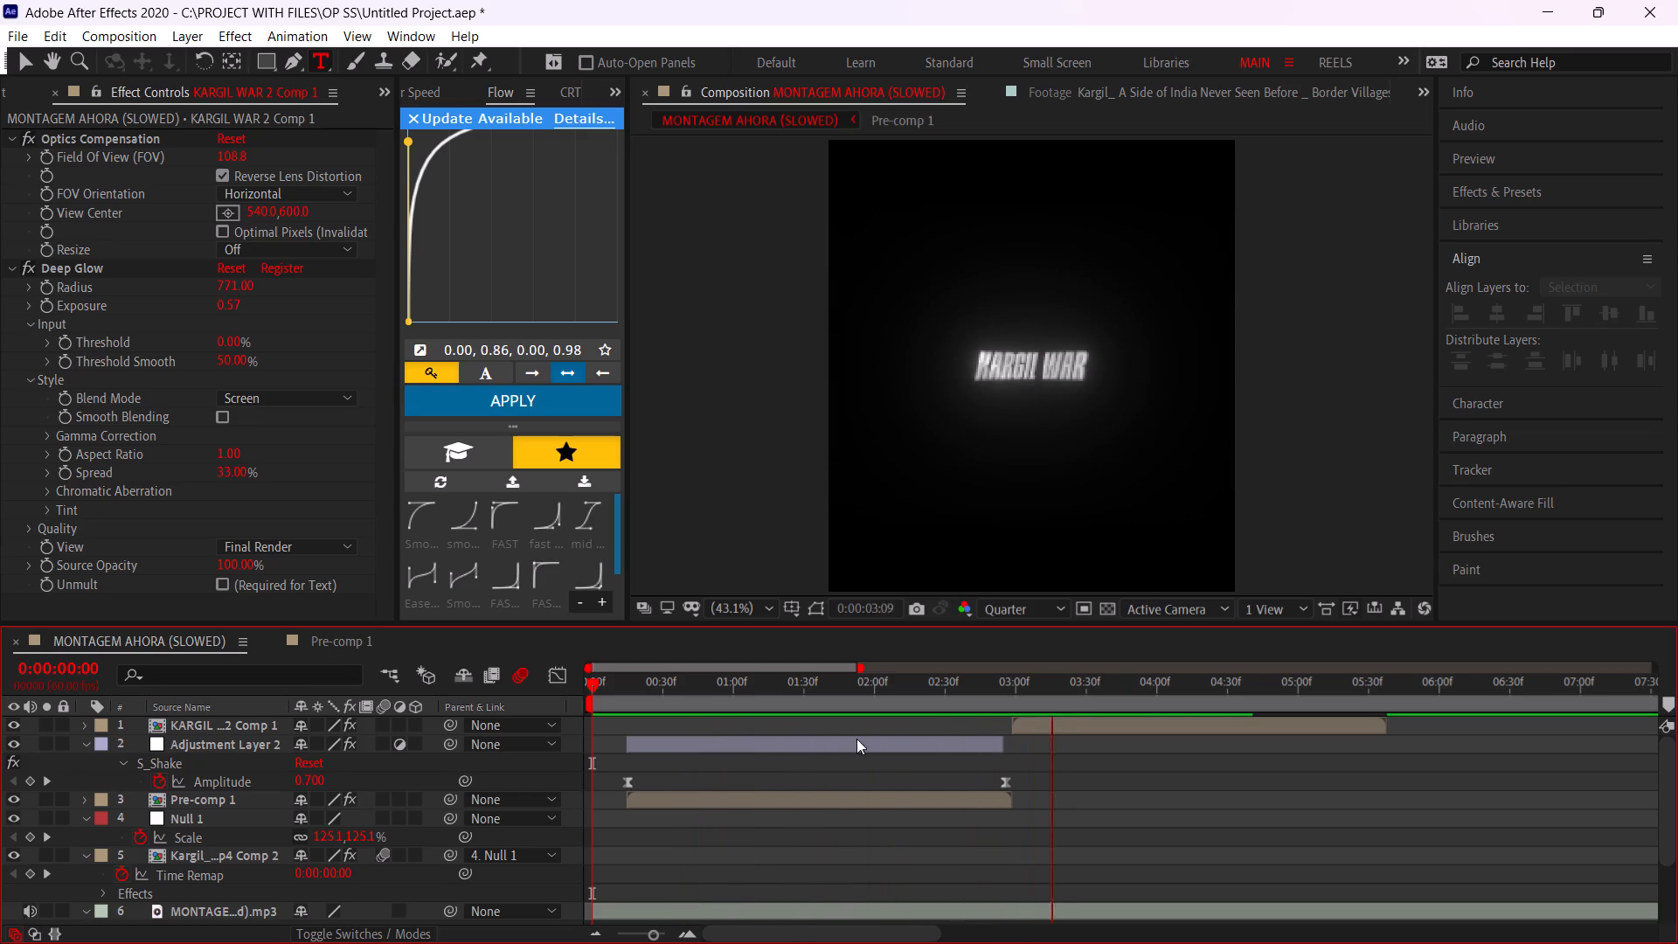
Keyframe the KARGIL WAR pre-comp layer's Scale at 100% and place that keyframe at the end of the layer.
alt+scroll(1027, 777, up, 2)
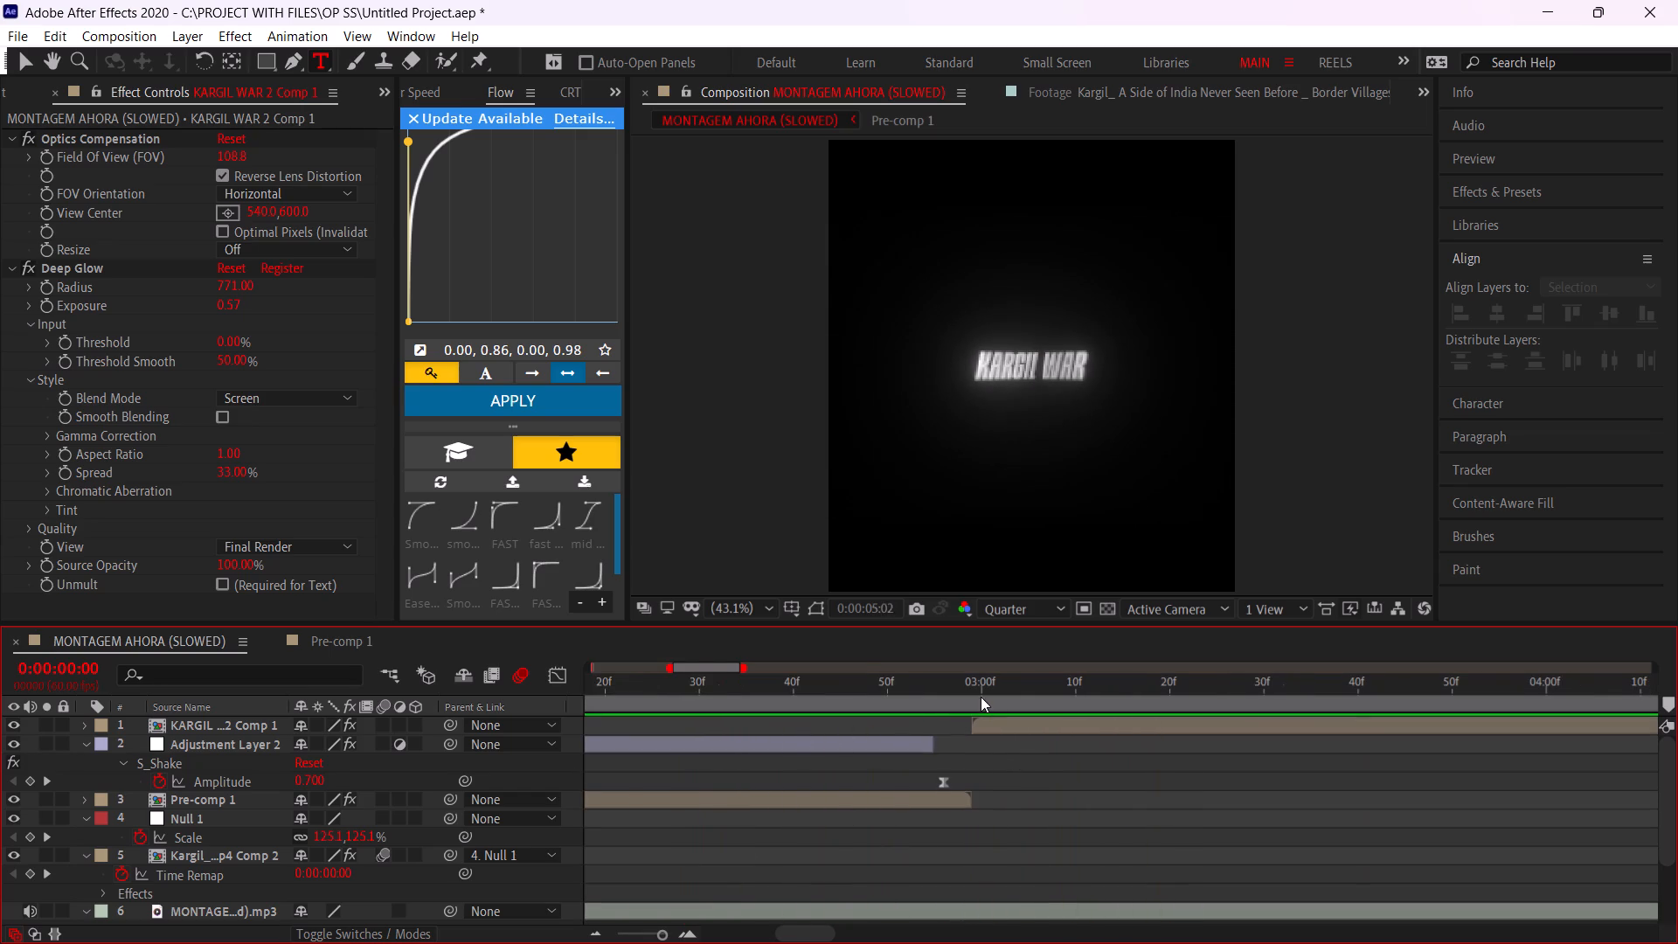
click(981, 697)
click(988, 725)
key(w)
key(s)
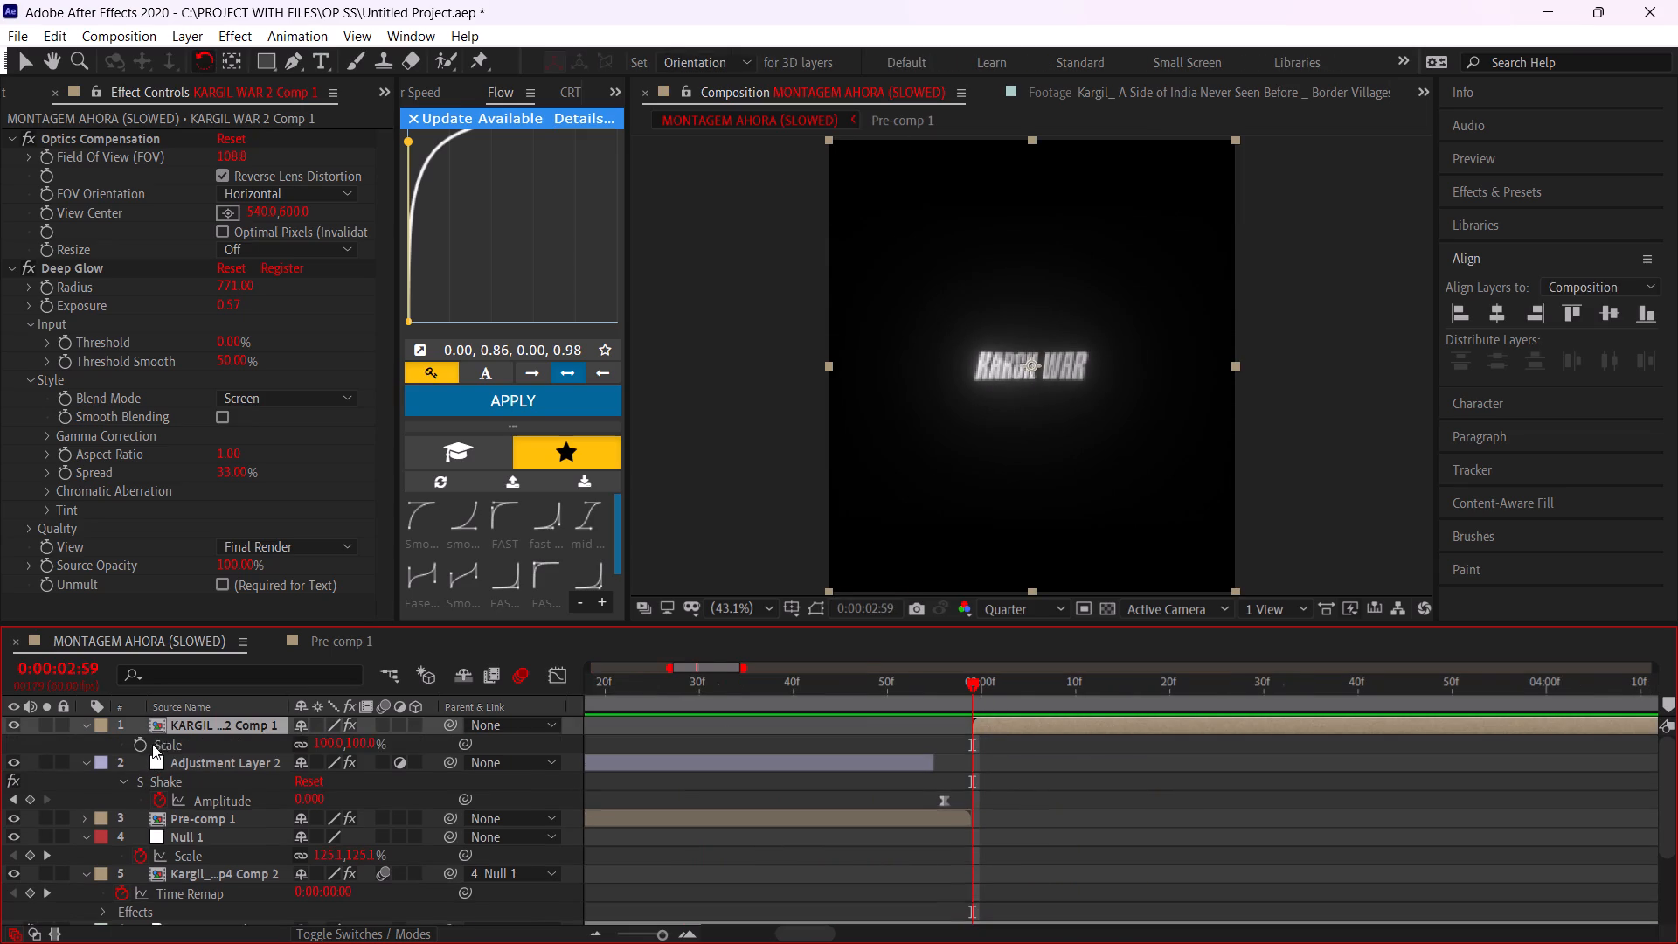
key(s)
key(s)
key(s)
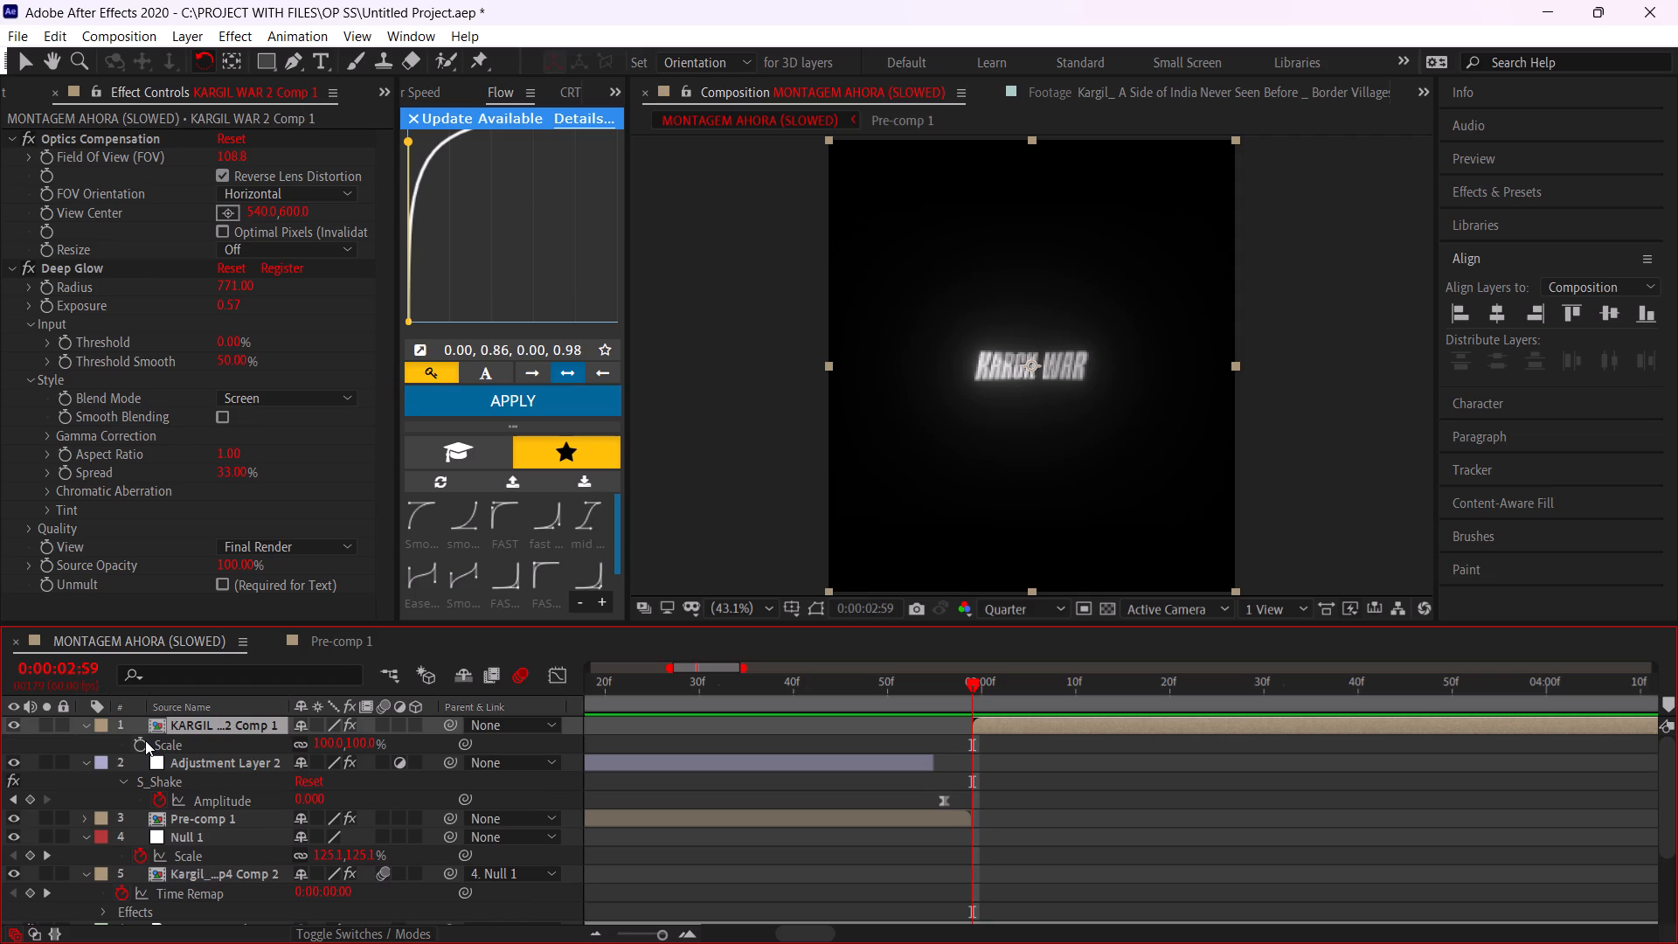
click(144, 741)
alt+scroll(913, 778, down, 3)
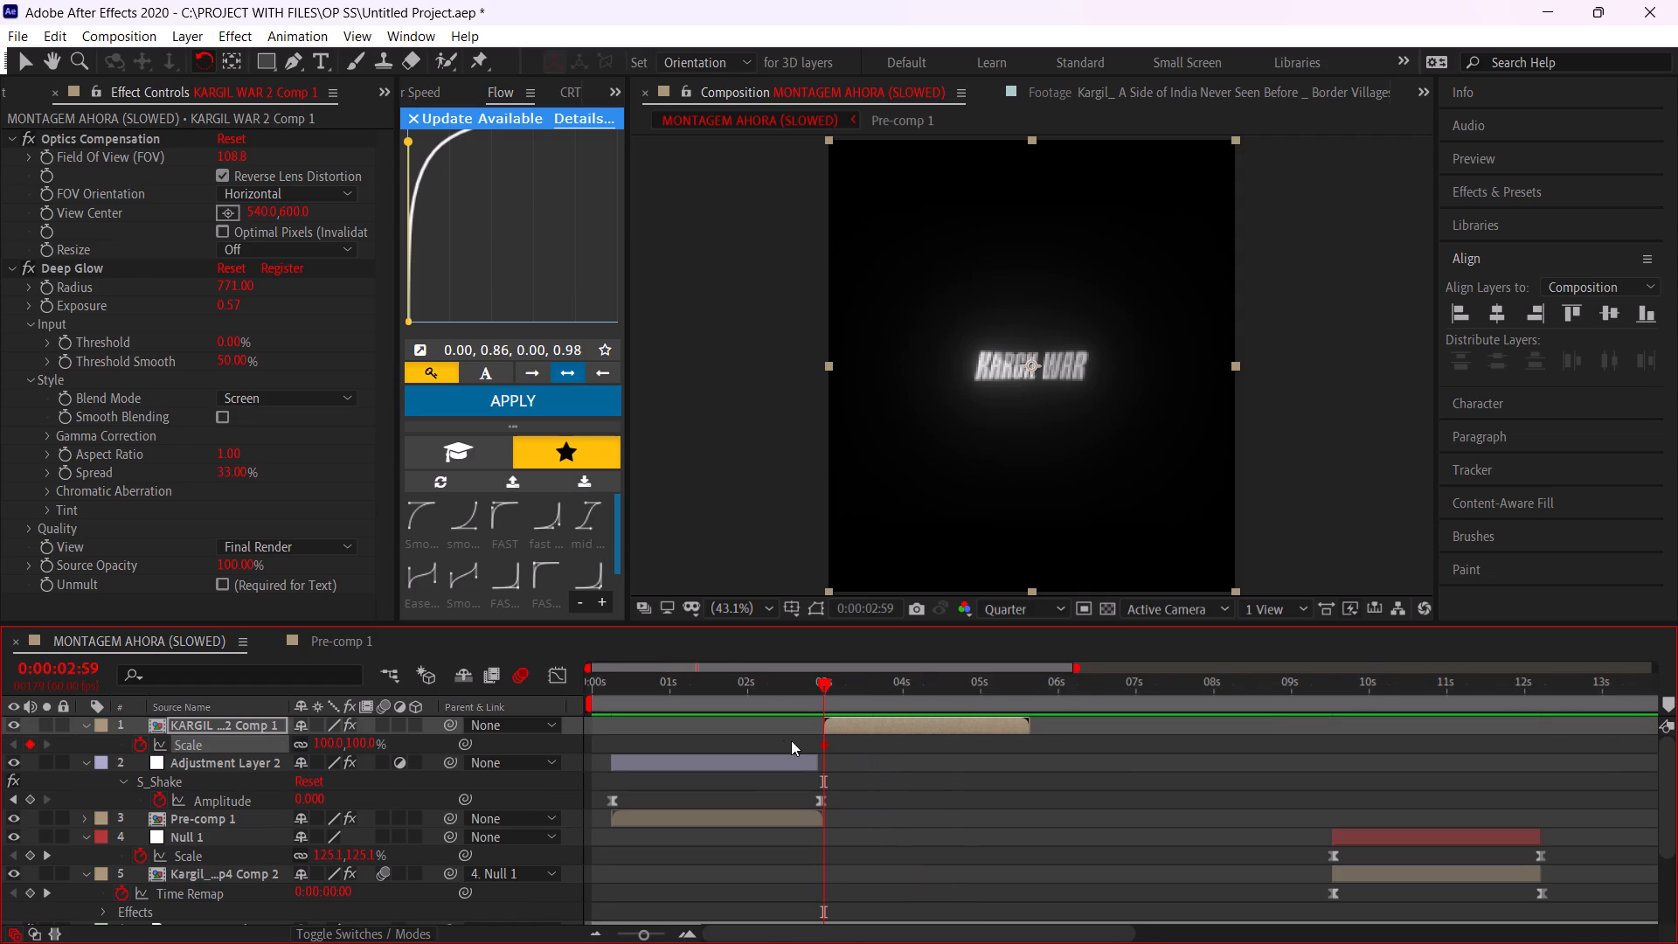
drag(822, 741, 1028, 774)
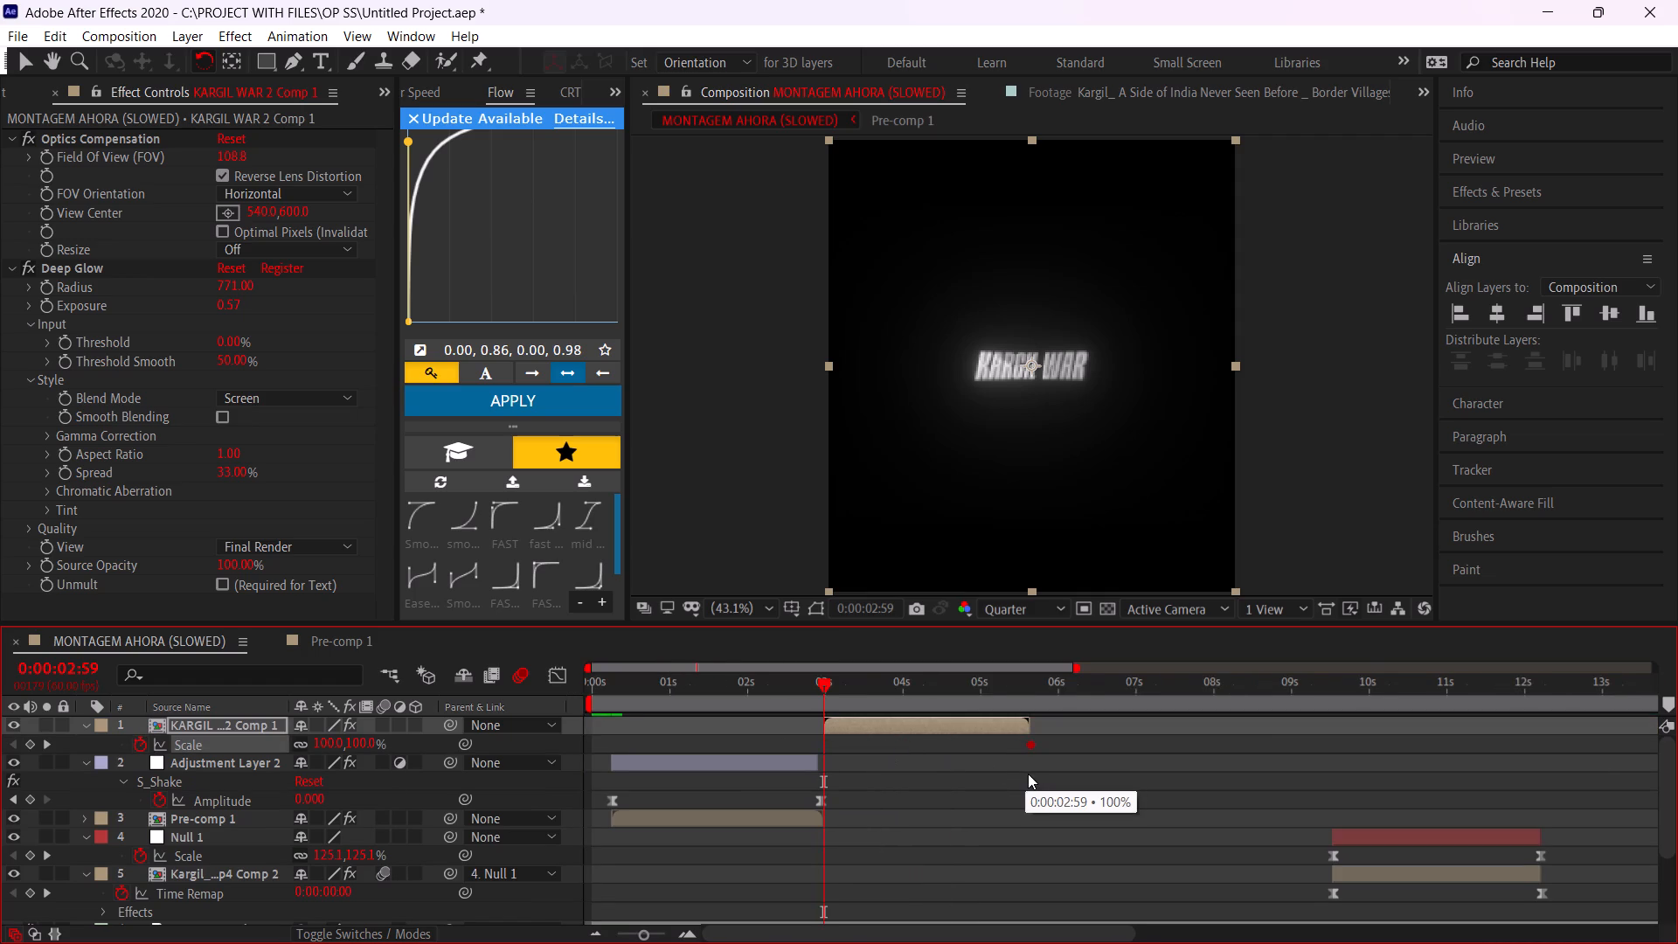
drag(1028, 774, 1030, 774)
Set the KARGIL WAR layer's Scale to 150% at its start, 0:00:02:59.
alt+scroll(1025, 743, up, 3)
alt+scroll(1025, 741, down, 2)
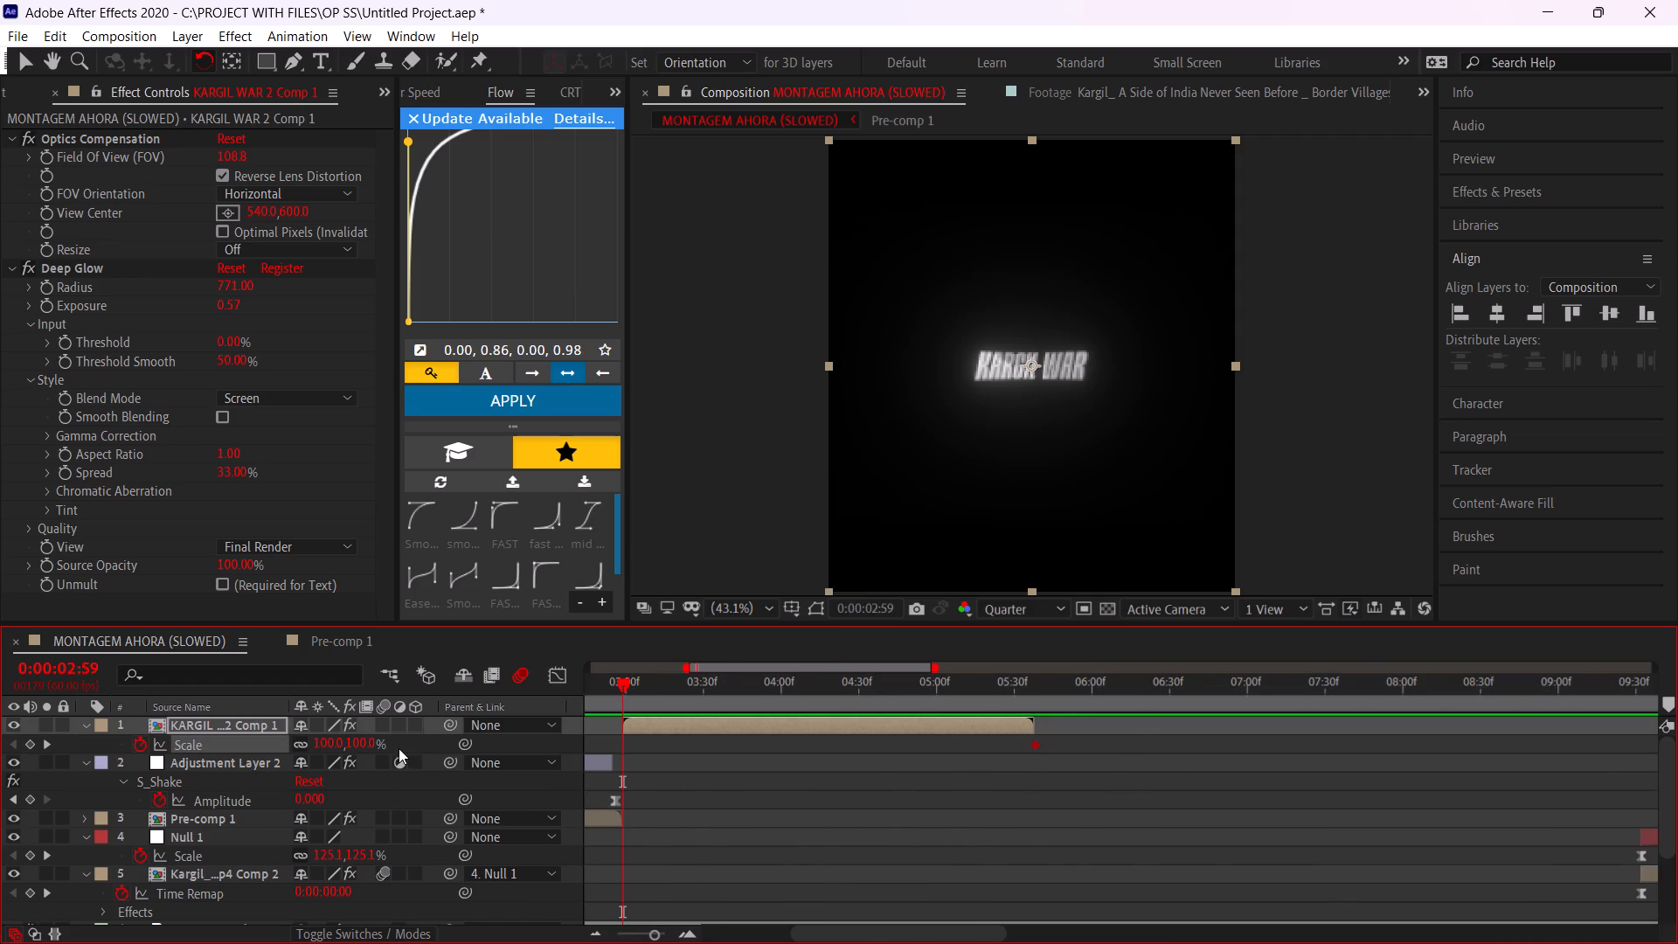
drag(370, 739, 425, 741)
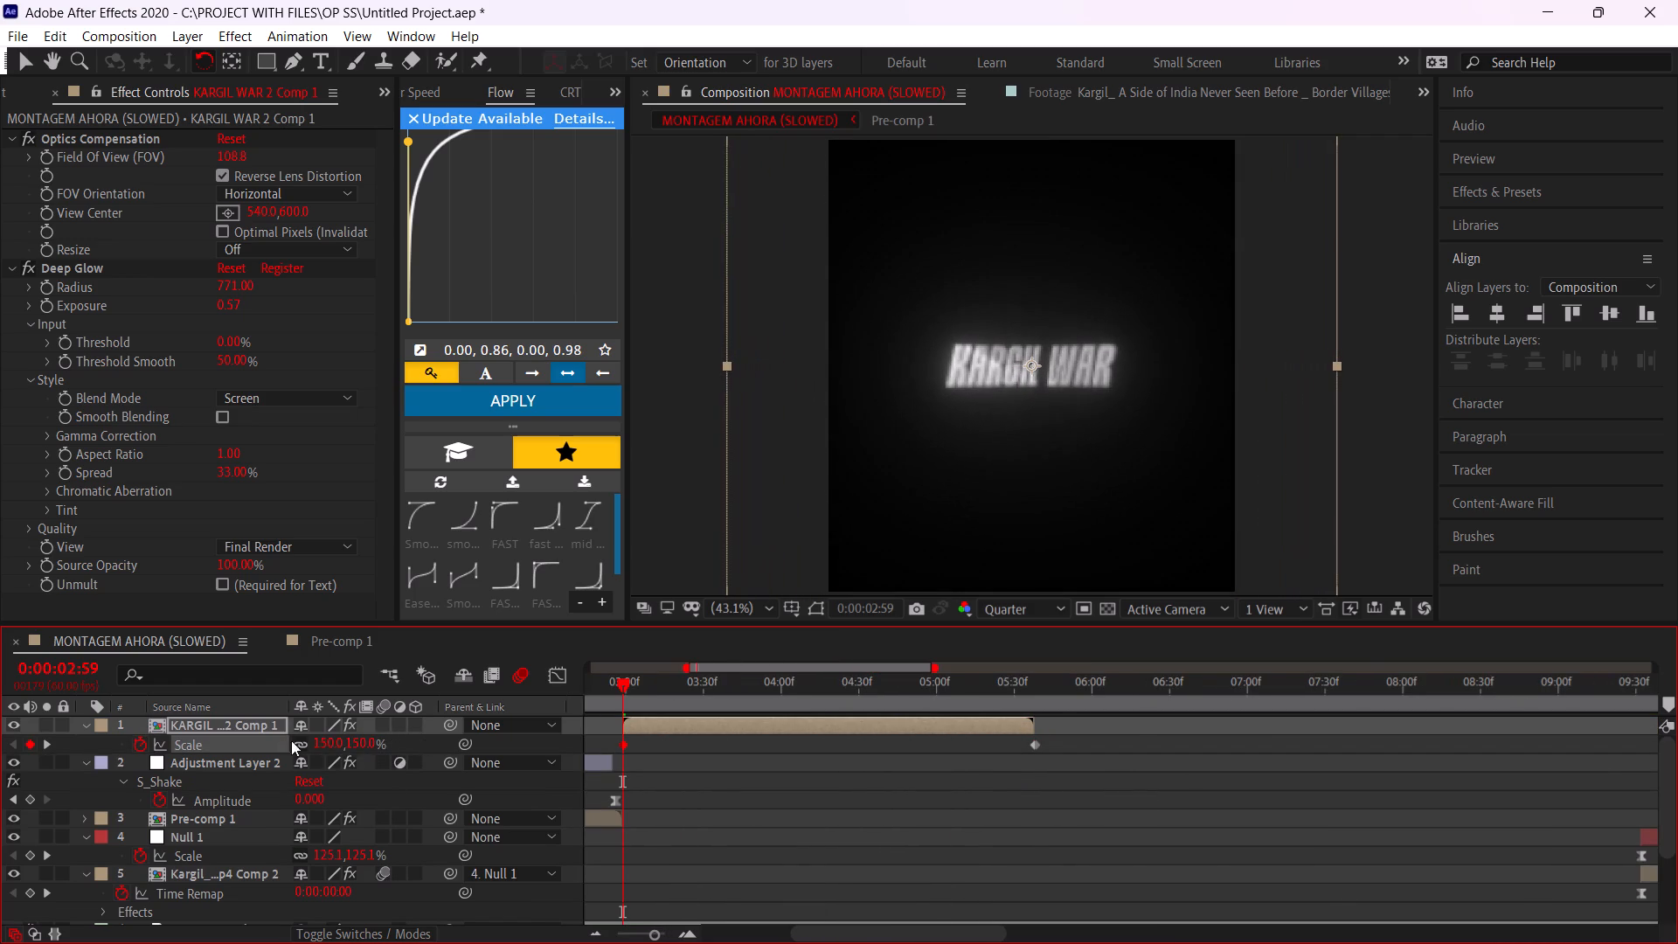
Apply the saved Flow easing curve 0.00, 0.02, 0.00, 0.99 to both Scale keyframes of the KARGIL WAR layer.
click(246, 751)
click(419, 524)
click(490, 403)
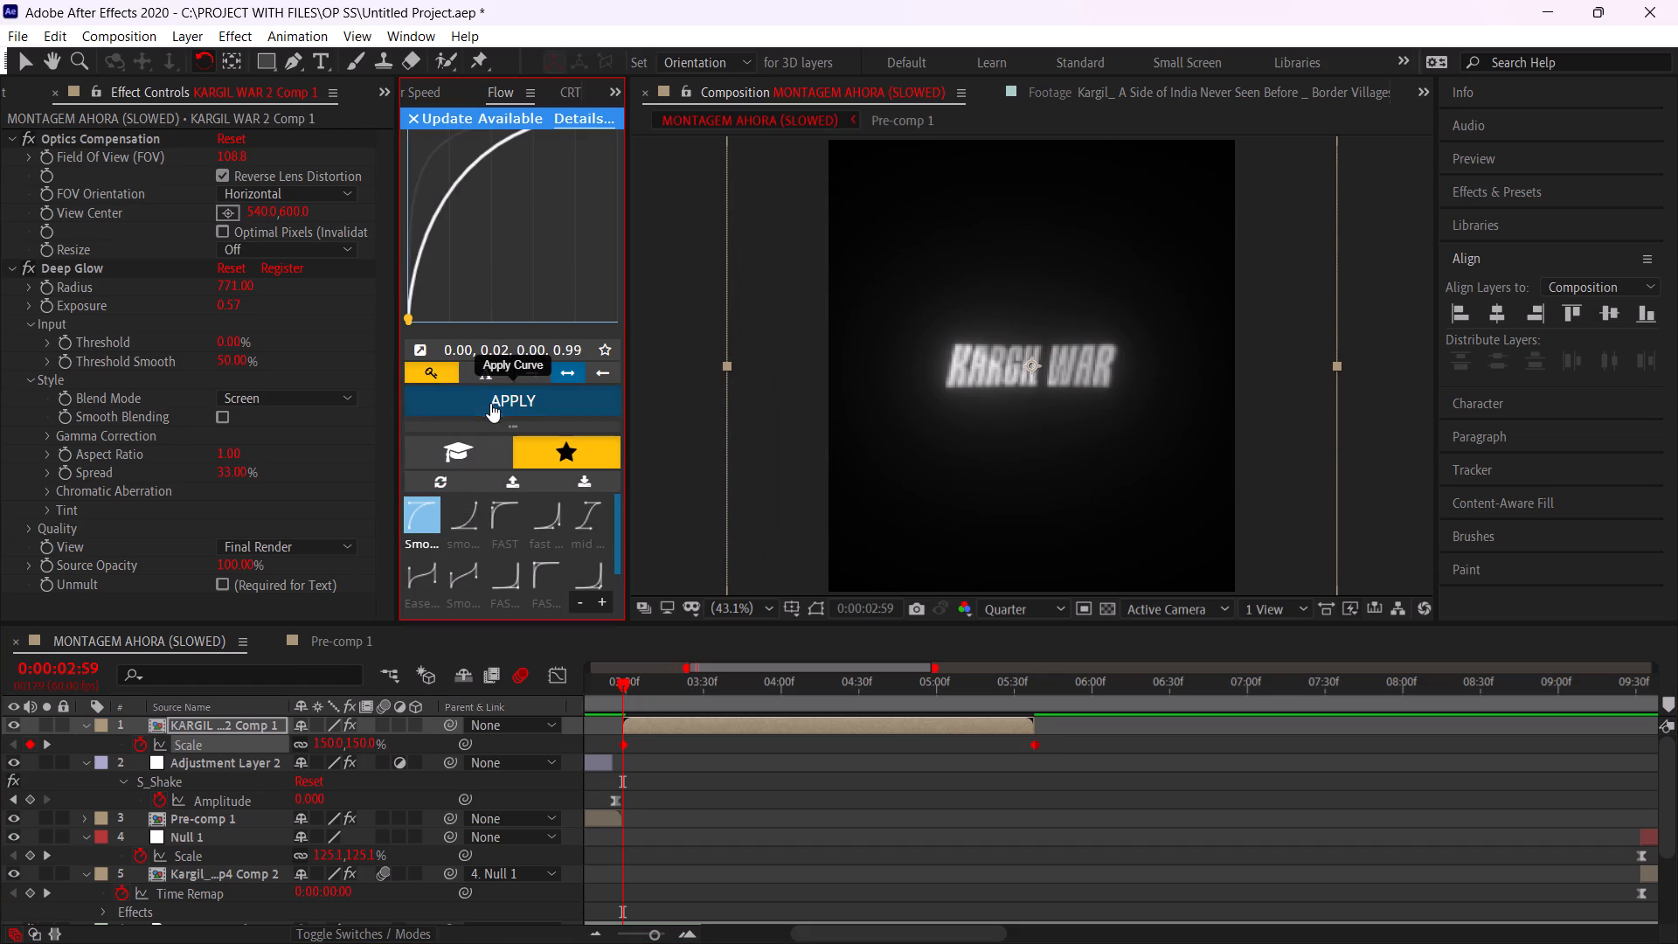
Enable motion blur on the KARGIL WAR pre-comp layer.
click(381, 723)
Preview the main composition from 0:00:00:00, and again from shortly before the change from the date title to KARGIL WAR.
alt+scroll(805, 747, down, 4)
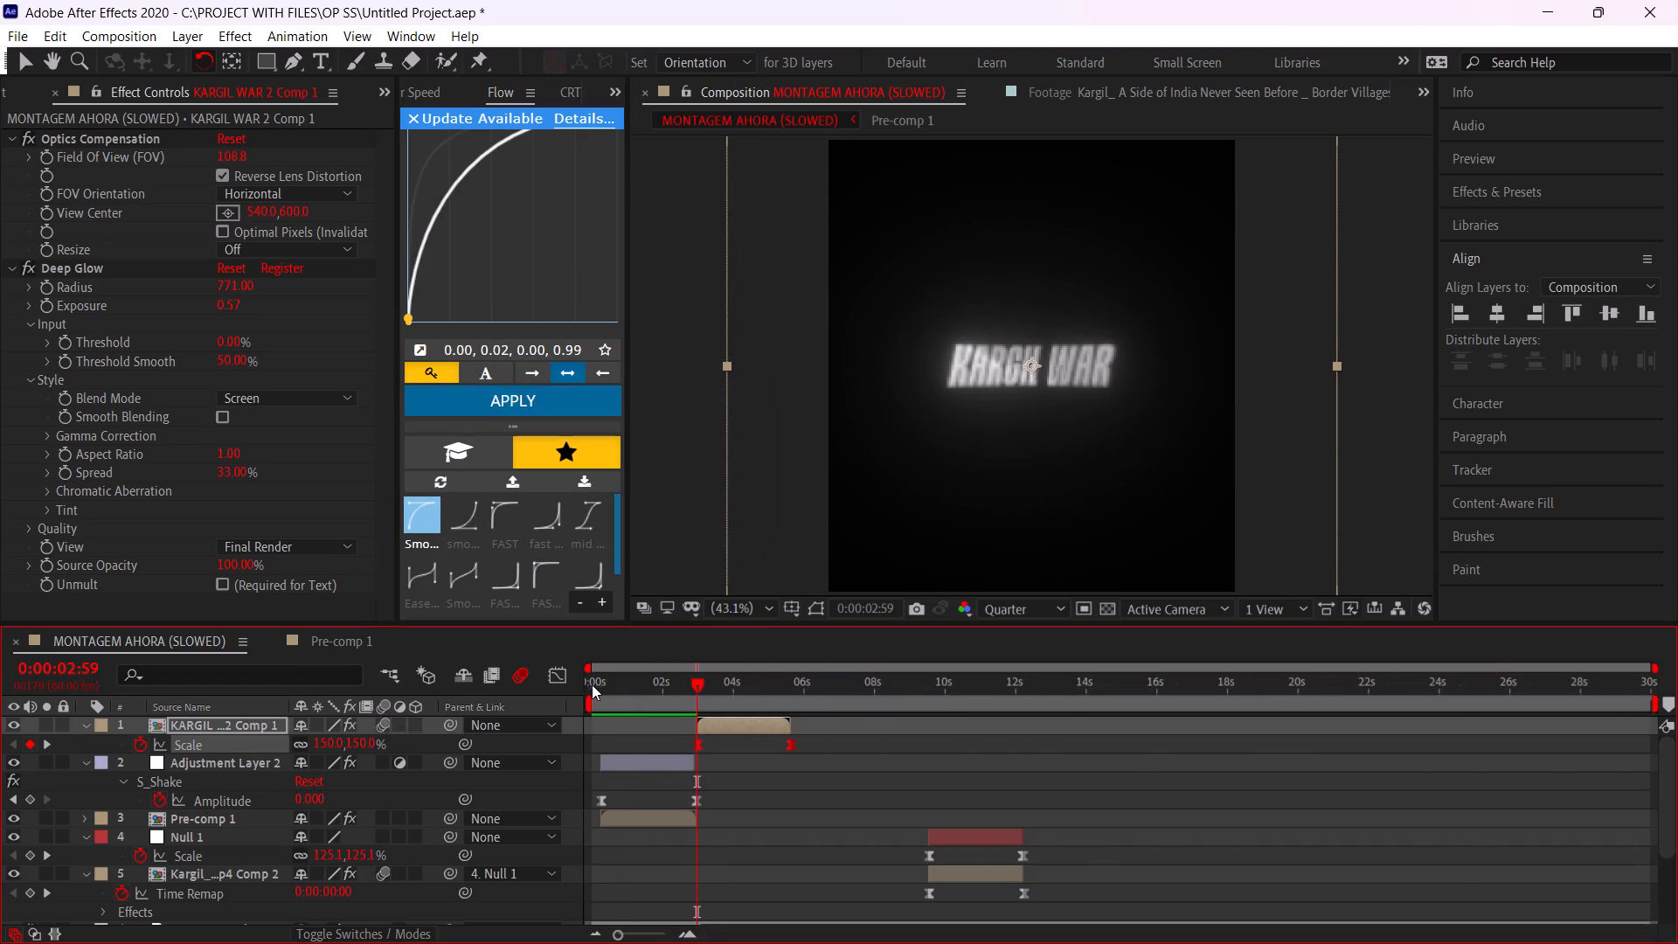
drag(639, 697, 481, 730)
key(space)
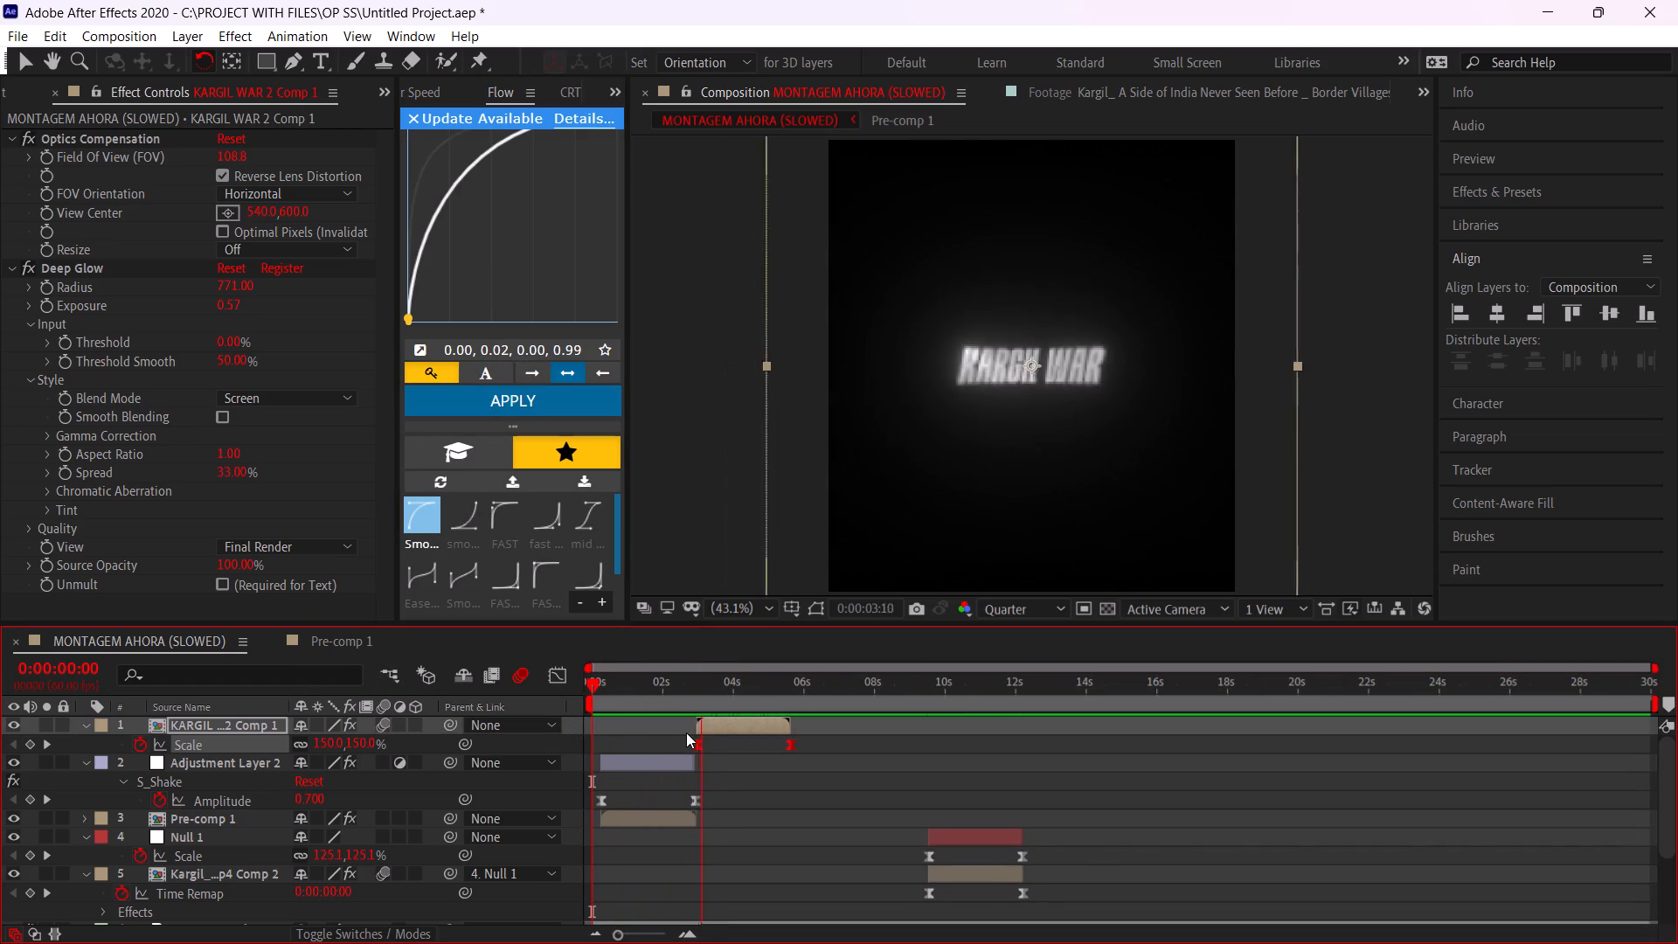
click(848, 767)
alt+scroll(658, 780, up, 2)
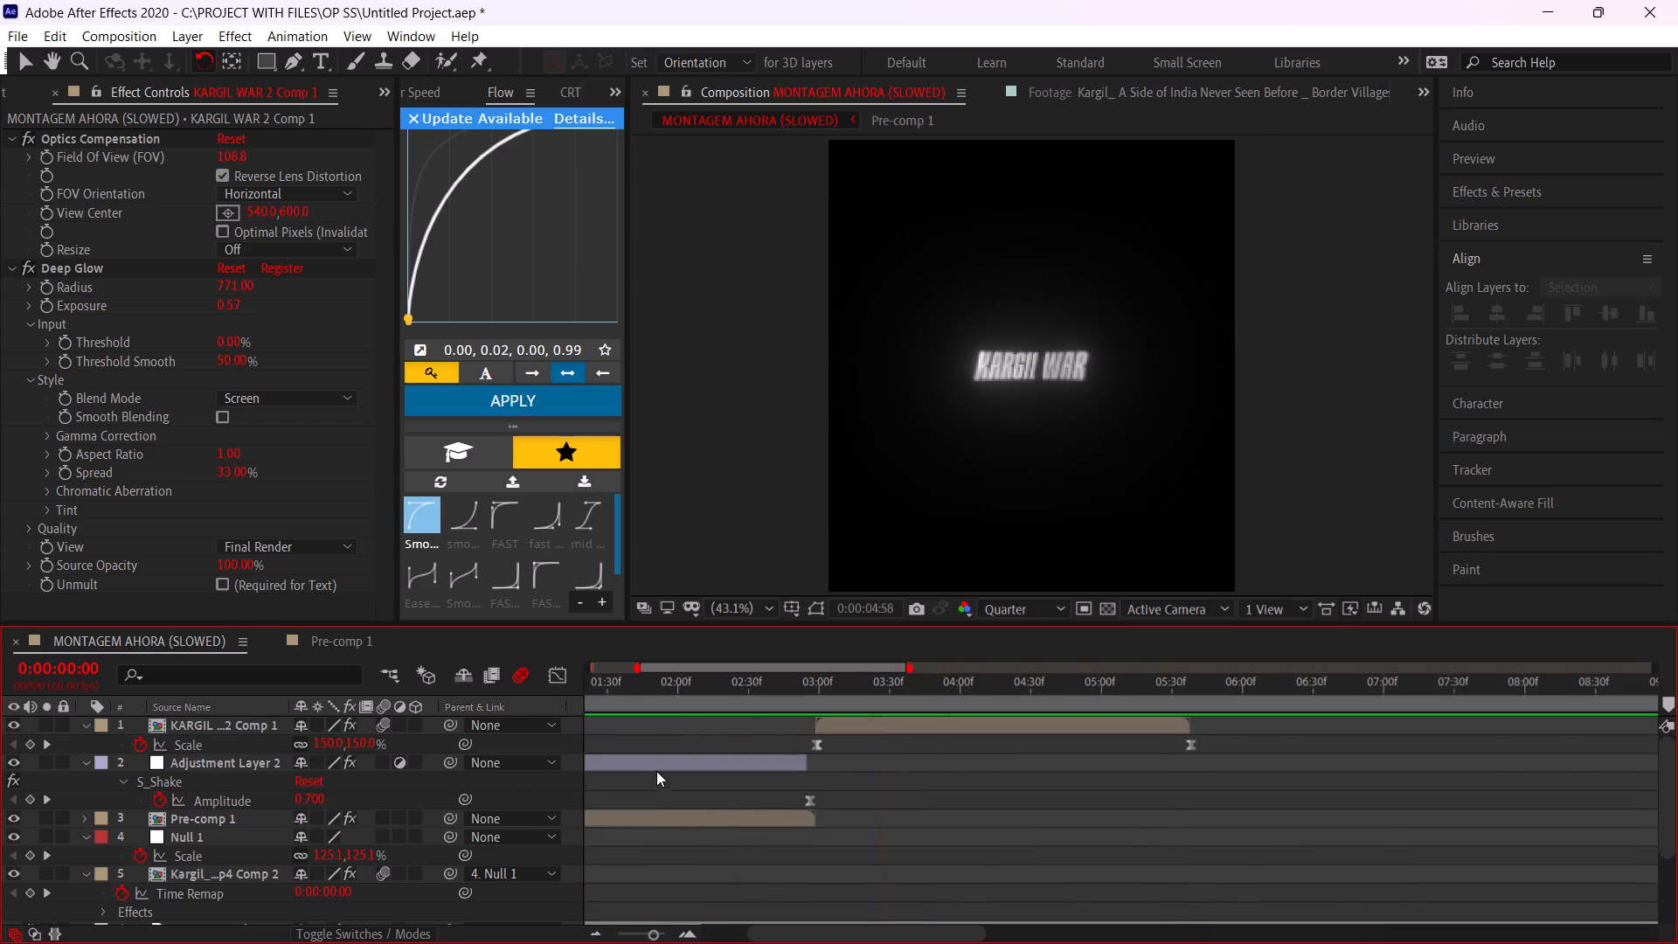
click(678, 727)
click(697, 691)
key(space)
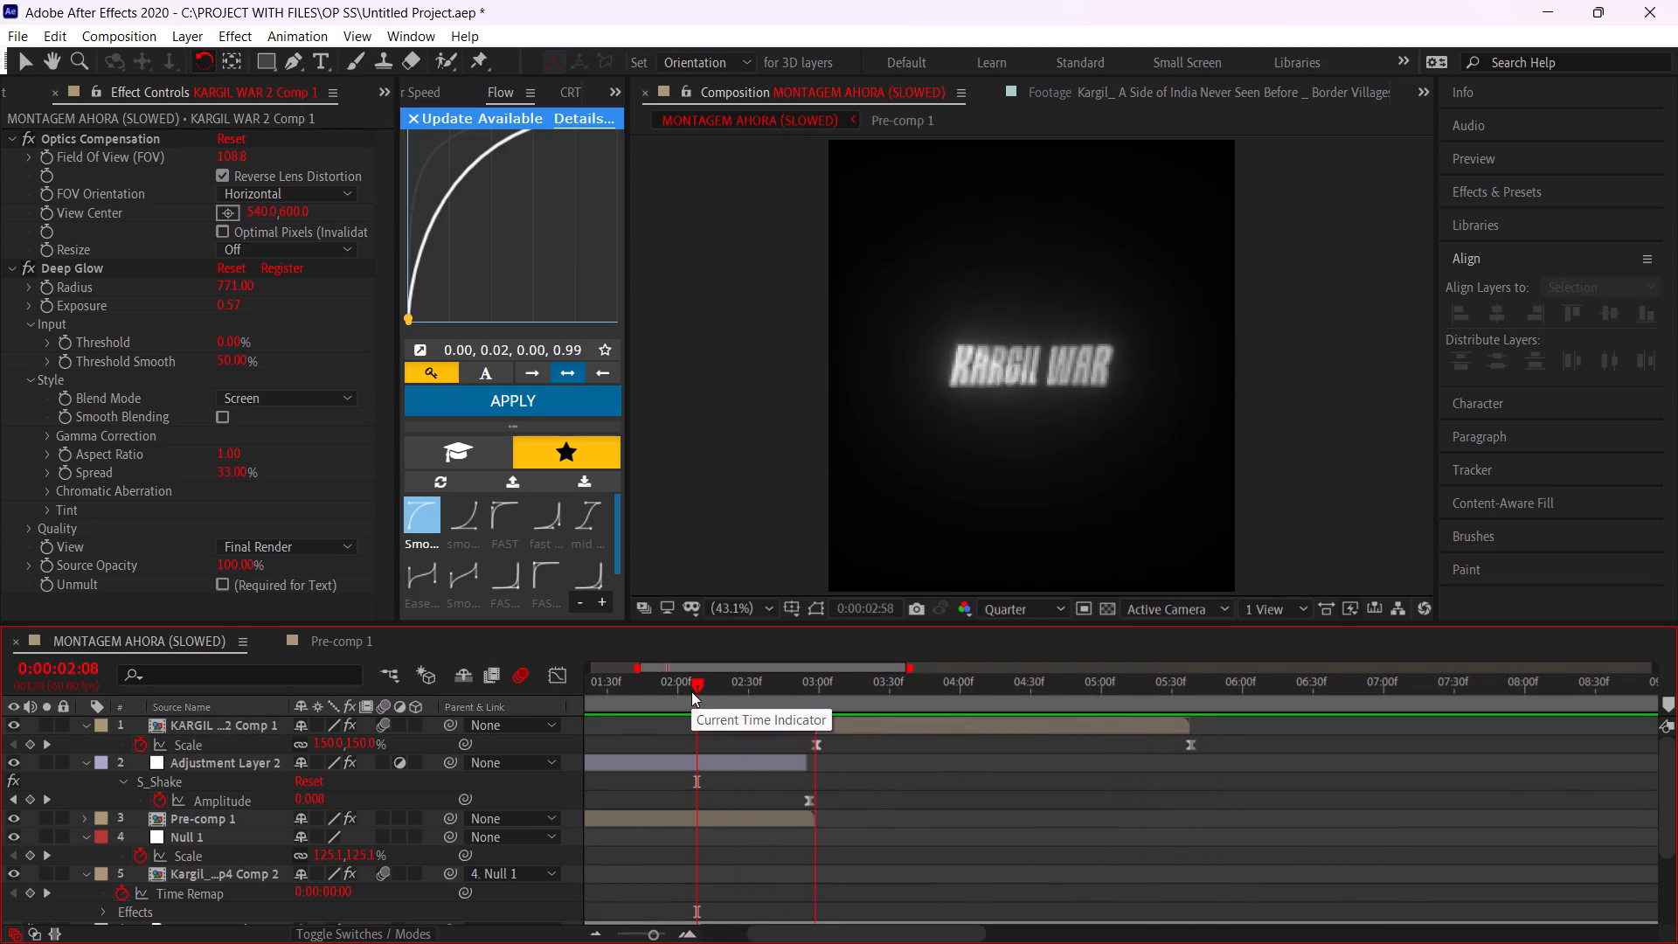
click(808, 701)
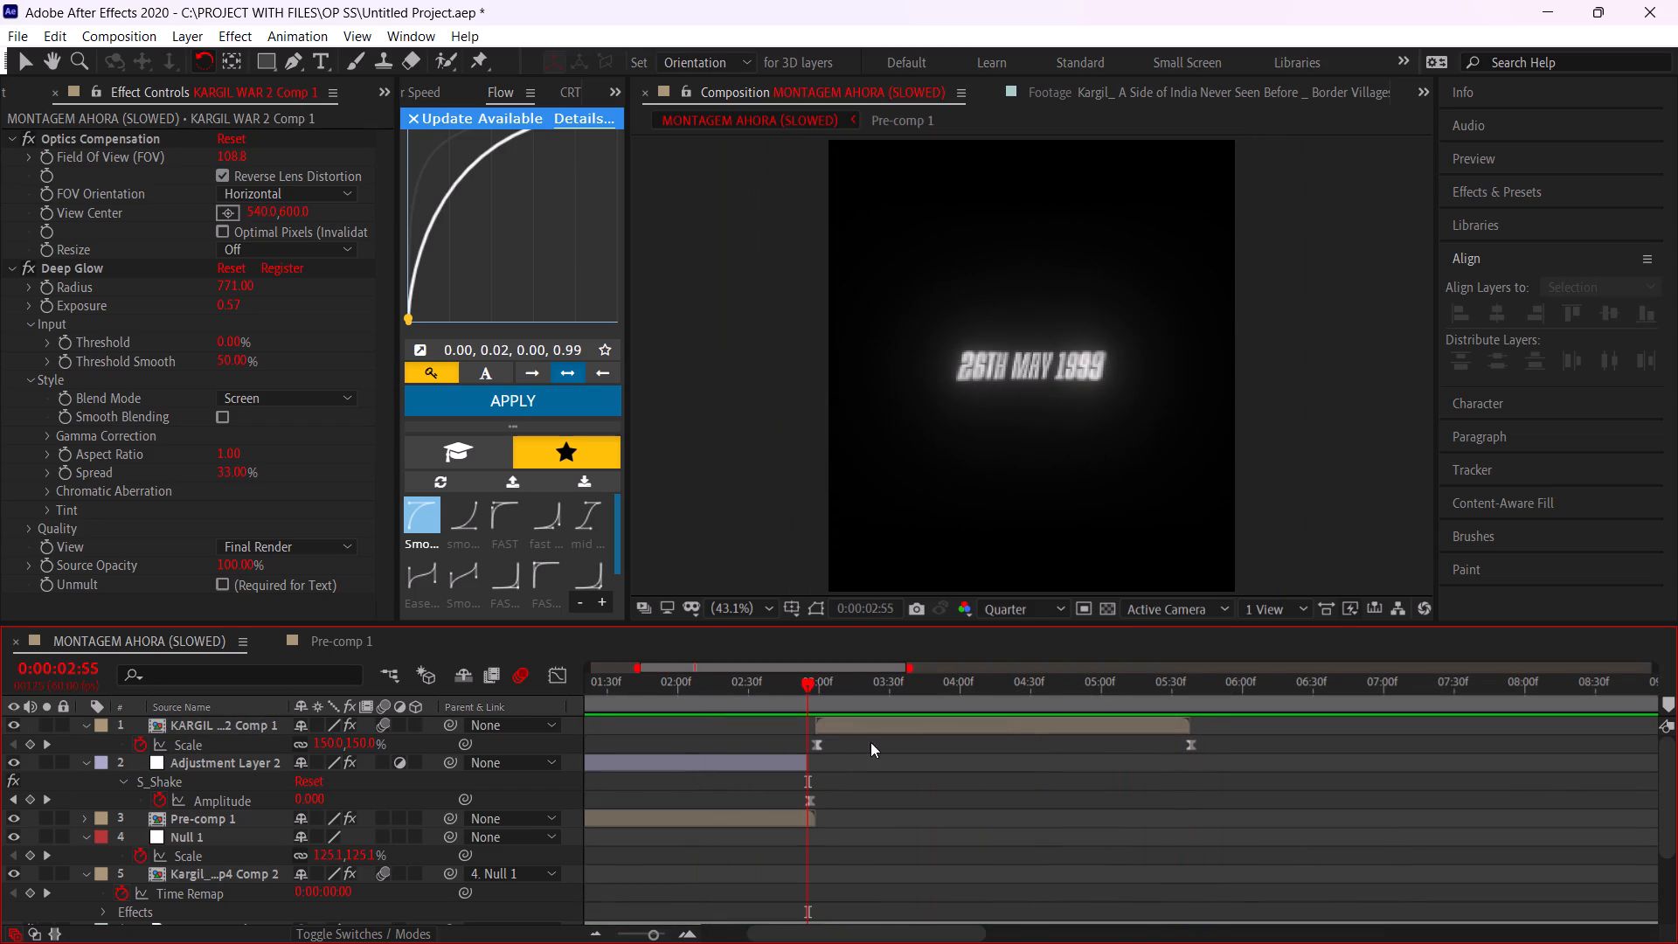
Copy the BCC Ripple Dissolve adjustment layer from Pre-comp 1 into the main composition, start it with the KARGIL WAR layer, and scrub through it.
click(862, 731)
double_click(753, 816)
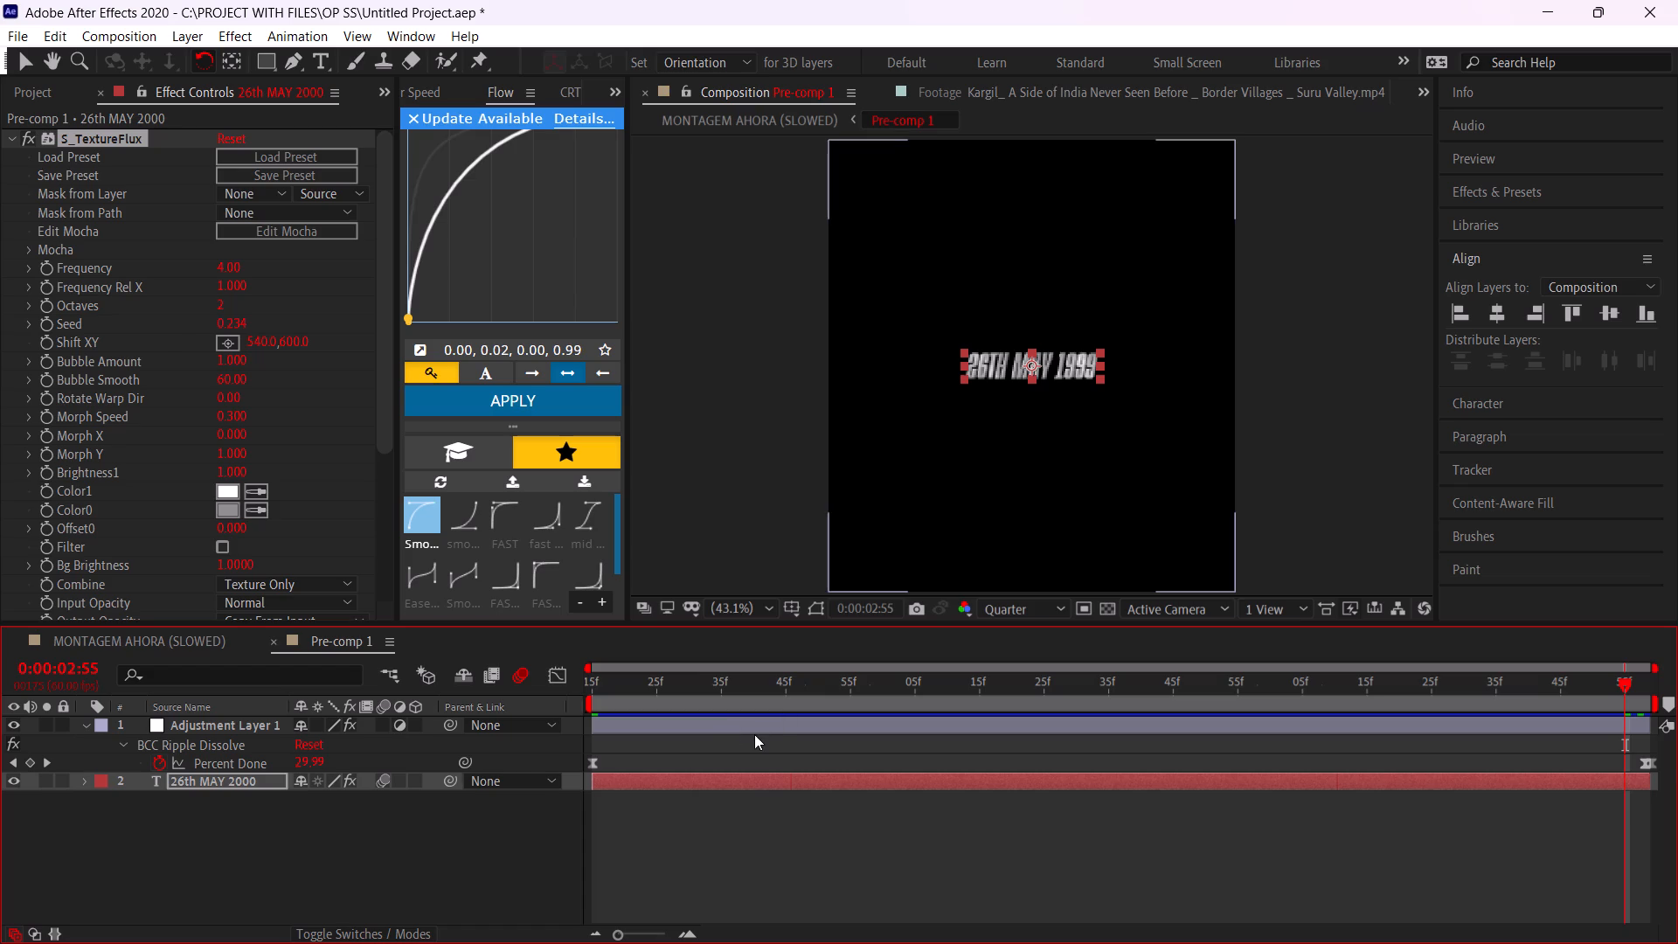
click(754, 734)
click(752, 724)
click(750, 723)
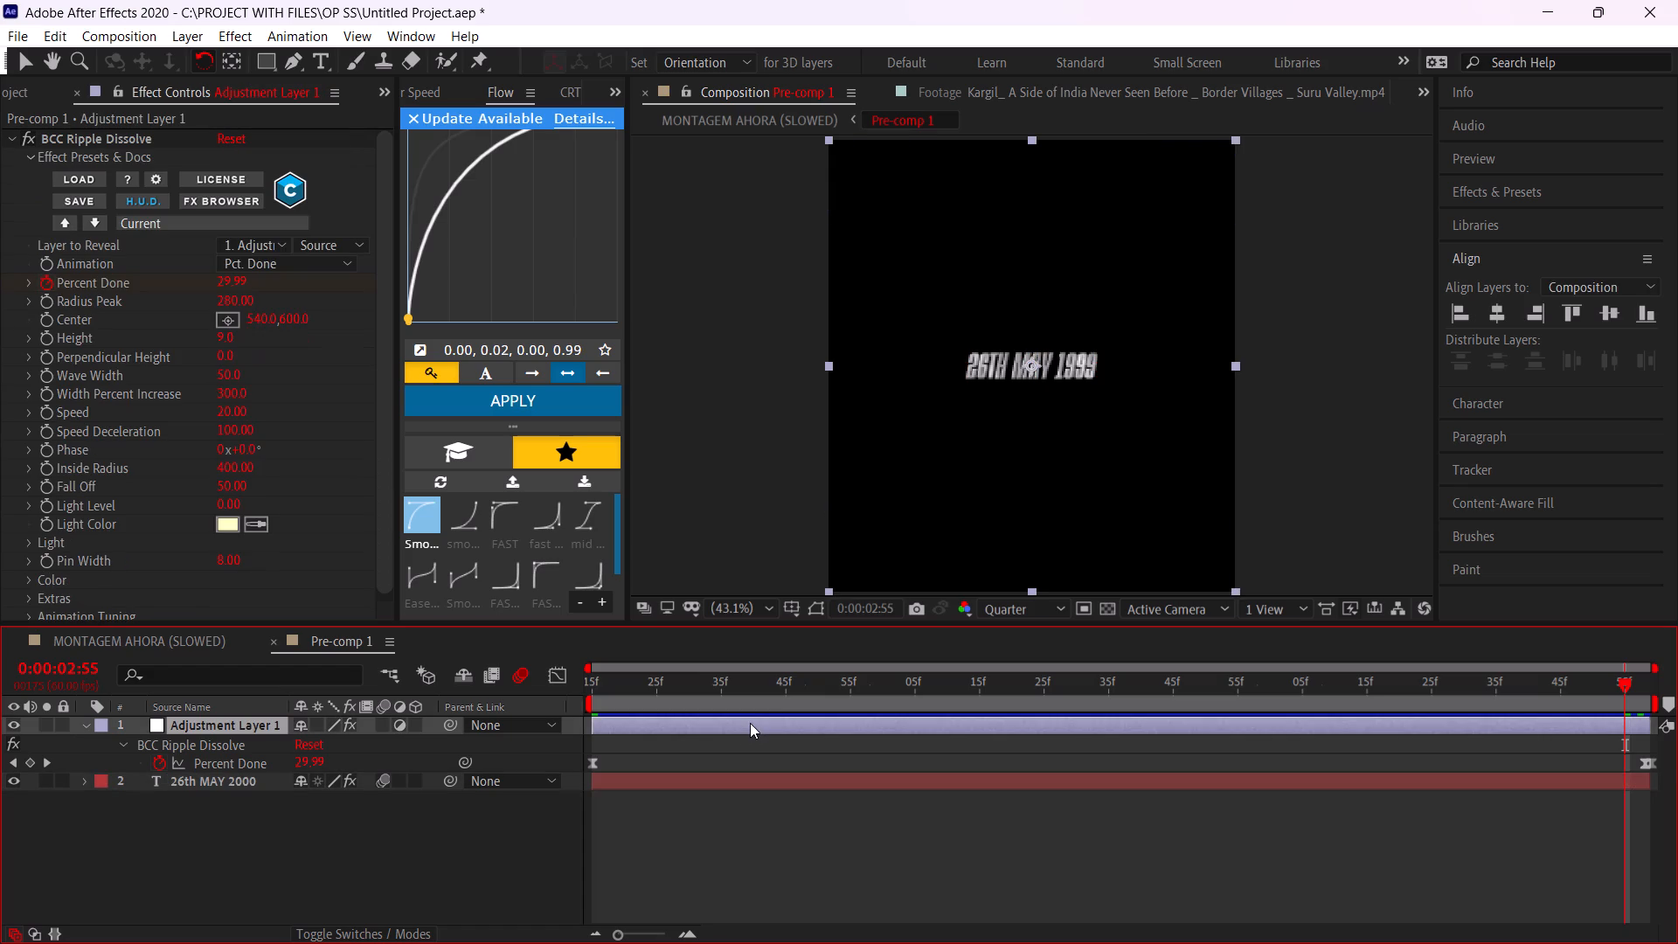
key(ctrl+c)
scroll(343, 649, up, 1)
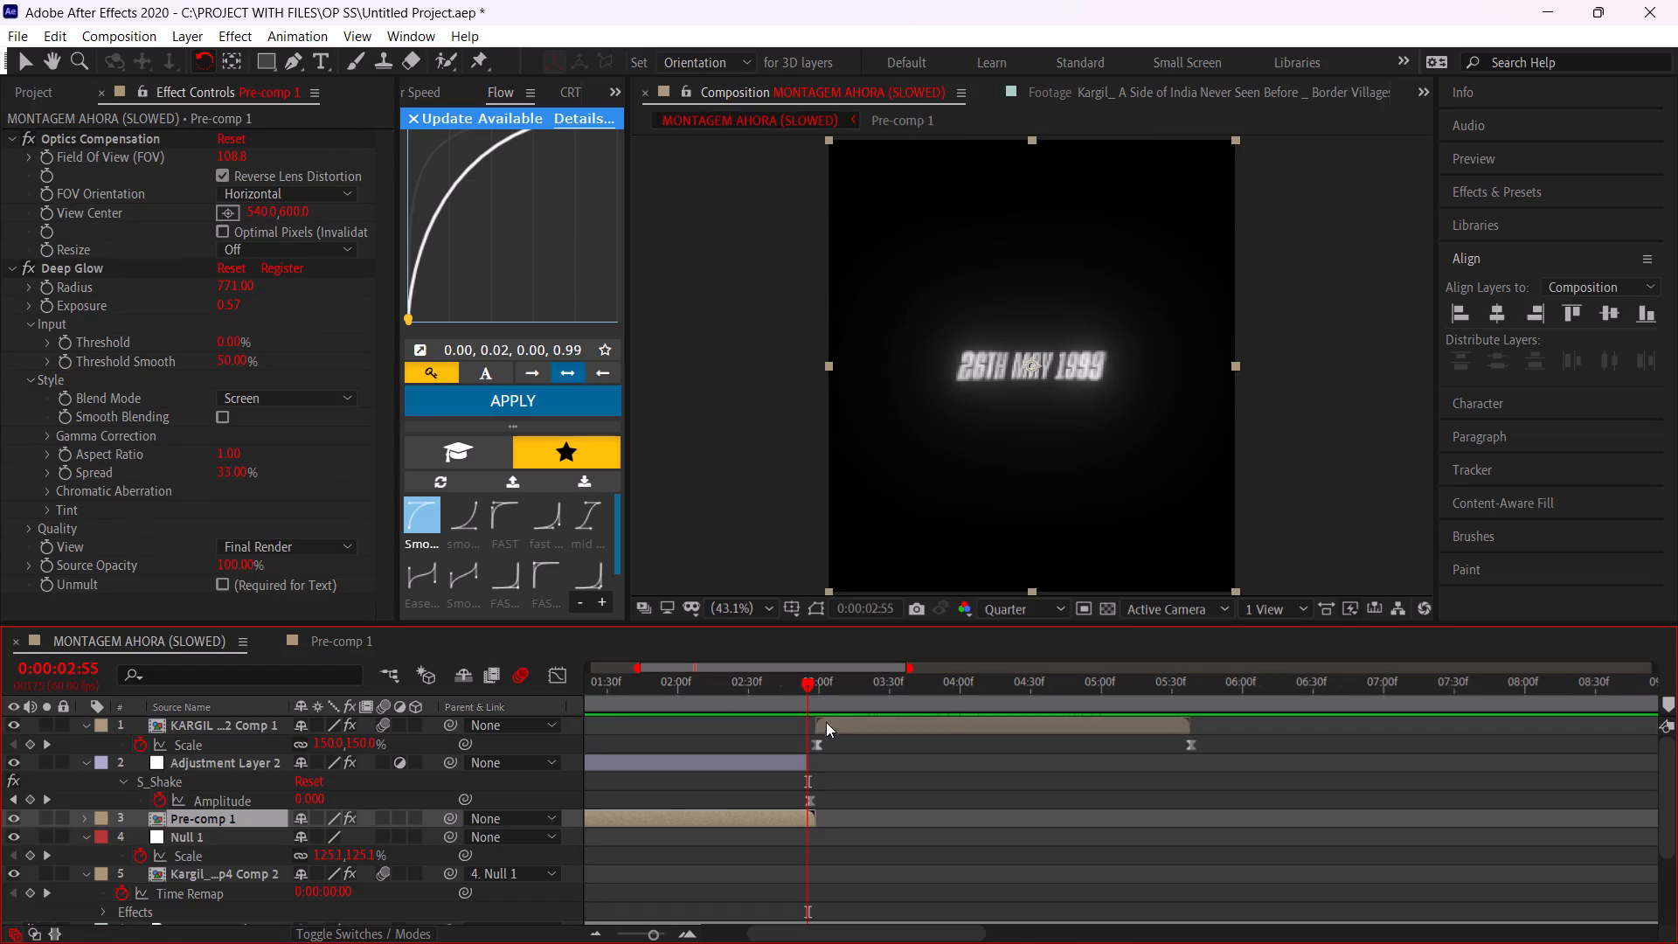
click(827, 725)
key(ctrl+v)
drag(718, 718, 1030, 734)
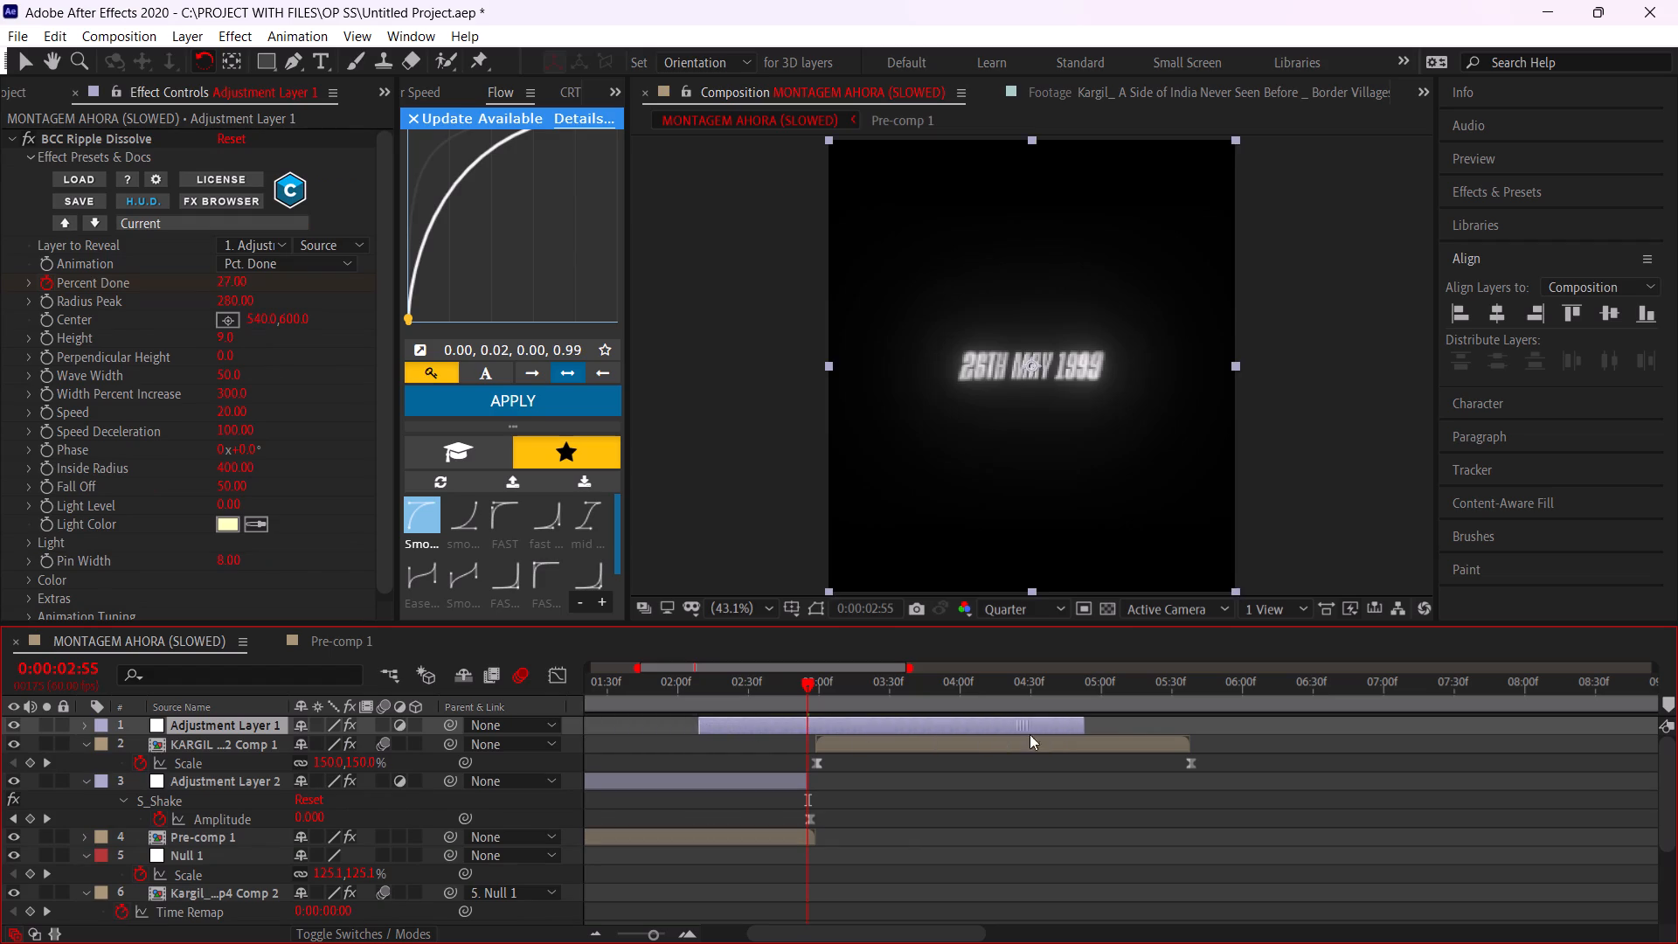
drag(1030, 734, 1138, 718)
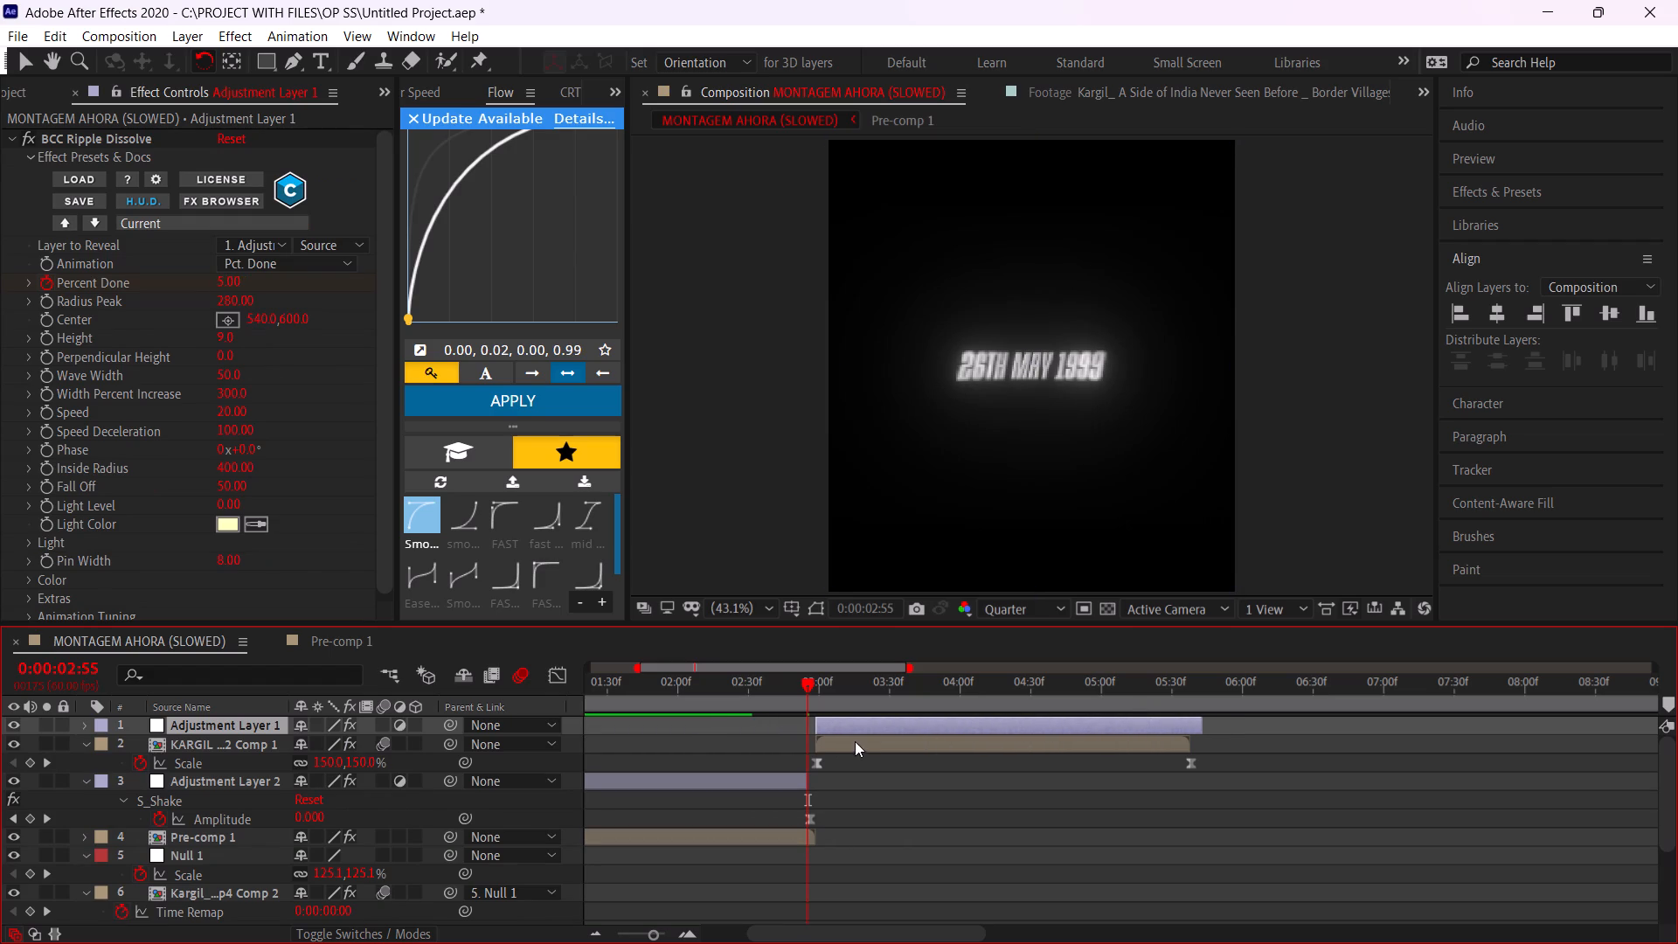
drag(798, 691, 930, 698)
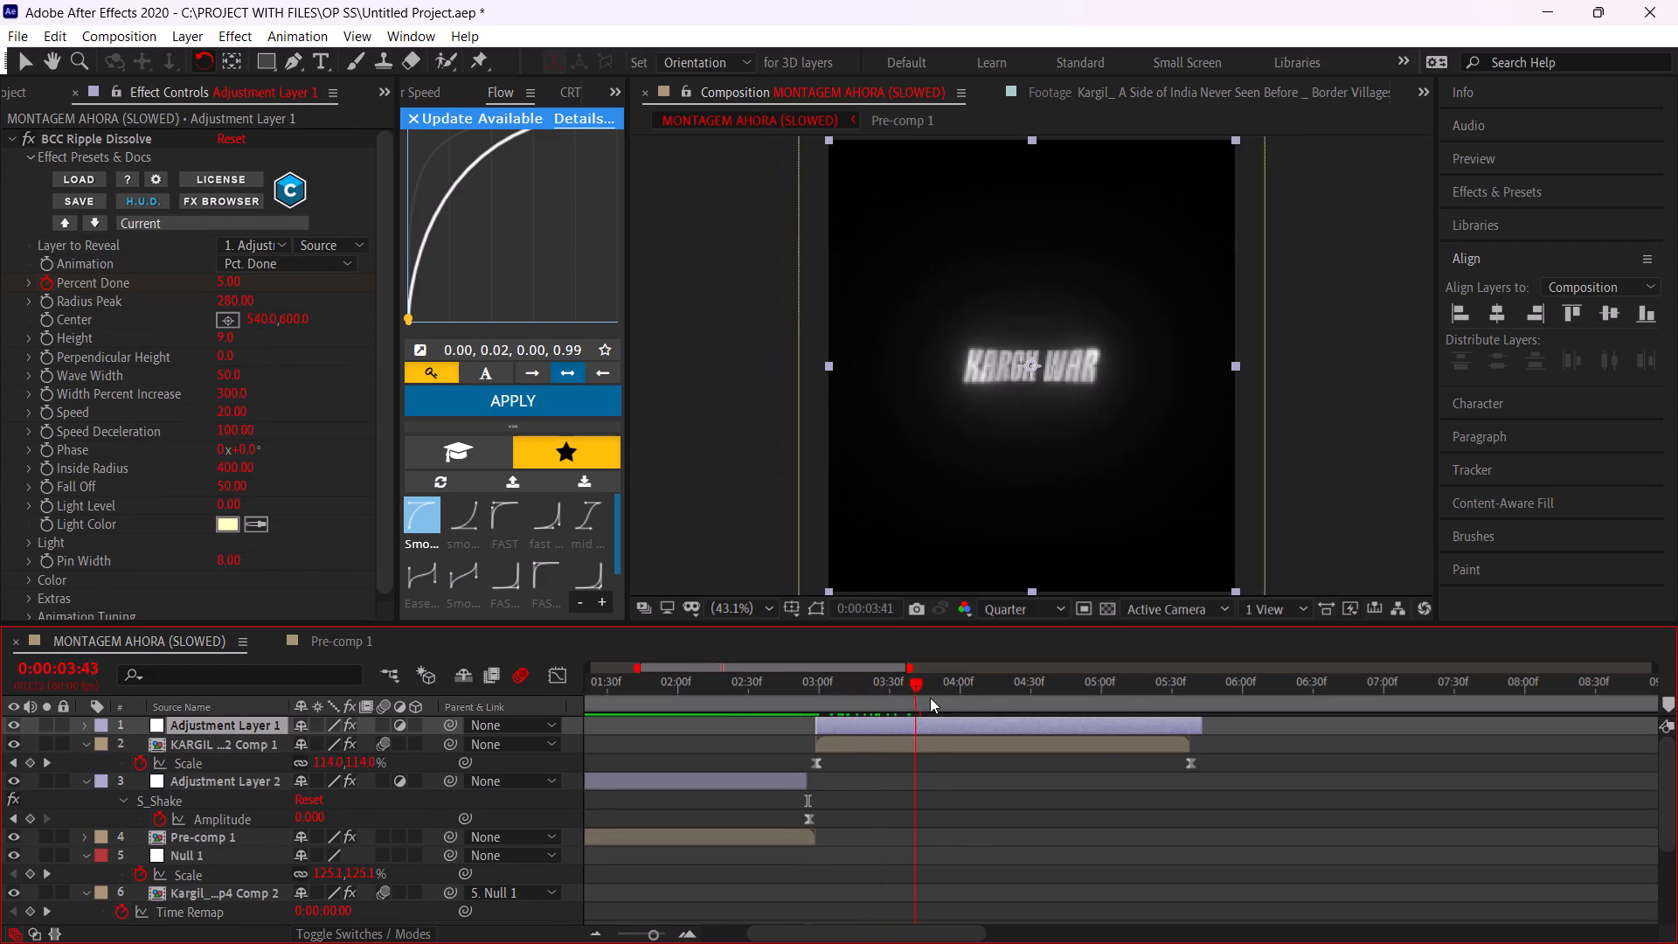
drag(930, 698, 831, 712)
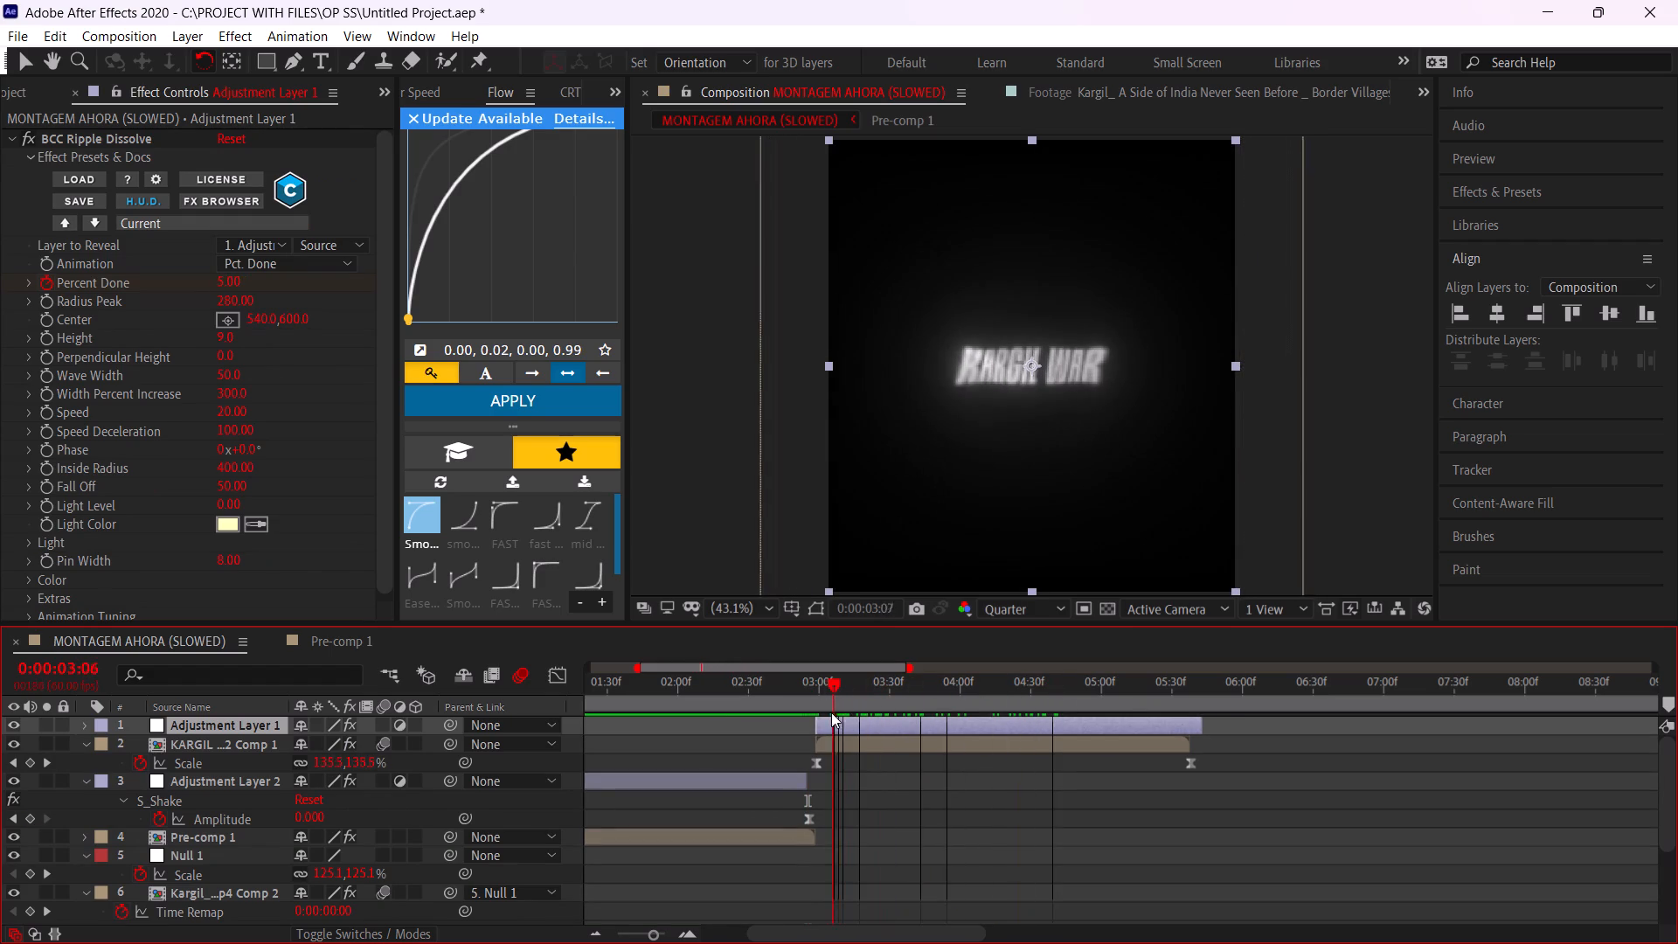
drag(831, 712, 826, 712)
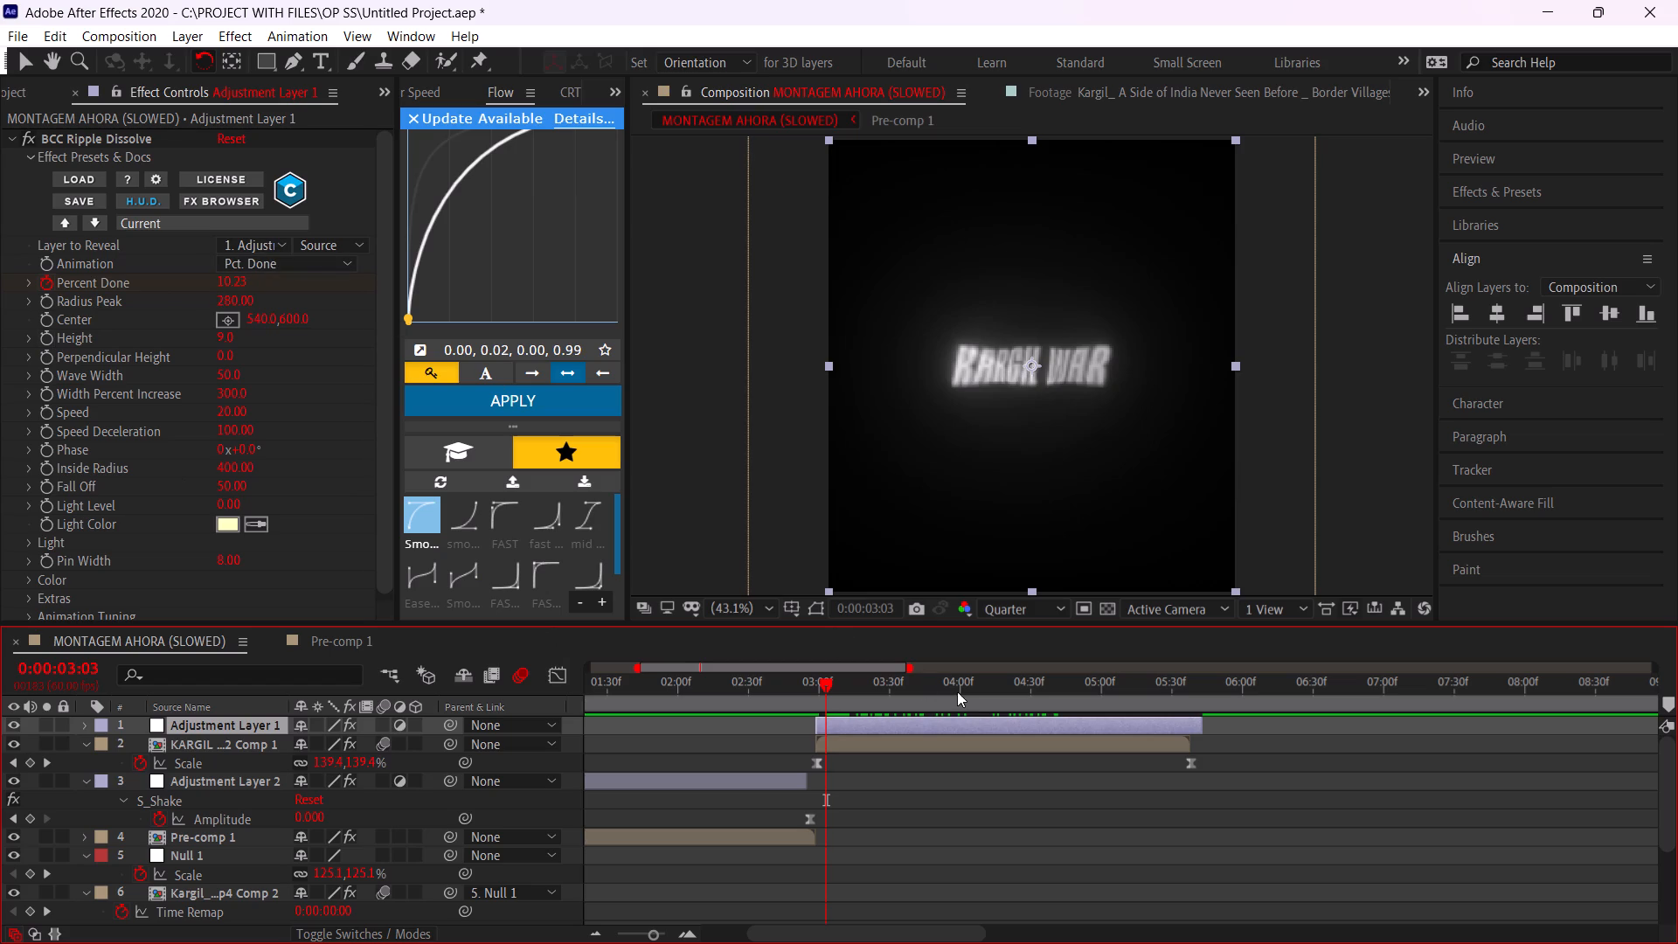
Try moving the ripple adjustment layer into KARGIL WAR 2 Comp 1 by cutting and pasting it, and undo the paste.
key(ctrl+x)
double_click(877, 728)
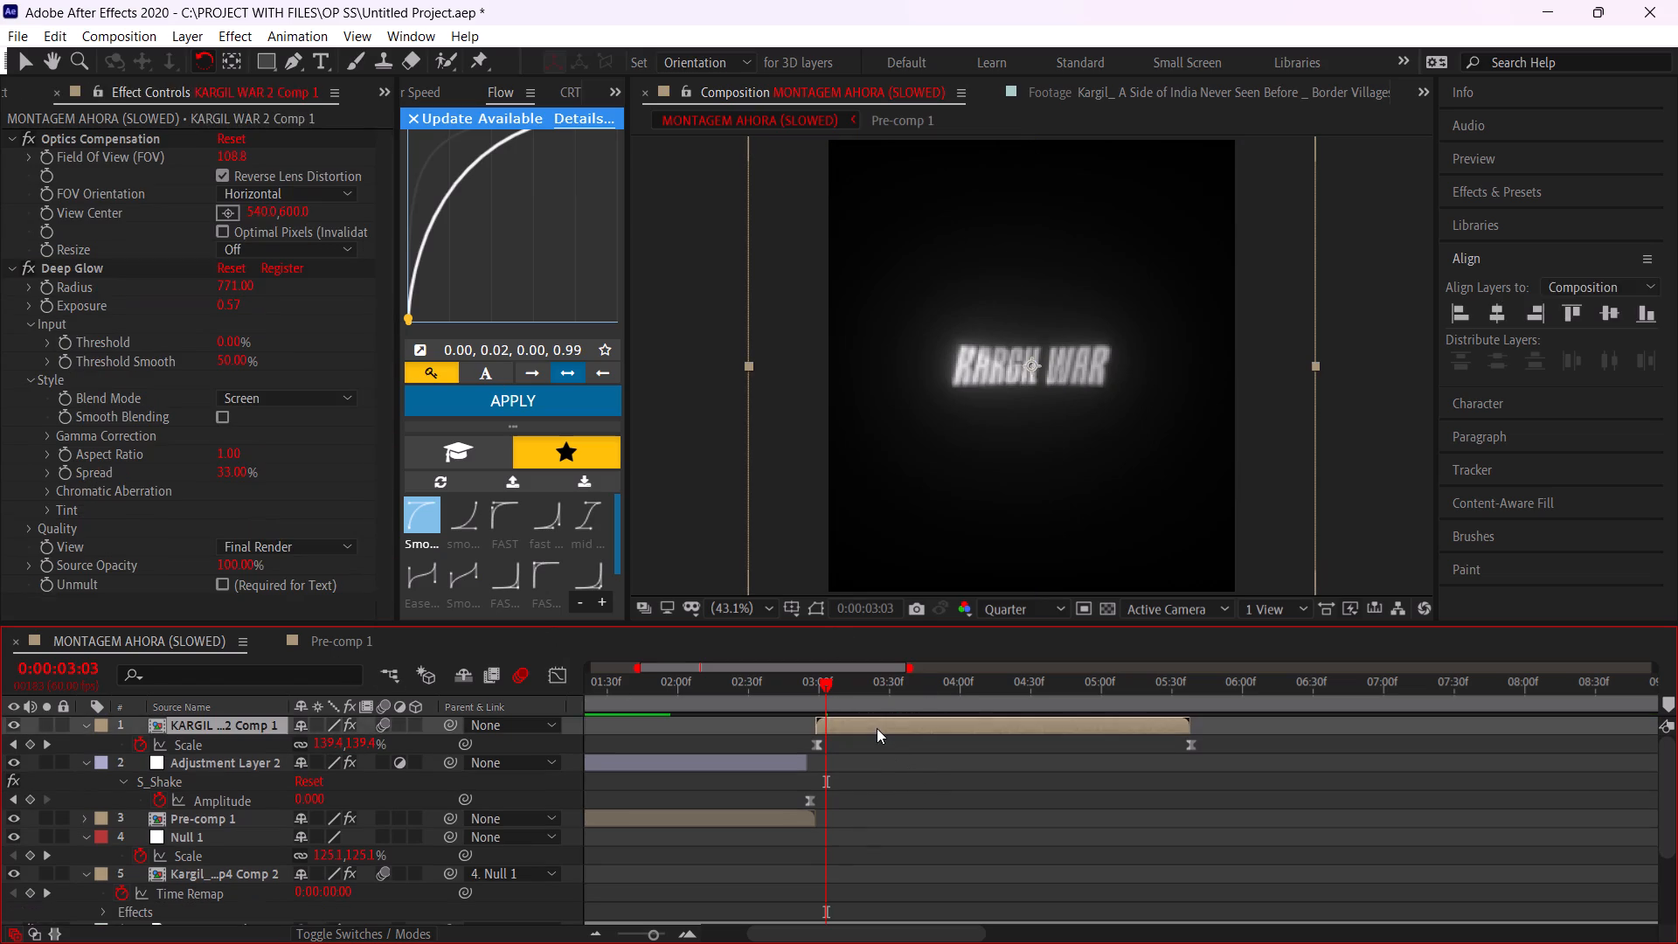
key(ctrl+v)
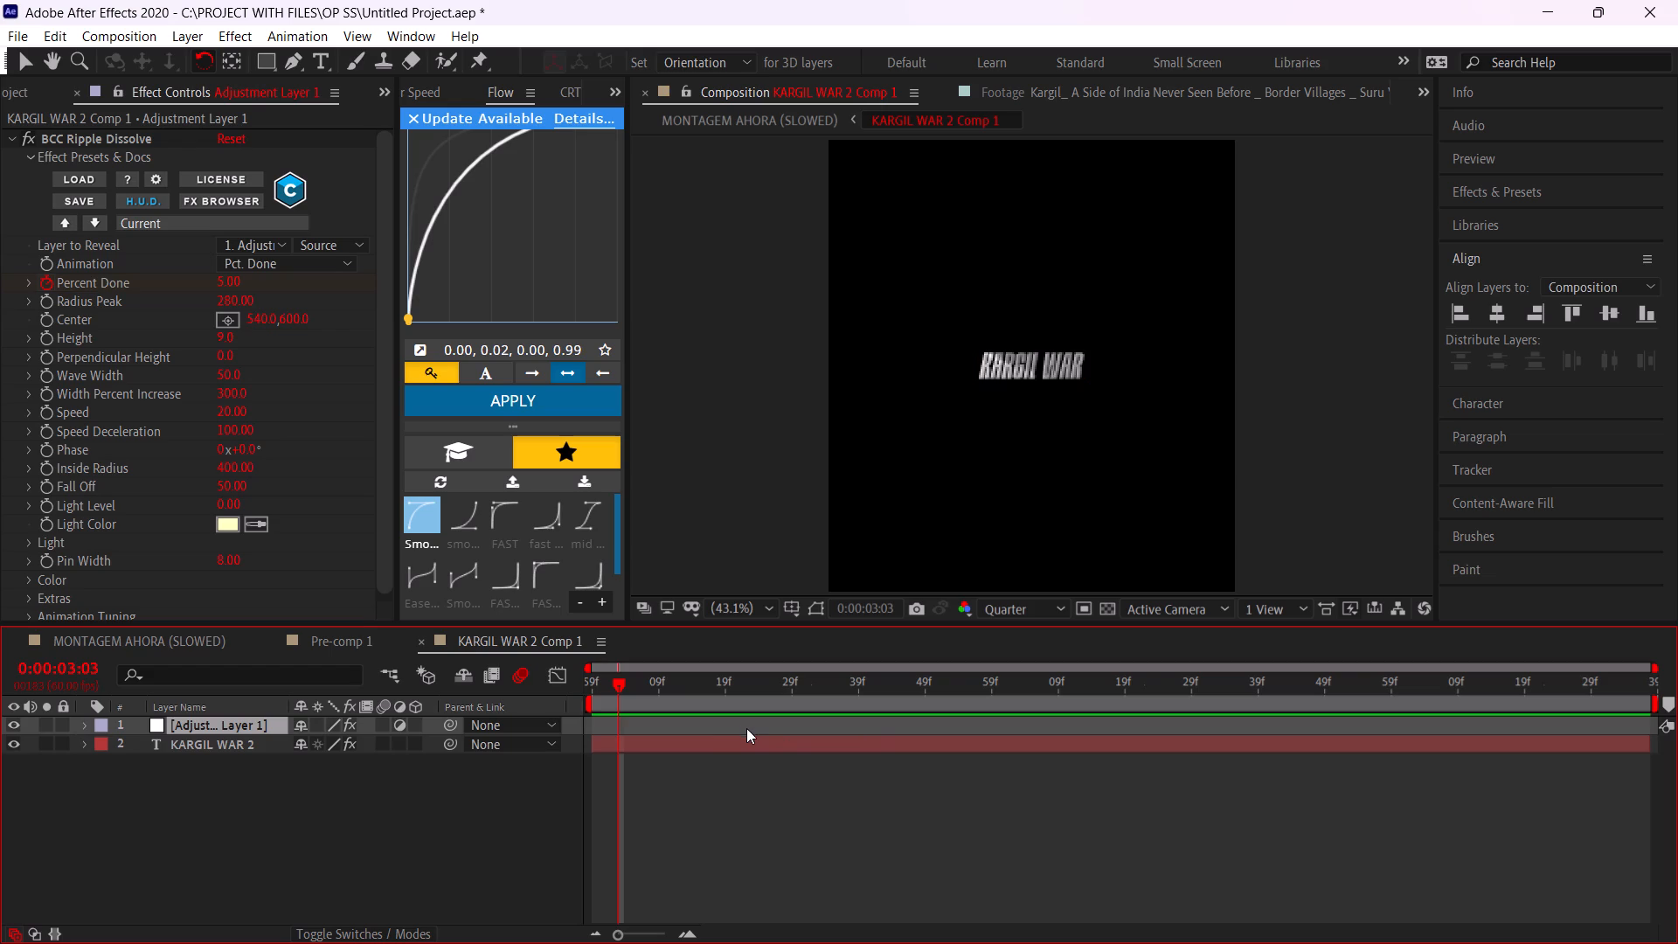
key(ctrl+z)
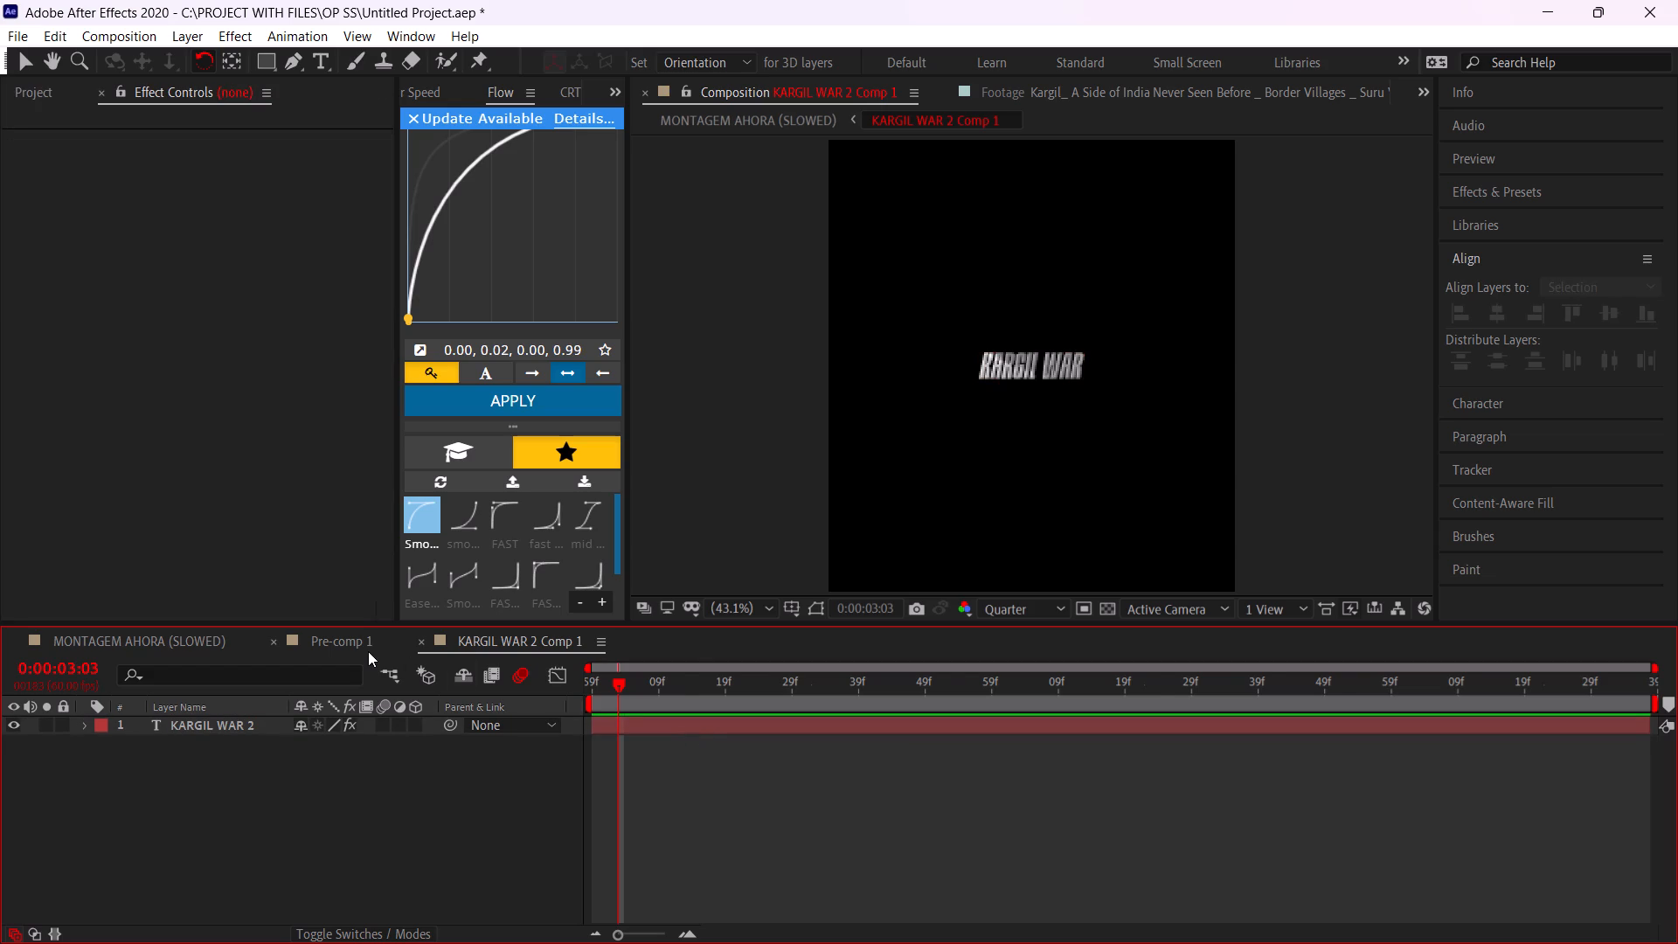
Copy the BCC Ripple Dissolve effect from Adjustment Layer 1 inside Pre-comp 1.
scroll(368, 651, up, 3)
double_click(800, 818)
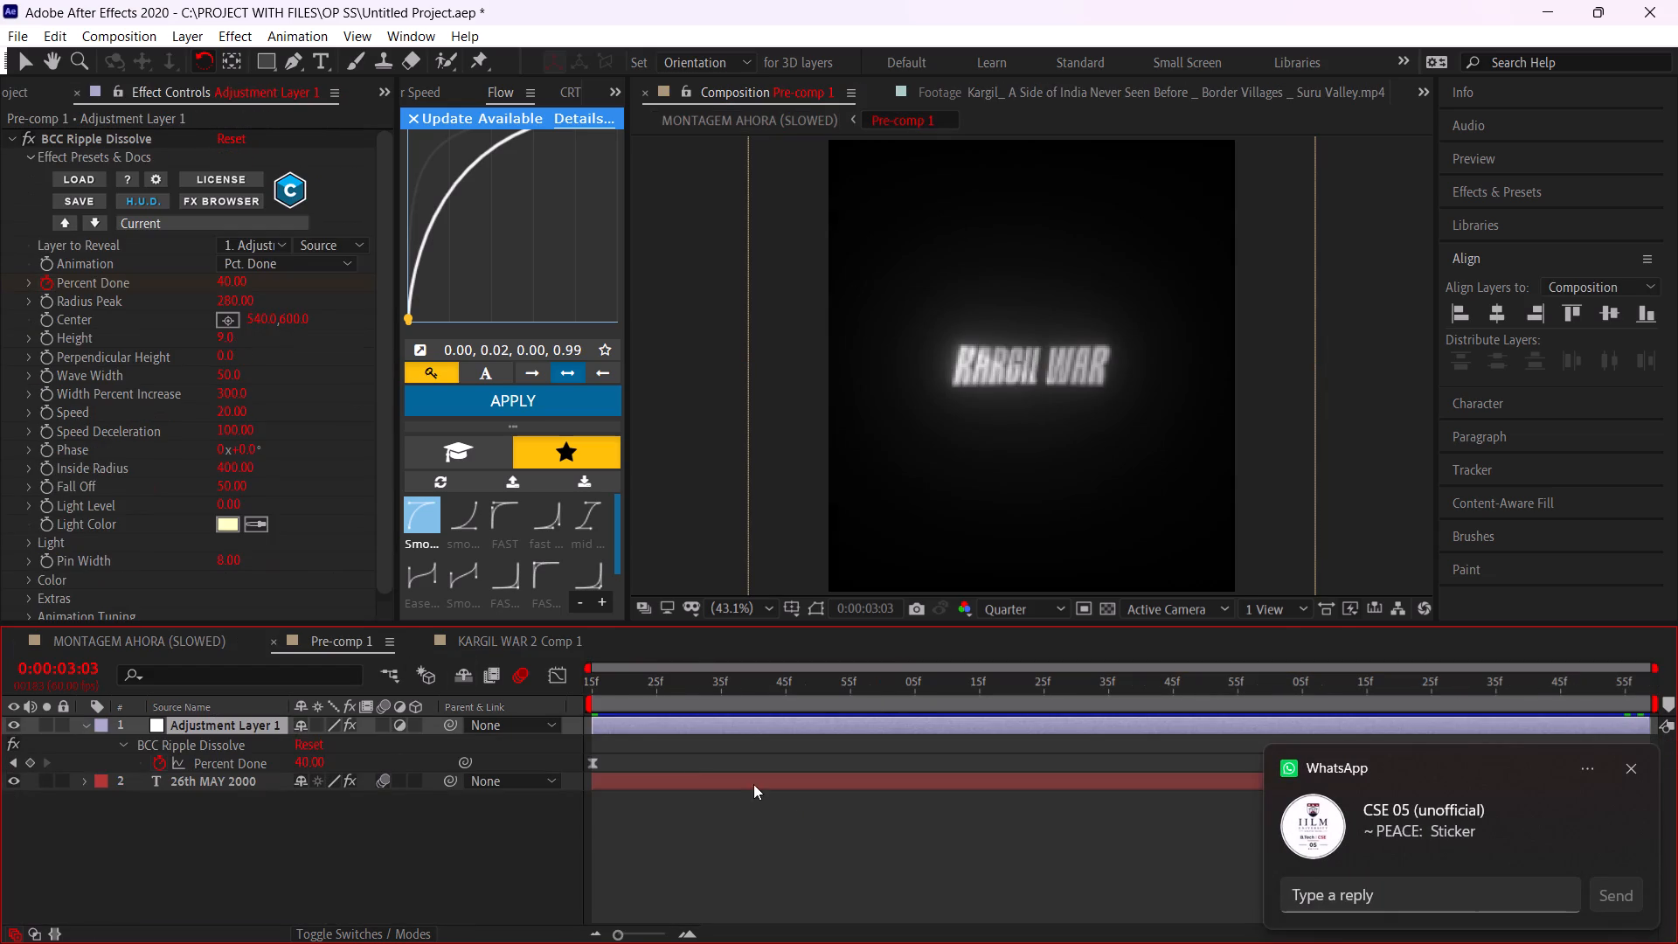
click(225, 761)
key(ctrl+c)
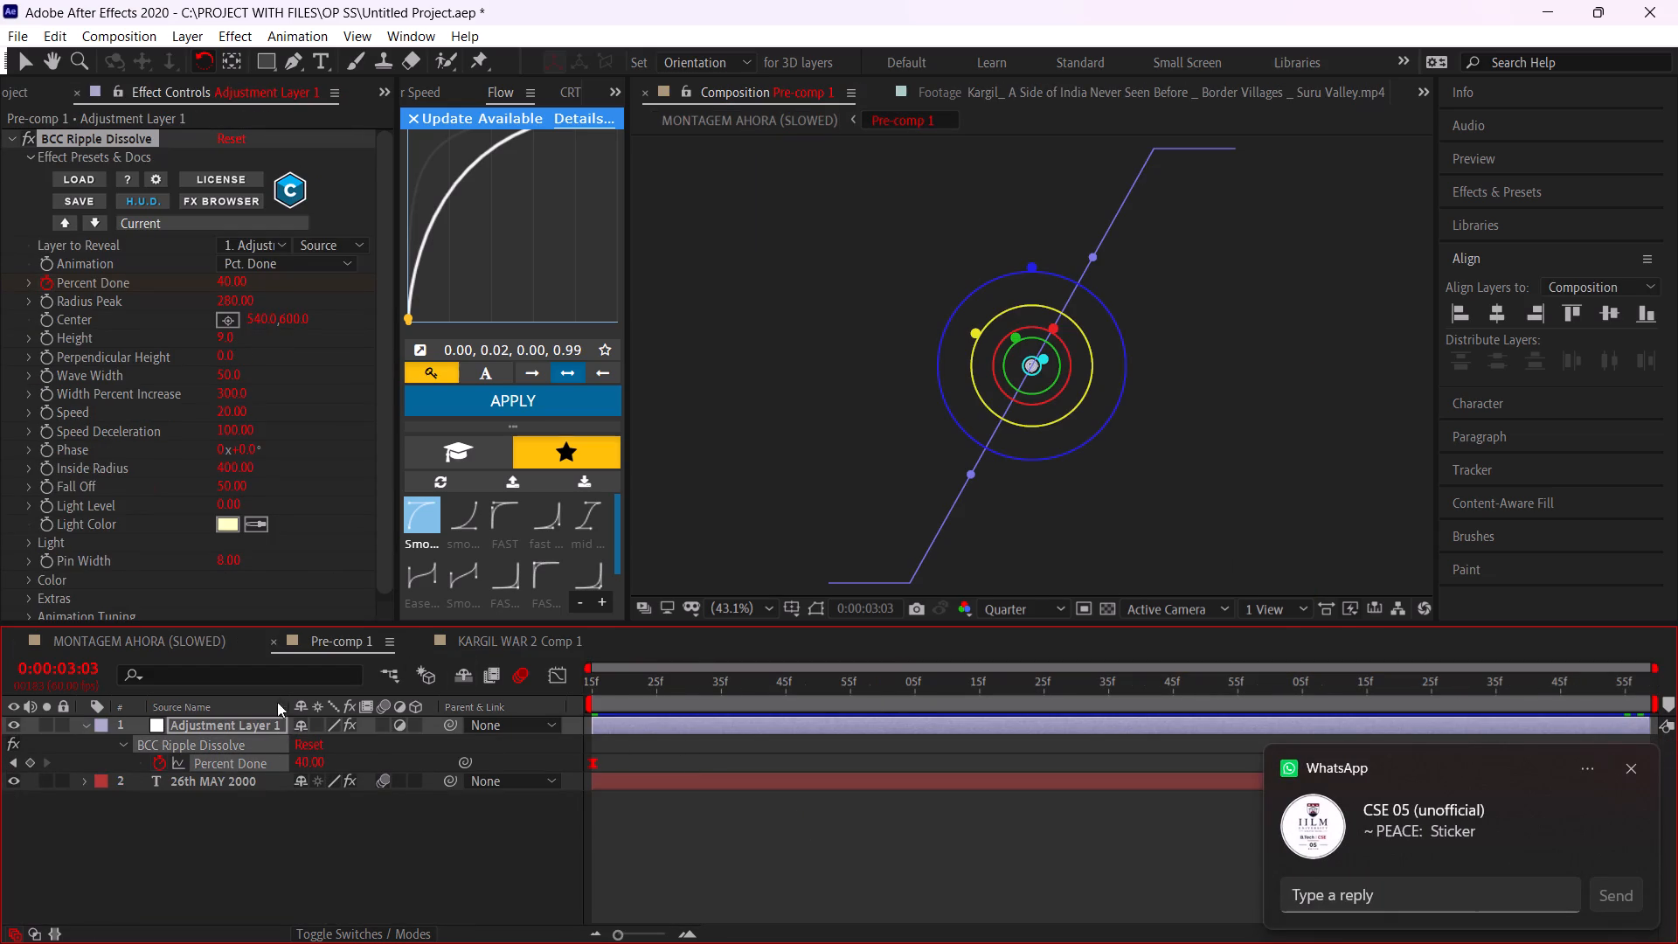
click(359, 743)
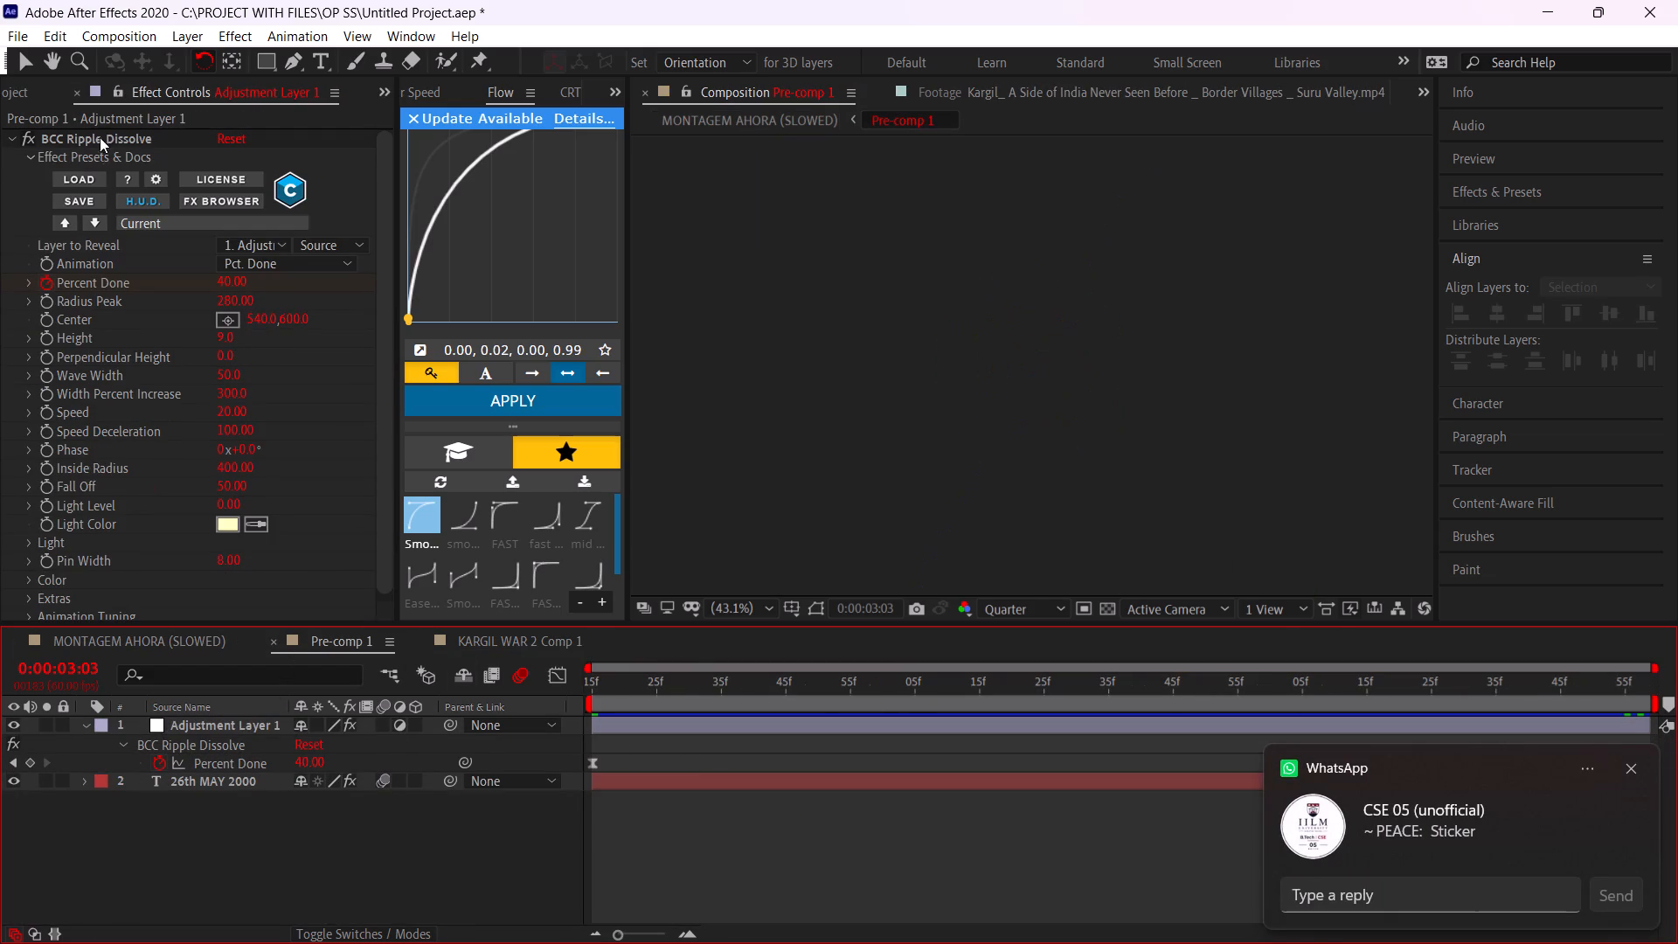
click(99, 147)
click(100, 142)
key(ctrl+c)
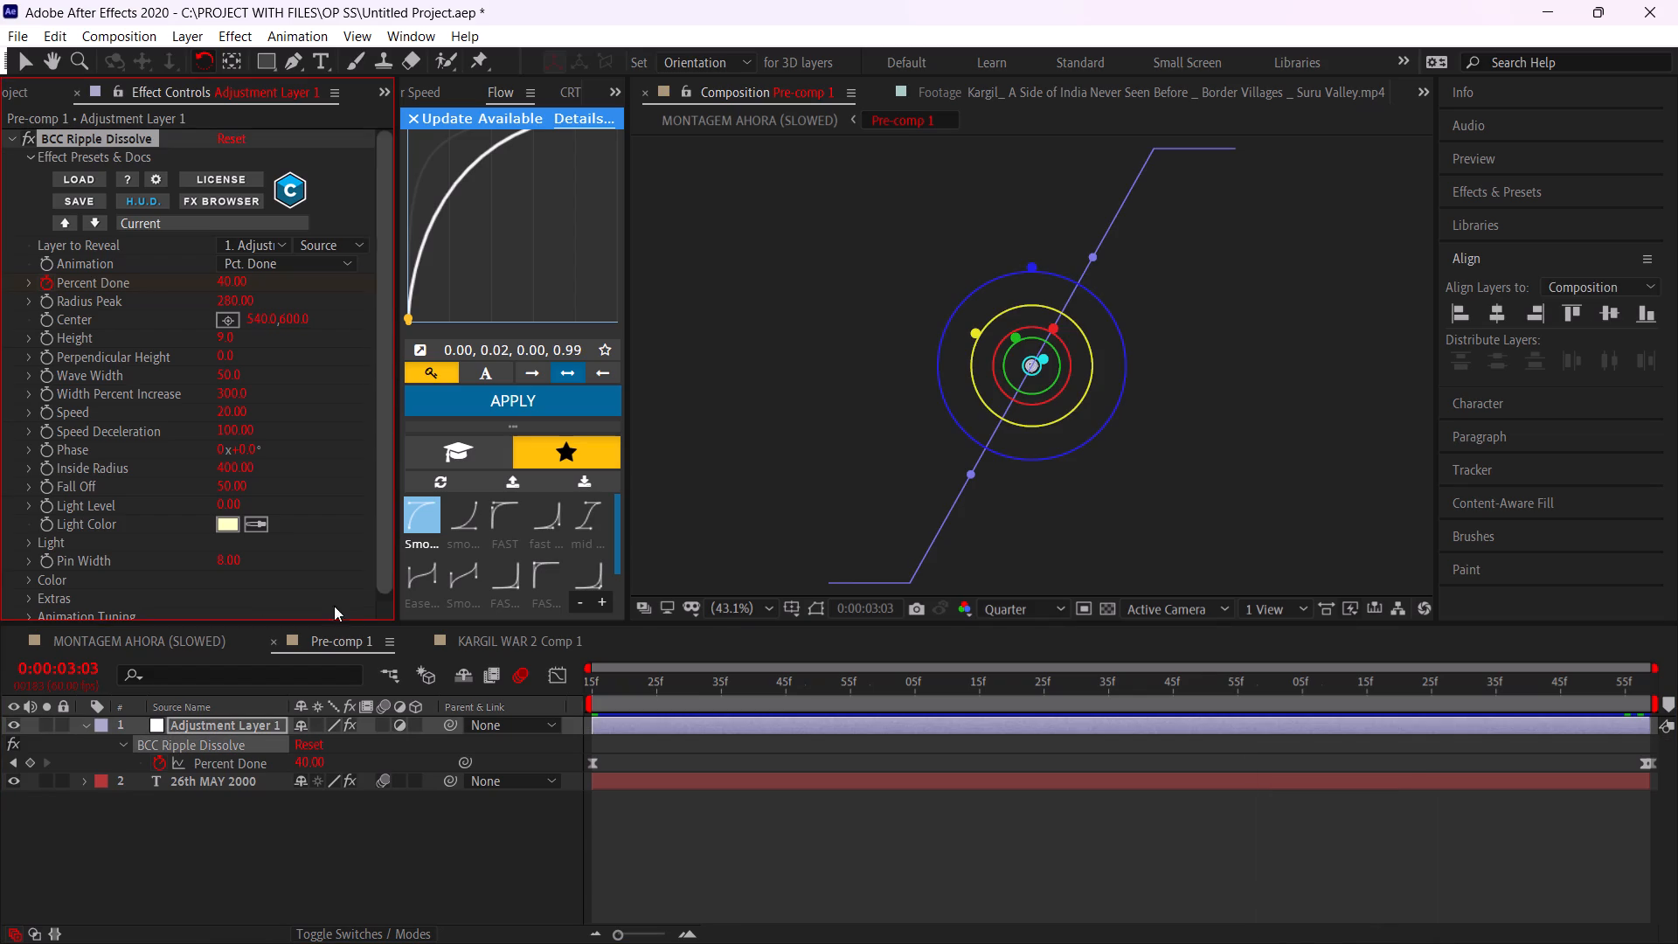
Create a new adjustment layer above the text in KARGIL WAR 2 Comp 1 and paste the BCC Ripple Dissolve effect onto it.
scroll(285, 635, up, 2)
click(861, 717)
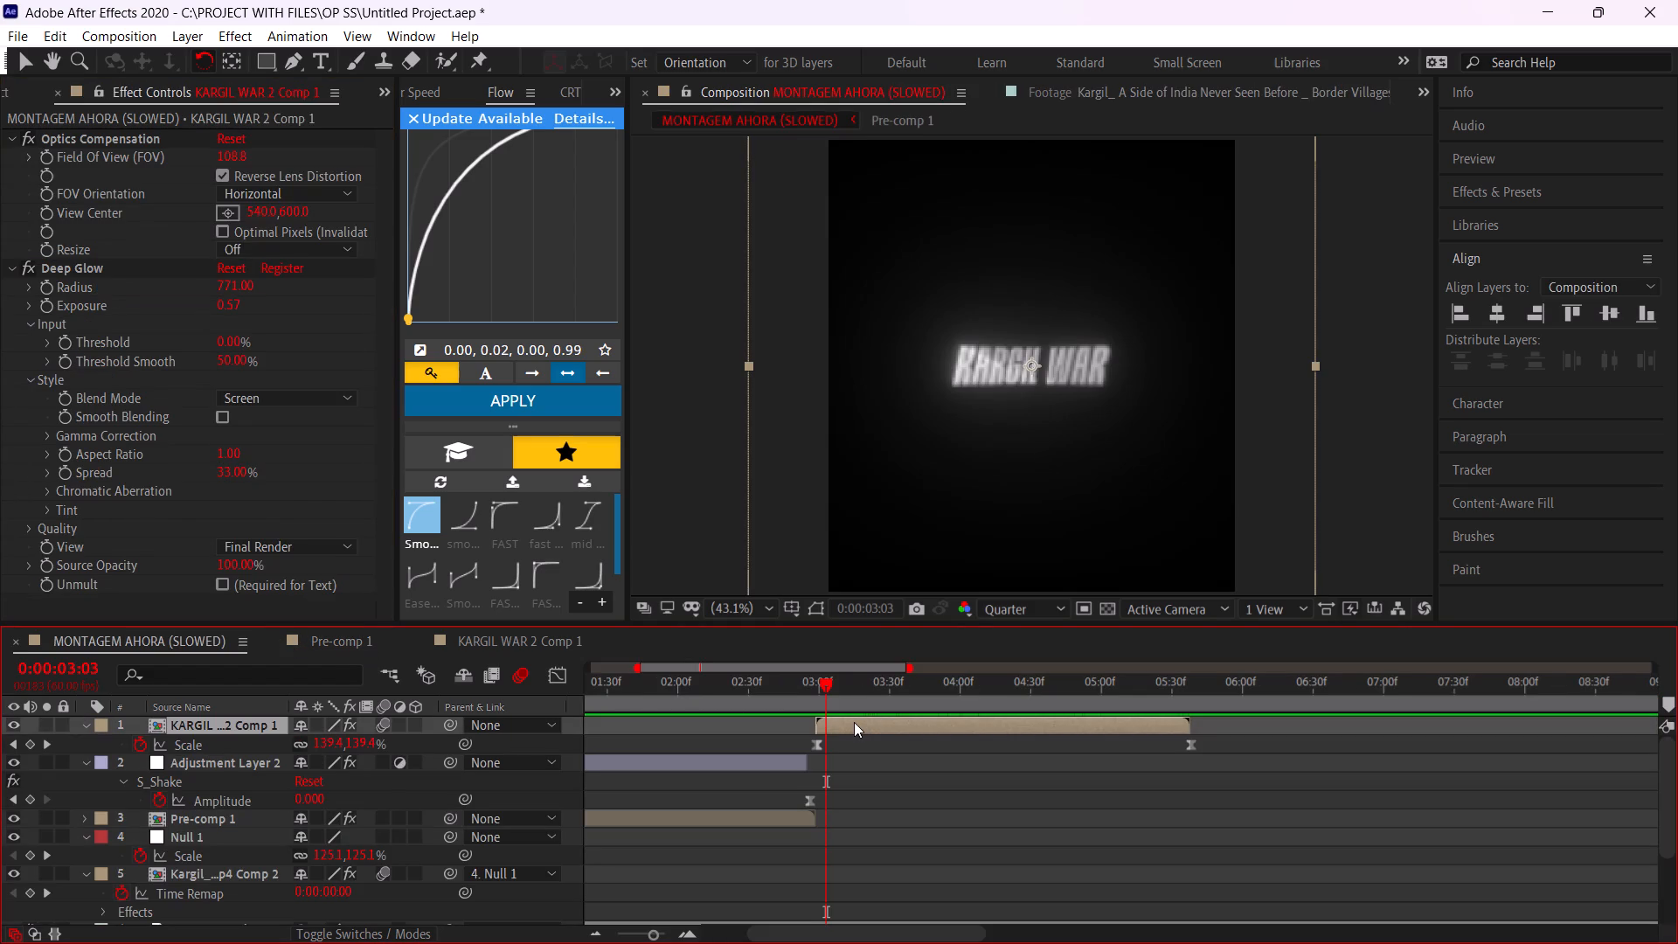
click(853, 724)
double_click(845, 724)
click(826, 728)
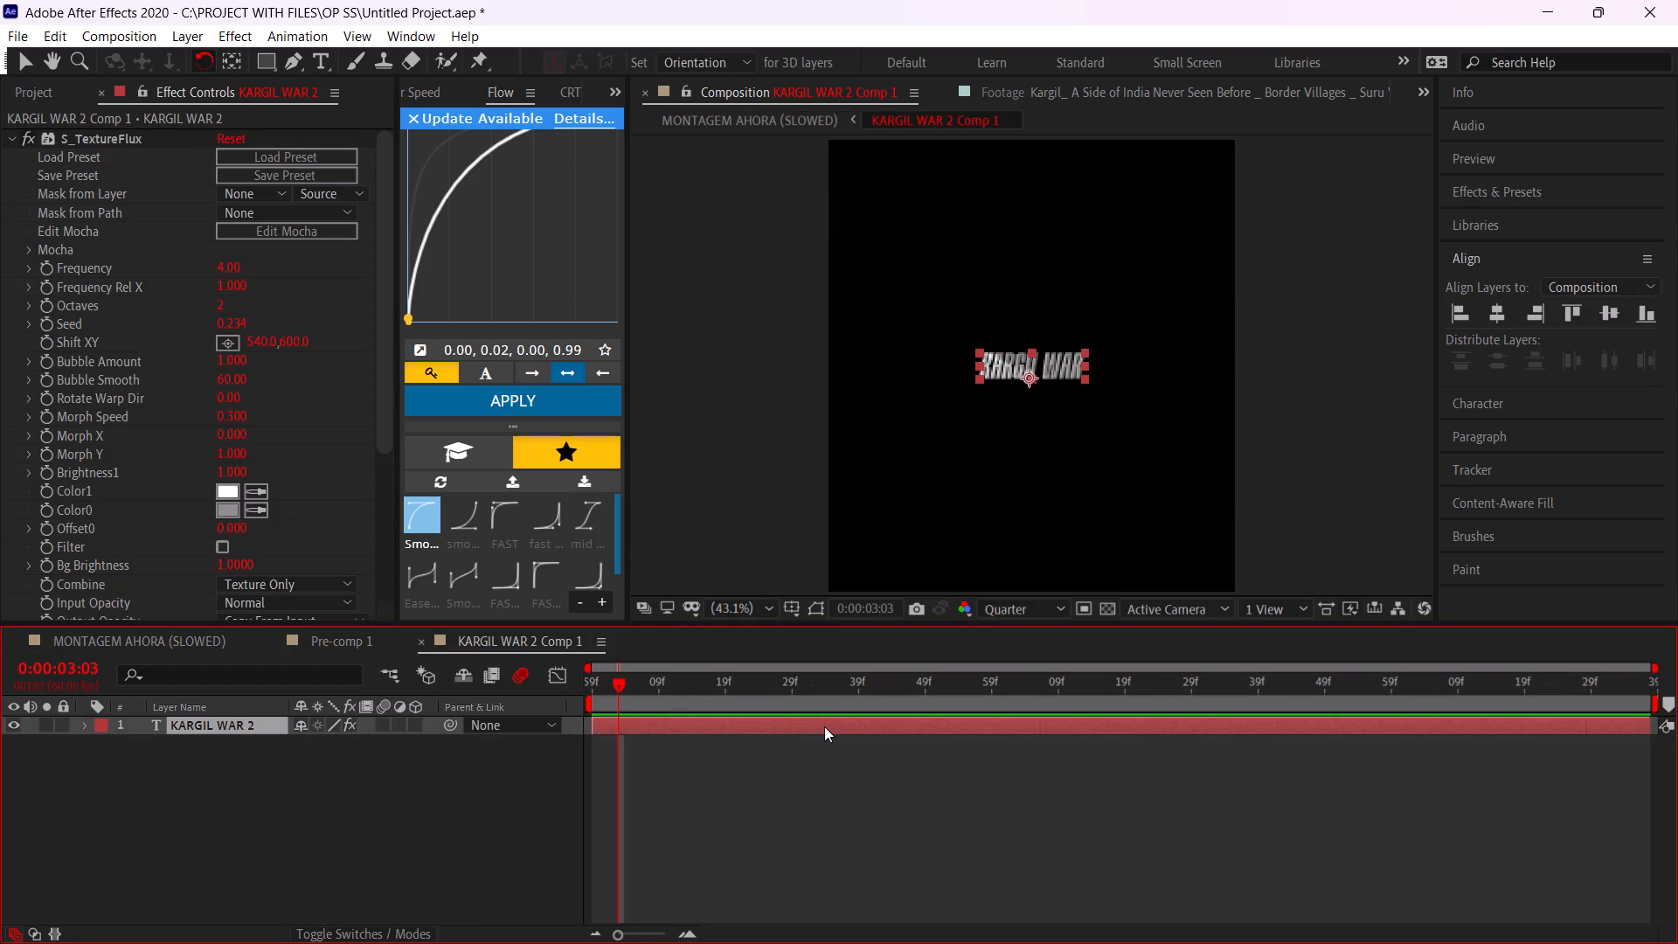
key(ctrl+alt+y)
key(ctrl+v)
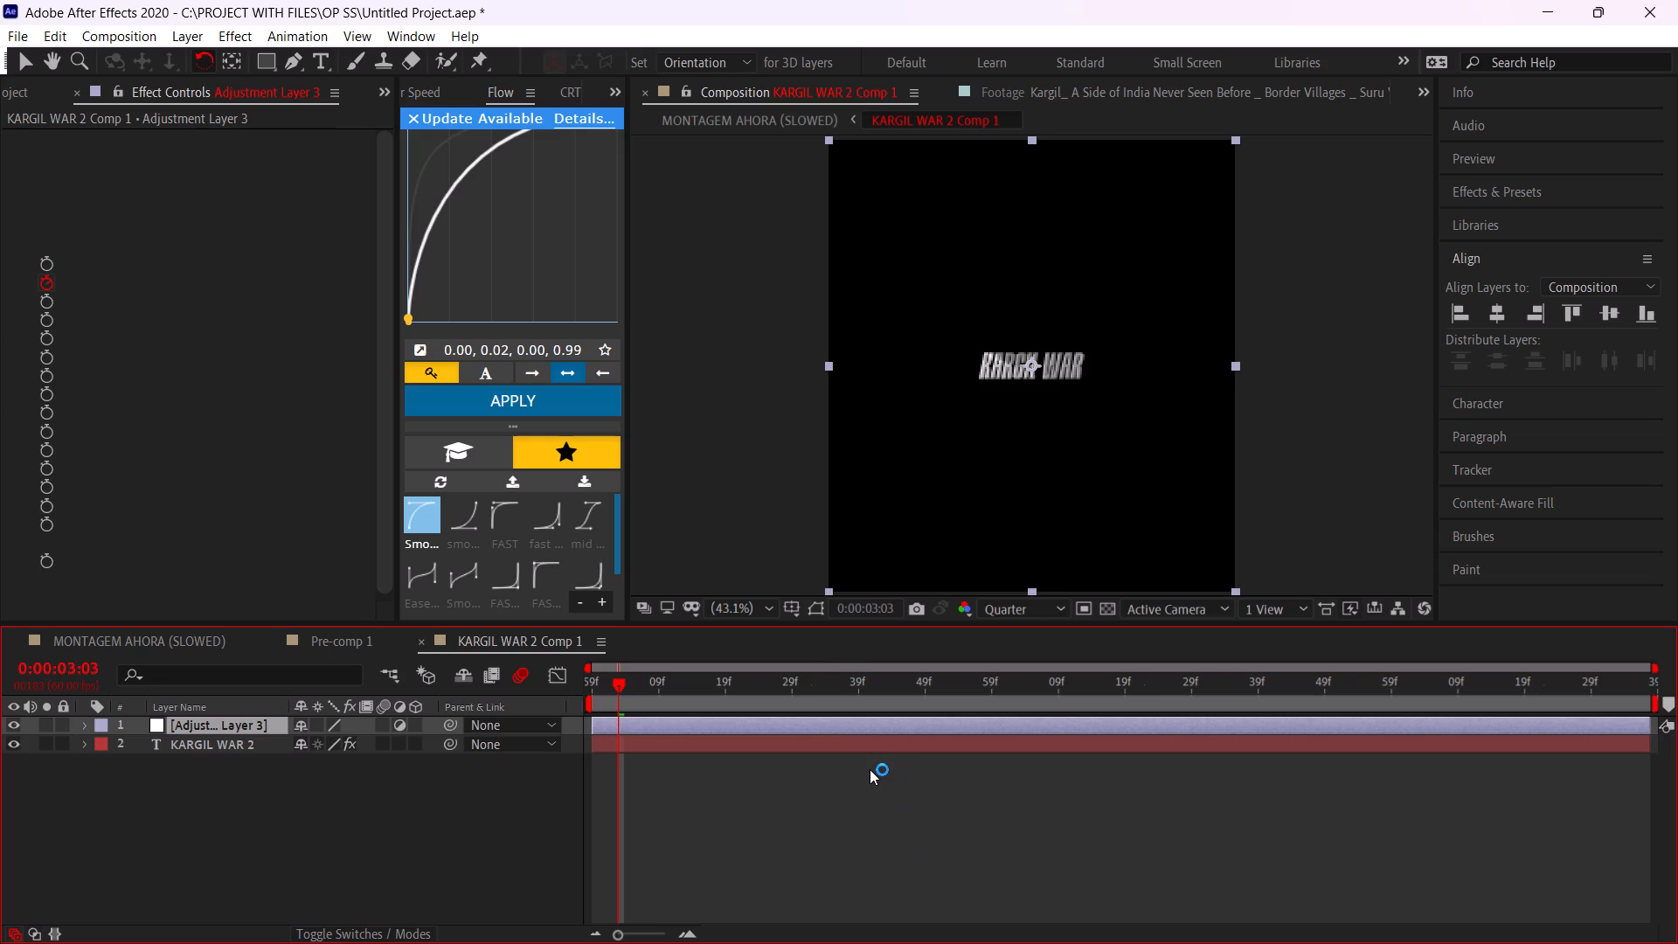
Move the first BCC Ripple Dissolve Percent Done keyframe on the adjustment layer to the start of KARGIL WAR 2 Comp 1.
key(u)
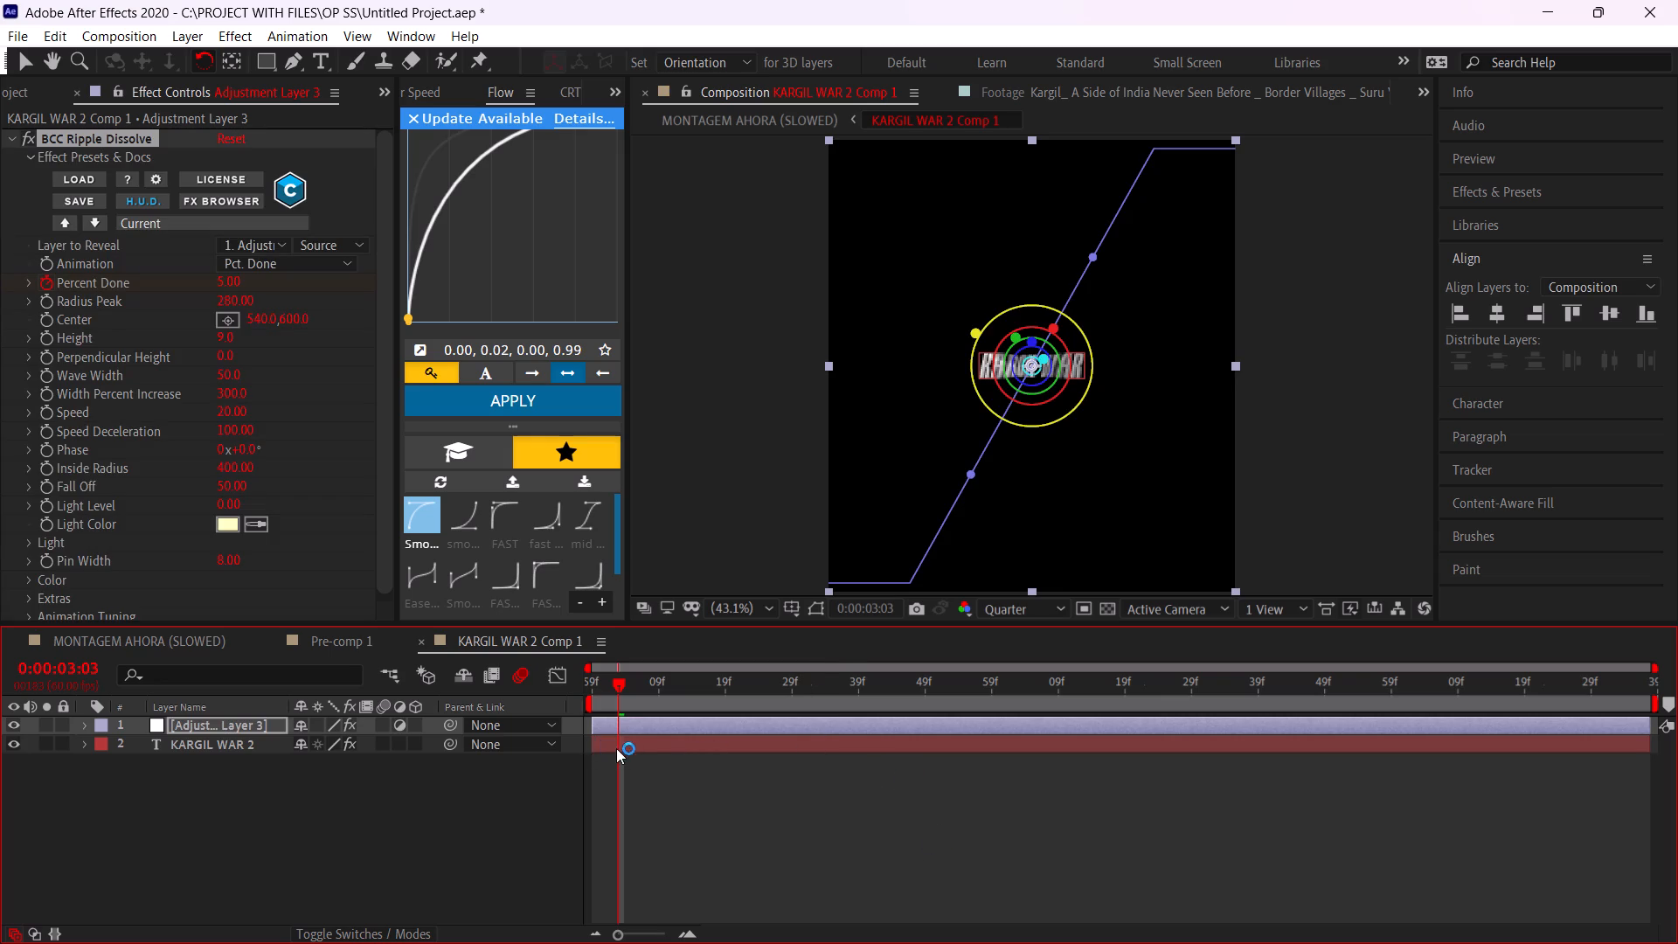
click(260, 760)
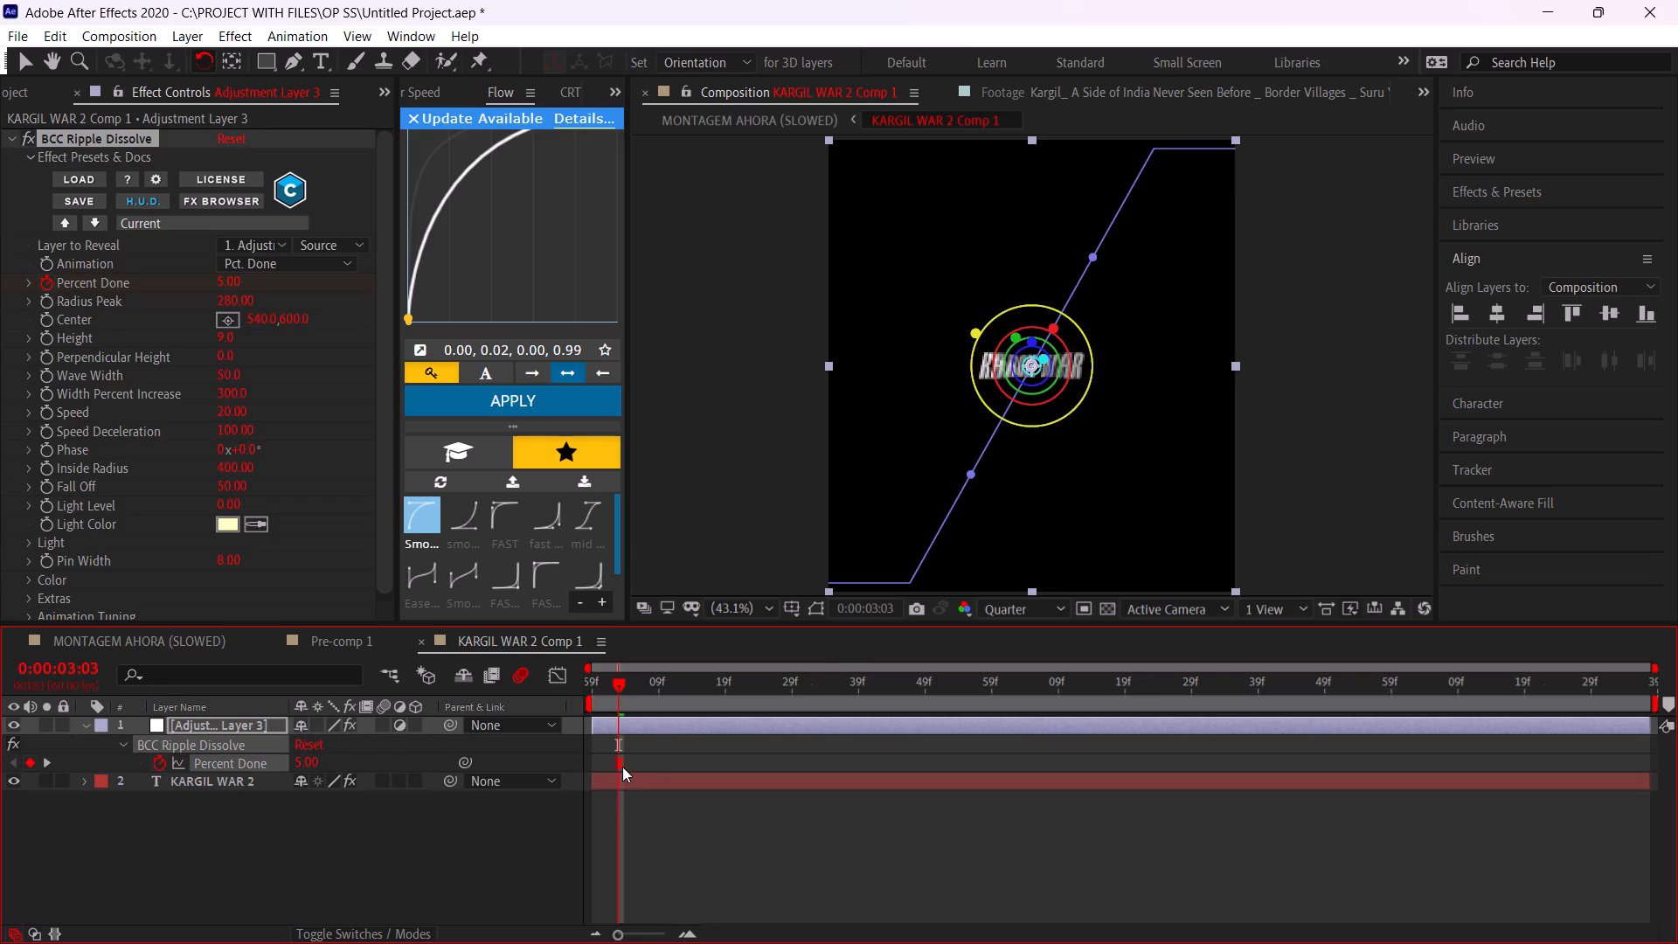
drag(621, 766, 590, 782)
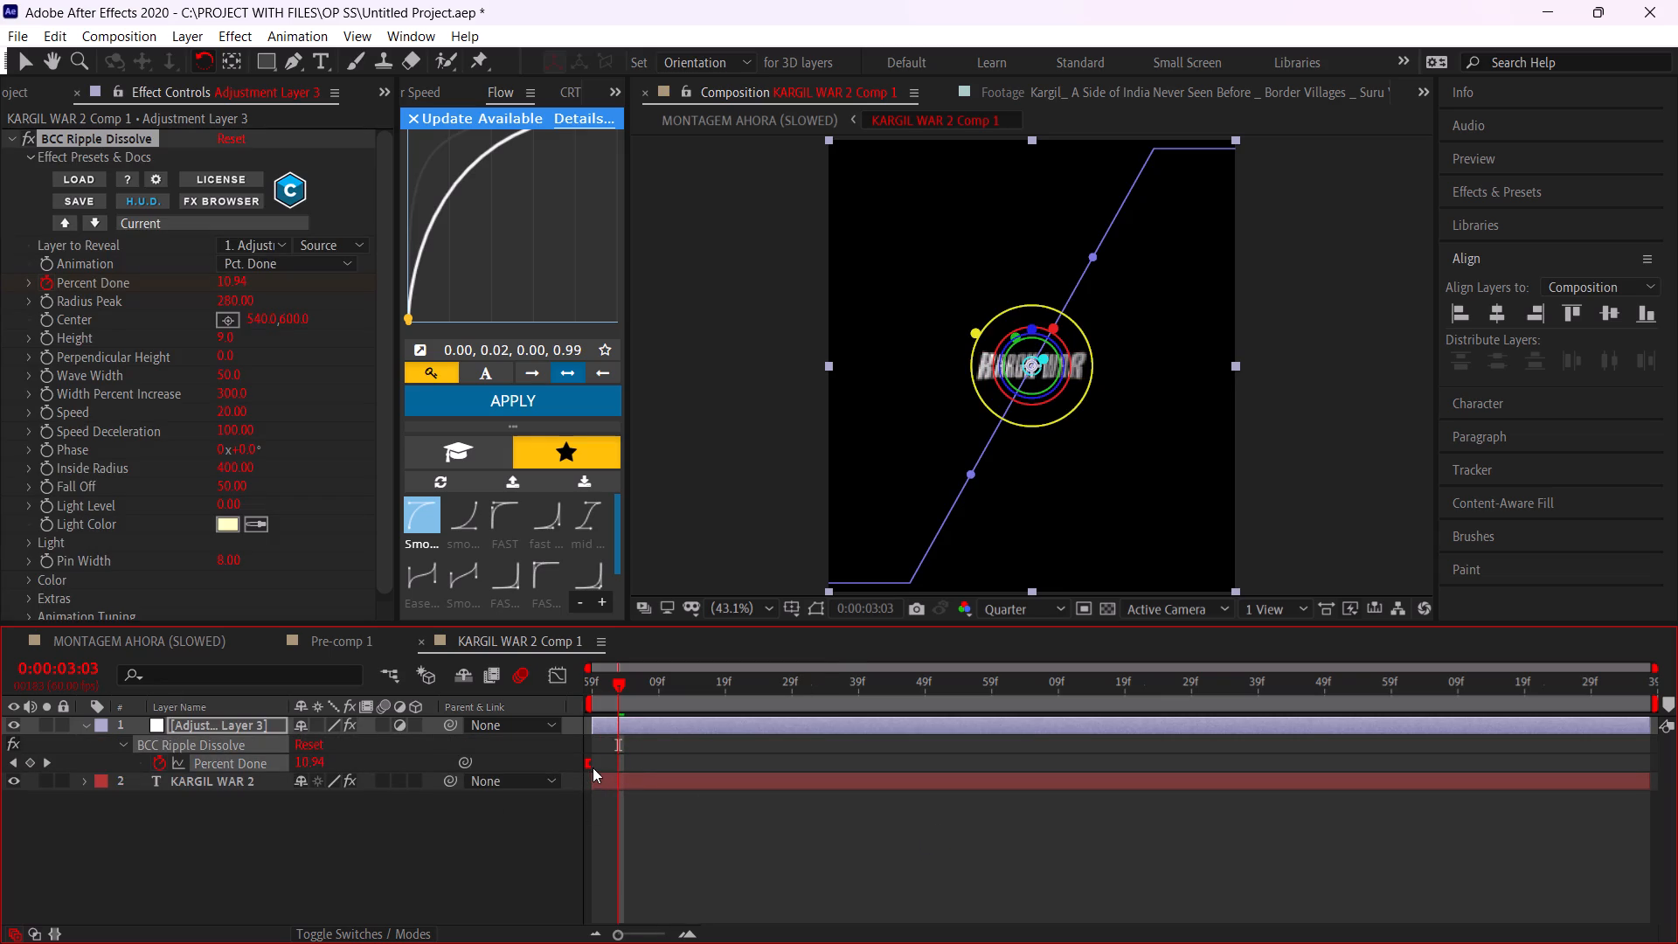
click(590, 767)
alt+drag(592, 765, 610, 769)
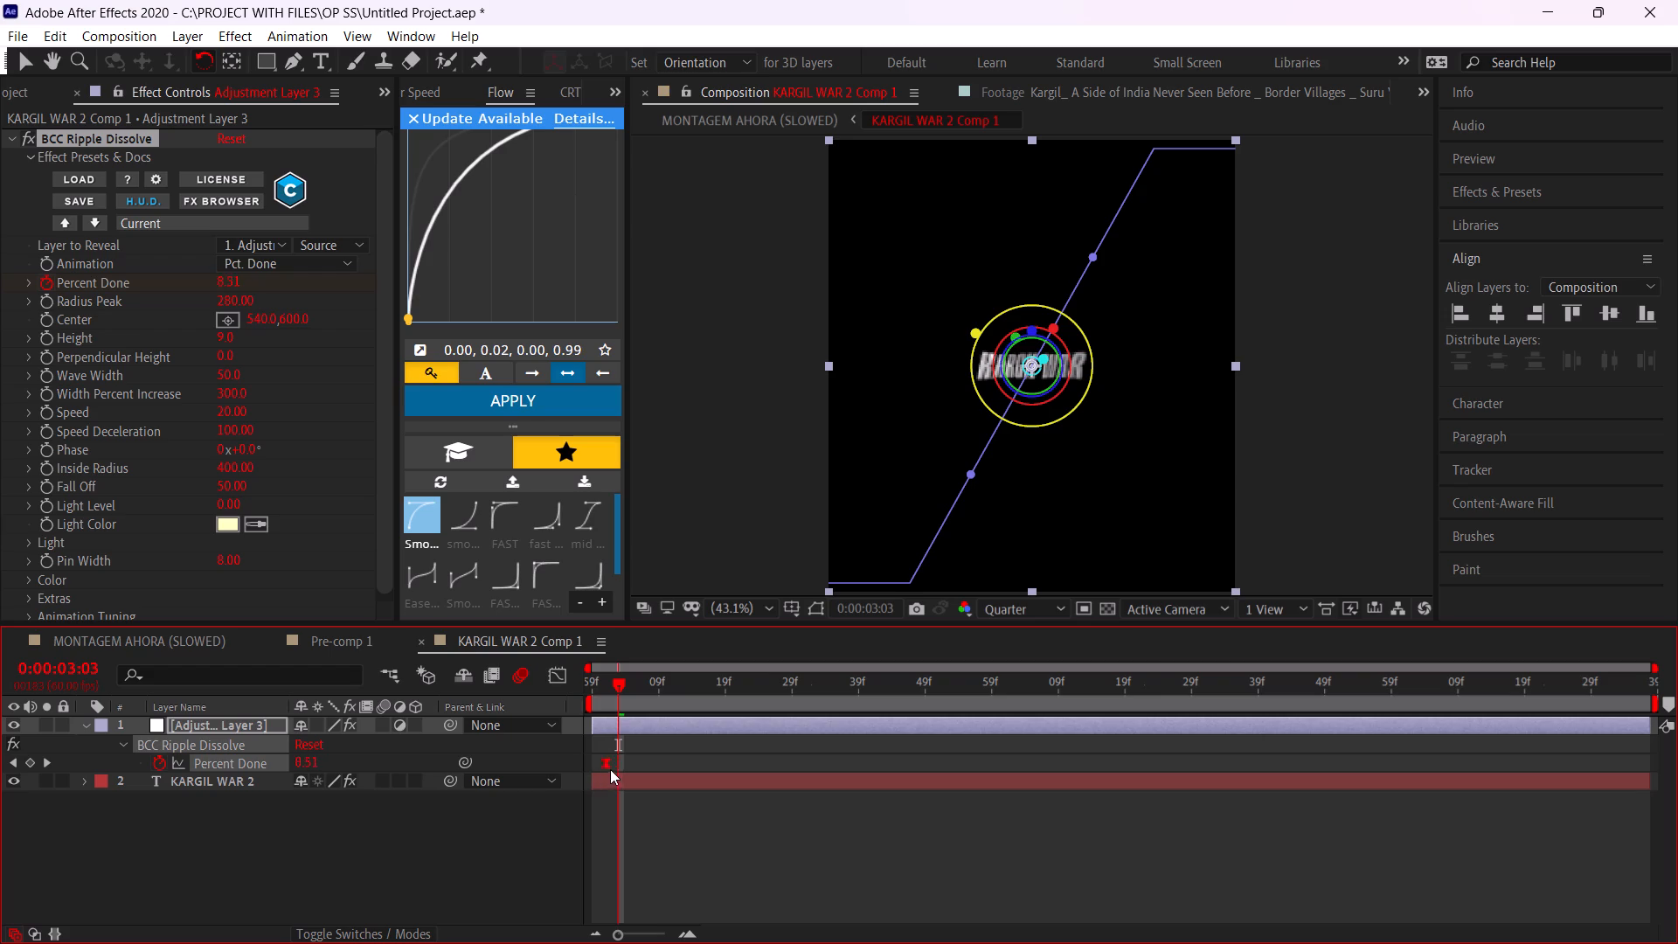
alt+drag(610, 769, 616, 772)
drag(617, 762, 589, 778)
click(1193, 912)
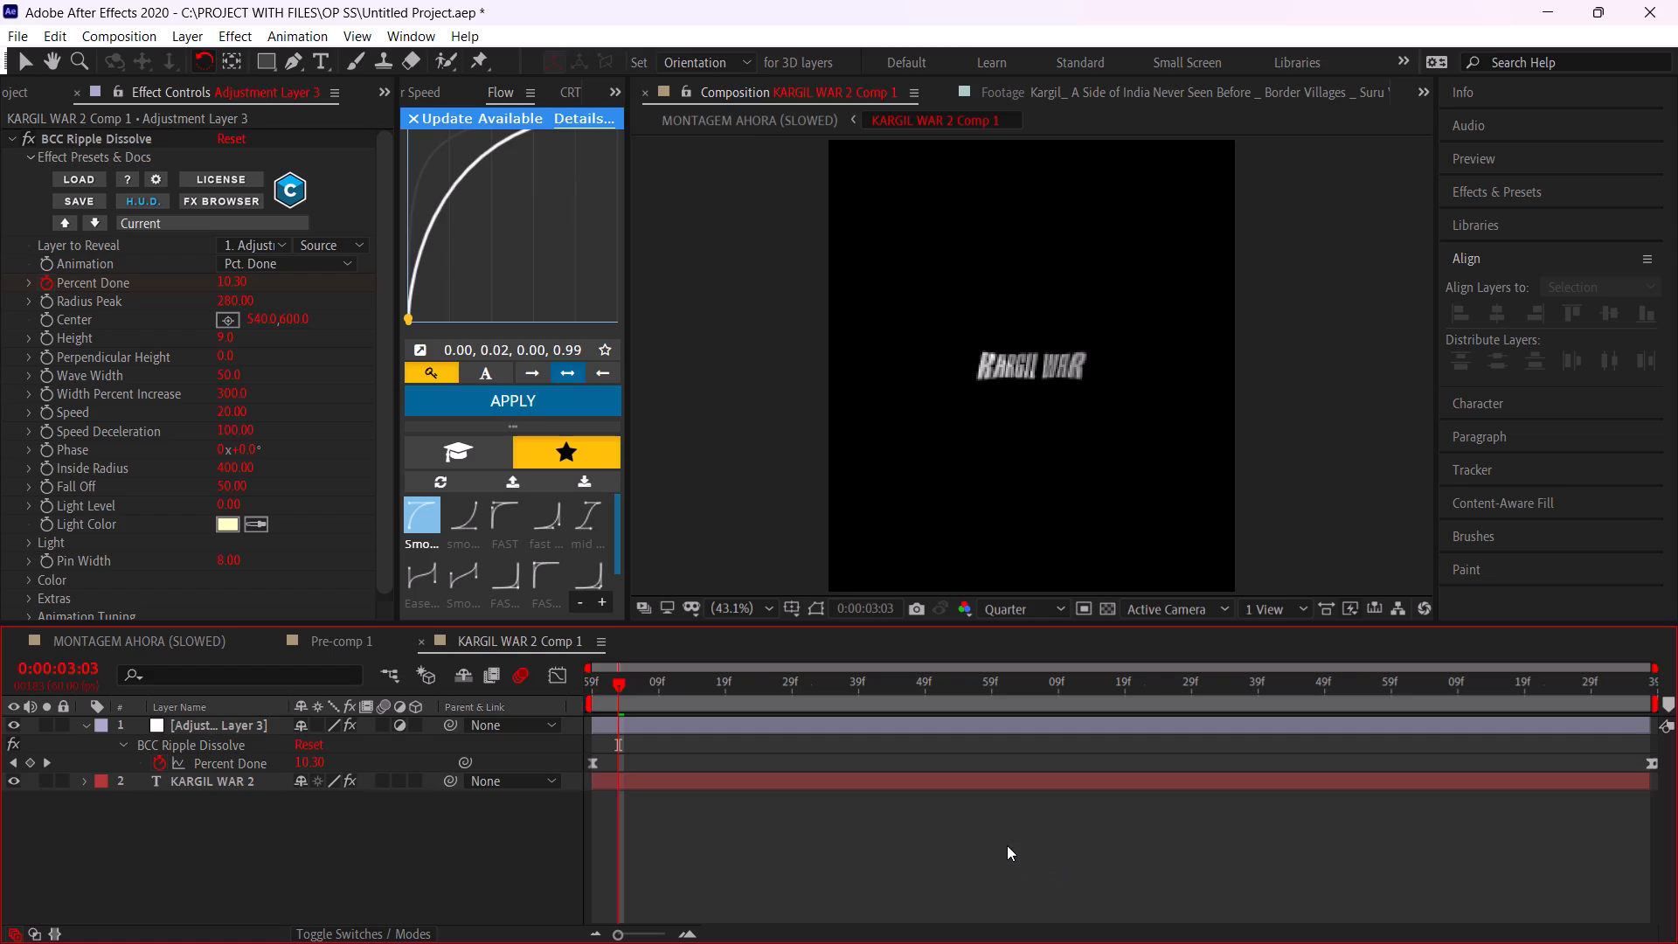
Preview the ripple in KARGIL WAR 2 Comp 1 and the transition from the date title to KARGIL WAR in the main composition.
drag(647, 686, 517, 713)
key(space)
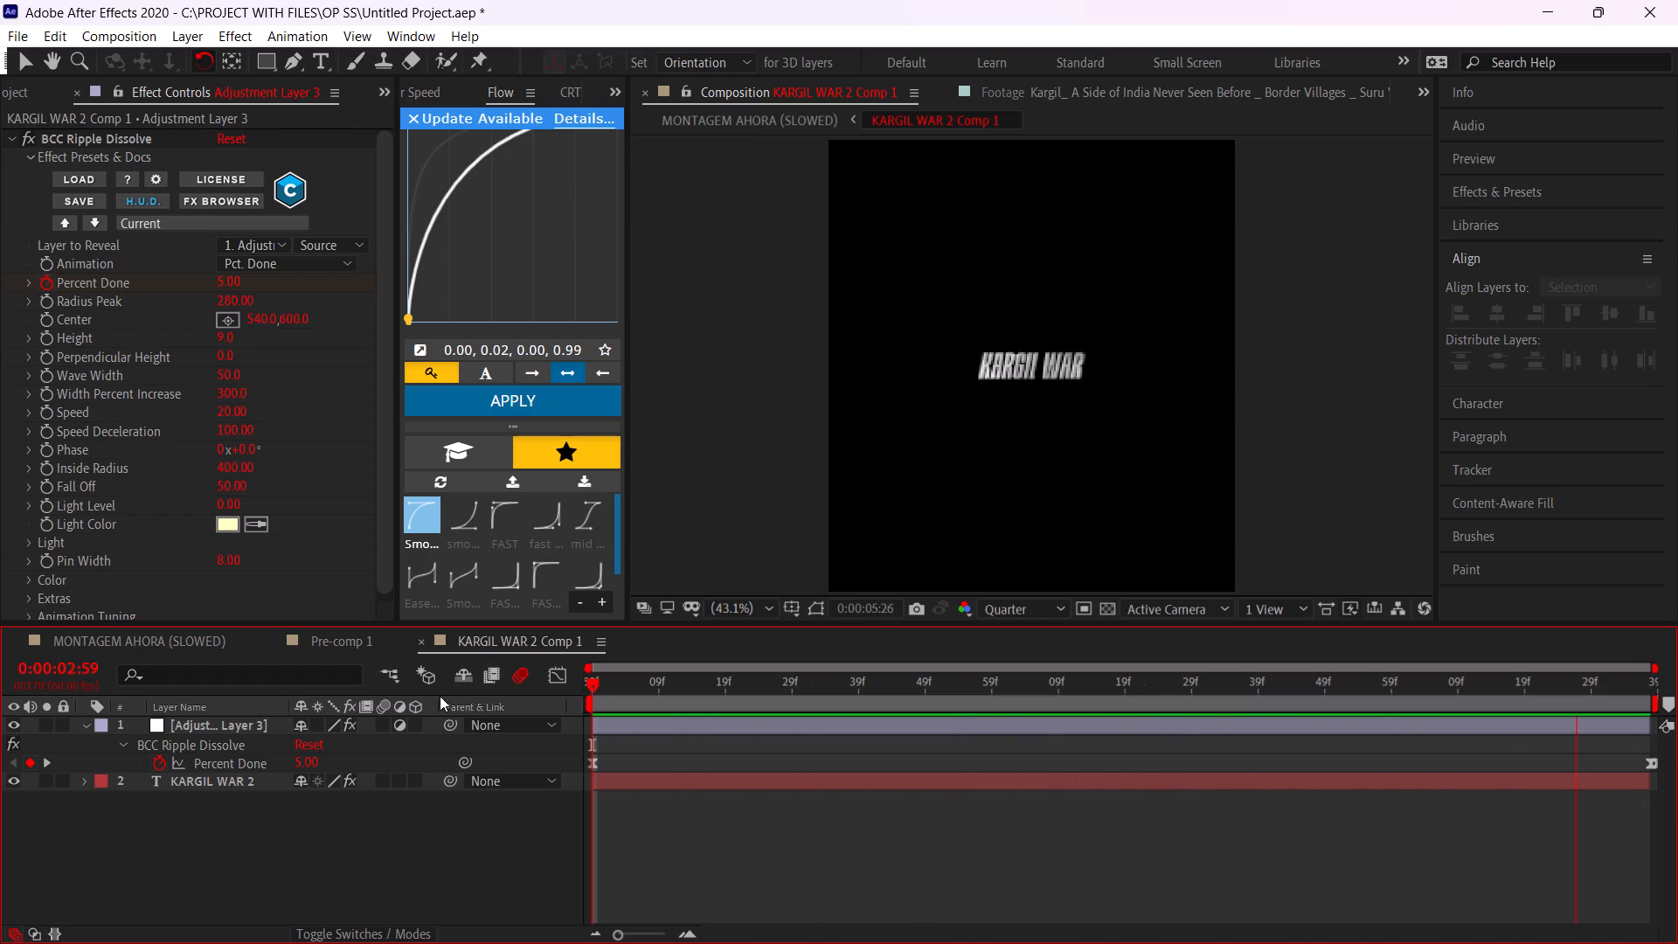
scroll(458, 648, up, 2)
drag(718, 687, 590, 721)
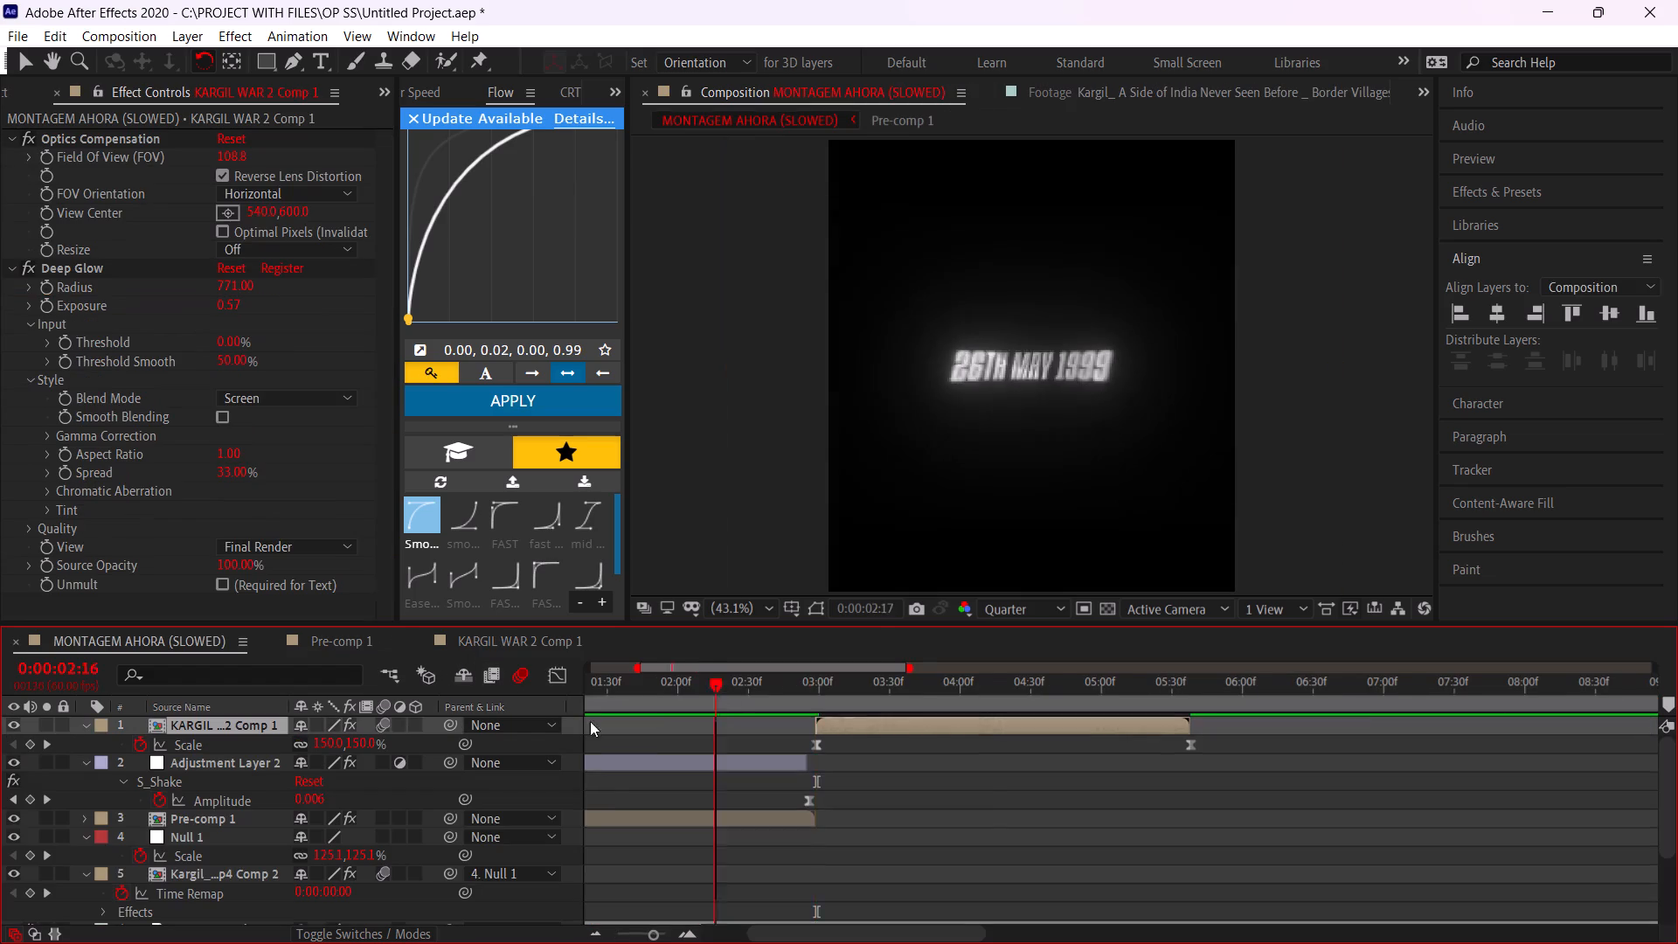
drag(590, 721, 177, 787)
key(space)
drag(652, 695, 434, 744)
key(space)
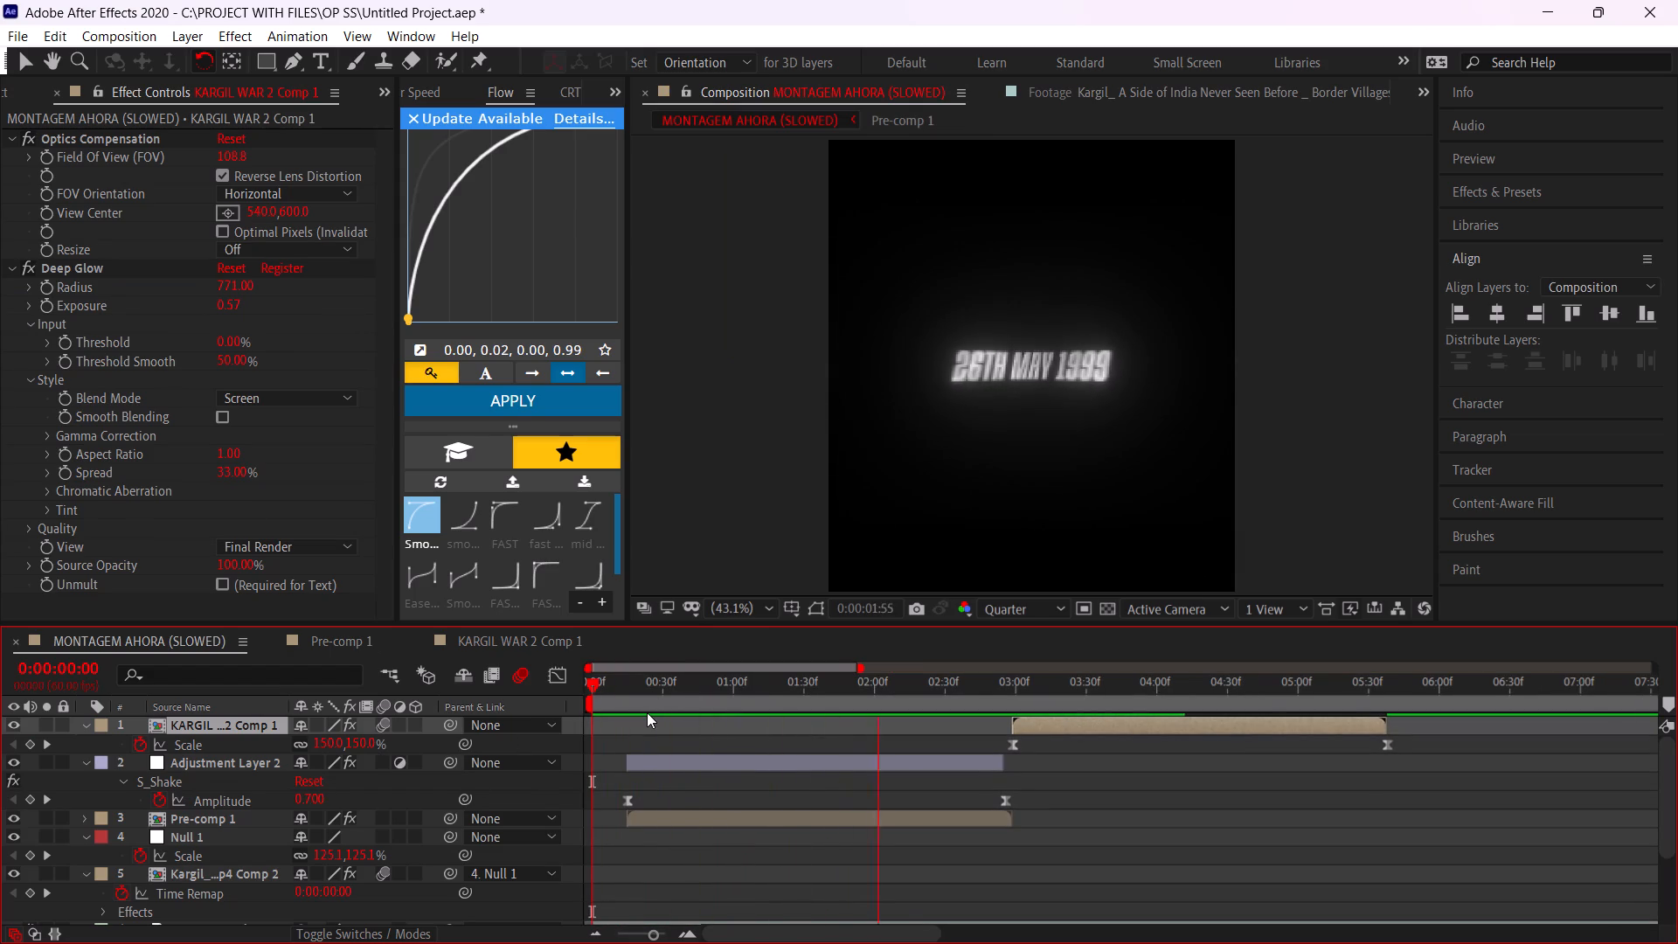
drag(700, 704, 428, 746)
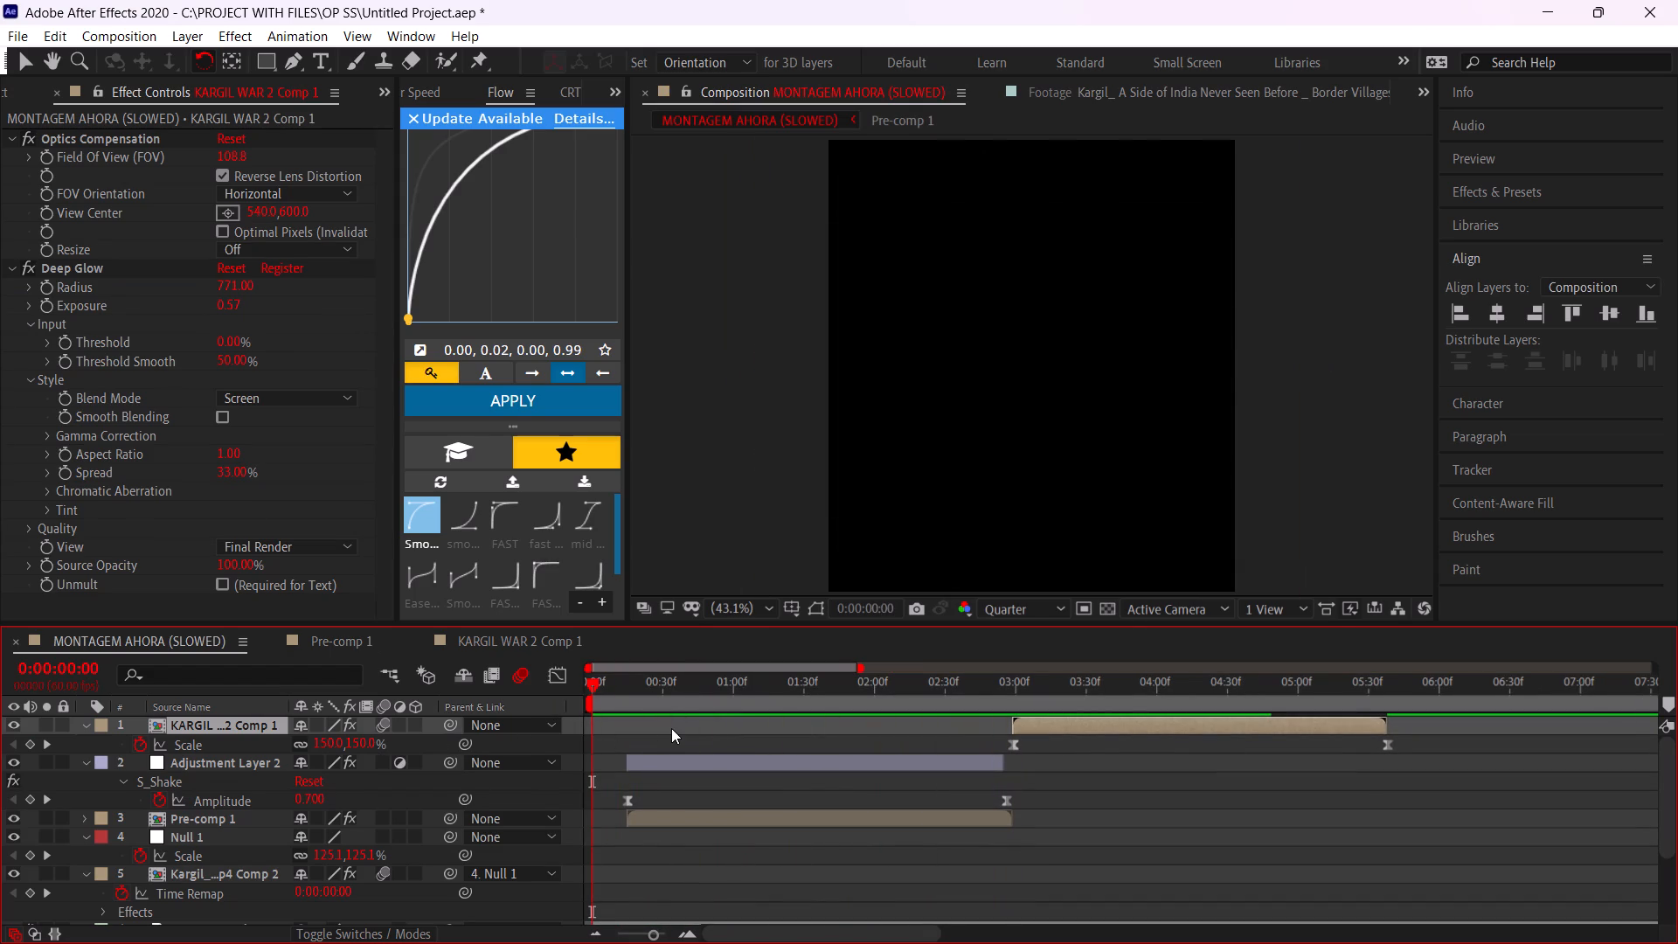
key(space)
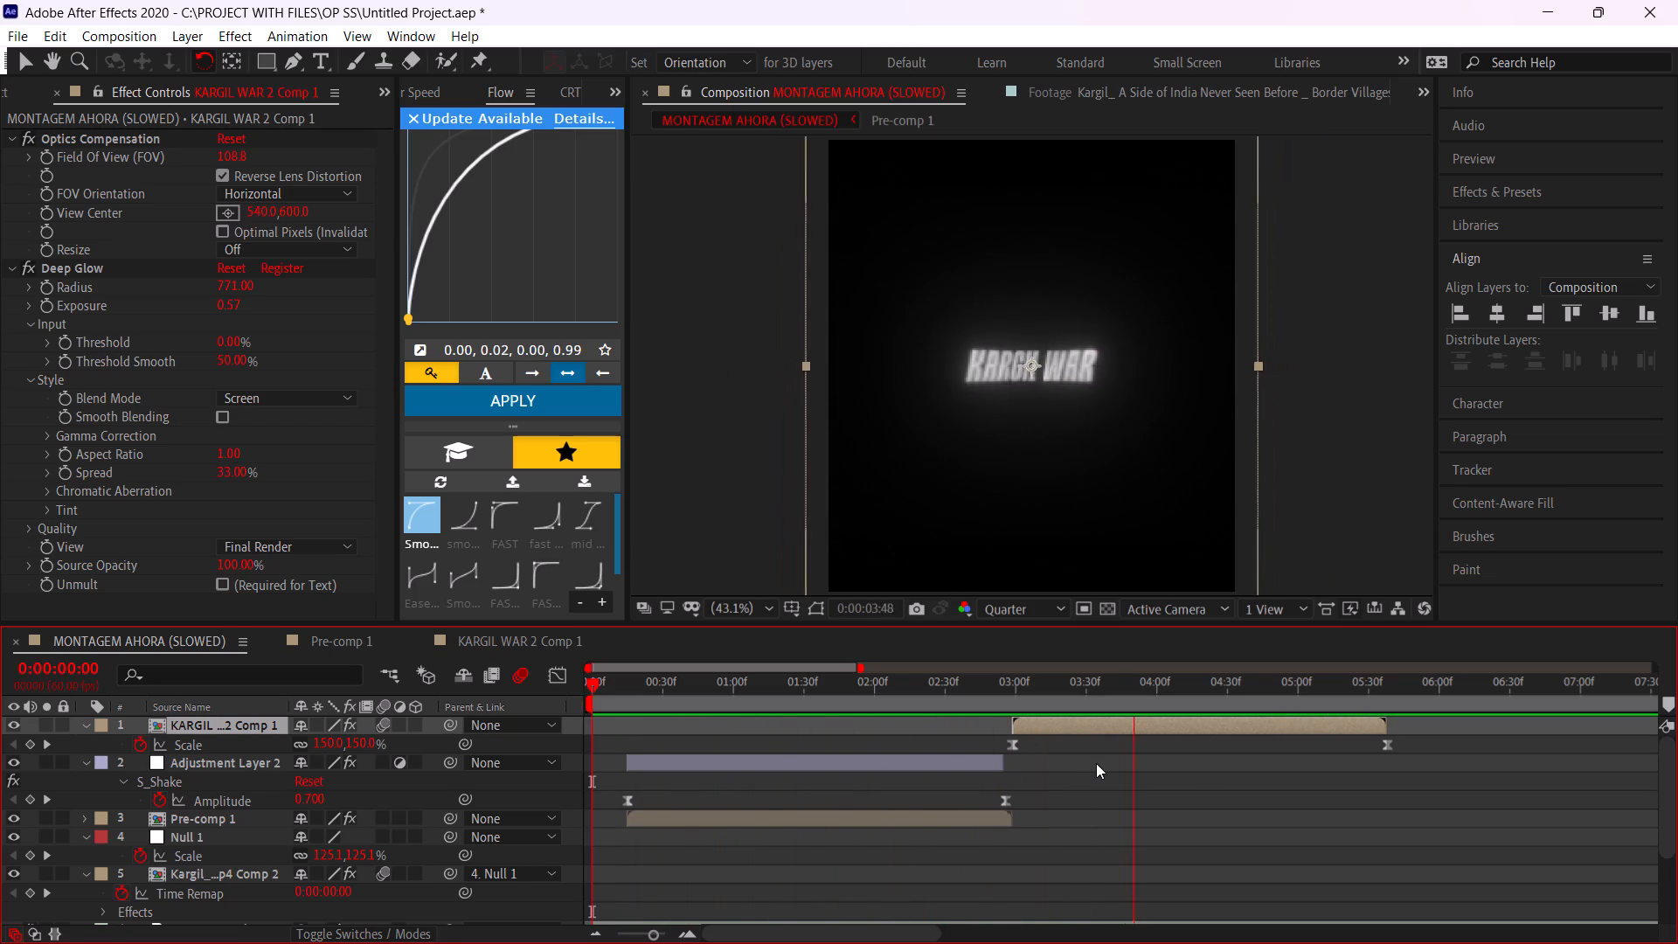
click(953, 688)
key(space)
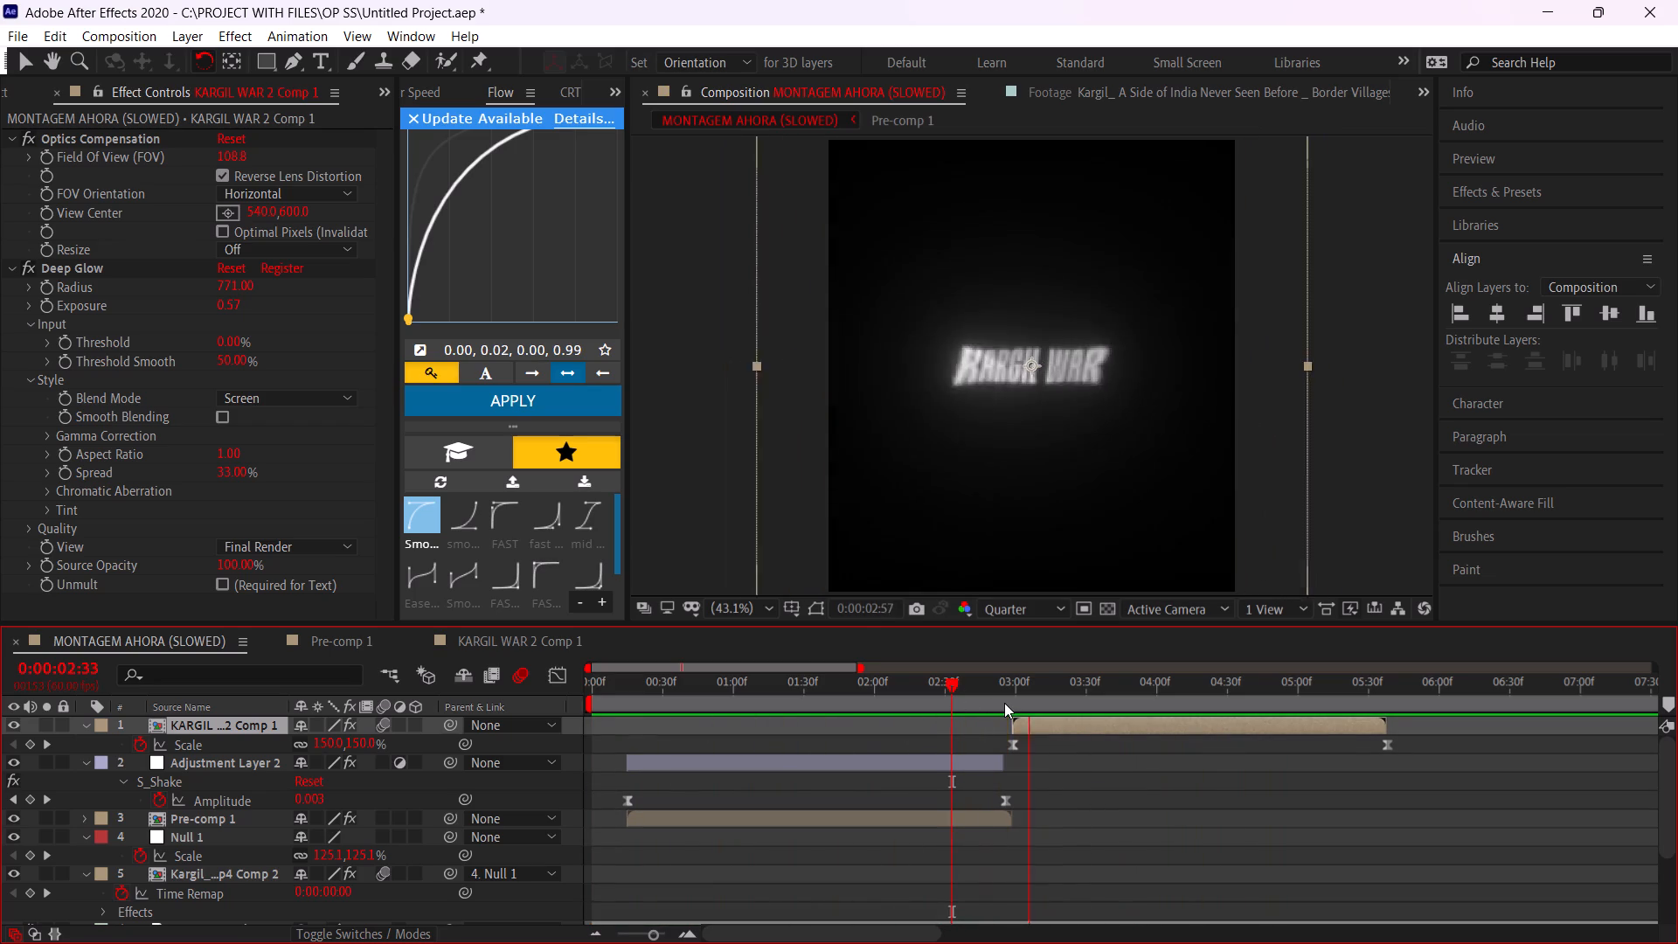
click(1023, 679)
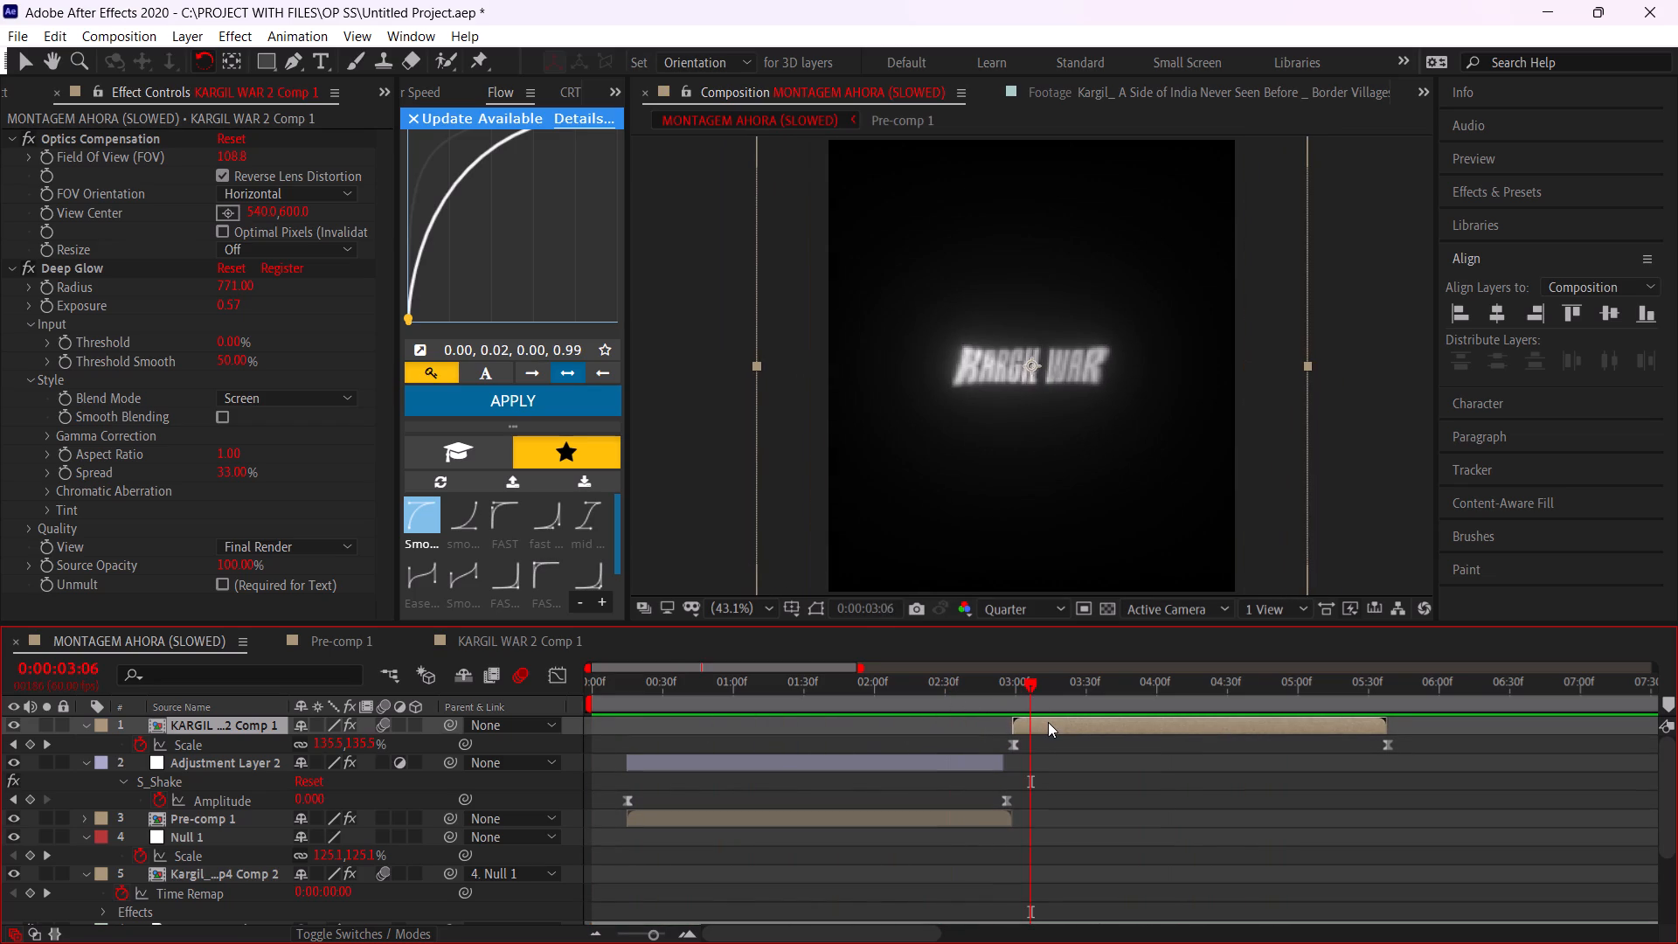
click(1048, 722)
In KARGIL WAR 2 Comp 1, set the BCC Ripple Dissolve Center to about 540.8, 605.8 on the text and Radius Peak to 450.
double_click(1041, 725)
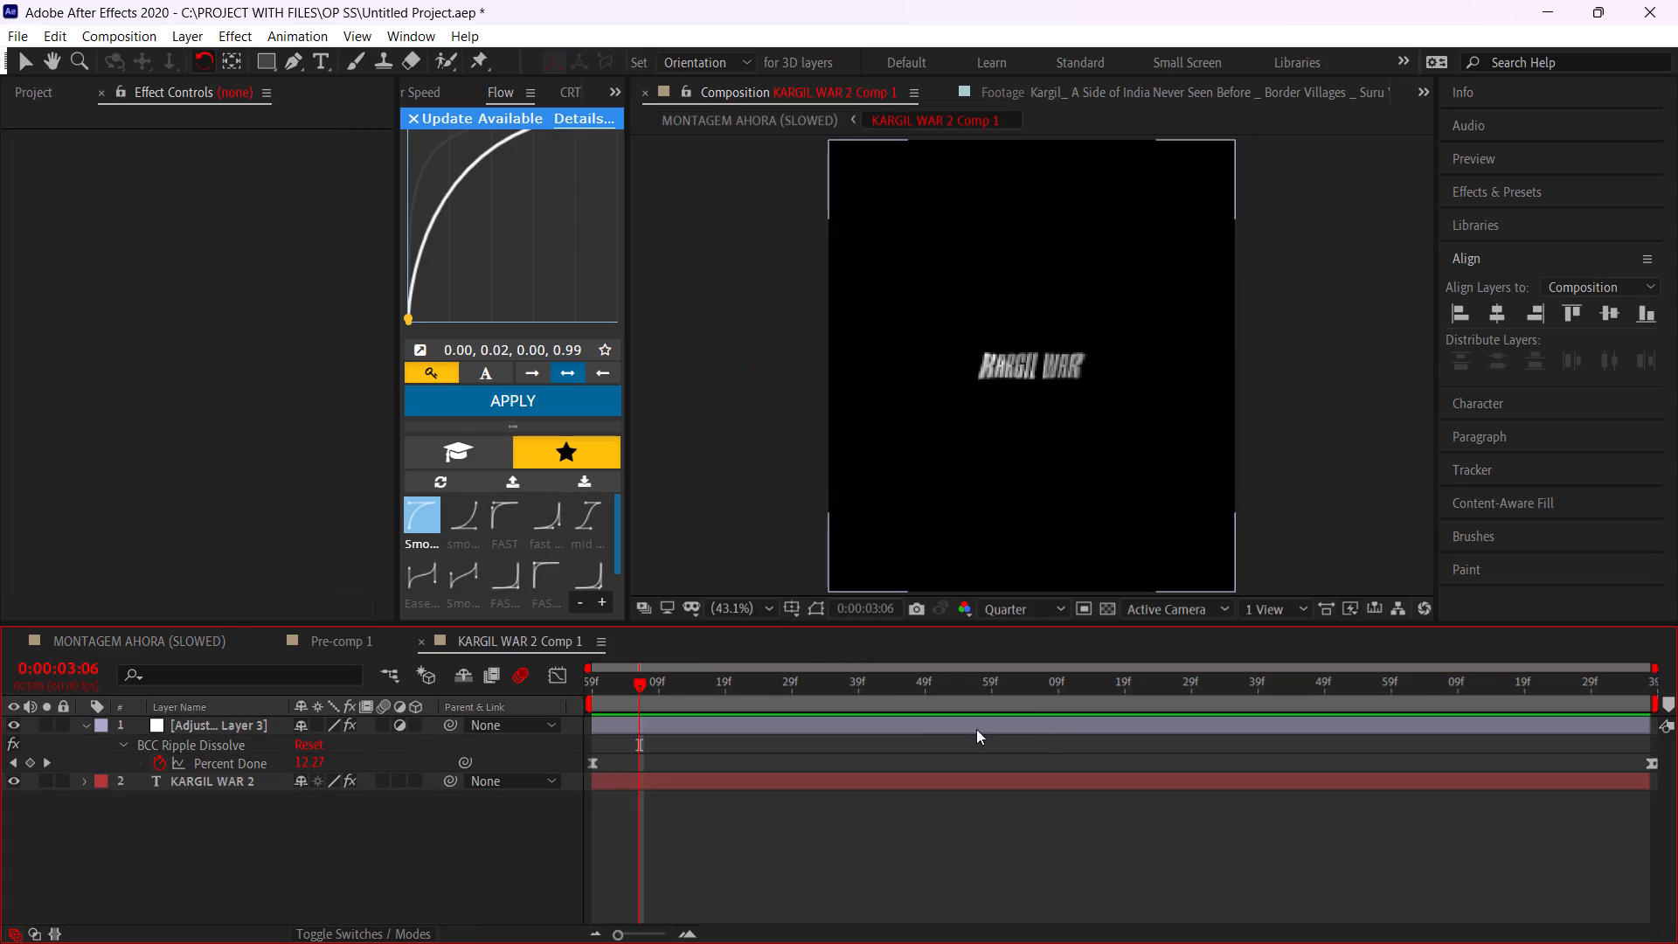
click(679, 728)
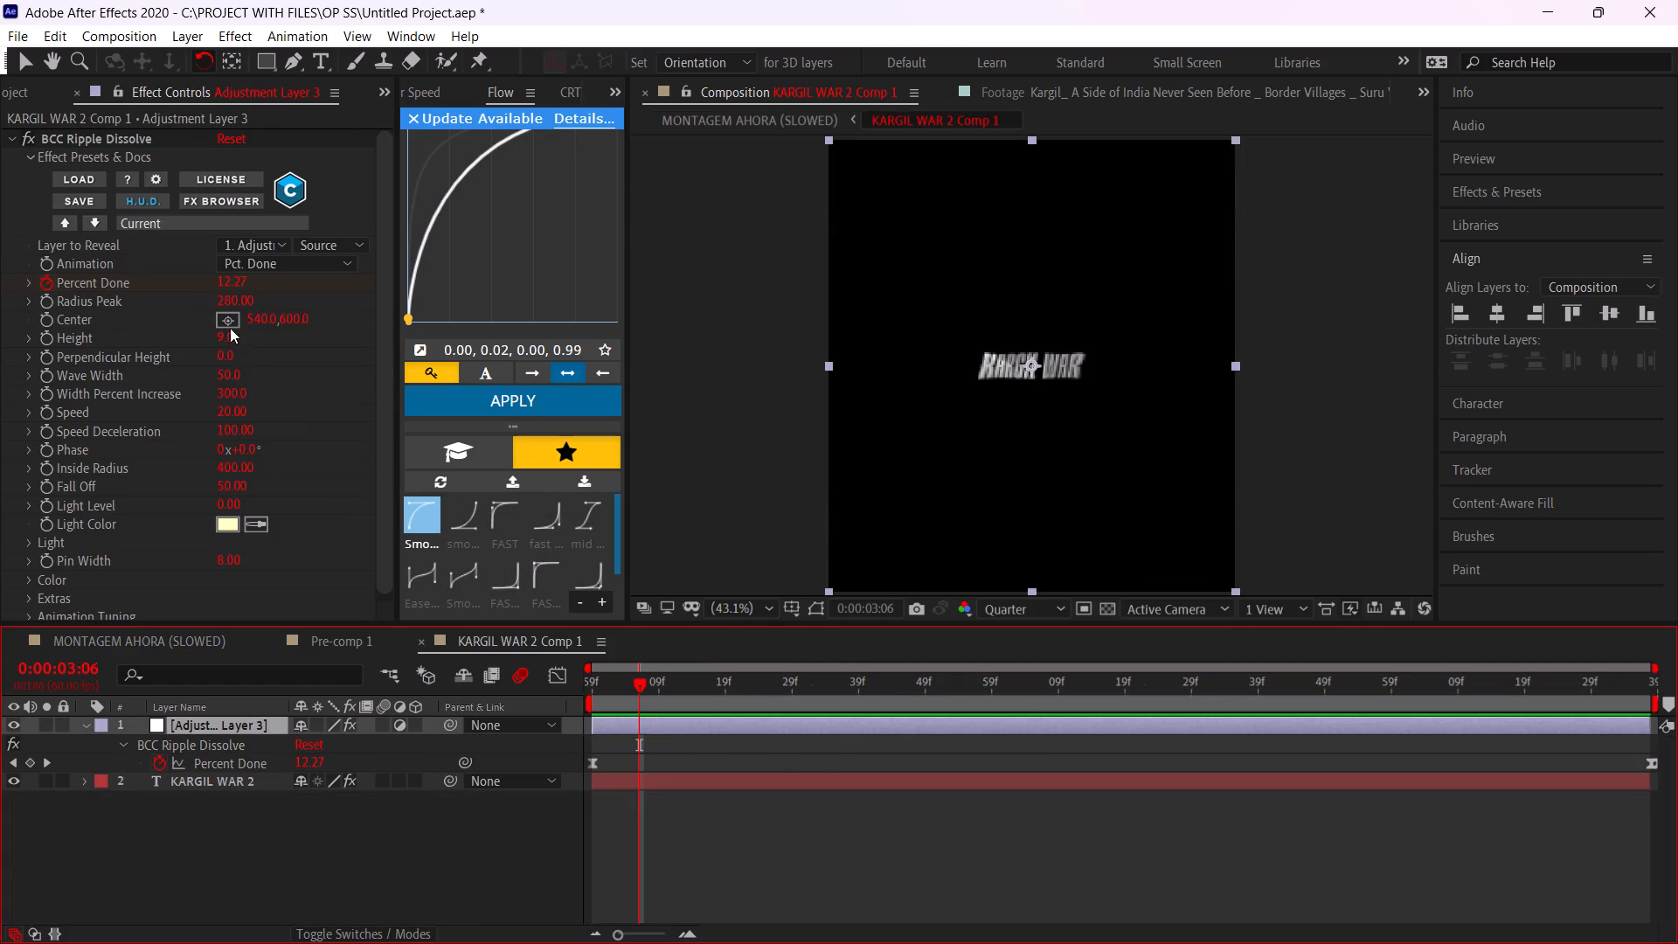
click(225, 317)
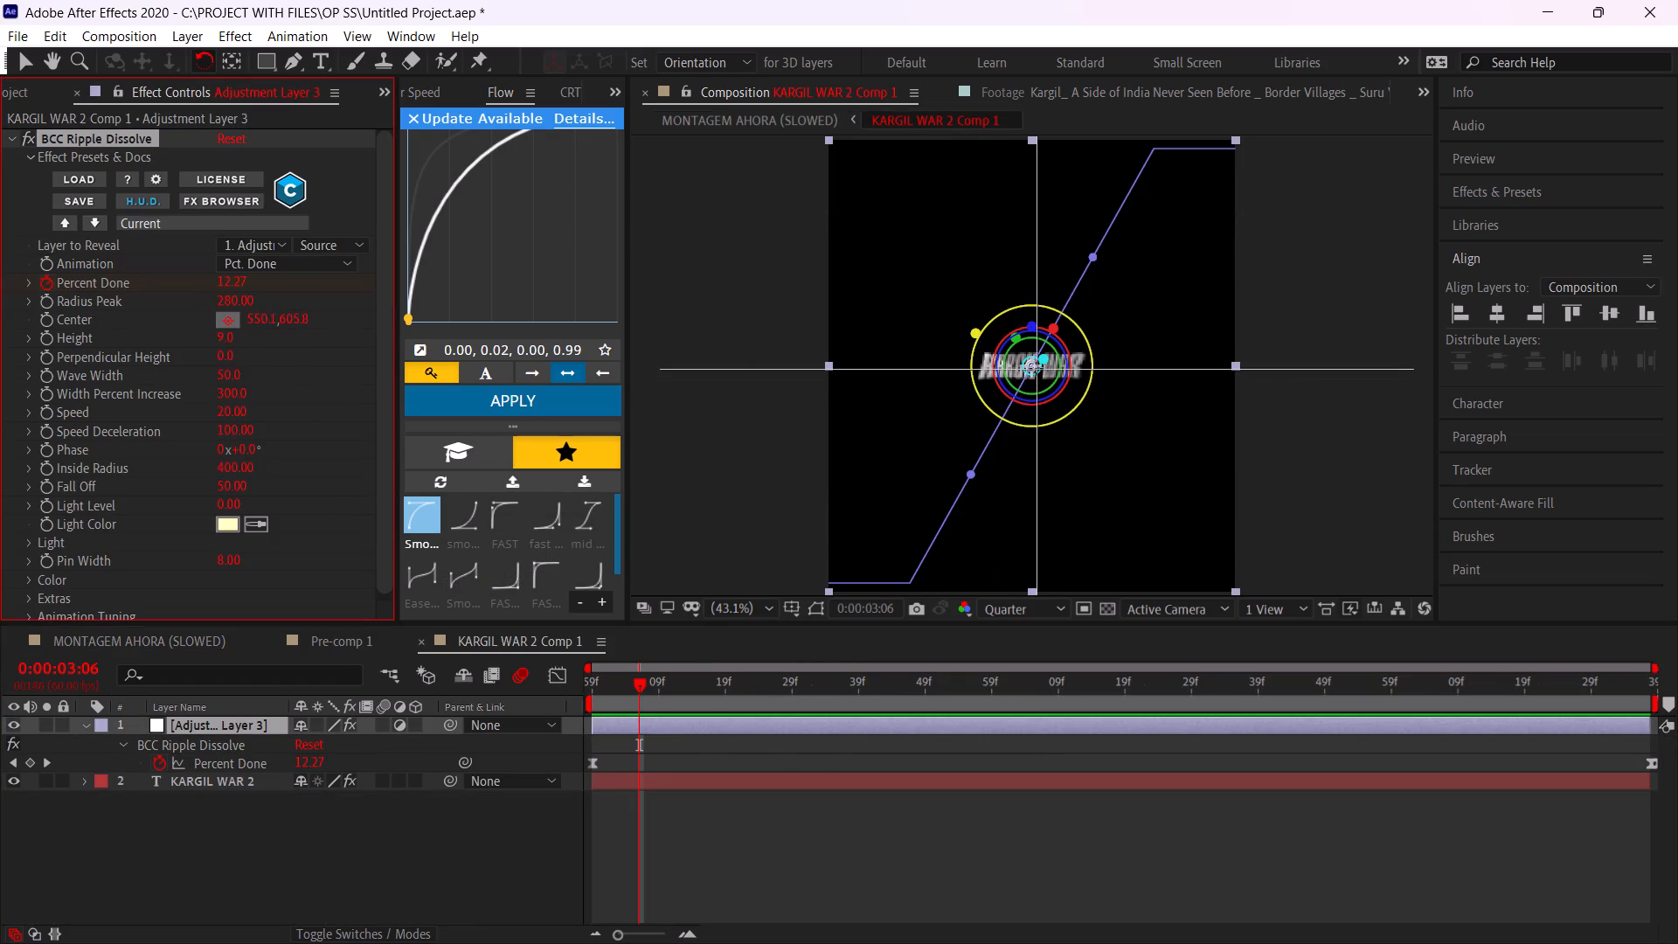
click(1032, 368)
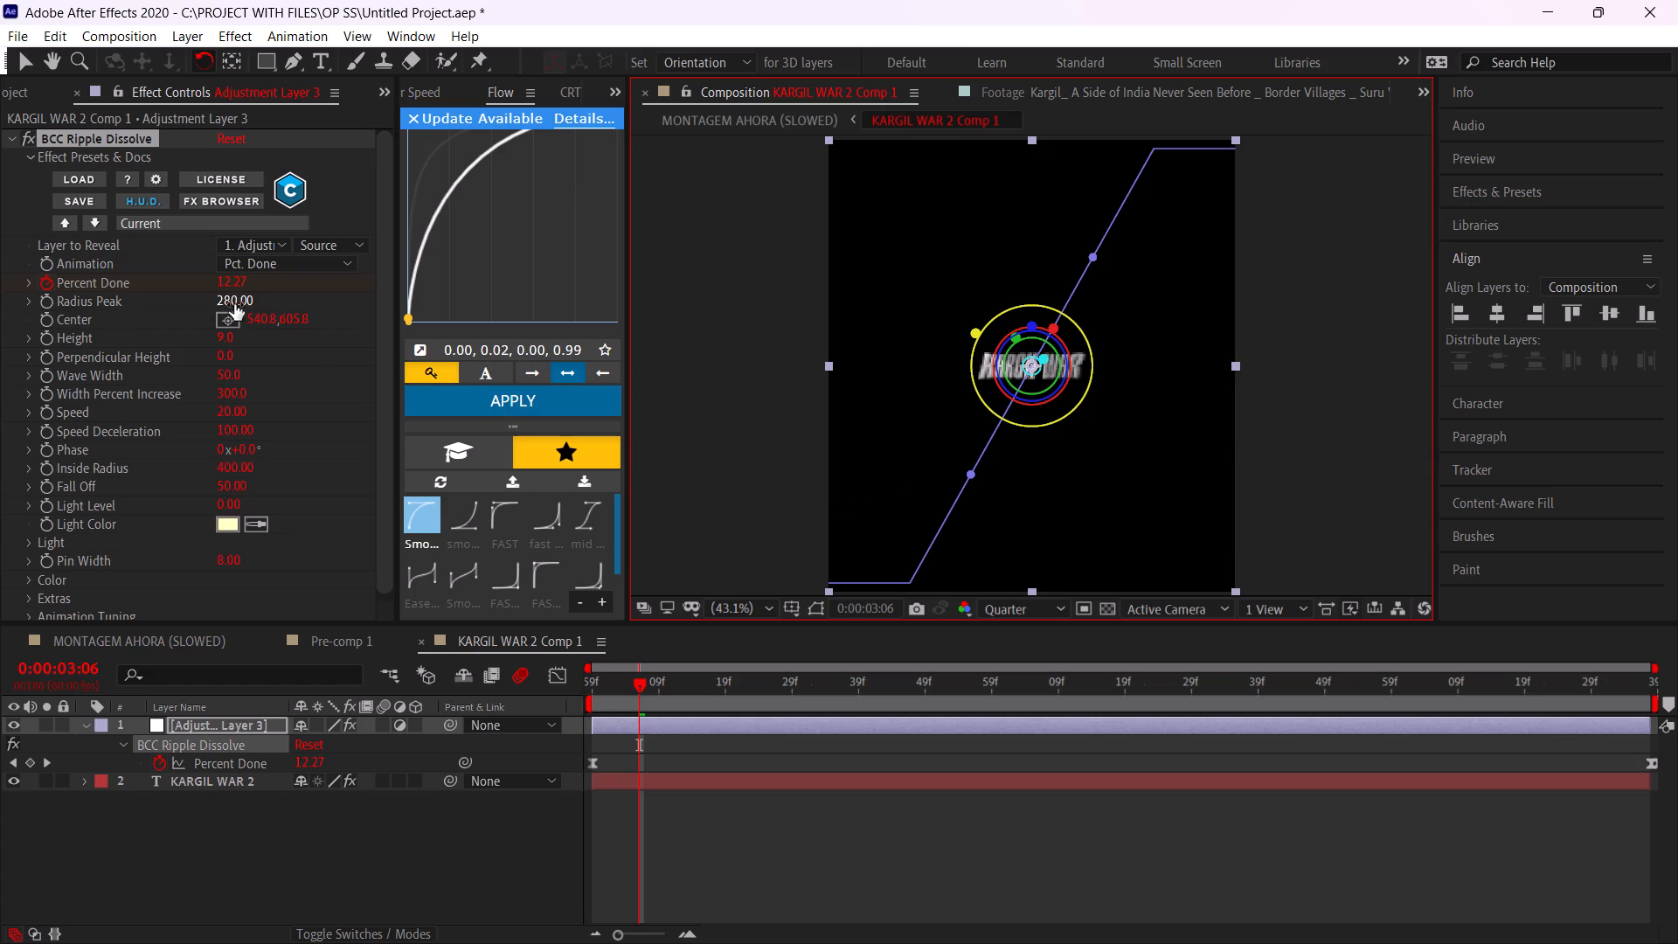
drag(234, 300, 206, 302)
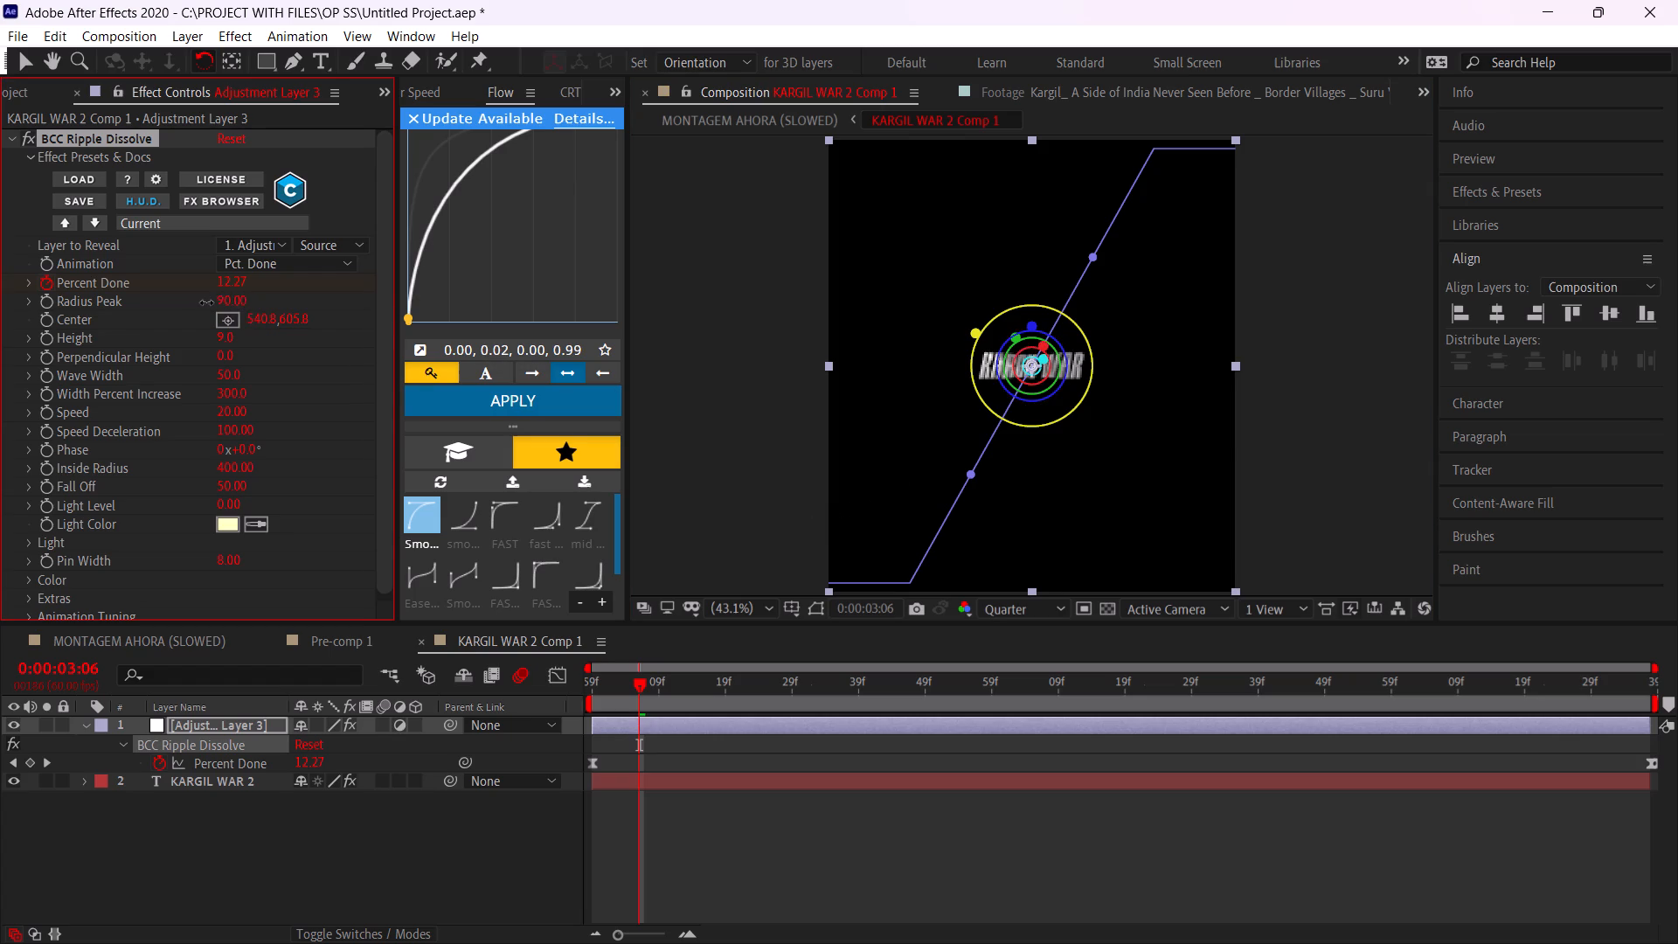
drag(206, 302, 246, 302)
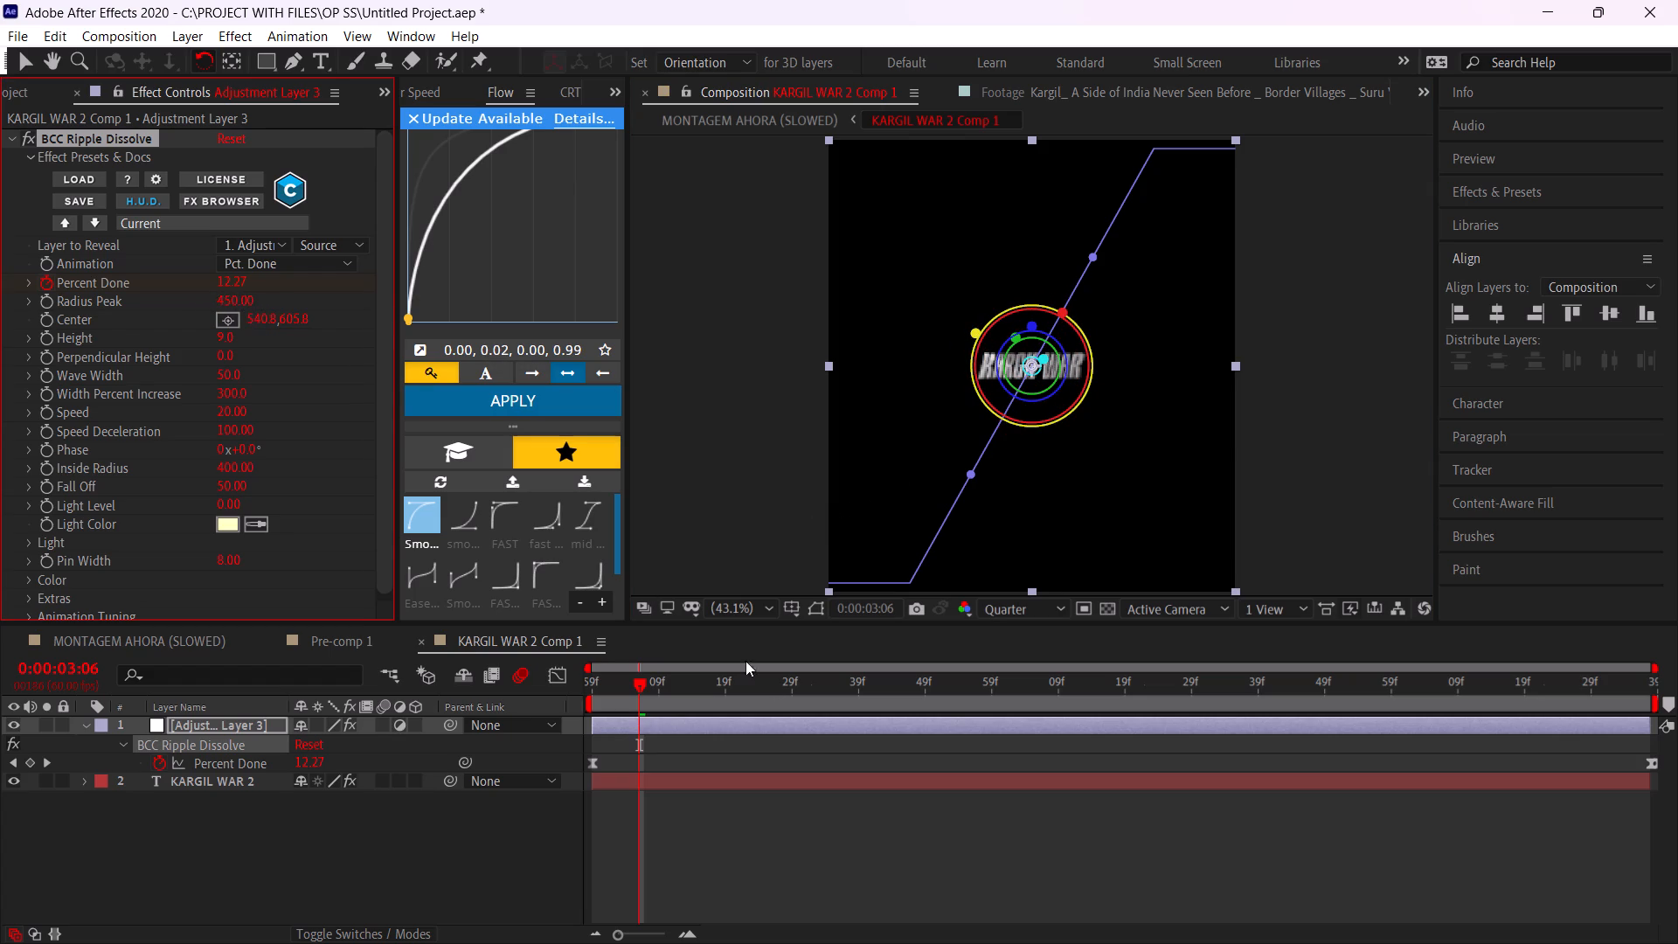
Preview the adjusted ripple in KARGIL WAR 2 Comp 1 and in the MONTAGEM AHORA (SLOWED) composition.
drag(600, 700, 512, 713)
key(space)
click(782, 883)
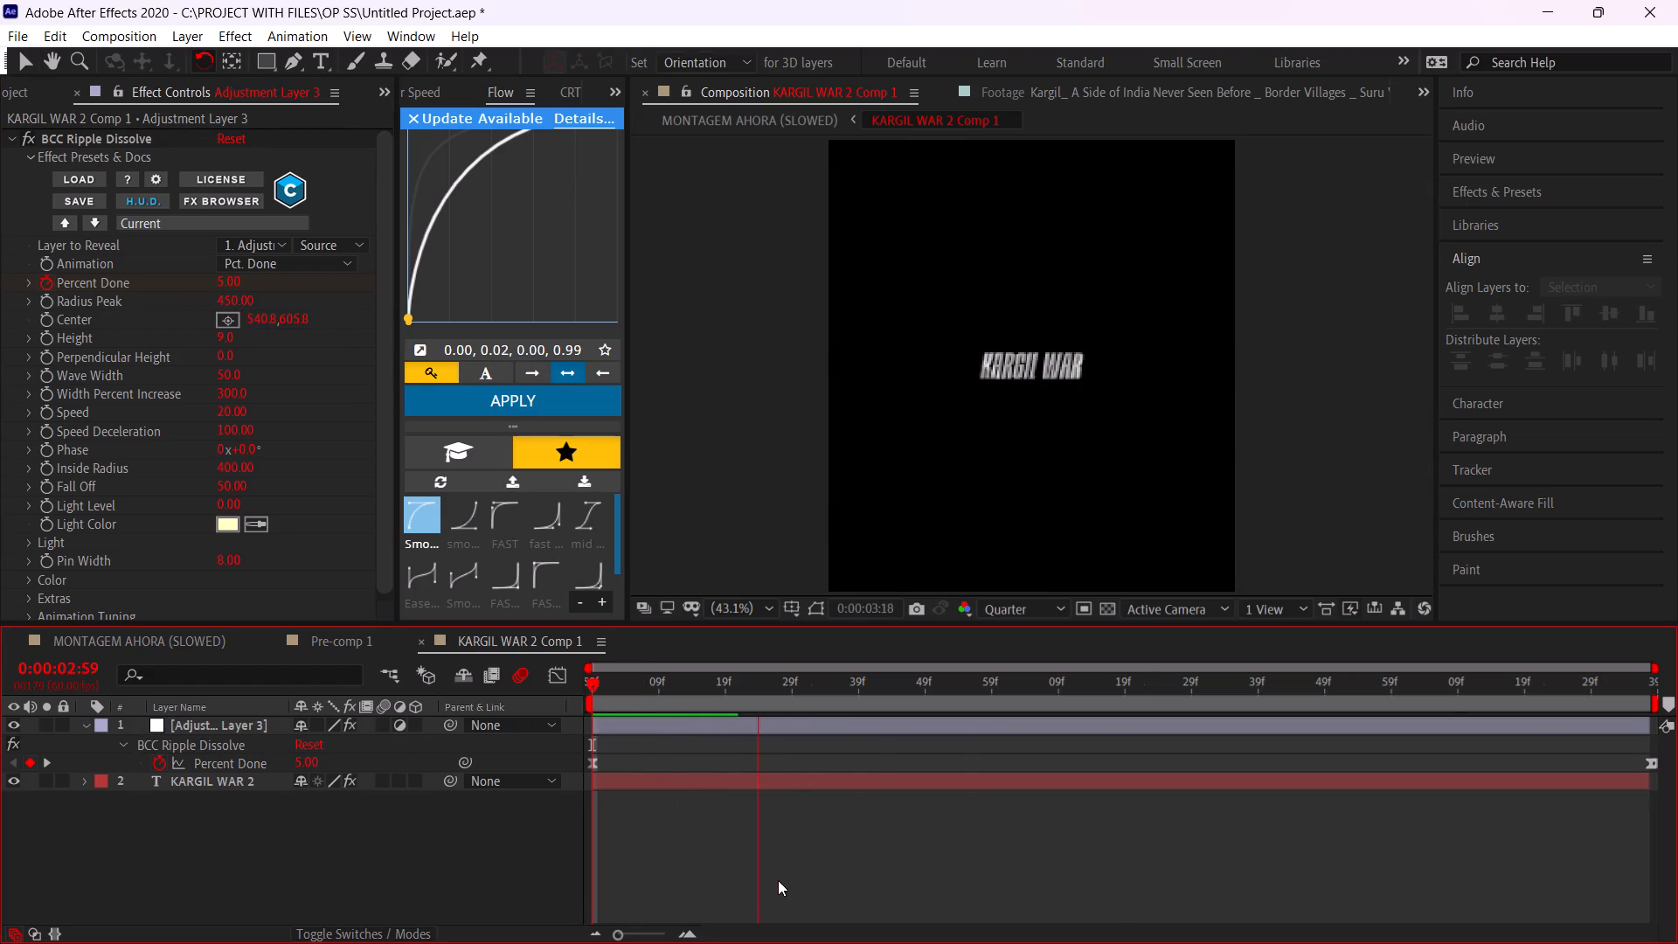
scroll(319, 634, up, 6)
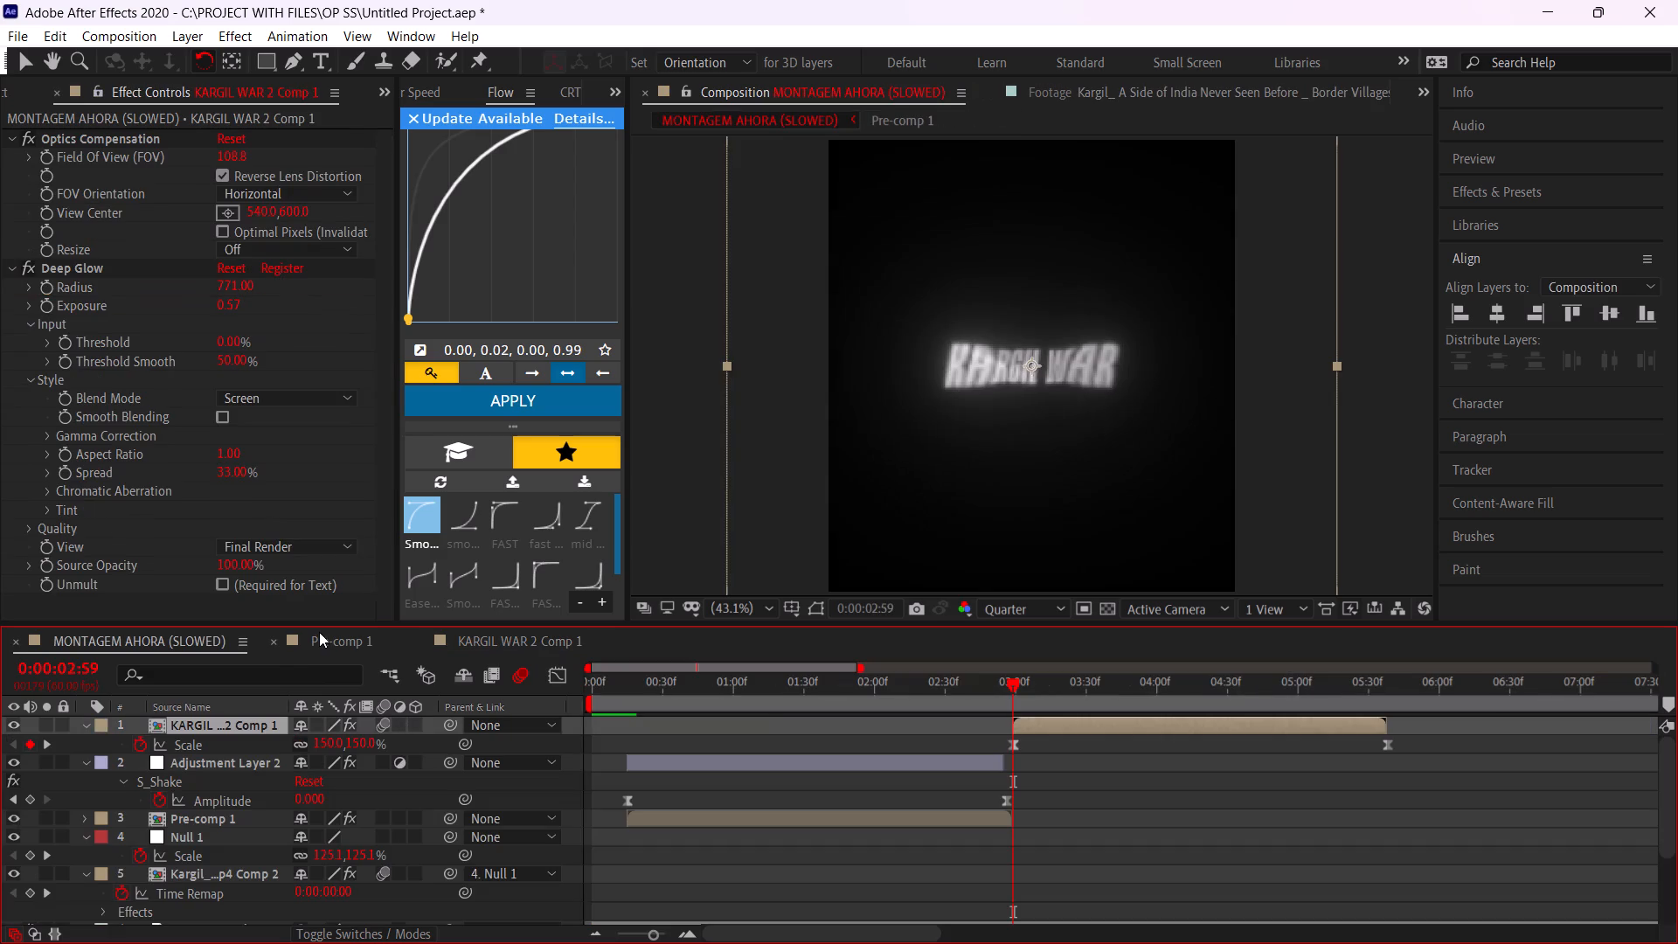
drag(776, 687, 334, 753)
key(space)
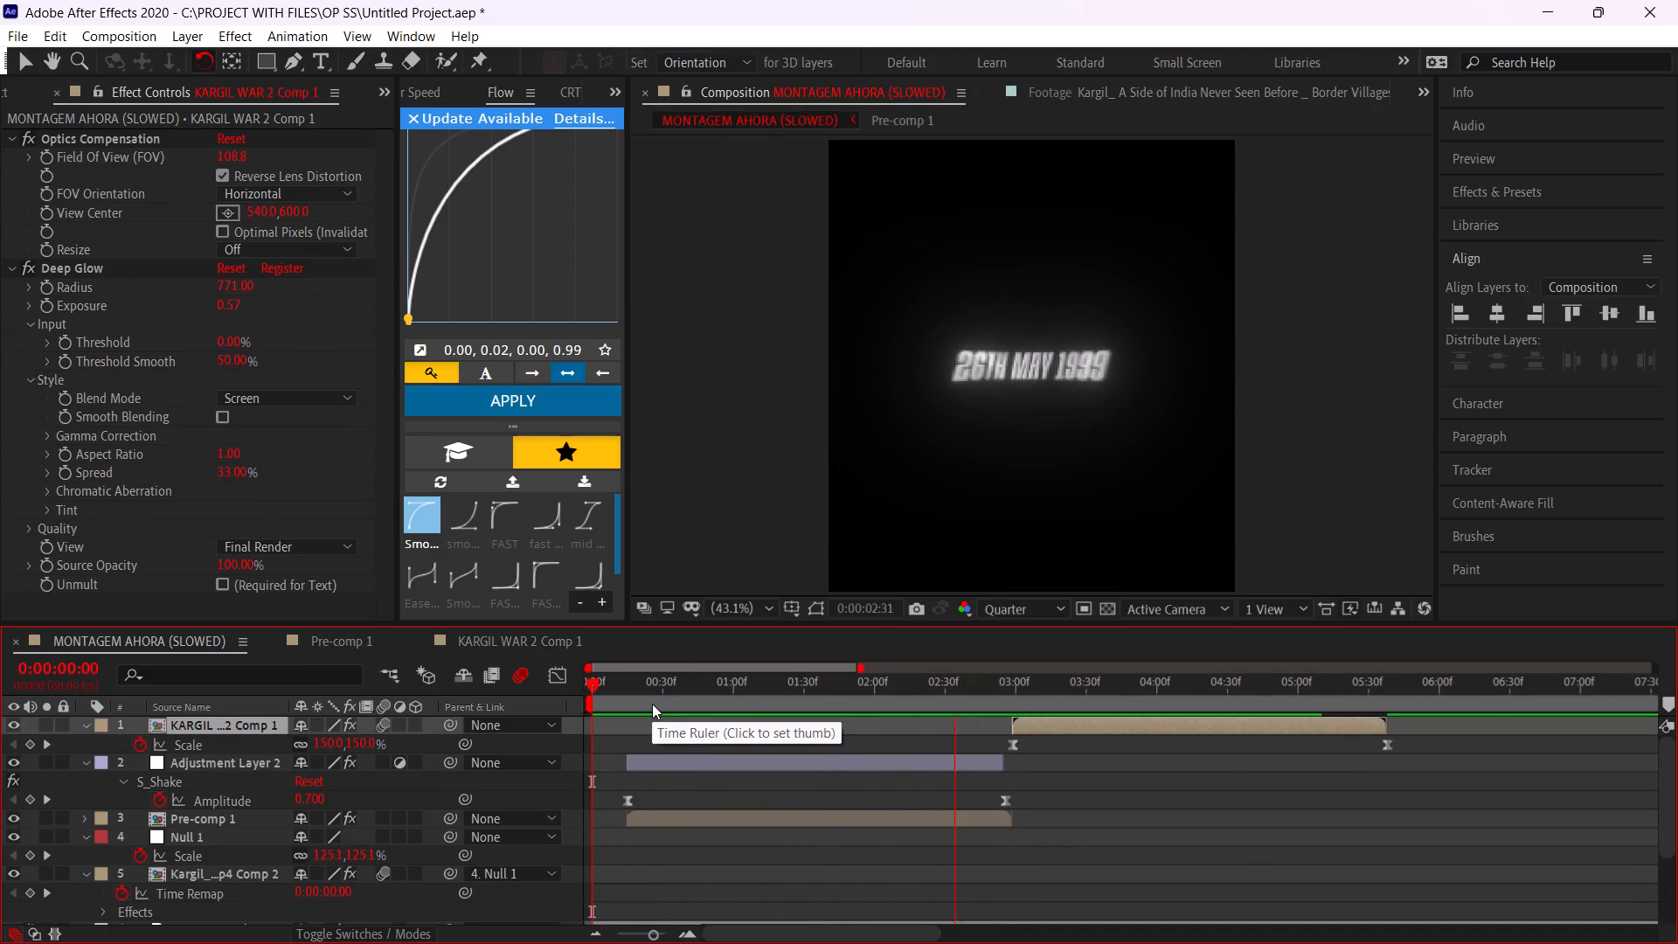
drag(914, 693, 934, 698)
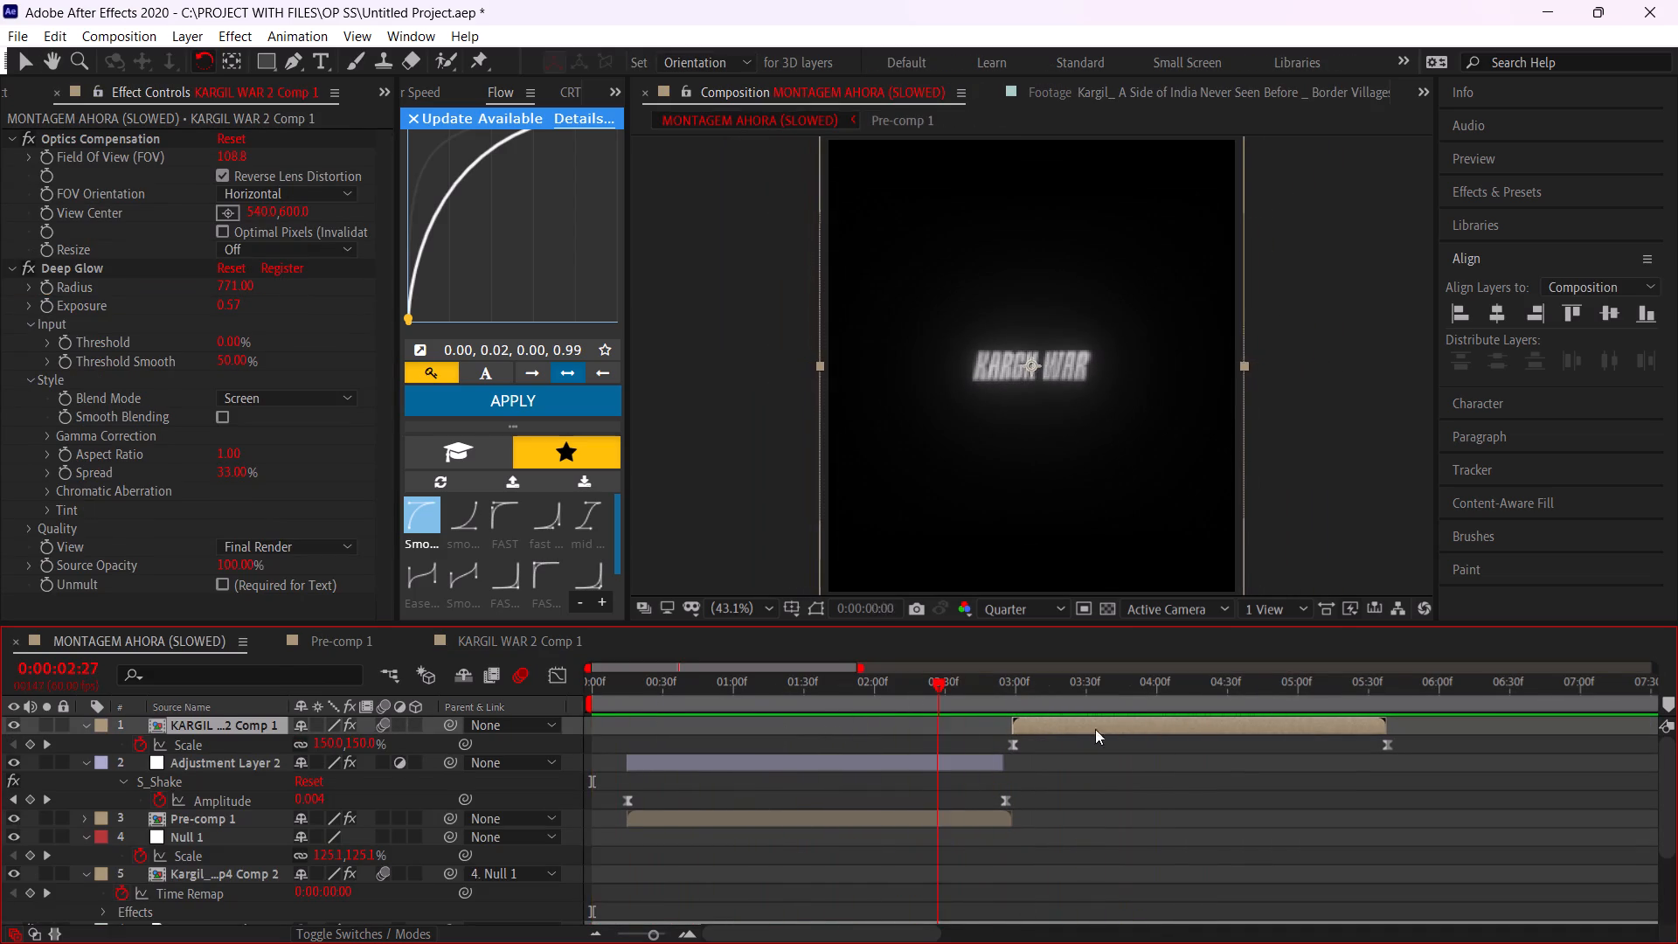
Easy-ease the ripple's Percent Done keyframes in KARGIL WAR 2 Comp 1 and apply a Flow curve of 0.00, 0.02, 0.00, 0.75.
double_click(1106, 731)
click(192, 760)
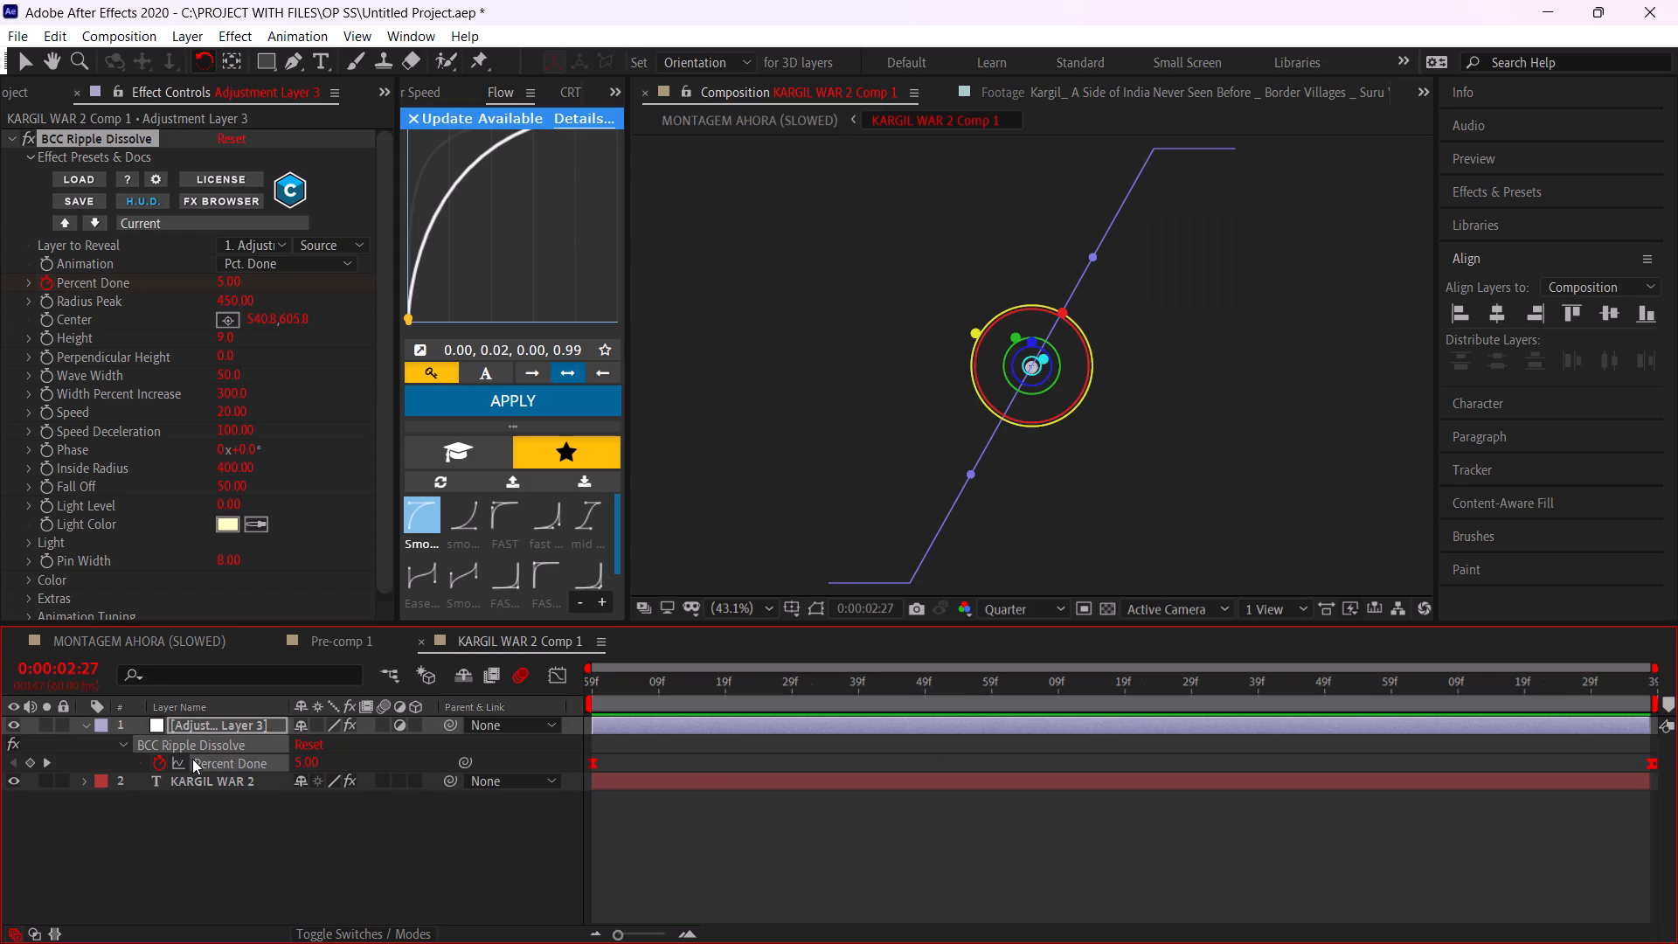
key(F9)
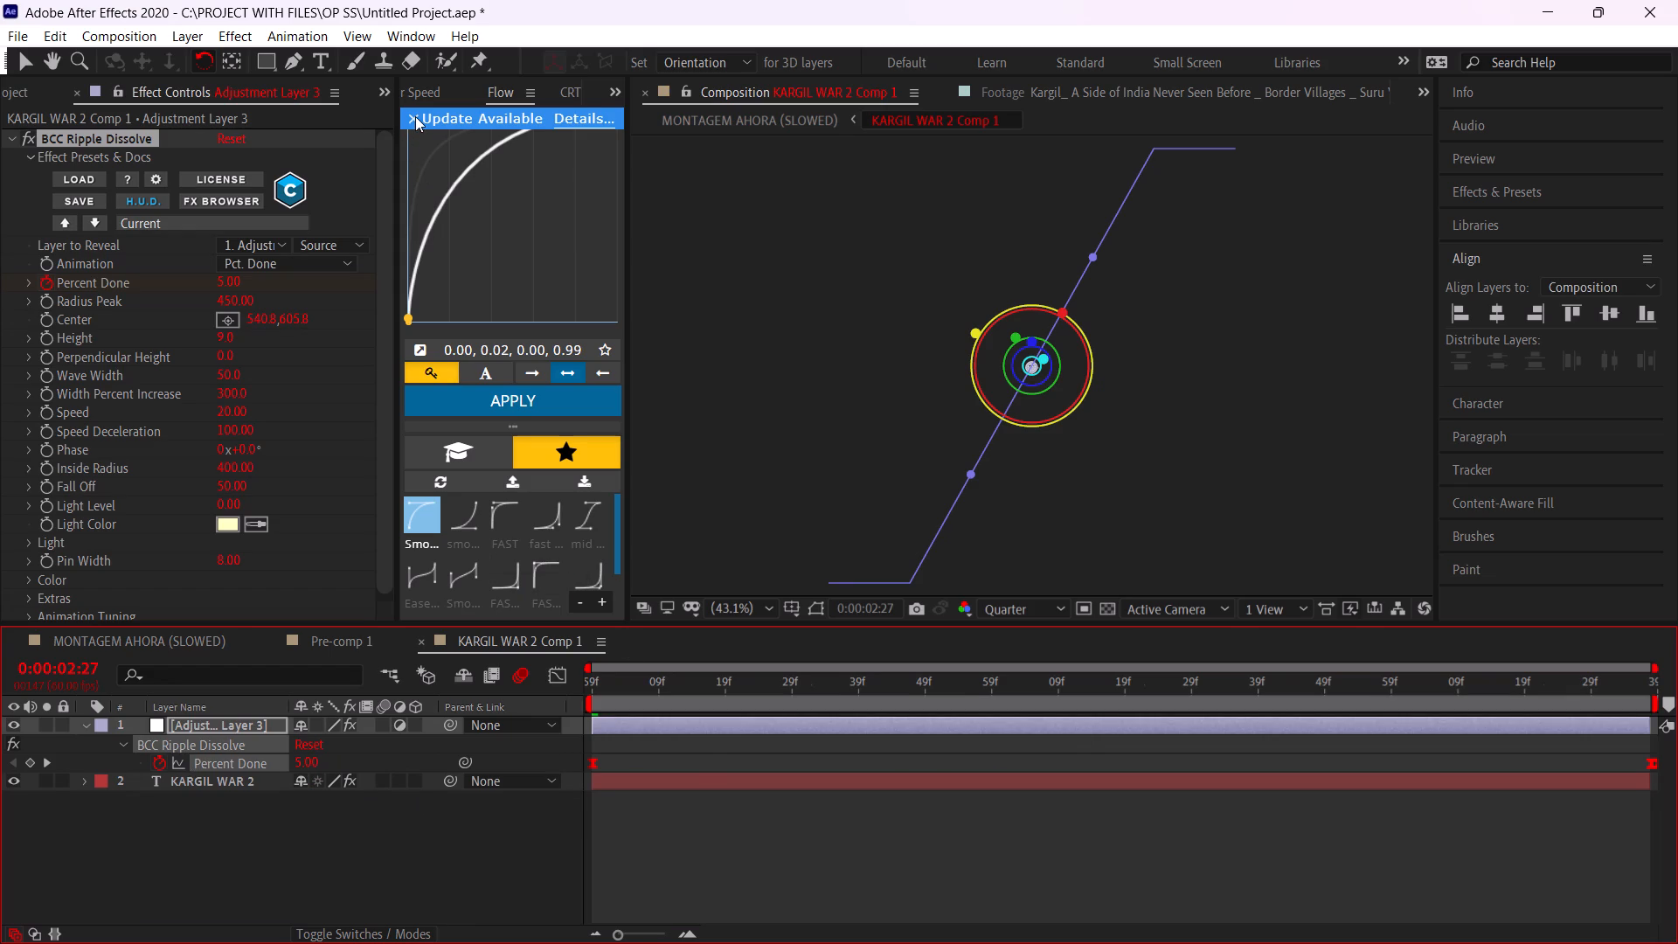
click(415, 116)
drag(408, 112, 422, 143)
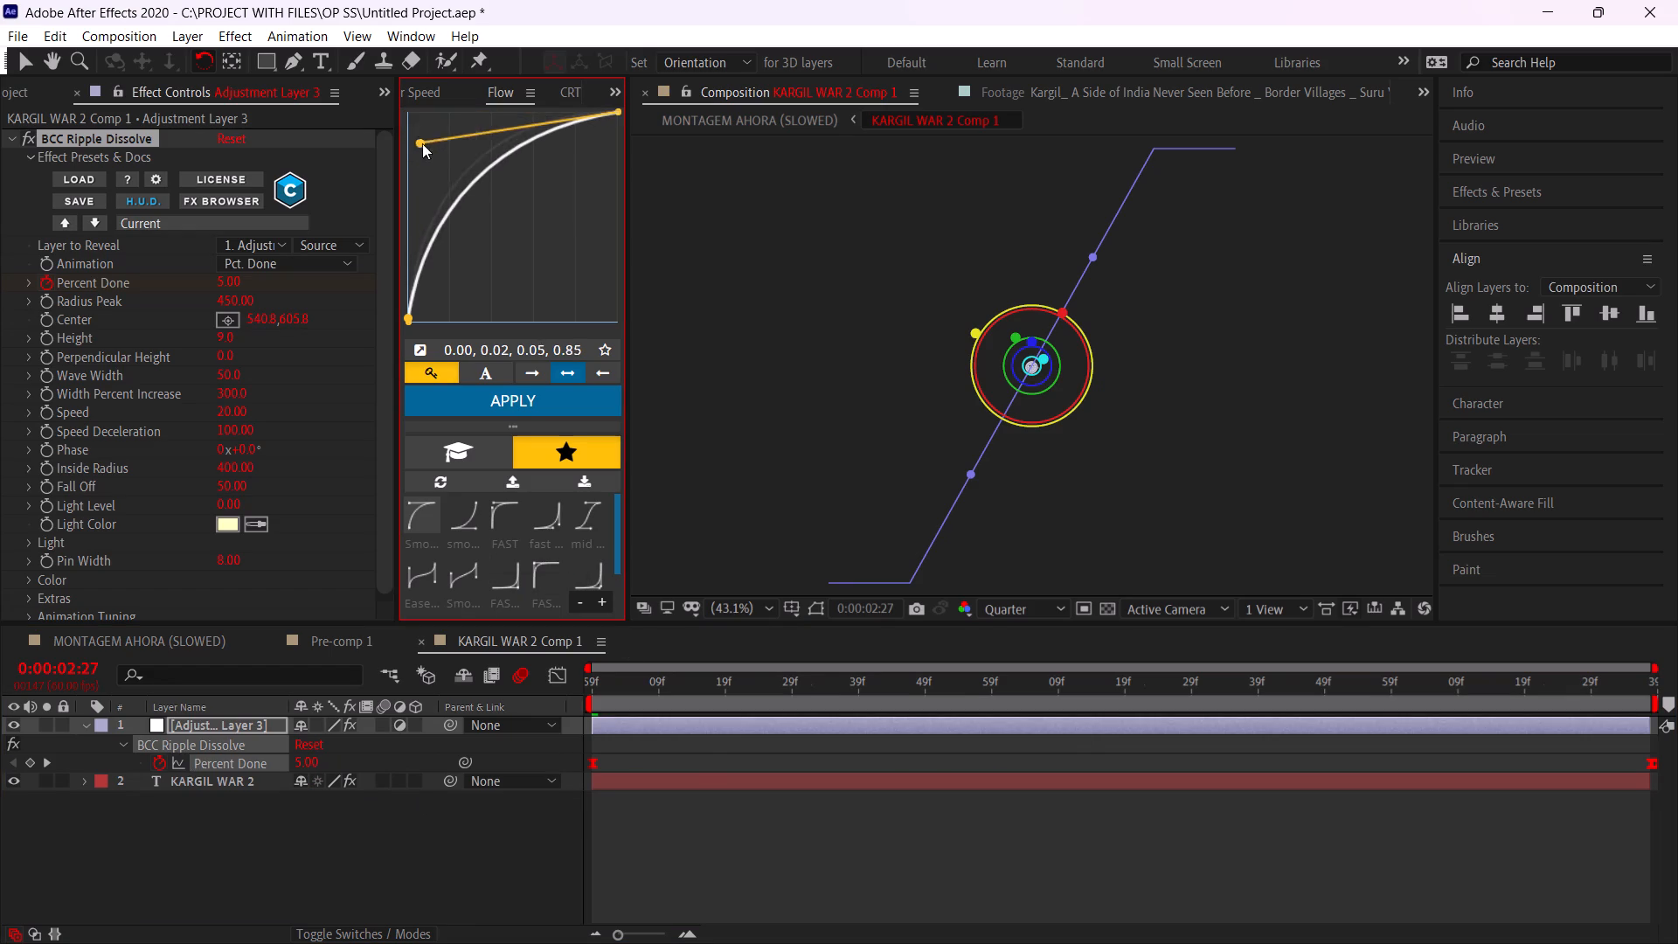
drag(422, 143, 400, 165)
click(438, 407)
Scrub through KARGIL WAR 2 Comp 1 to examine the eased ripple on the title.
key(space)
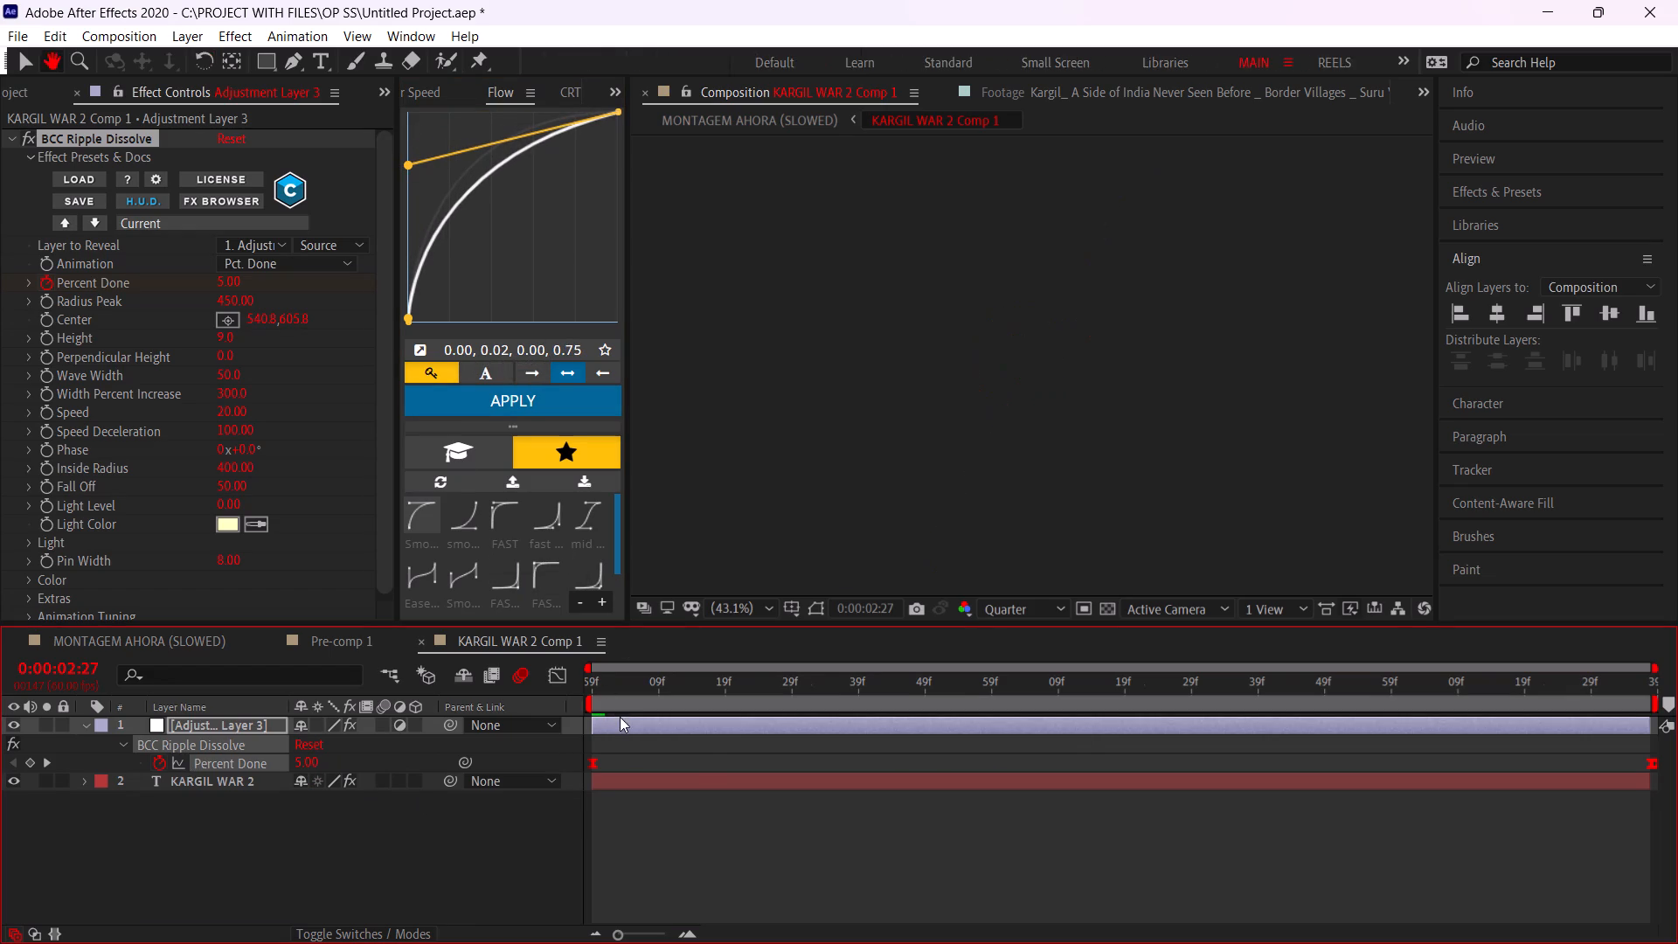
drag(610, 695, 931, 726)
click(932, 786)
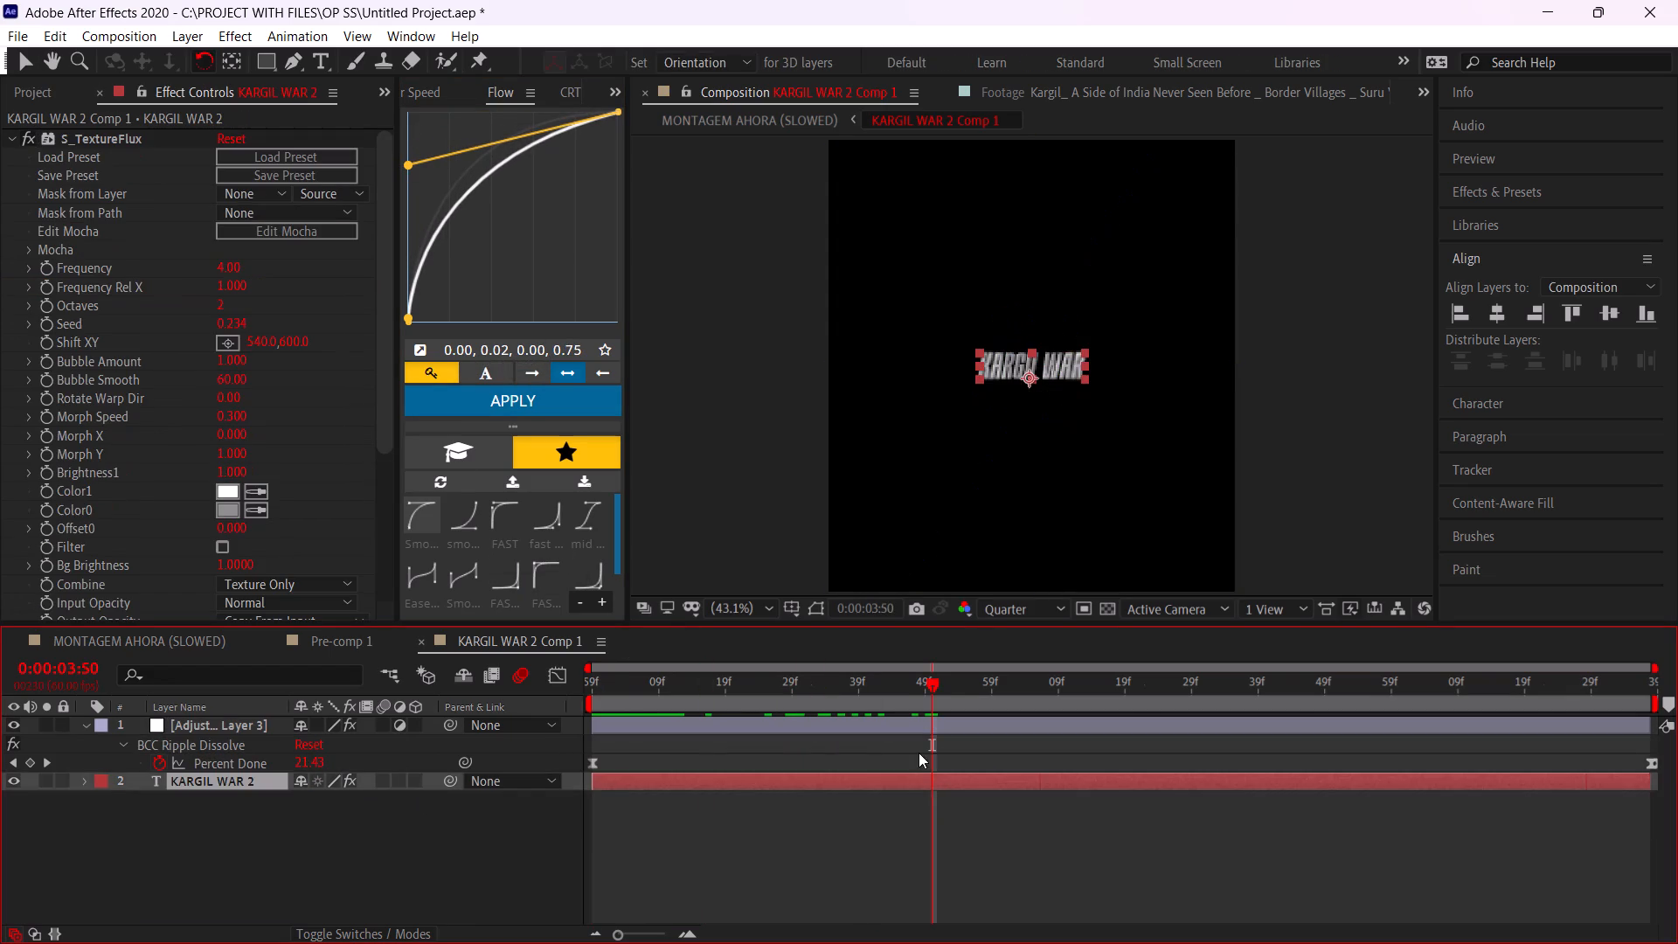
click(914, 748)
drag(773, 696, 1098, 705)
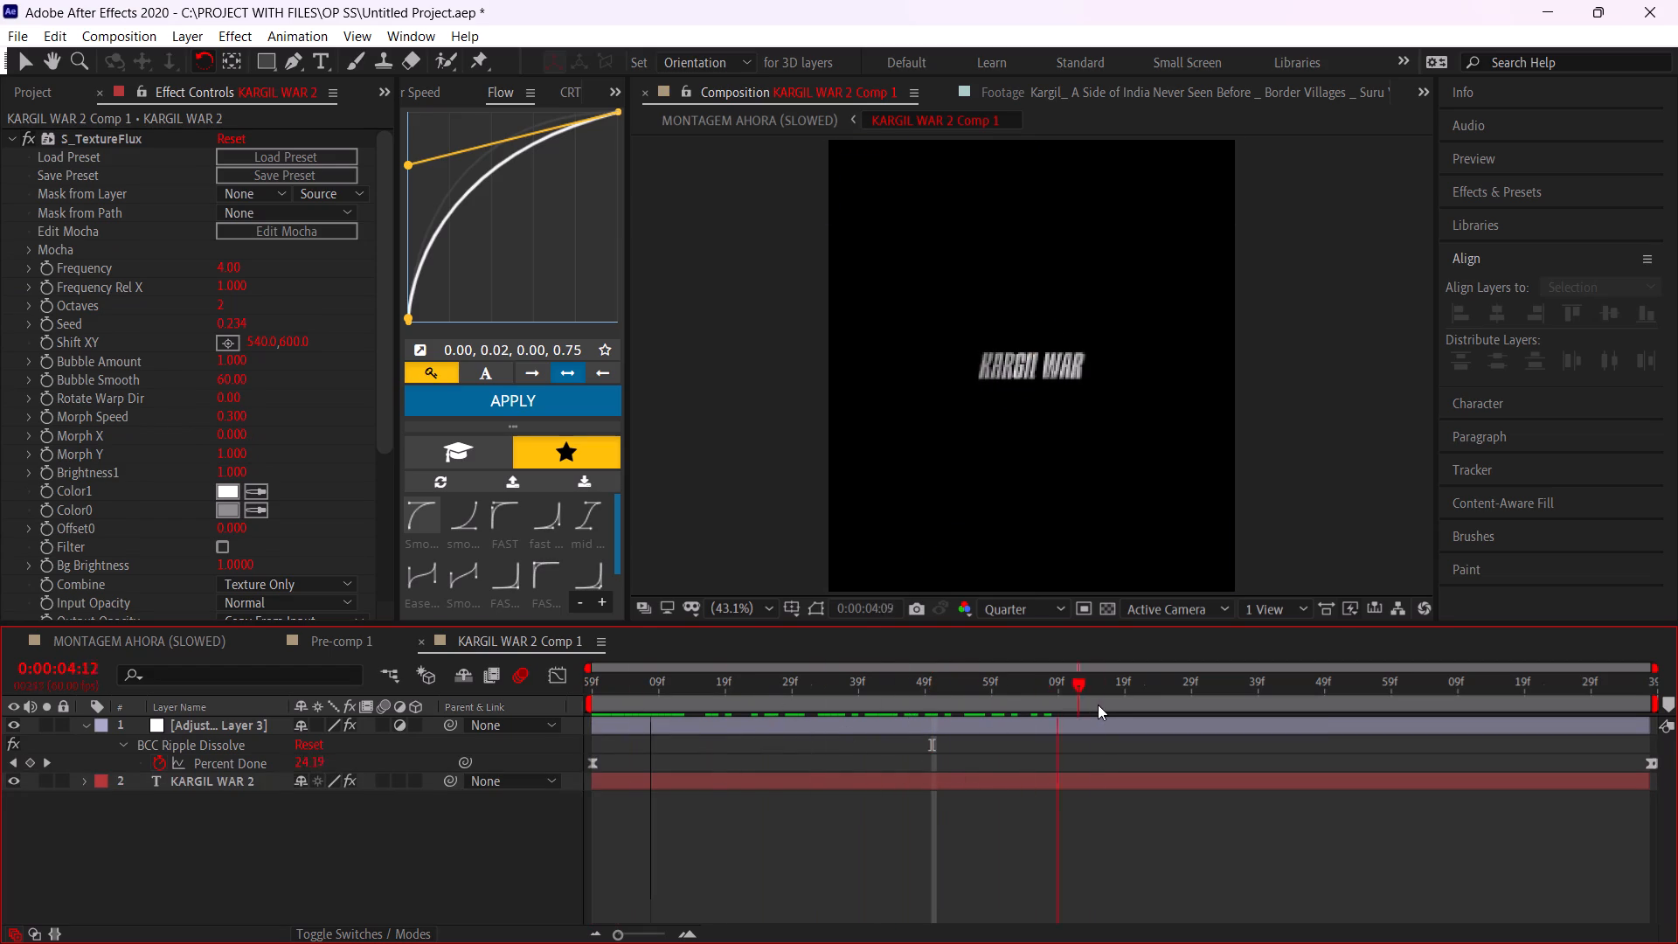
drag(1098, 705, 505, 704)
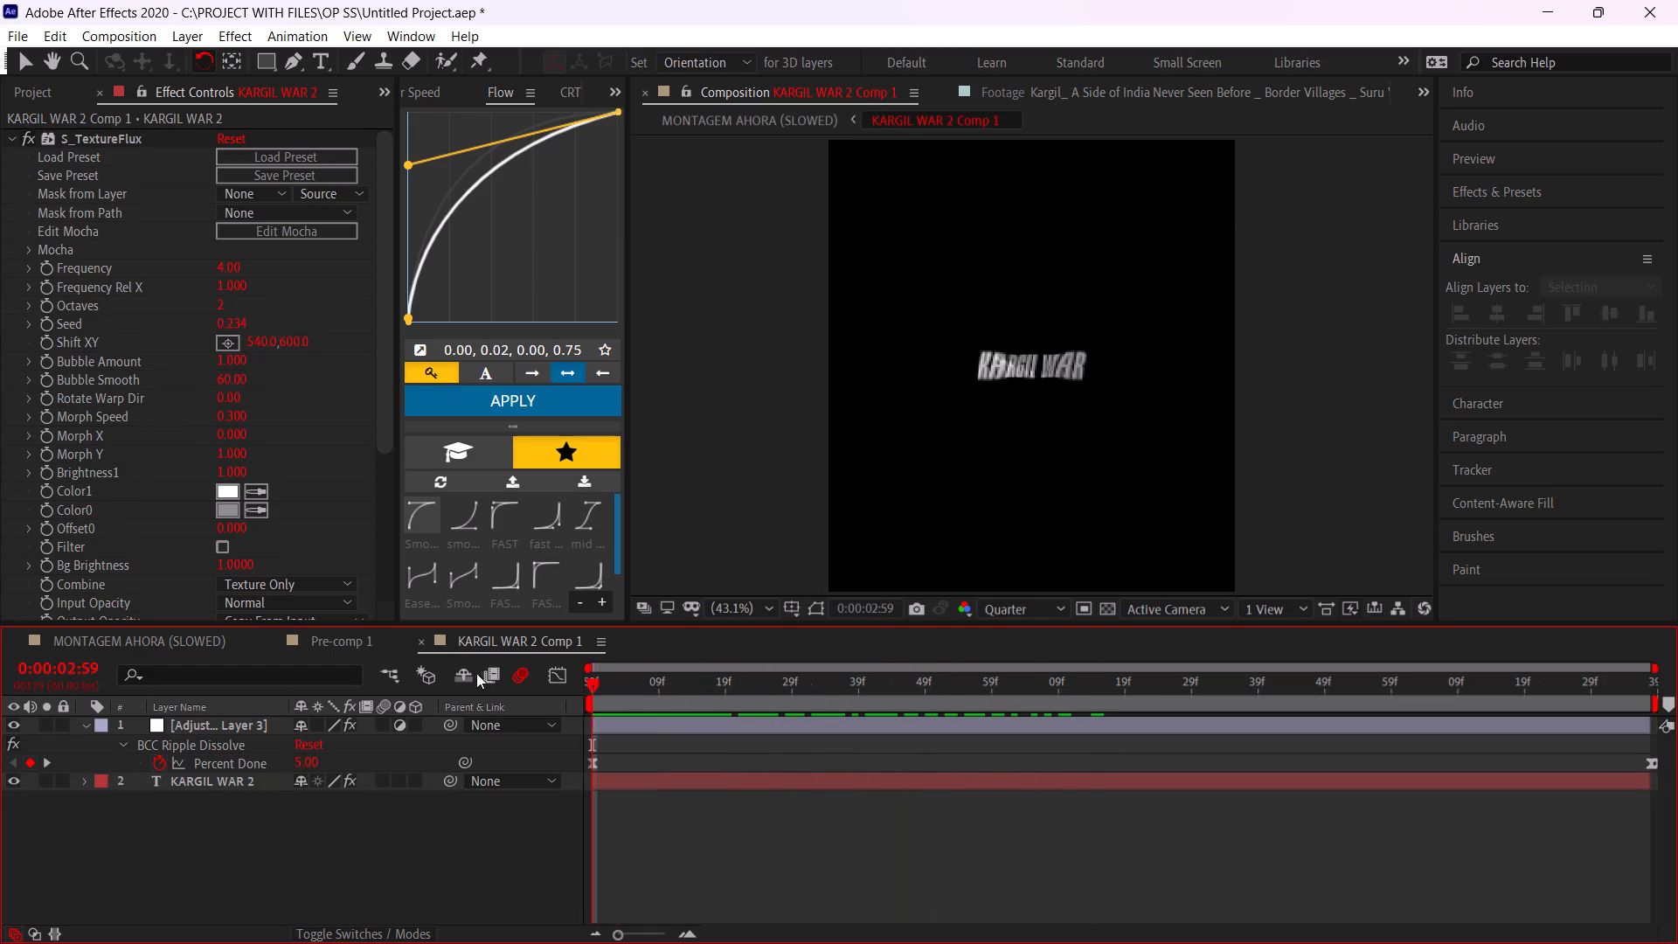
Add a Percent Done keyframe at 0:00:03:37 on the ripple adjustment layer.
drag(612, 686, 827, 725)
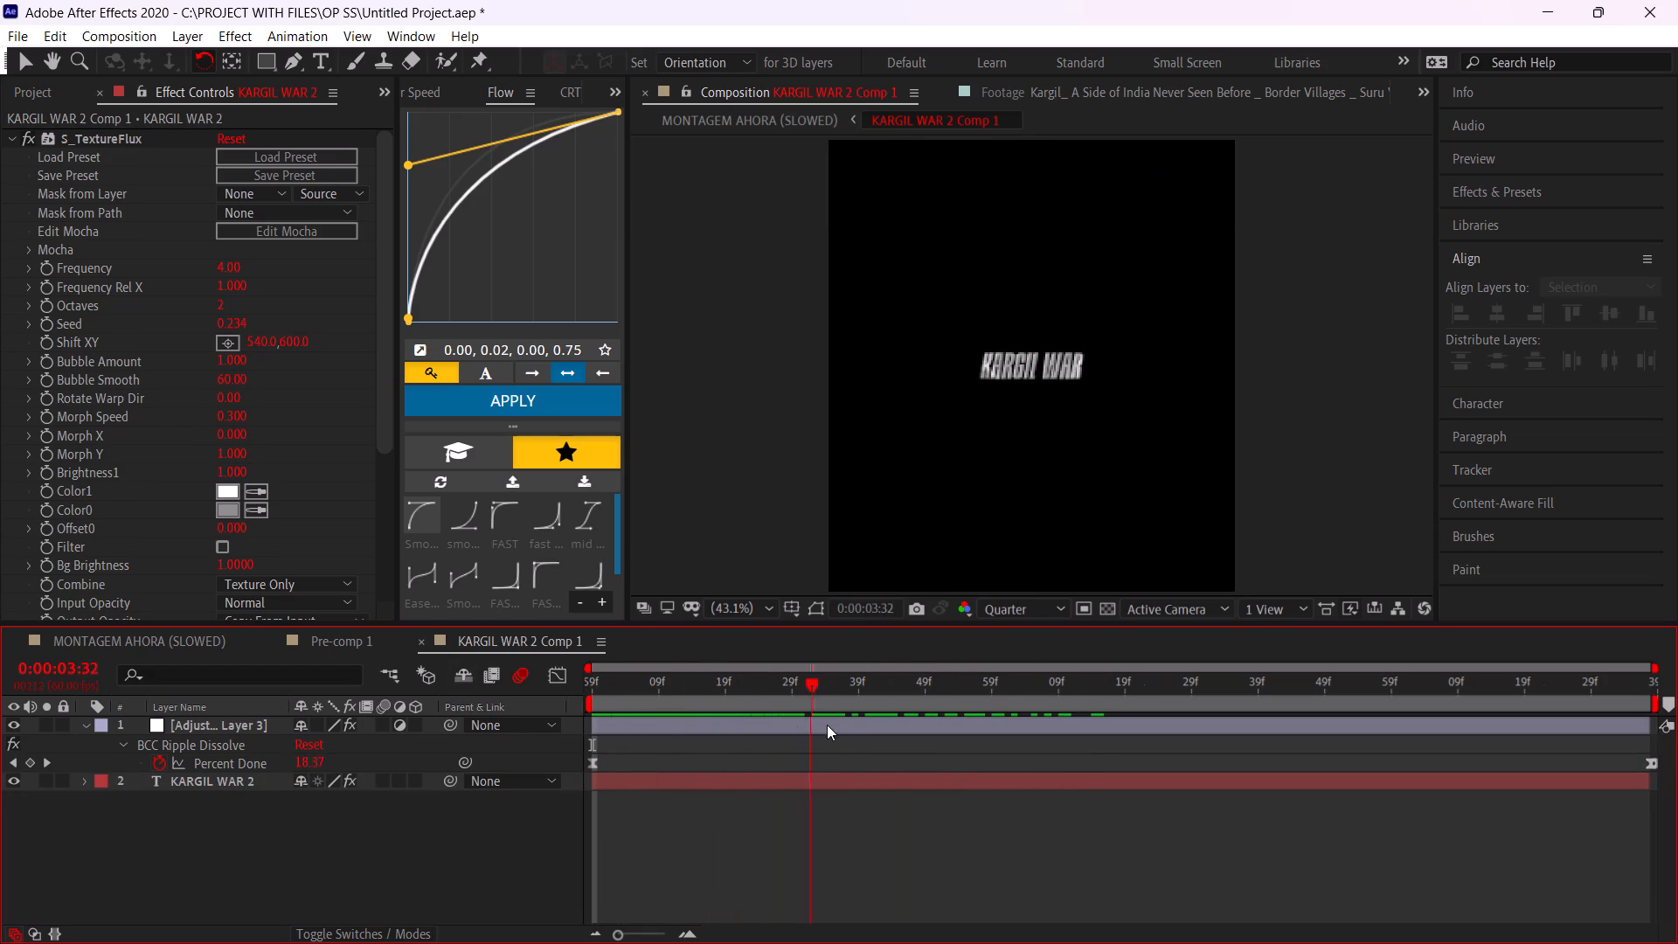
drag(827, 725, 842, 726)
click(27, 765)
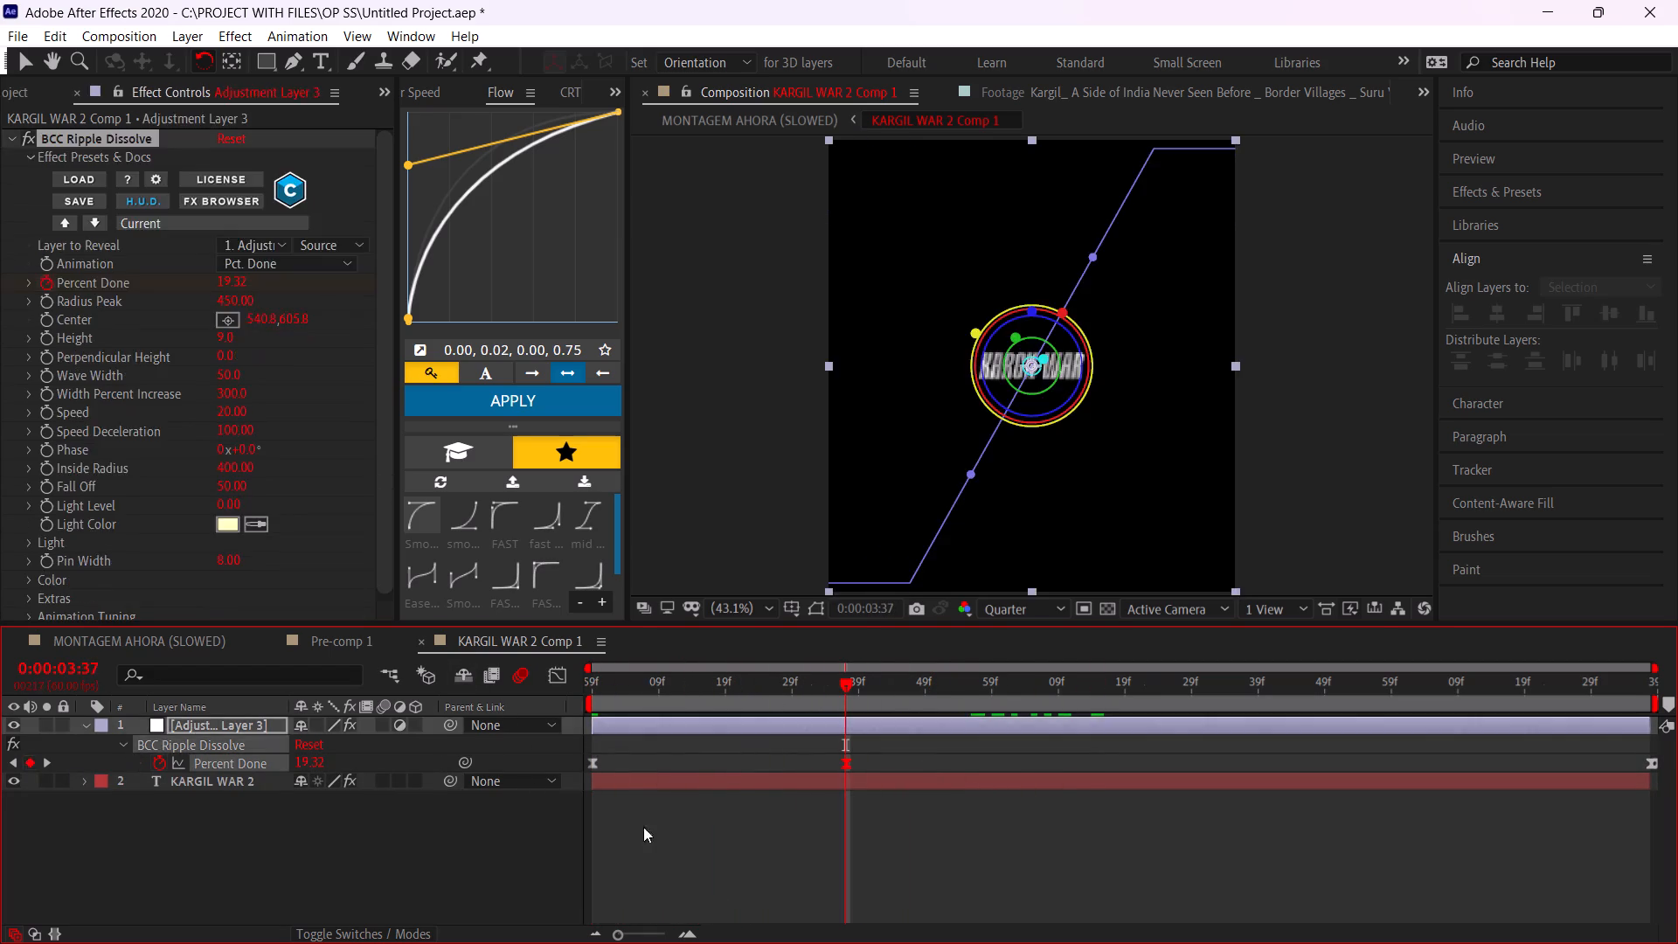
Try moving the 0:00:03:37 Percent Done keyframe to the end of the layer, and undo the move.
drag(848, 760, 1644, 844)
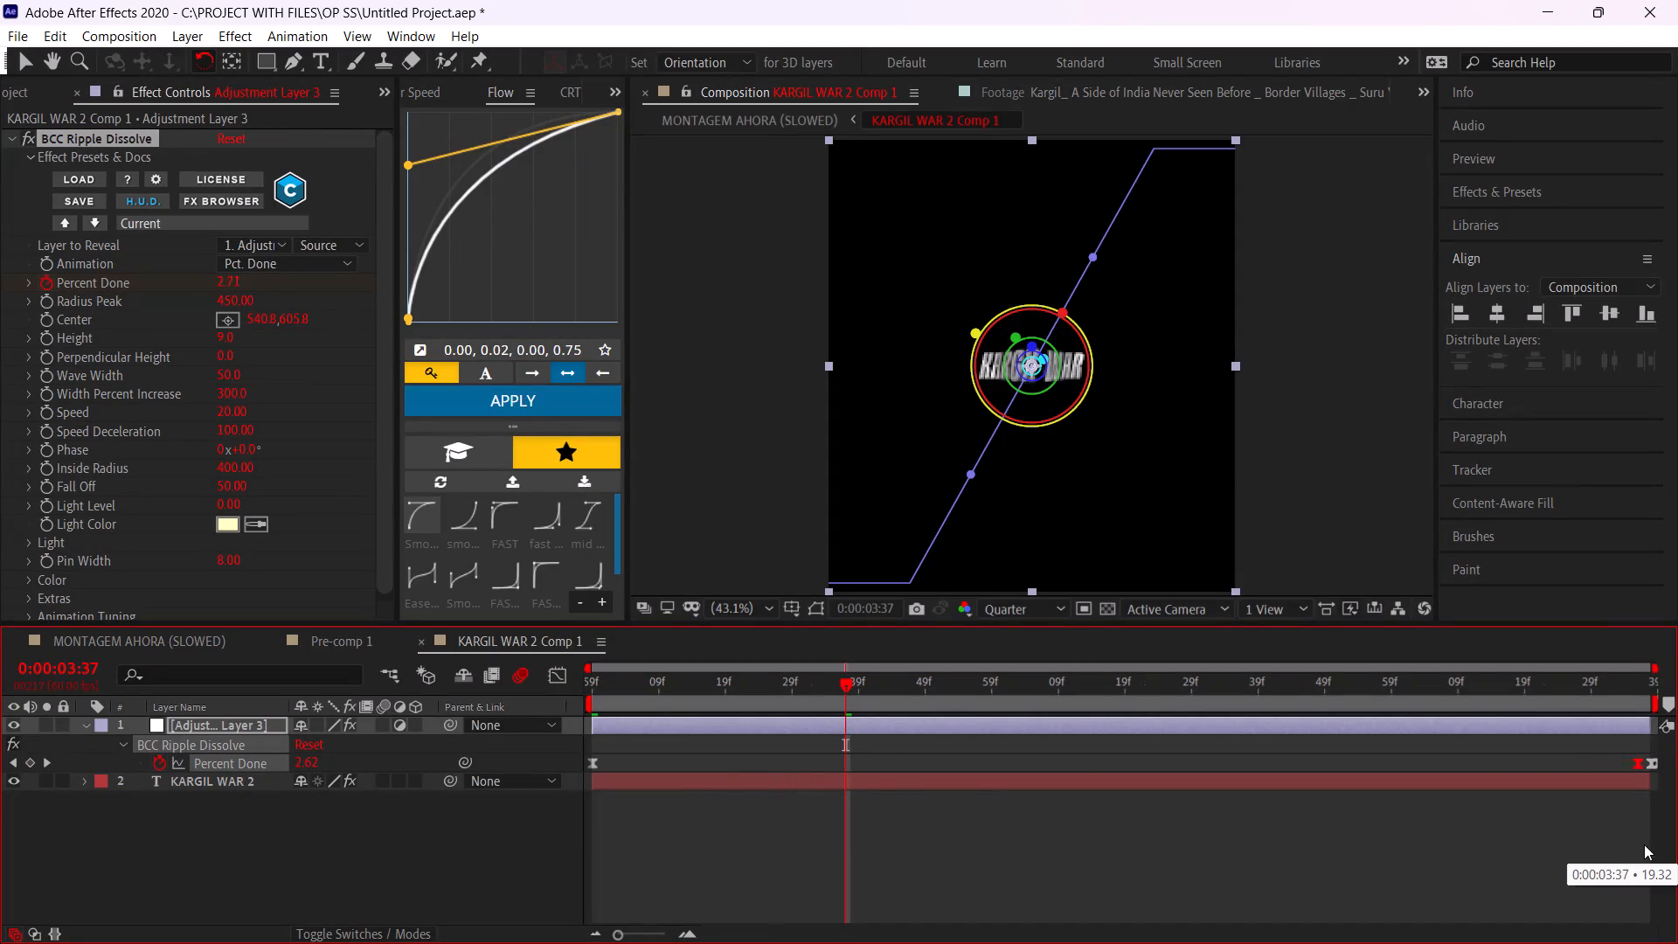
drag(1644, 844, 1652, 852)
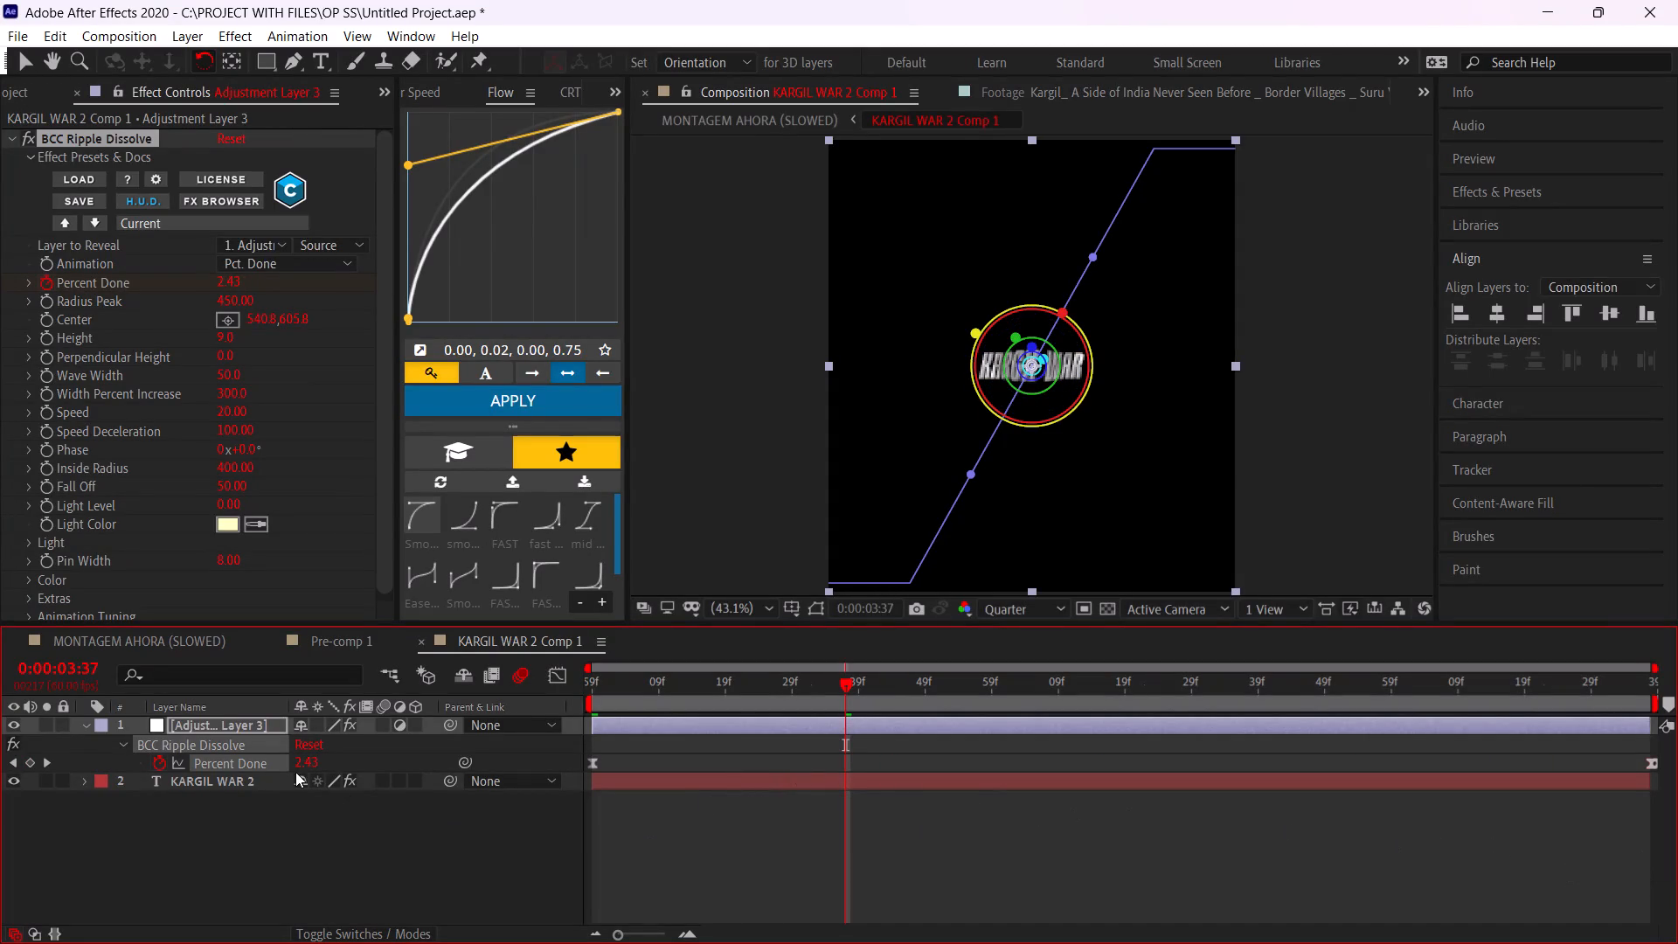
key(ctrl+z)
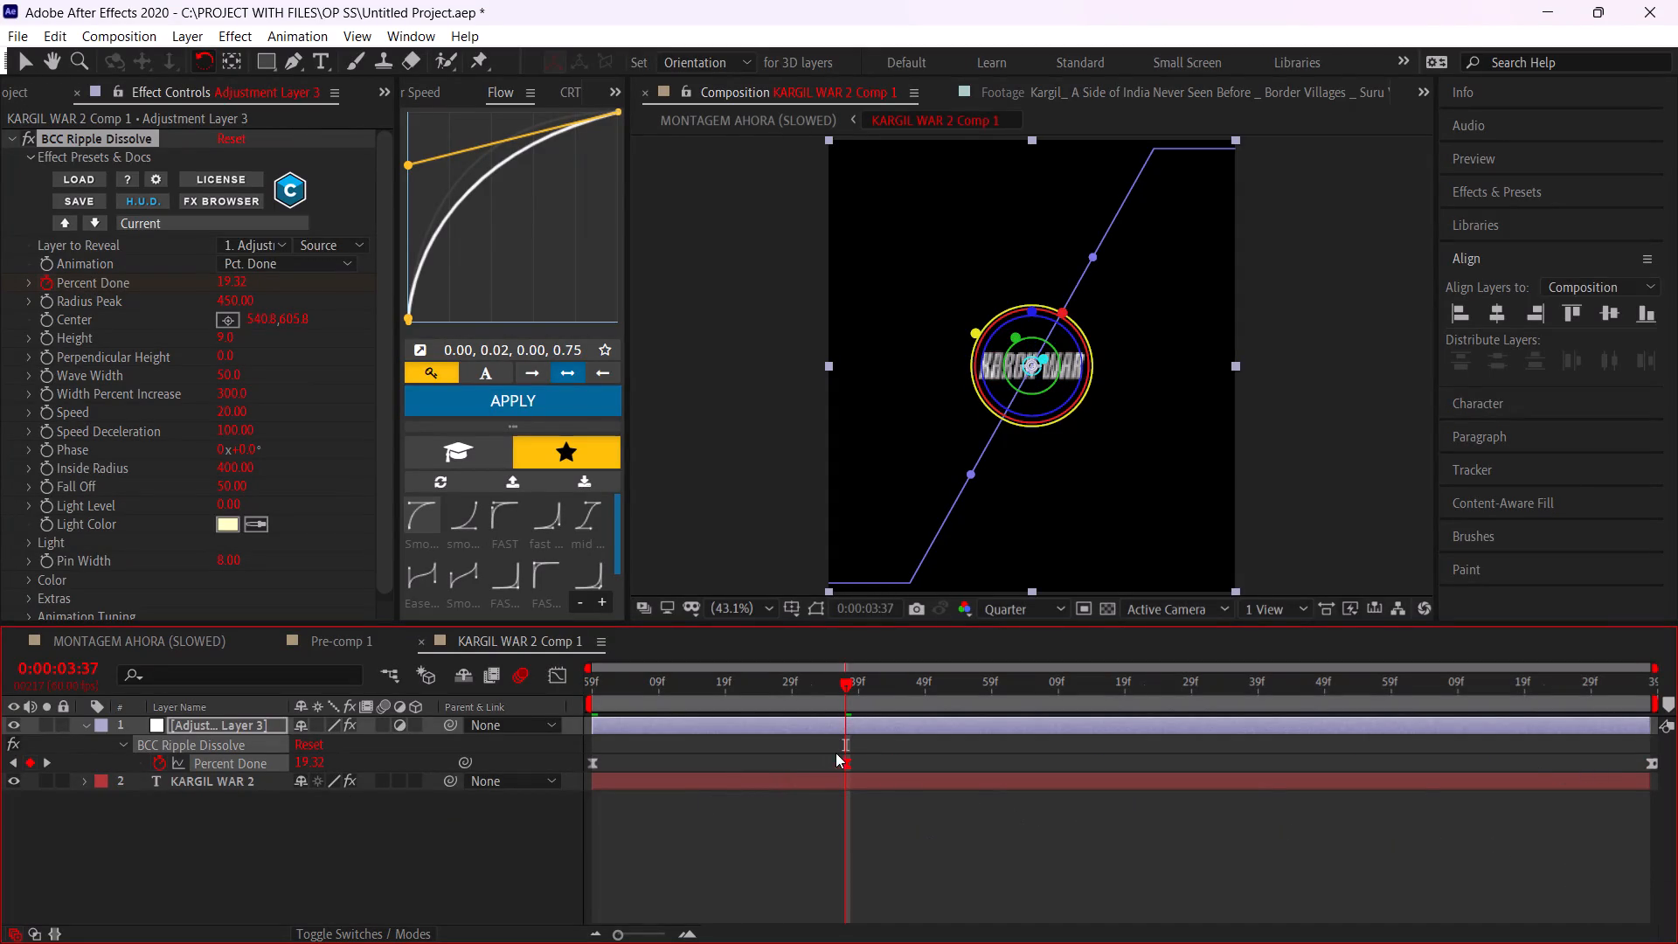
Delete the Percent Done keyframe at the end of the ripple adjustment layer in KARGIL WAR 2 Comp 1.
drag(1641, 754, 1677, 772)
key(Delete)
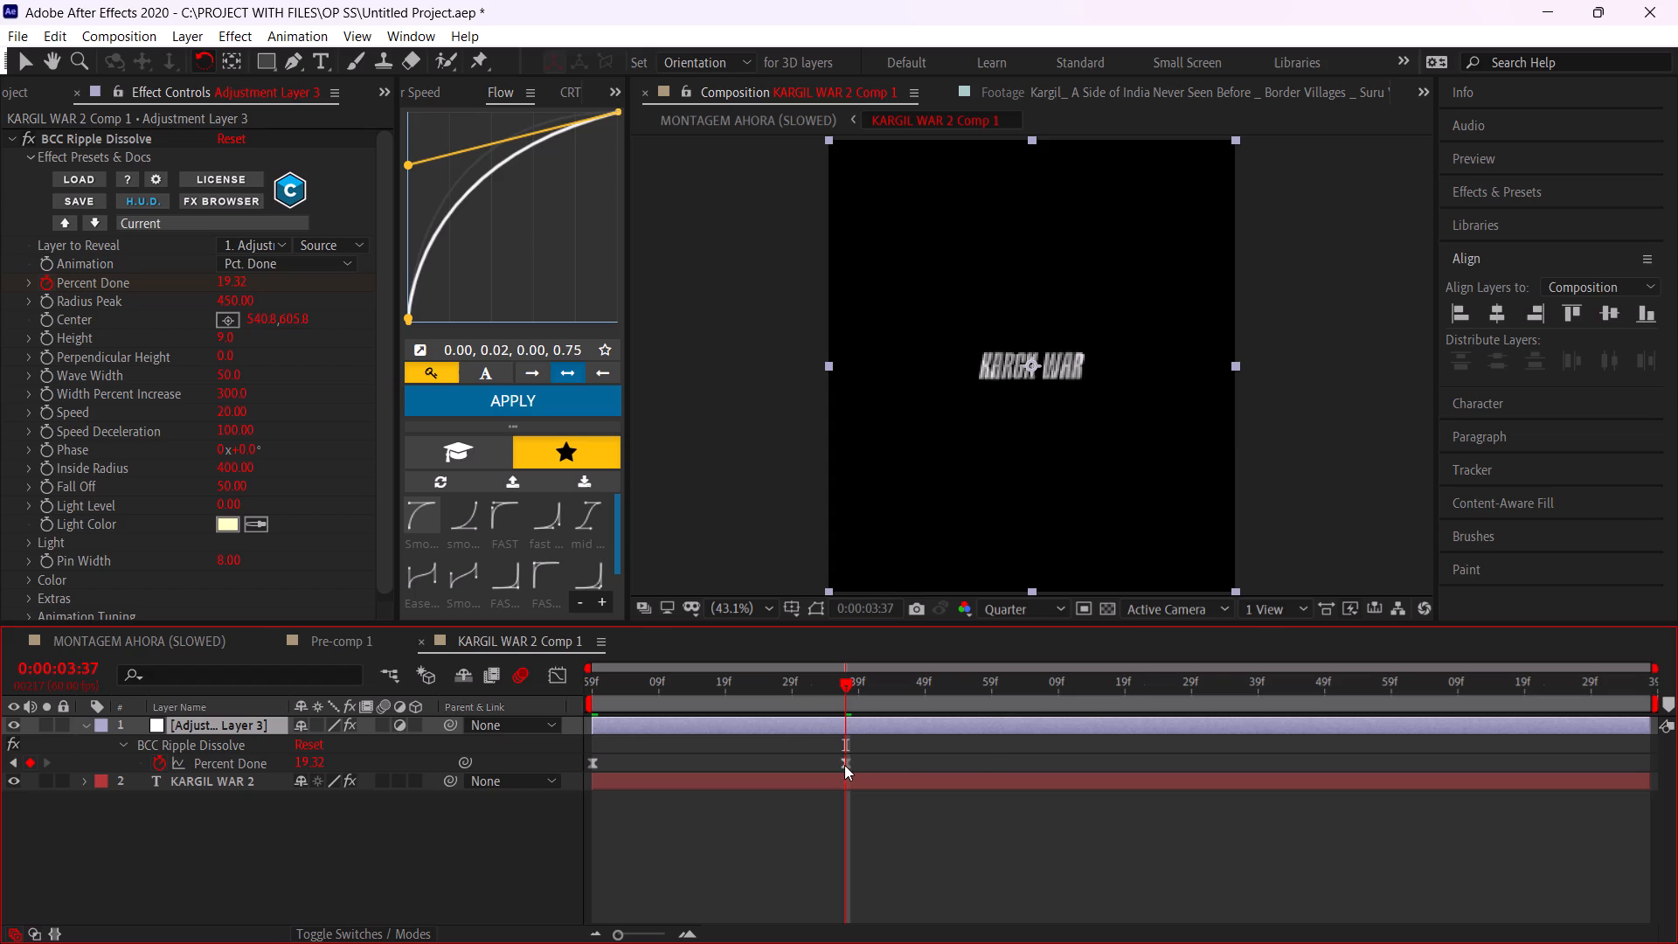
Move the 0:00:03:37 Percent Done keyframe to the end of the ripple adjustment layer and ease the property with the 0.00, 0.02, 0.00, 0.75 Flow curve.
drag(844, 765, 1650, 802)
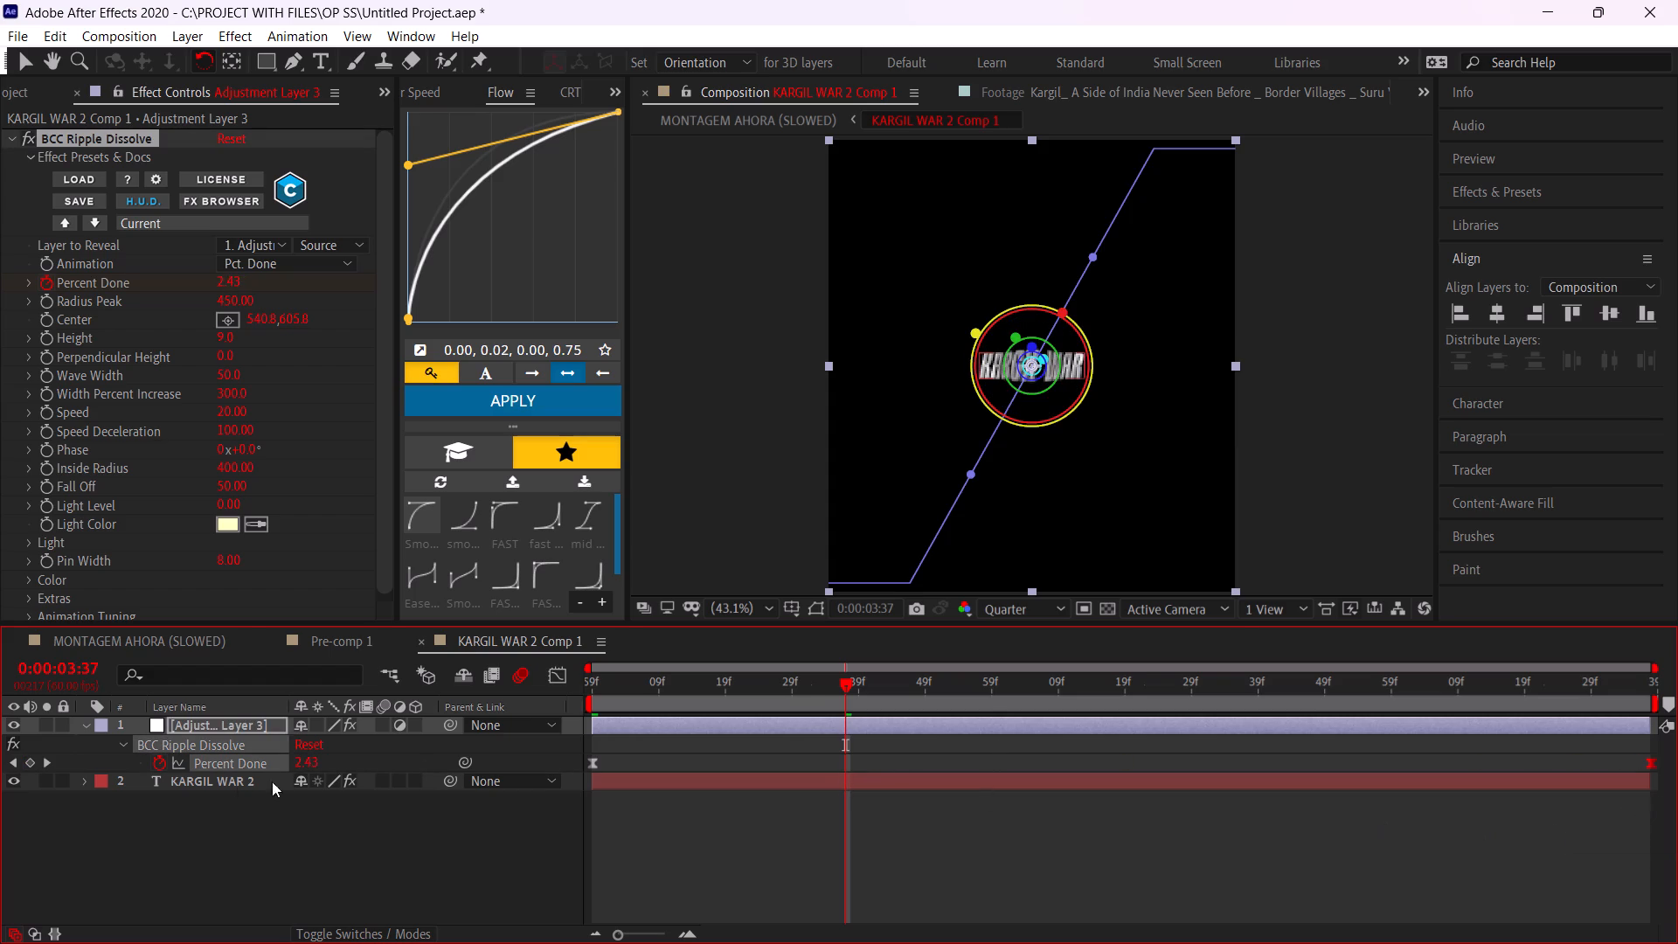
click(244, 763)
click(475, 403)
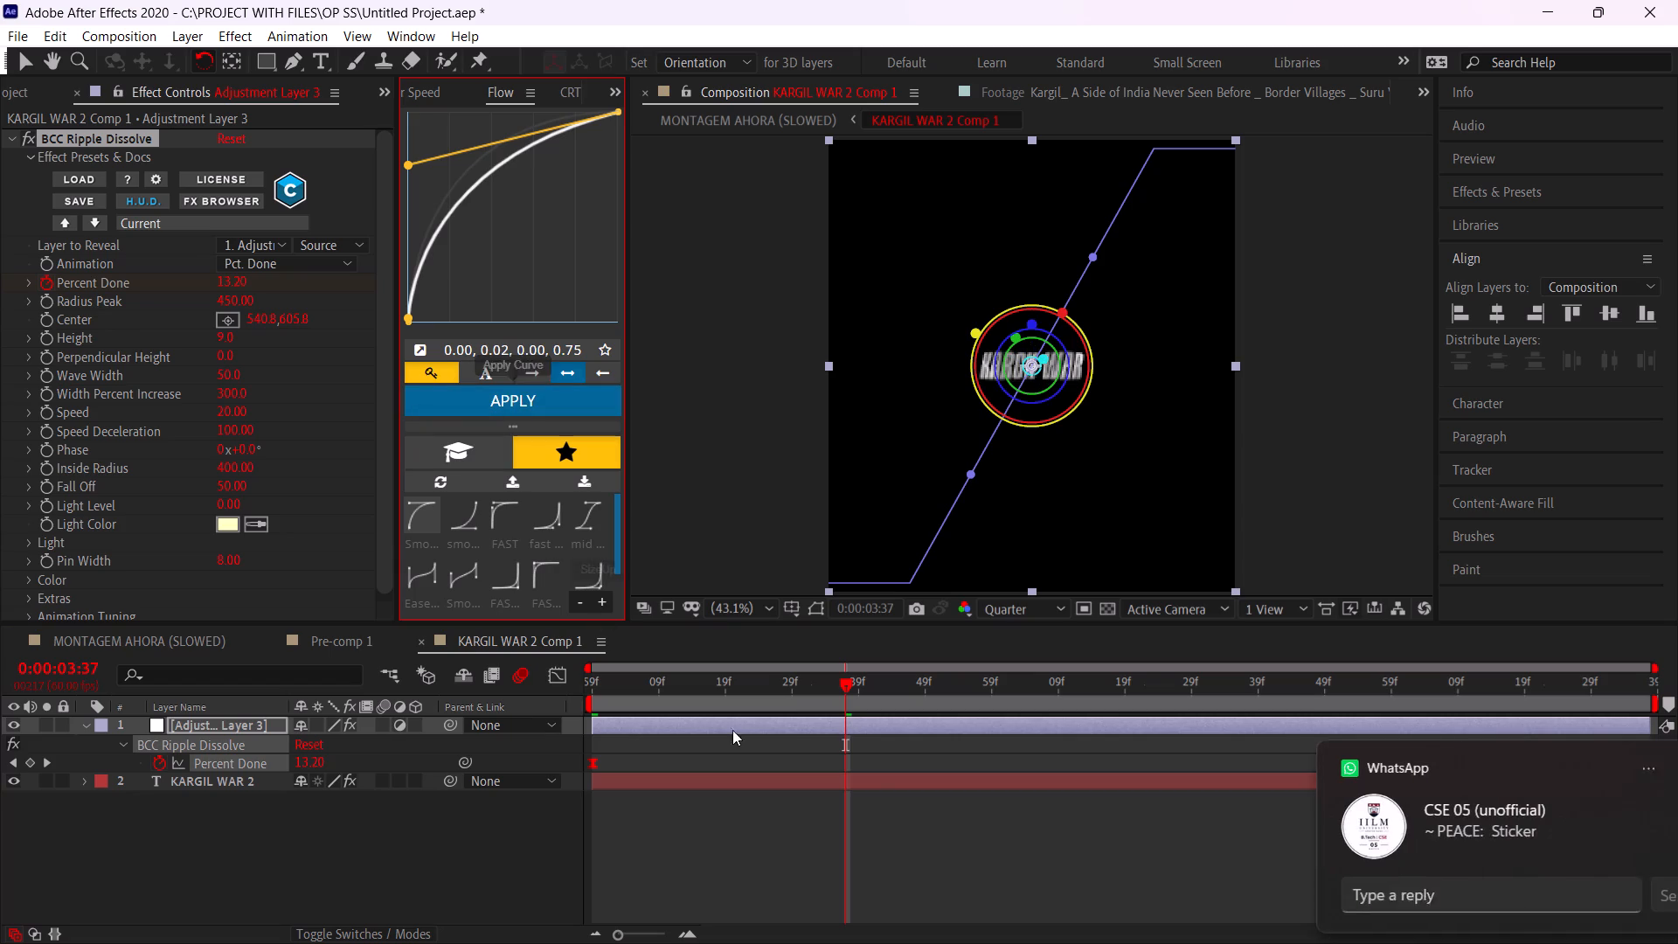
Play back the eased title ripple in KARGIL WAR 2 Comp 1 and in the MONTAGEM AHORA (SLOWED) composition from its start.
drag(789, 688, 505, 730)
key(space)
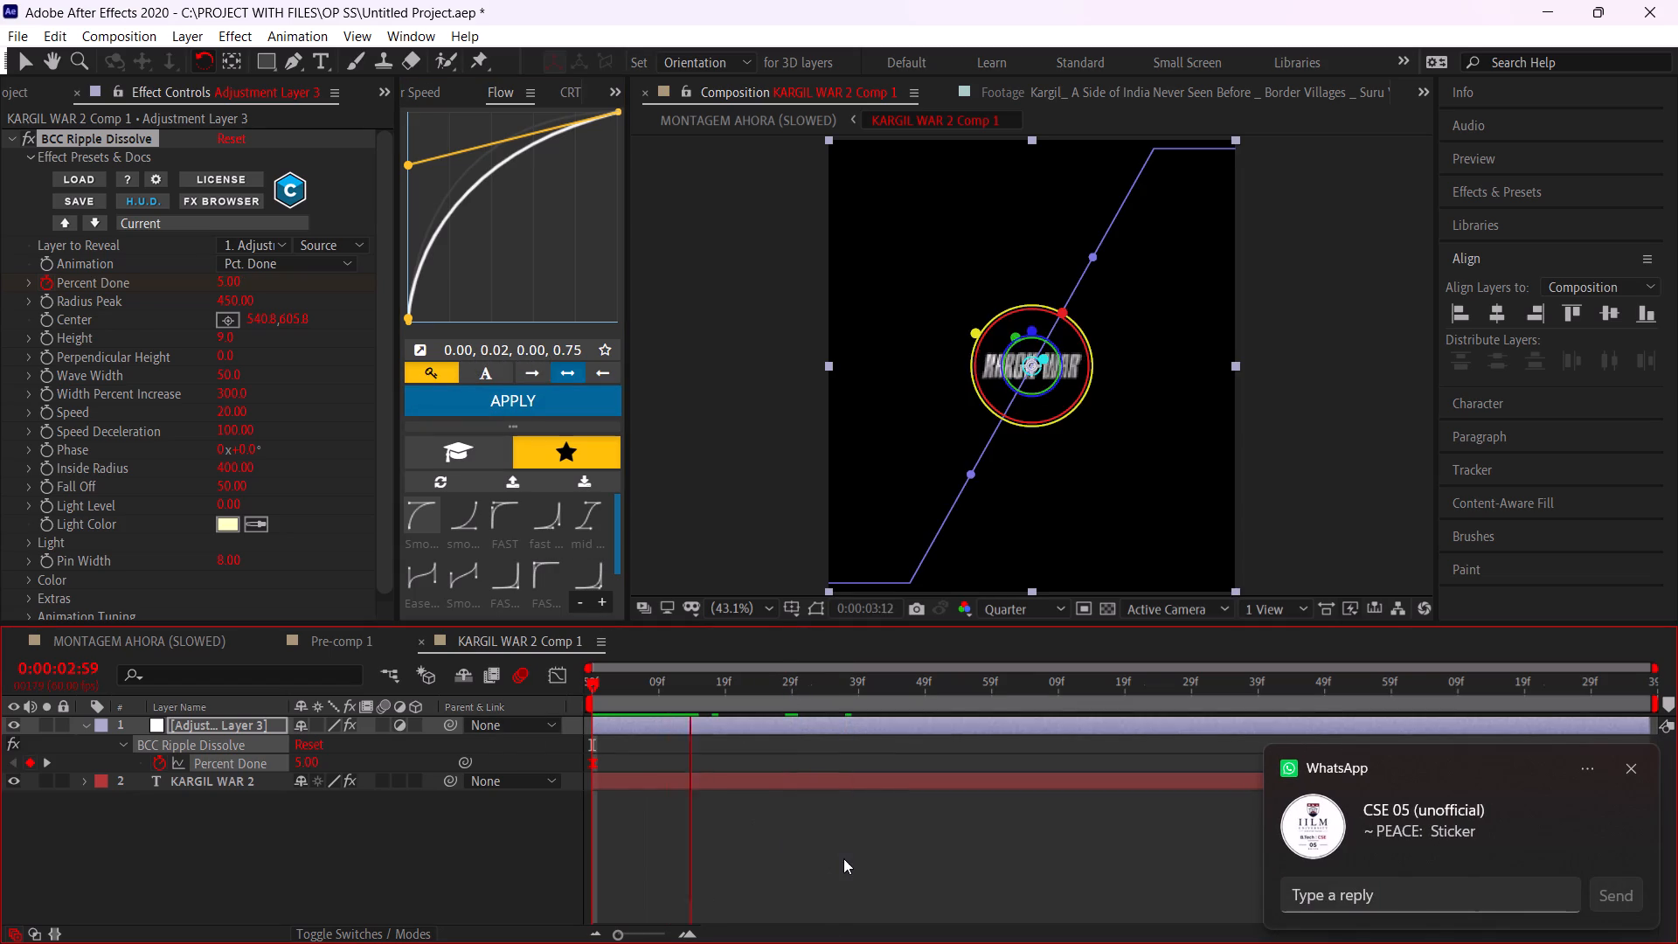
click(856, 857)
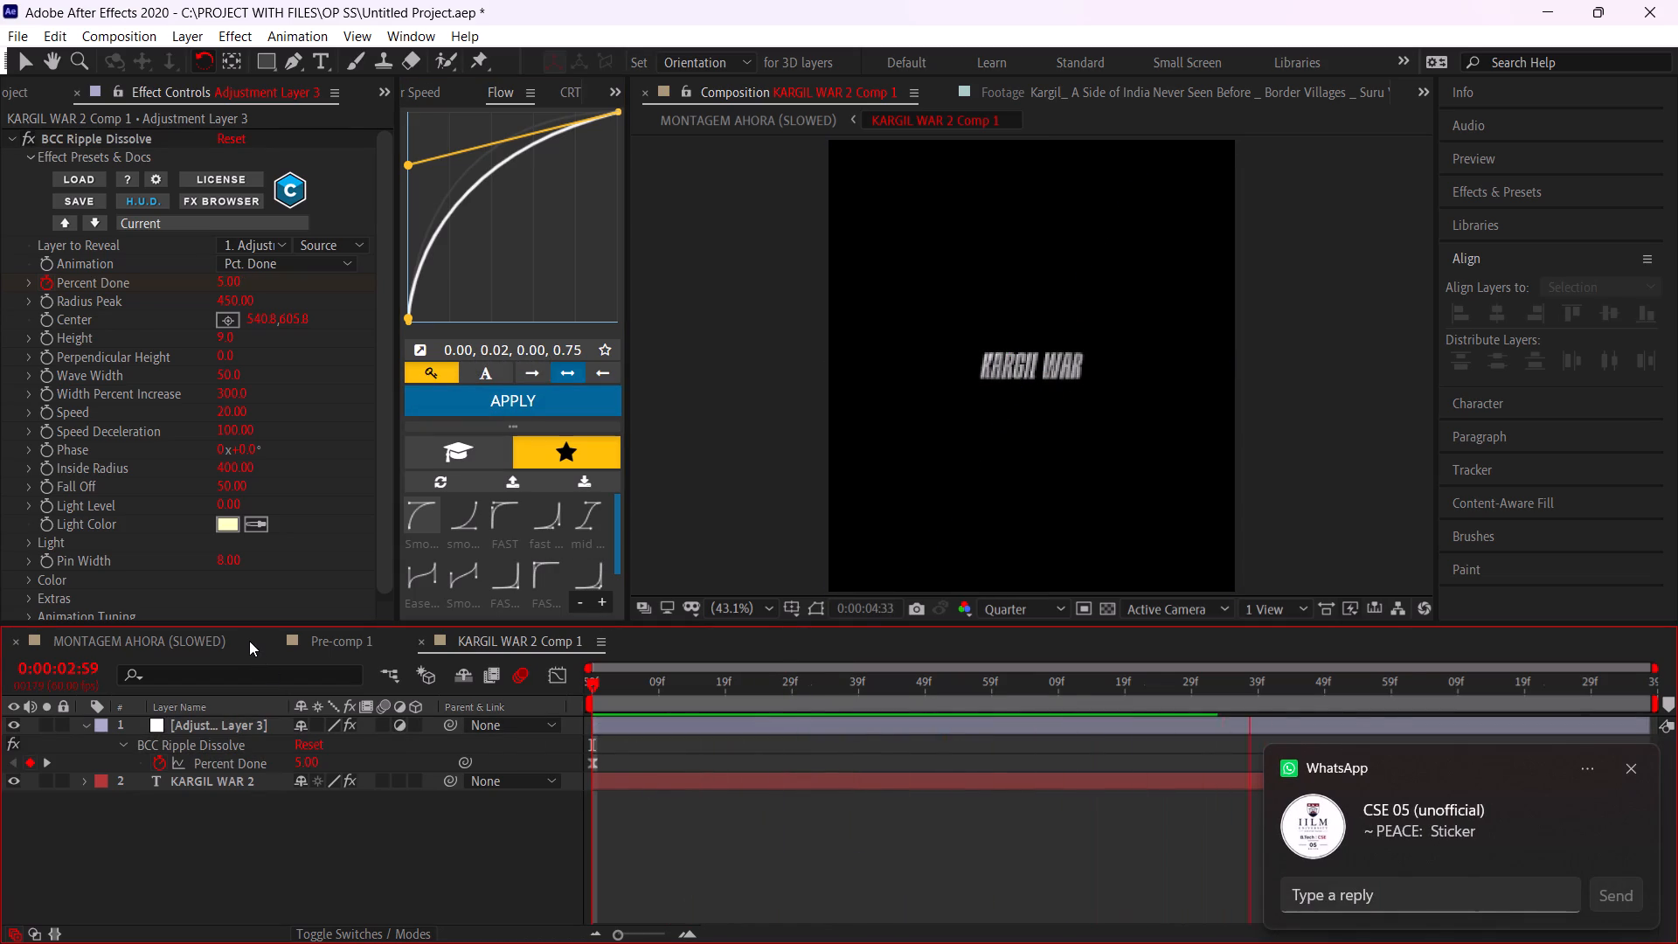
scroll(249, 641, up, 12)
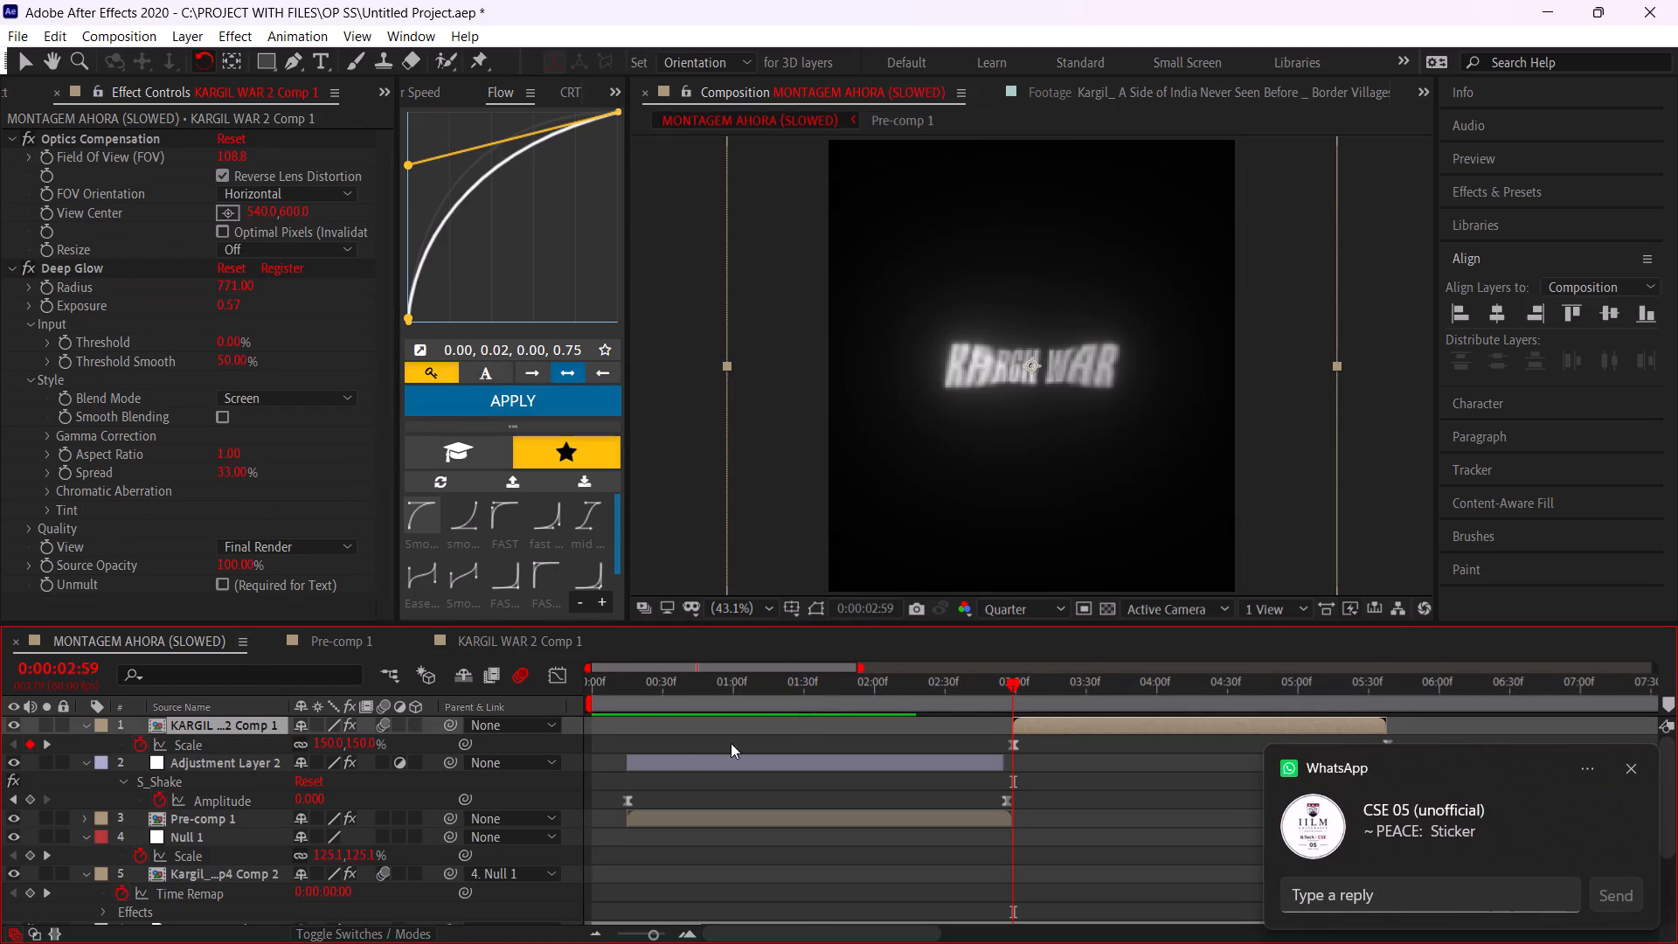
alt+scroll(774, 751, down, 3)
drag(648, 683, 400, 720)
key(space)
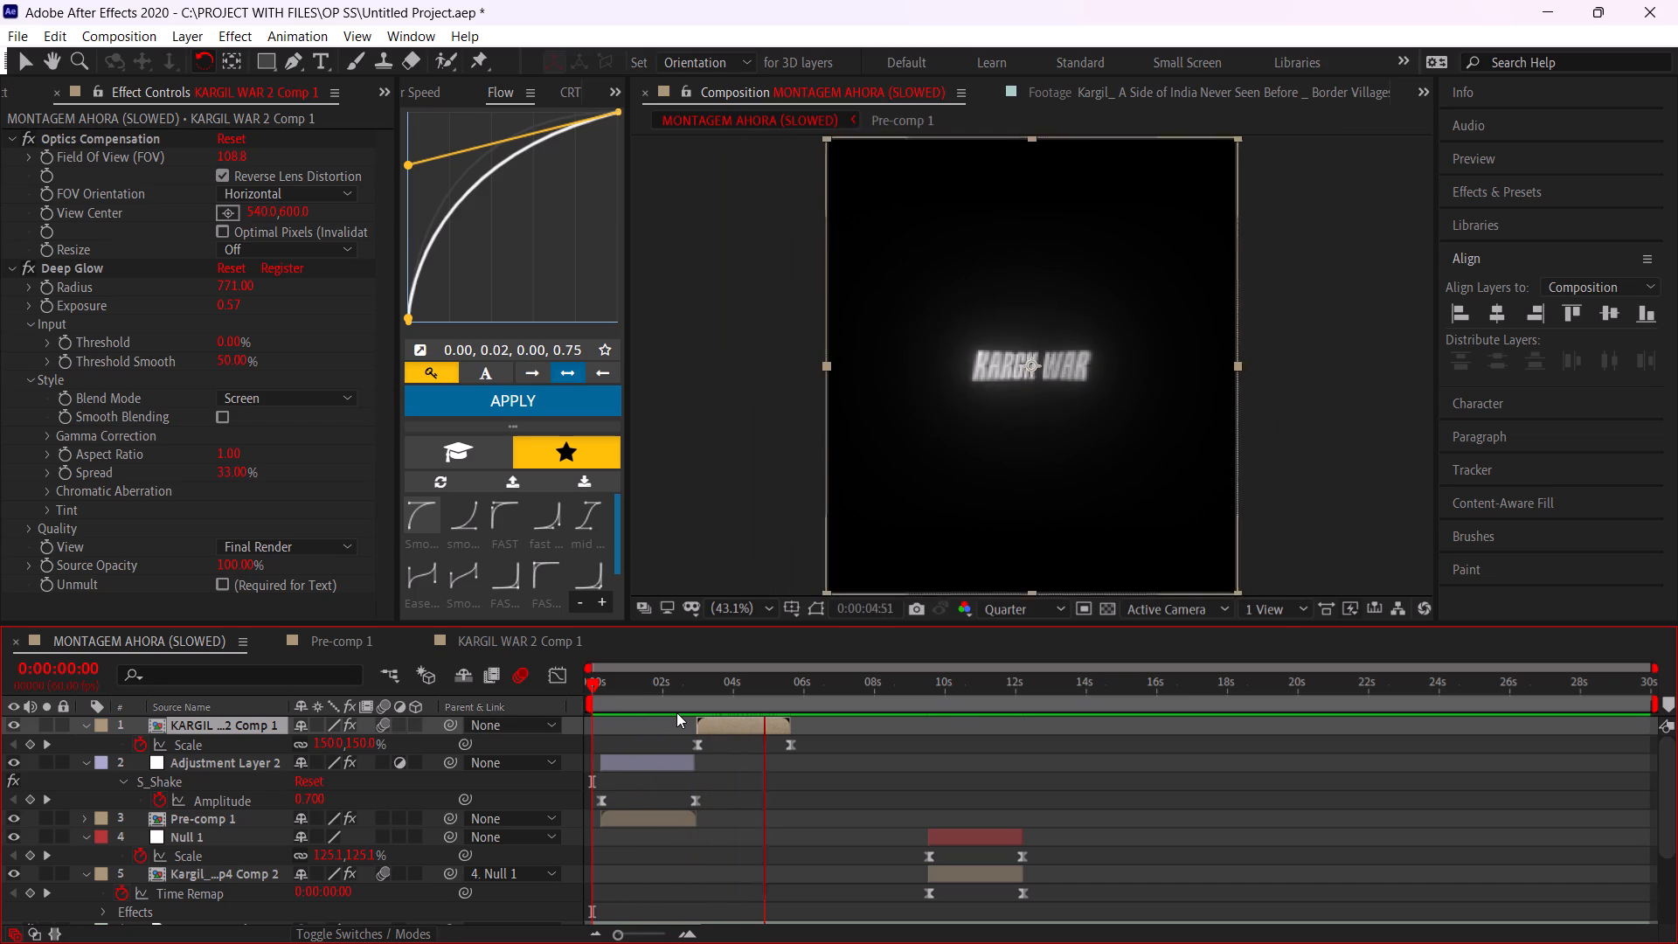
Reopen KARGIL WAR 2 Comp 1 and increase the ripple adjustment layer's starting Percent Done value at 0:00:02:59.
alt+scroll(616, 724, up, 2)
click(918, 698)
click(914, 730)
double_click(919, 725)
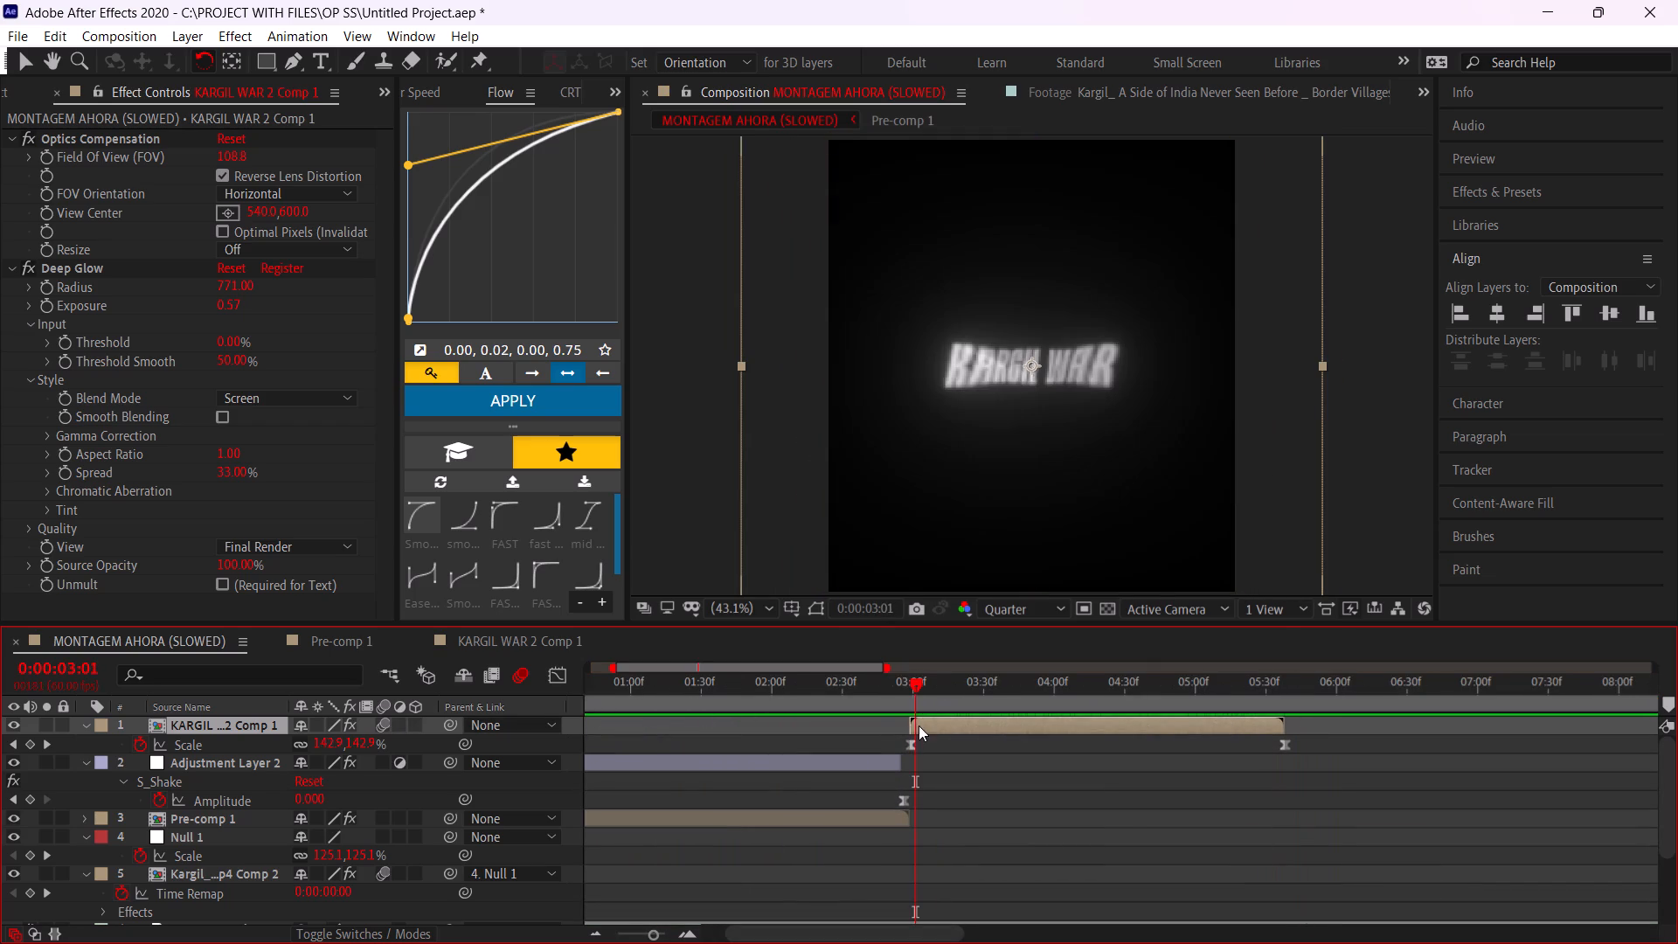
alt+scroll(704, 721, up, 2)
middle_drag(693, 759, 1053, 724)
scroll(1053, 724, up, 1)
drag(634, 684, 549, 695)
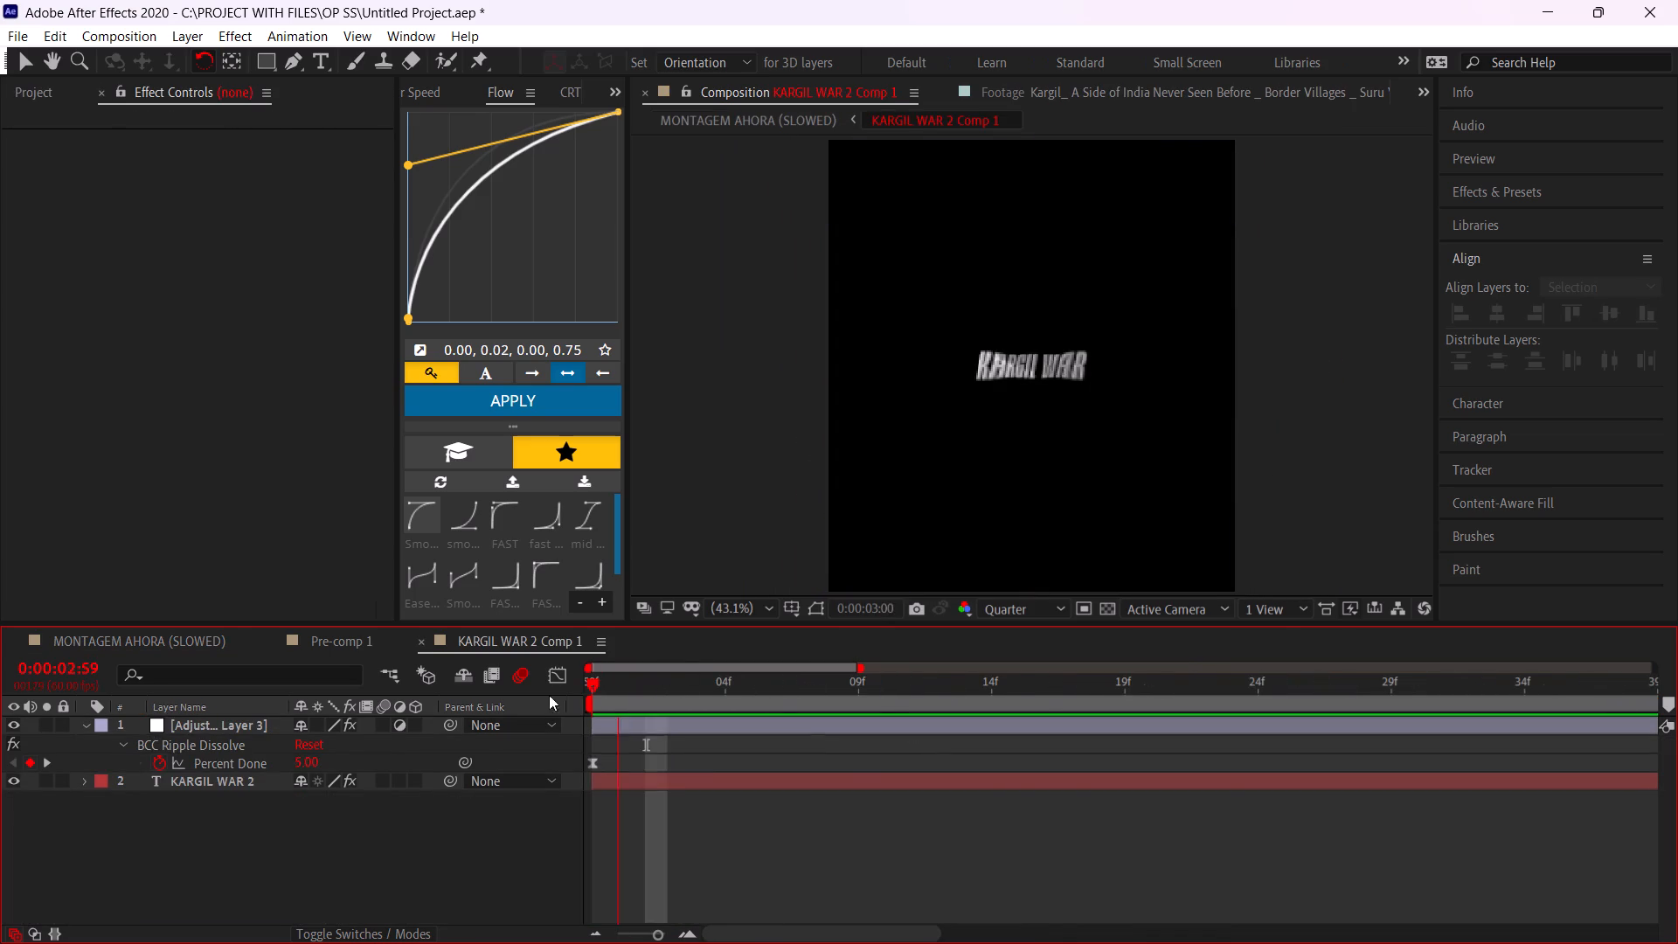
drag(549, 695, 364, 705)
drag(302, 764, 309, 761)
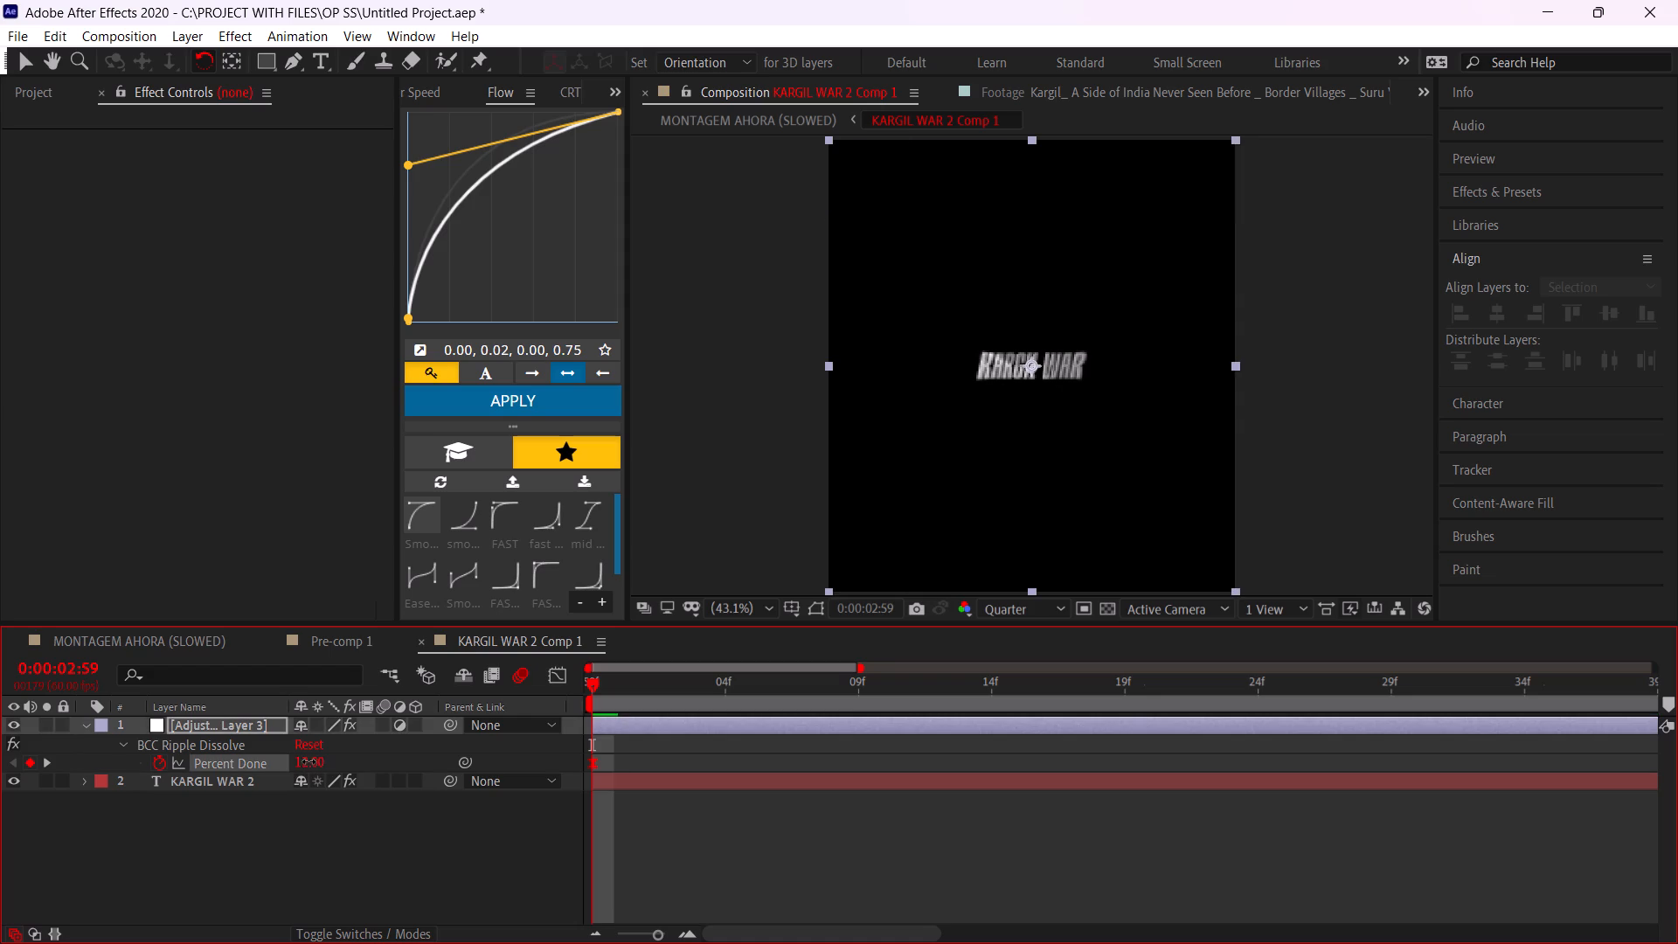
Set the ripple's Percent Done at 0:00:02:59 to 7 and apply the 0.00, 0.02, 0.00, 0.75 Flow curve.
drag(309, 761, 297, 756)
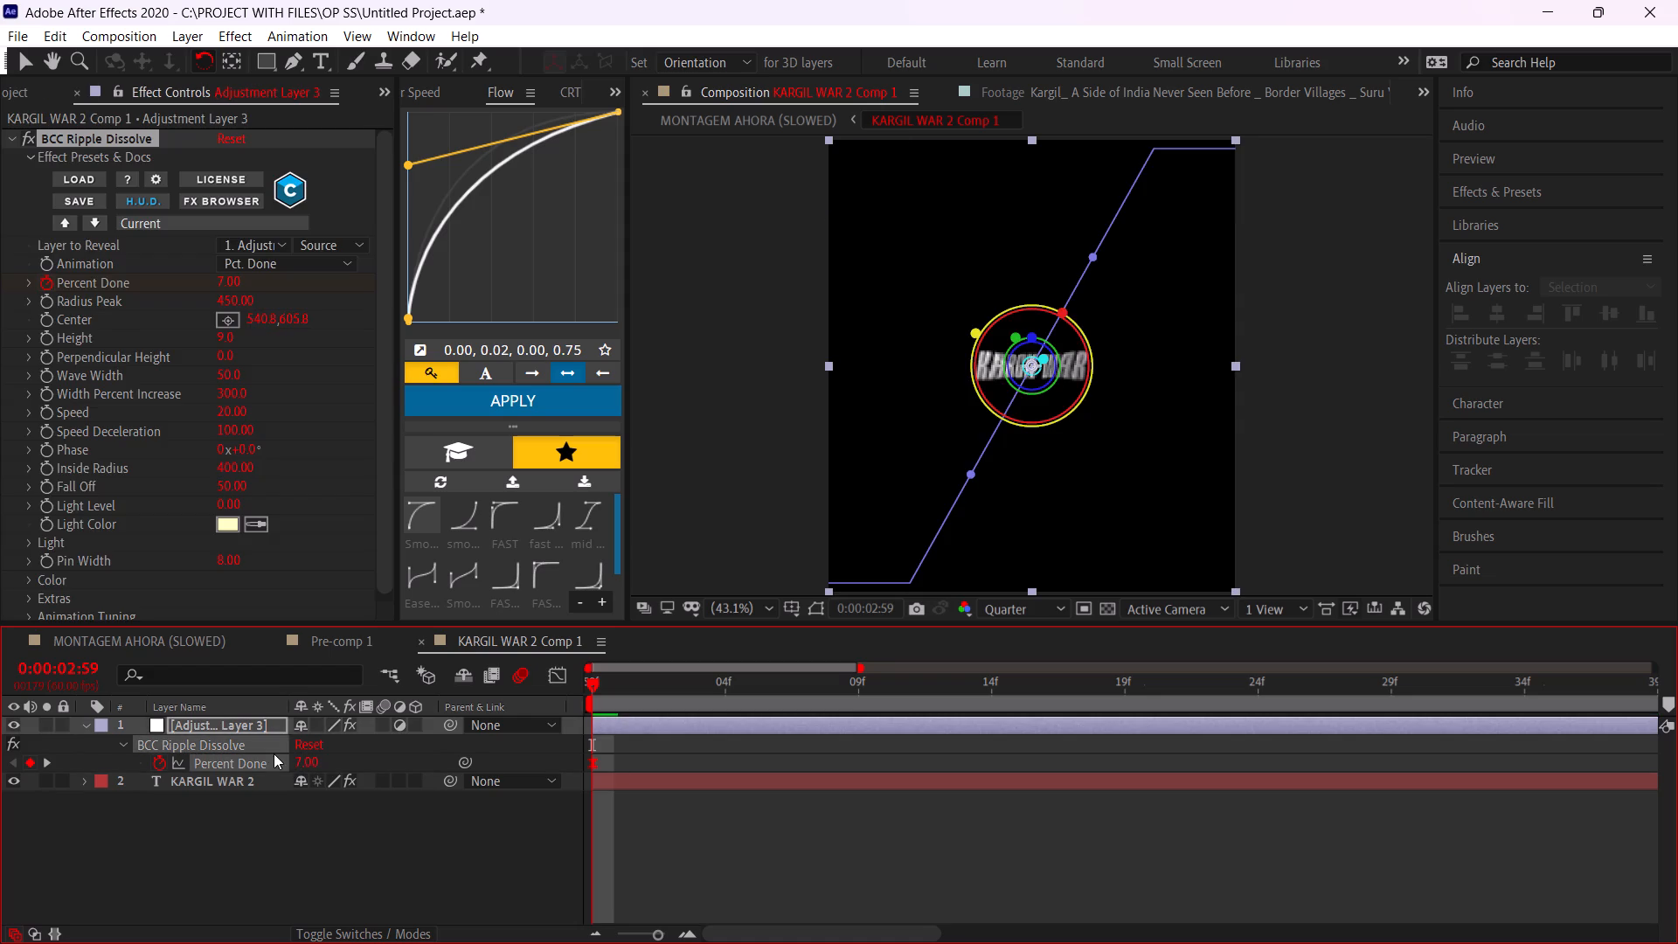
click(256, 760)
click(477, 408)
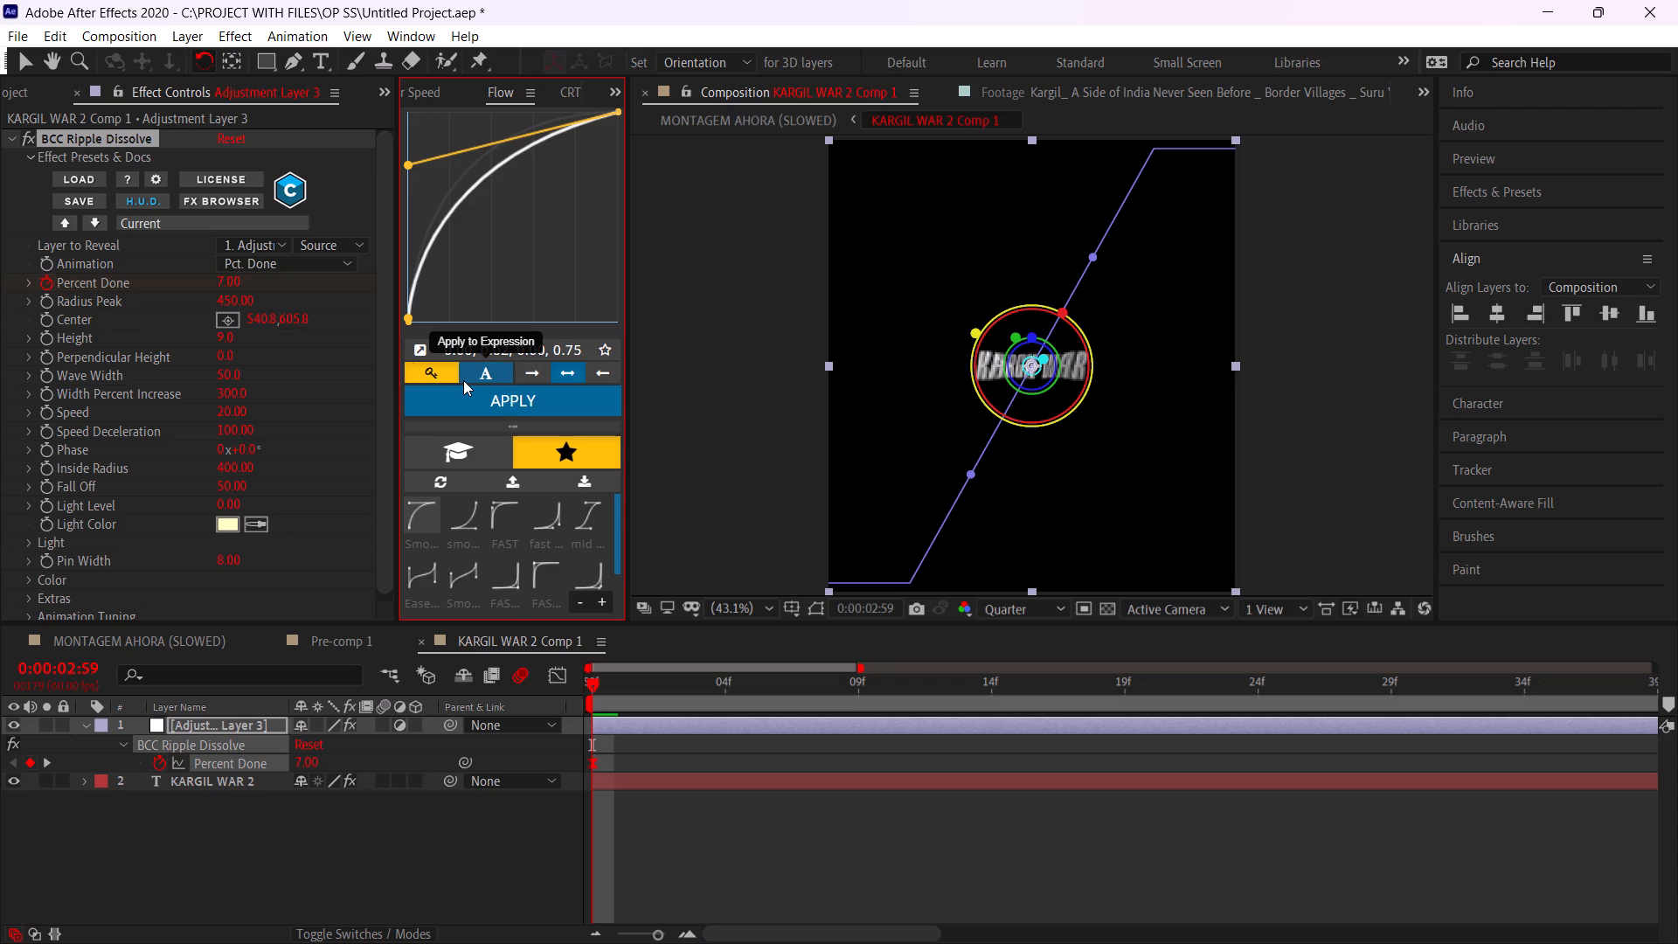
Play back the MONTAGEM AHORA composition from the start and again from 0:00:02:53 to review the title change.
scroll(152, 641, up, 5)
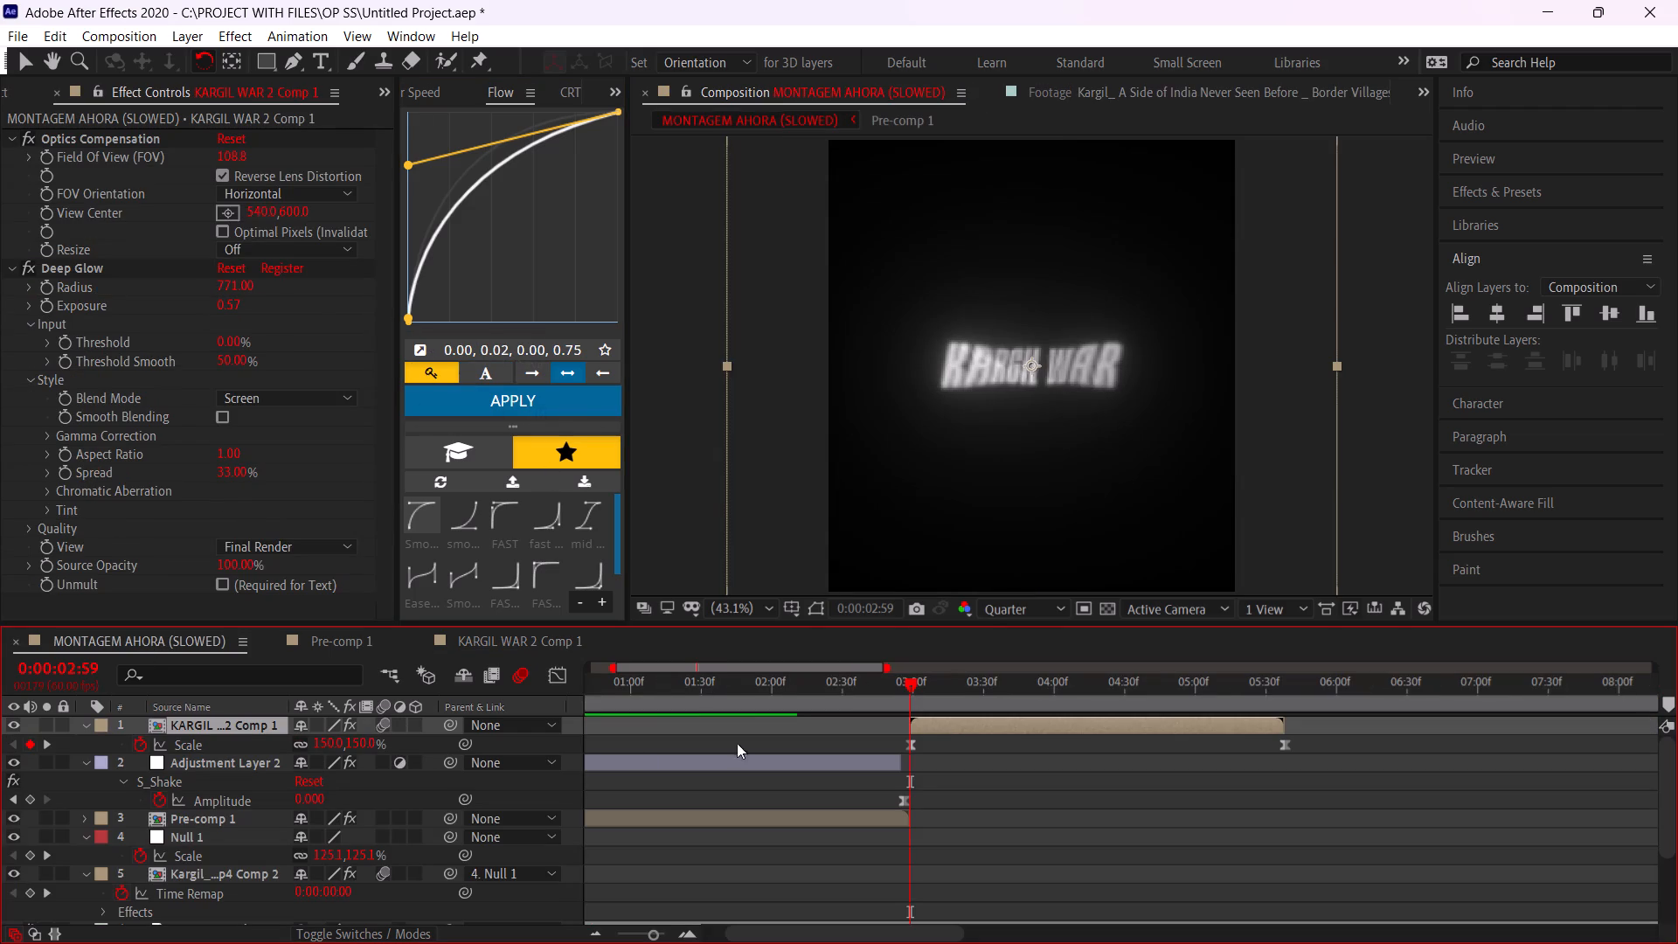
drag(760, 691, 0, 592)
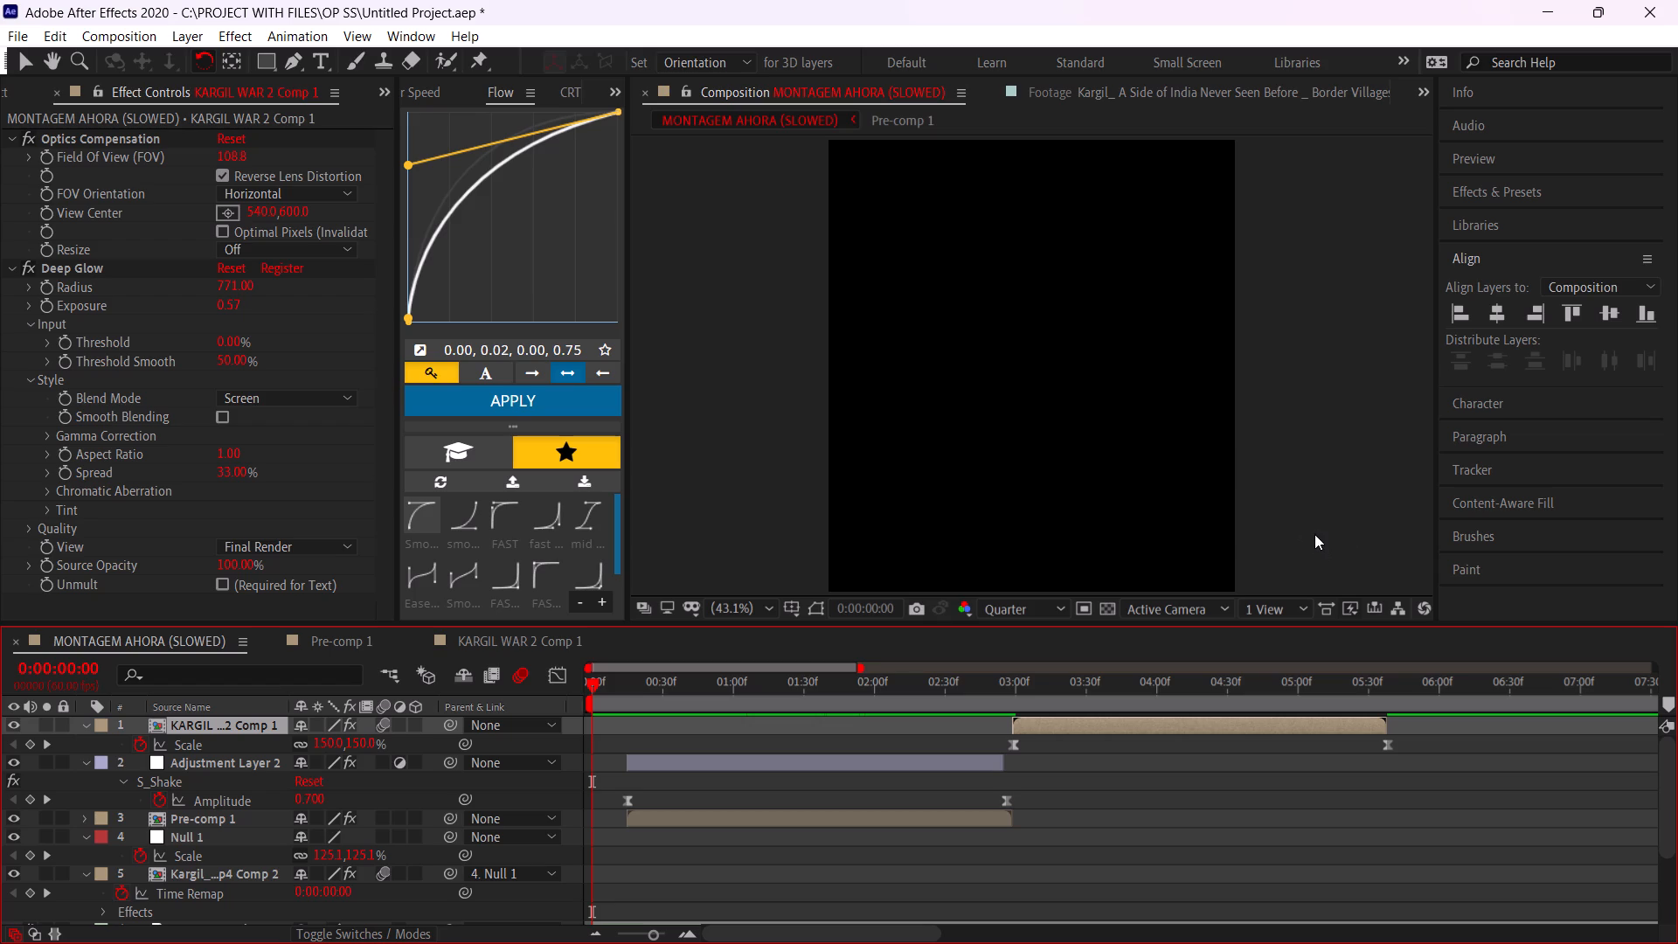
key(space)
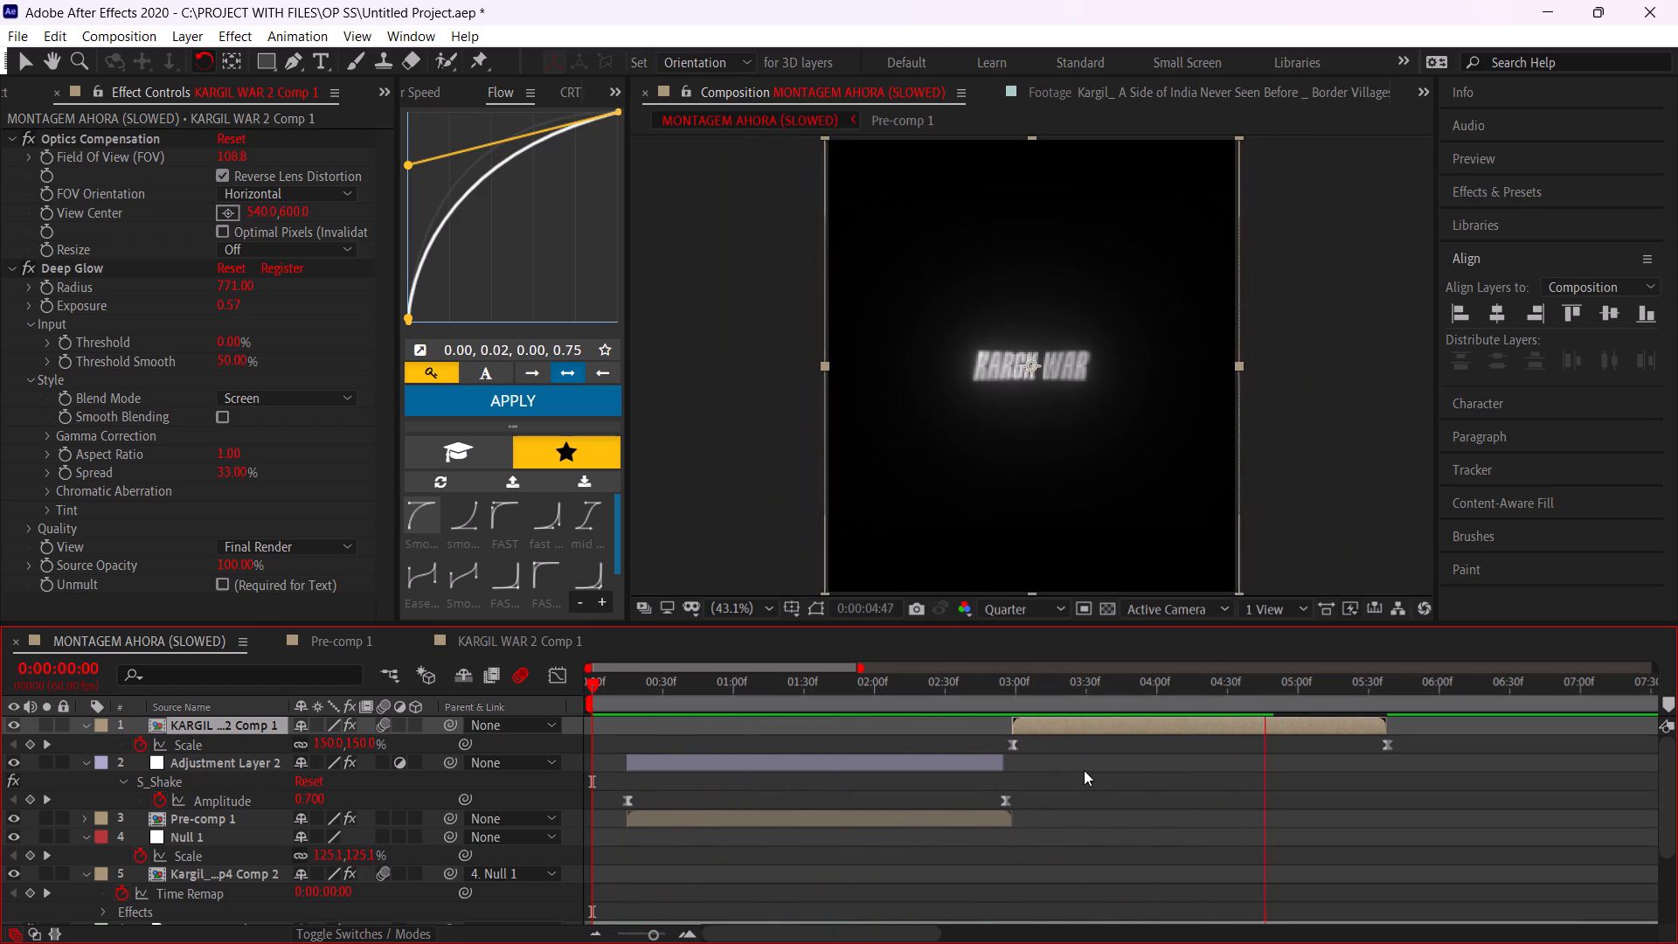
click(1000, 697)
key(space)
key(space)
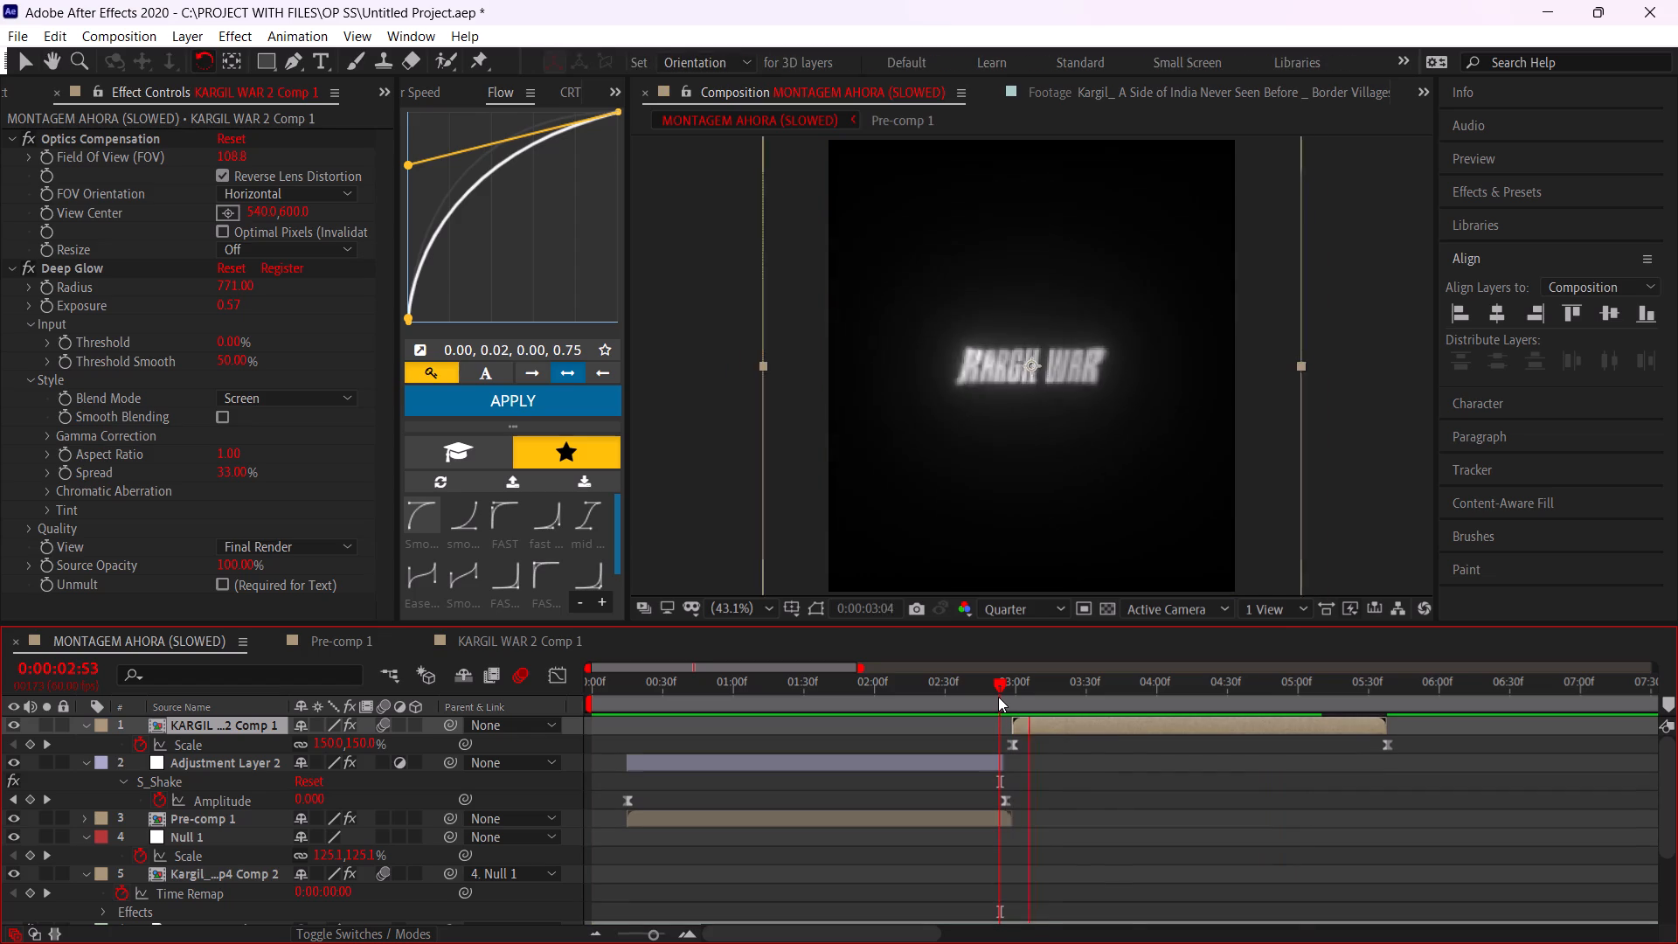
Add a new adjustment layer above KARGIL WAR 2 Comp 1, with the playhead on the title cut at 0:00:02:59.
alt+click(1011, 684)
alt+scroll(1016, 686, up, 2)
drag(984, 699, 989, 699)
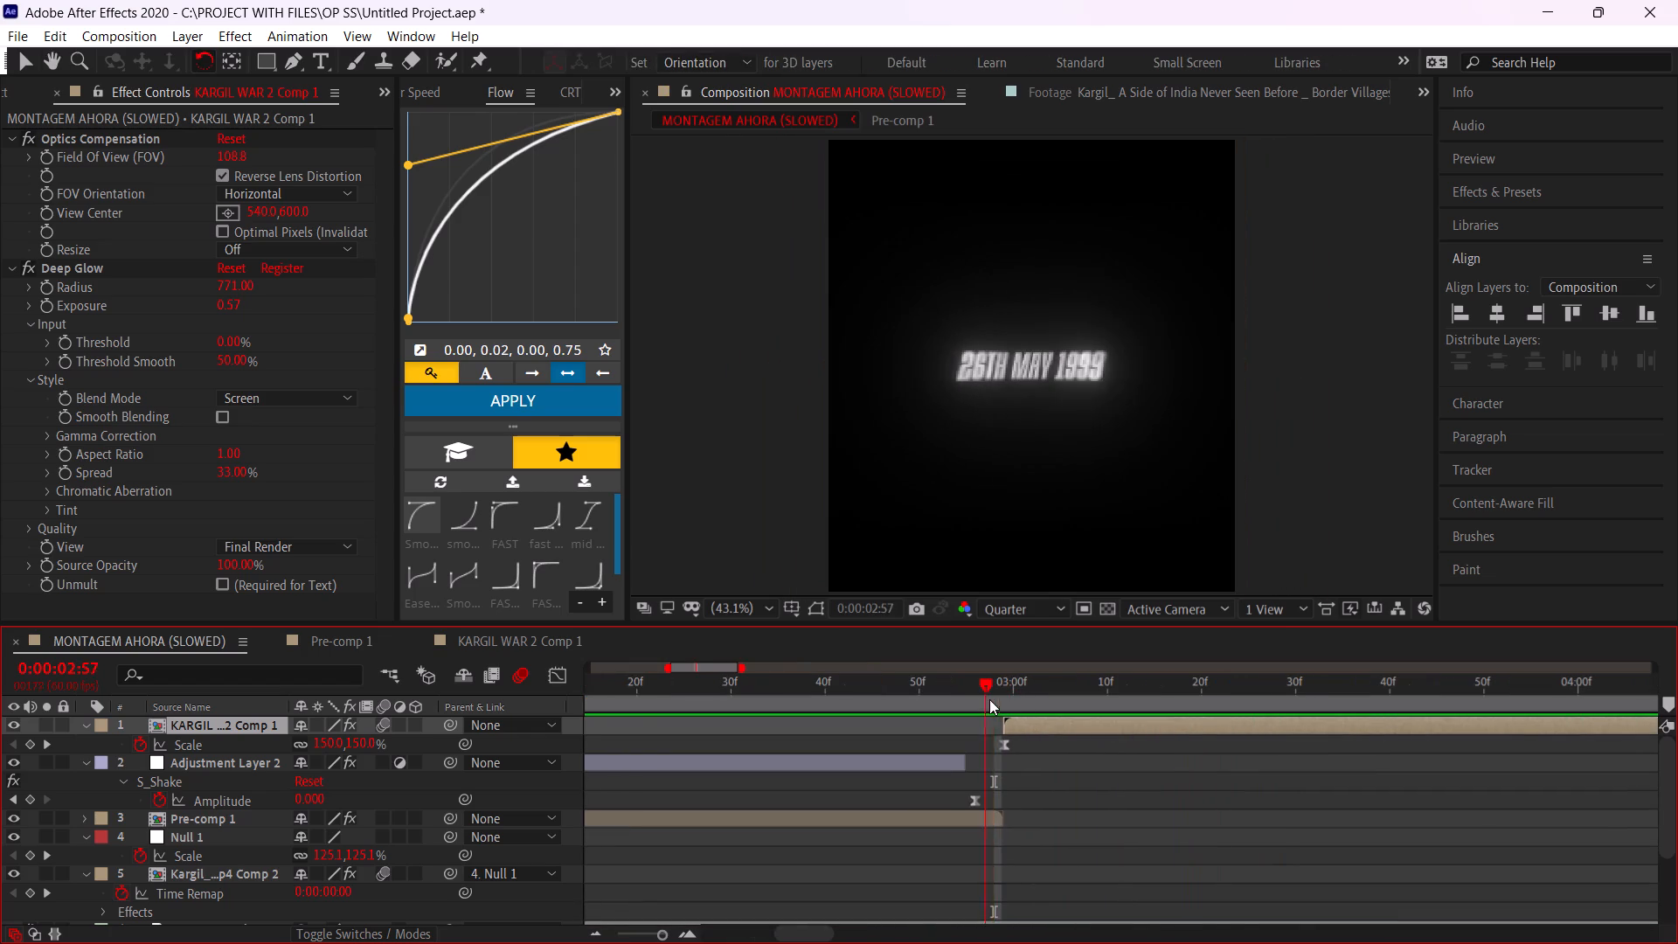
drag(989, 699, 1001, 703)
click(1018, 718)
key(ctrl+alt+y)
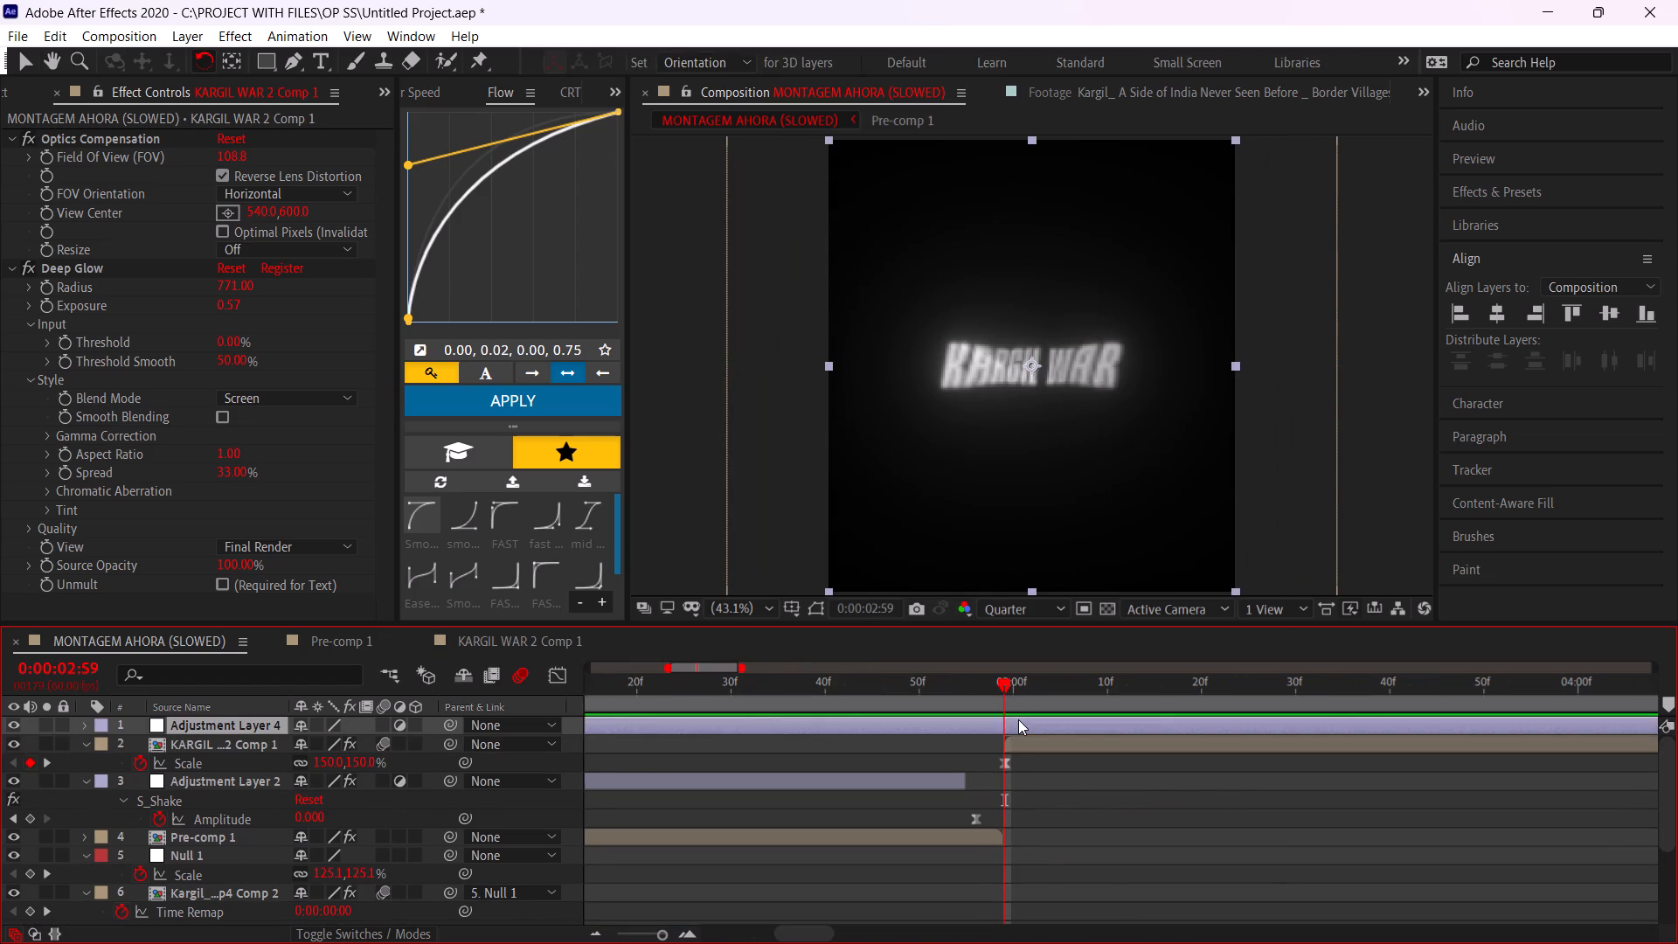
Split the new adjustment layer at 0:00:02:39 and 0:00:03:39.
key(ctrl+shift+Left)
key(ctrl+shift+Left)
key(ctrl+shift+d)
key(ctrl+shift+Right)
key(ctrl+shift+Right)
key(ctrl+shift+Right)
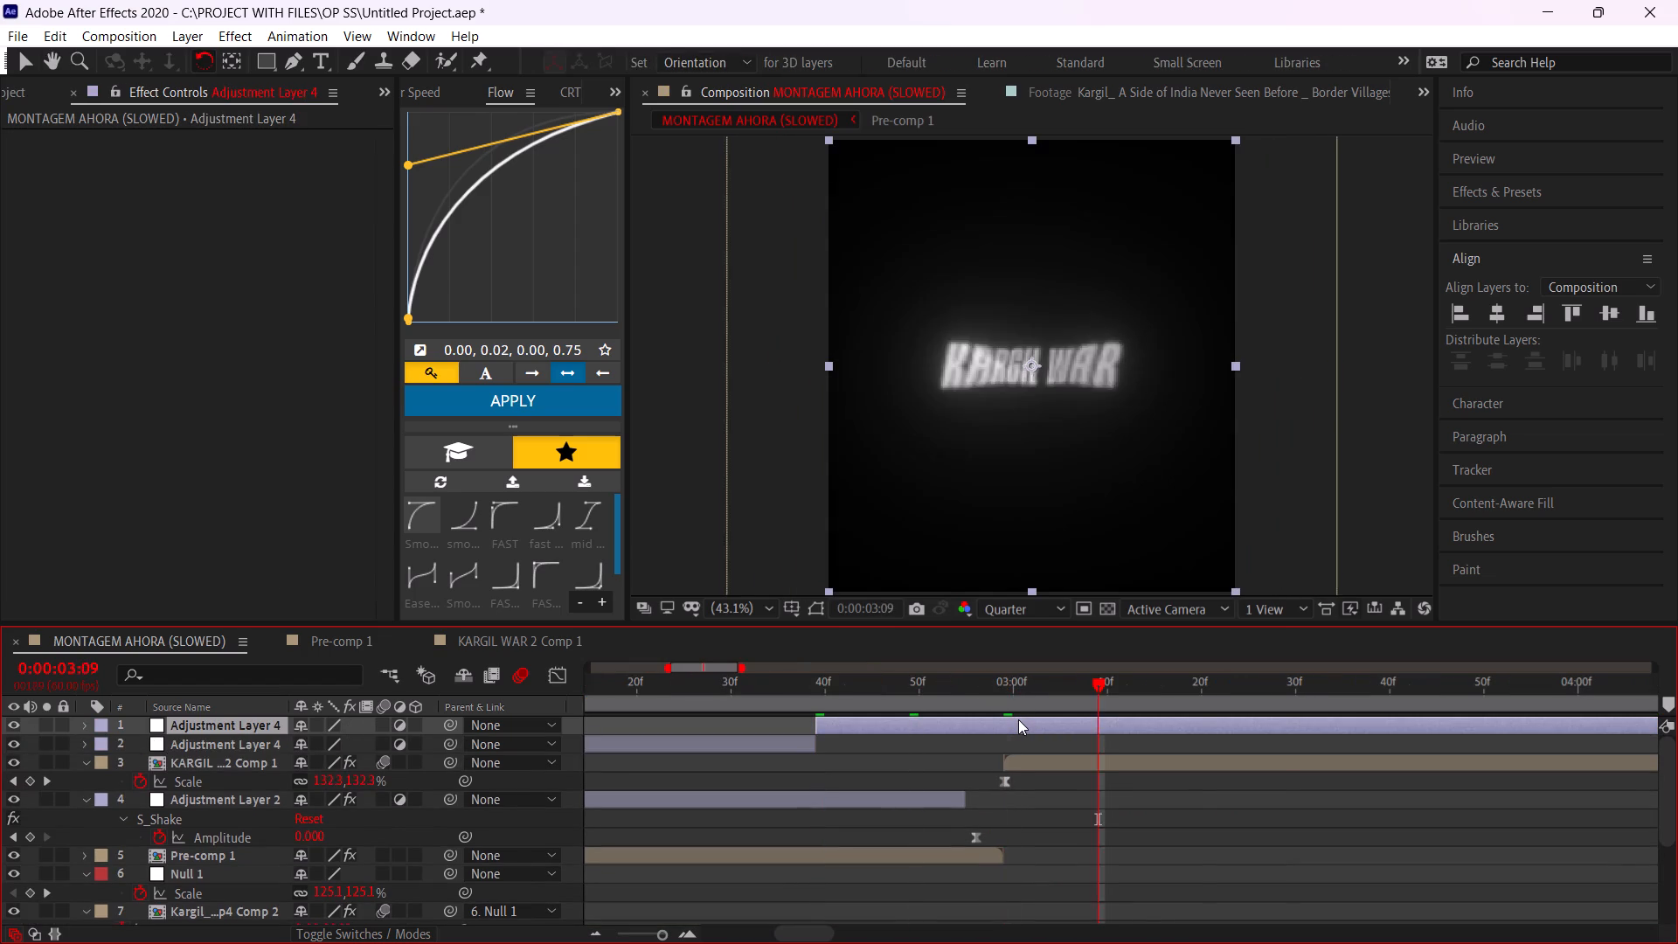
key(ctrl+shift+Right)
key(ctrl+shift+Right)
key(ctrl+shift+Right)
key(ctrl+shift+d)
Delete the two outer pieces of the split adjustment layer, keeping only the middle piece over the title cut.
key(Print)
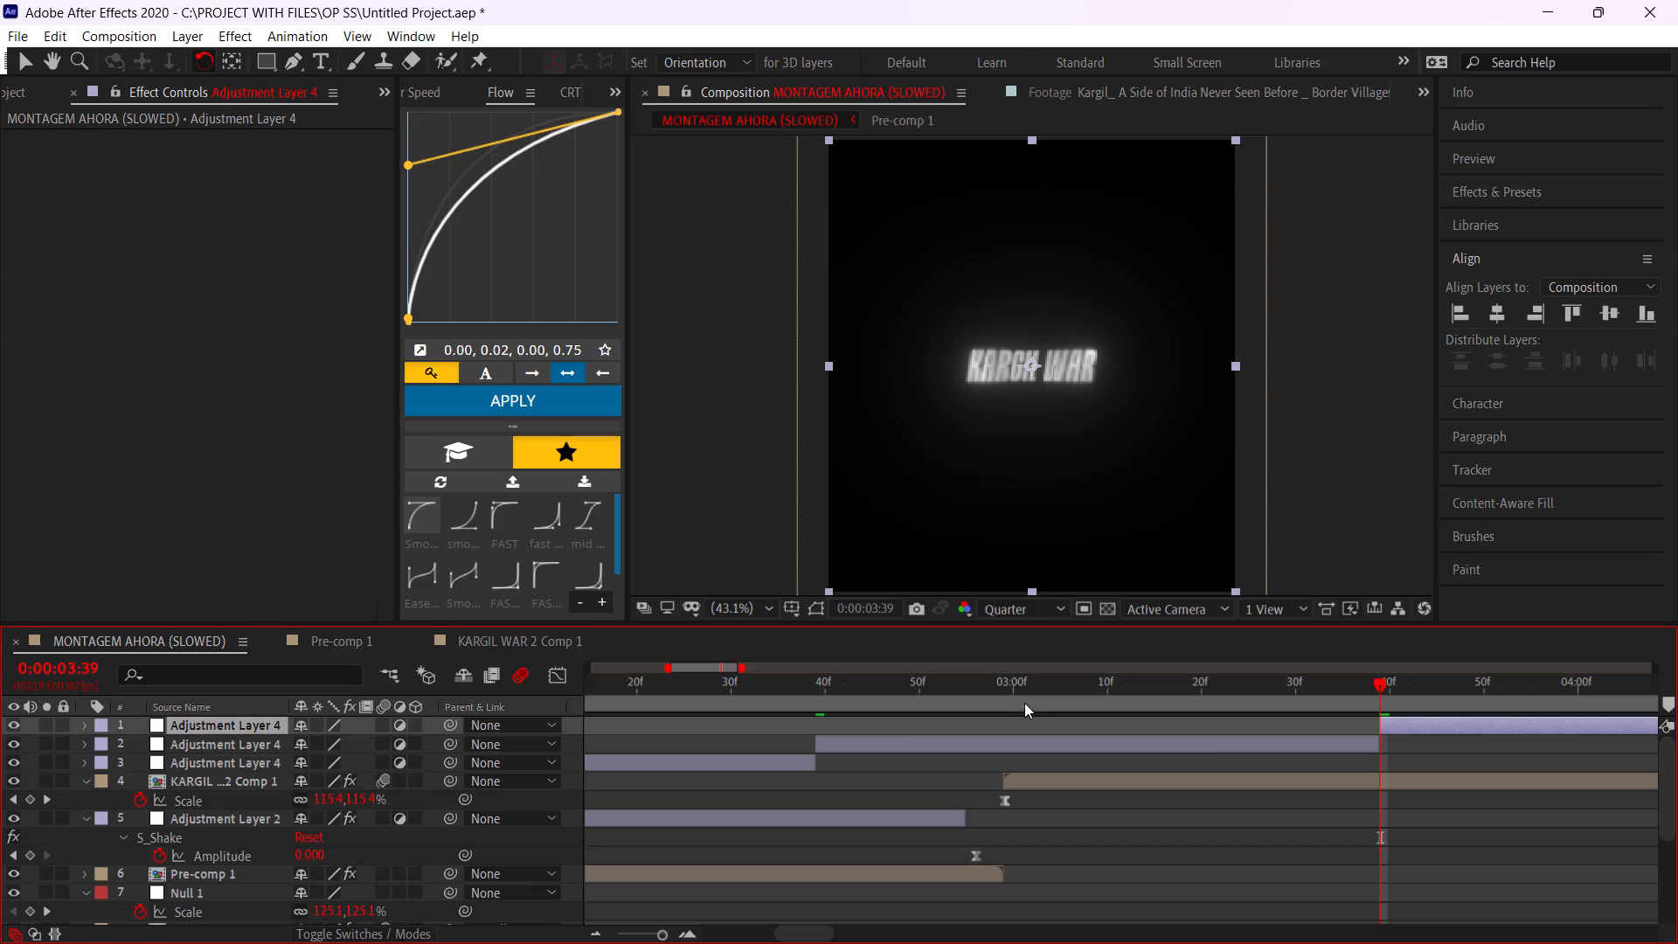
click(979, 43)
key(Delete)
click(749, 743)
key(Delete)
click(932, 728)
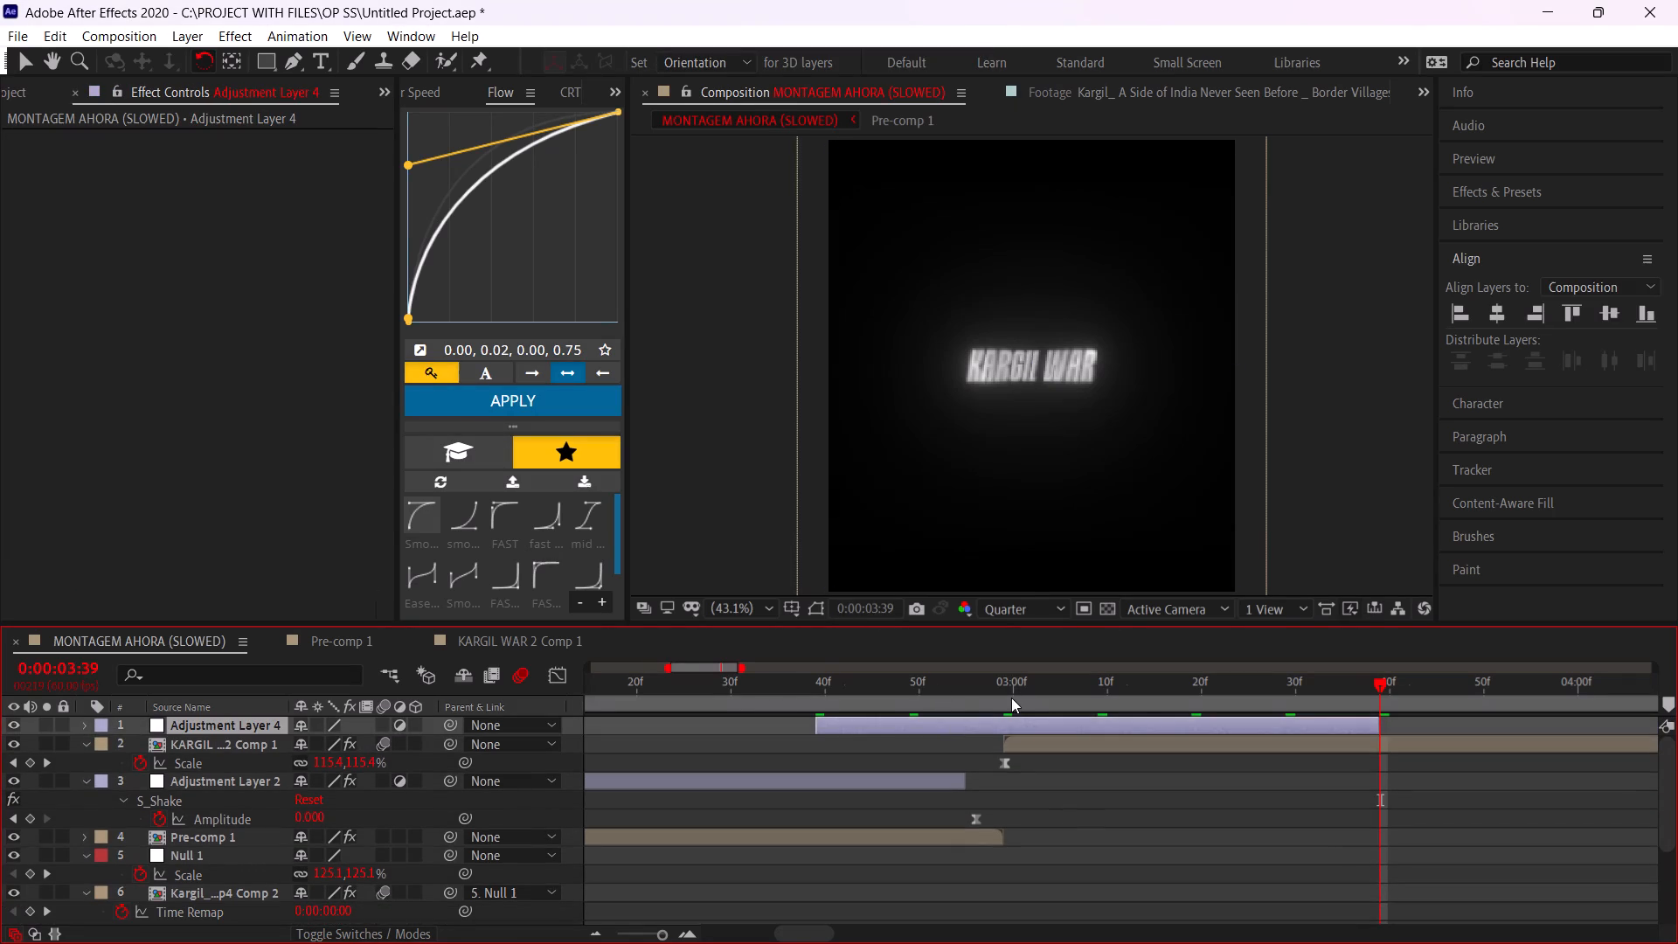
Apply BCC Lens Blur OBS to Adjustment Layer 4 at 0:00:02:59 and raise its Gamma to 1000.
click(1011, 698)
key(ctrl+space)
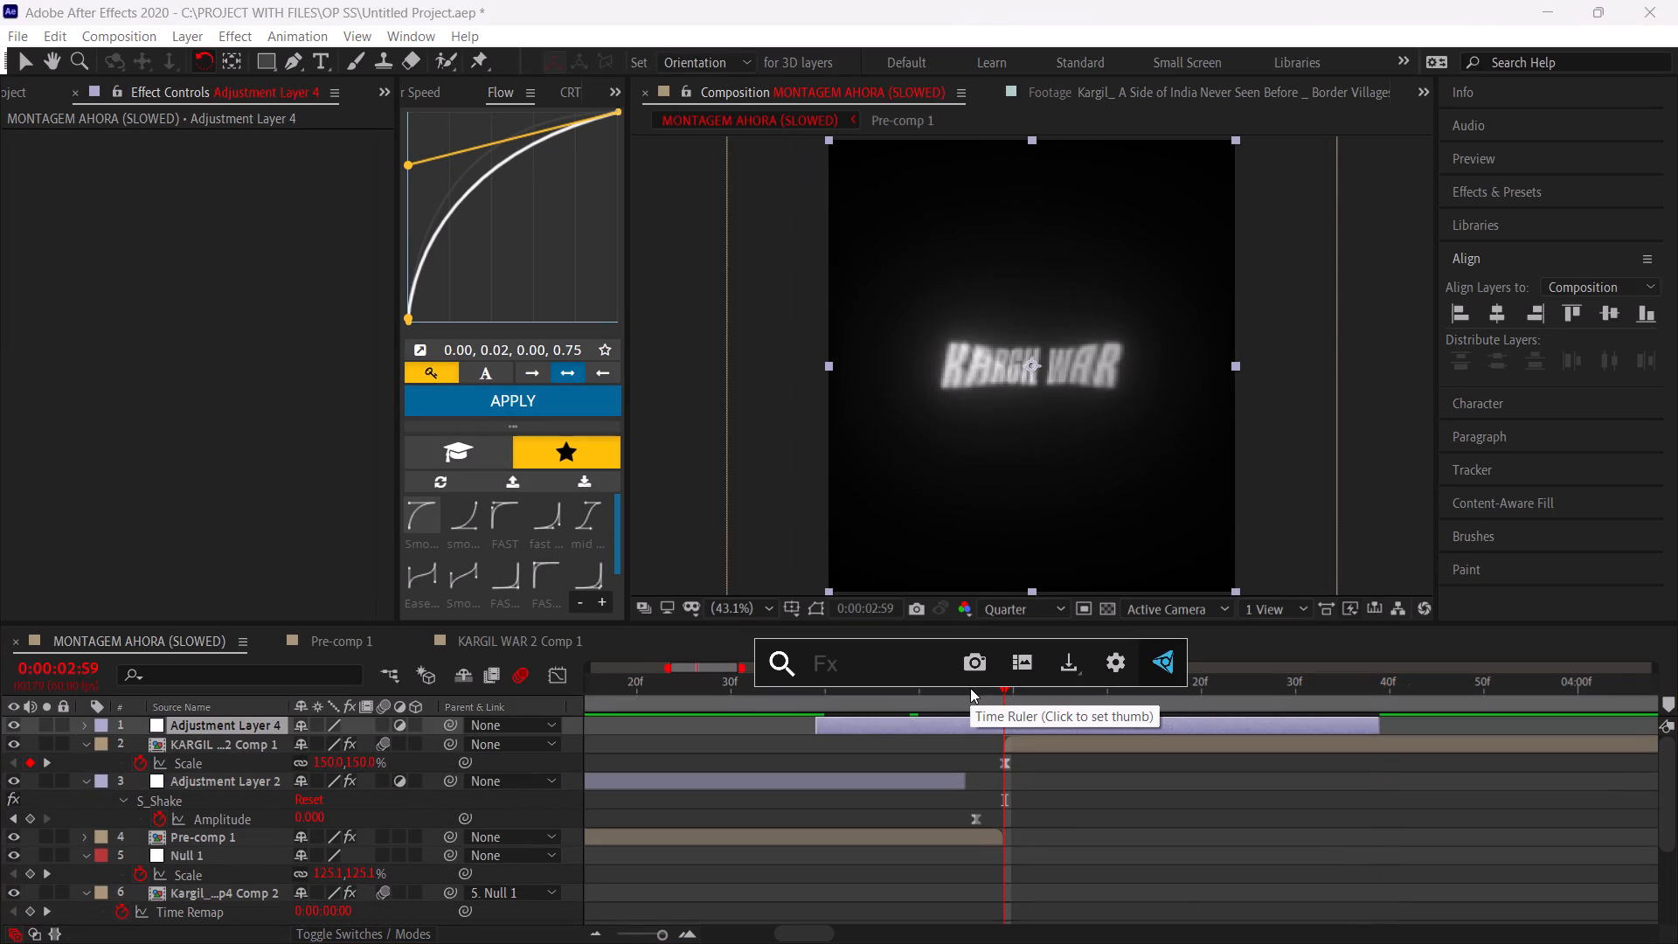
text(bcc len)
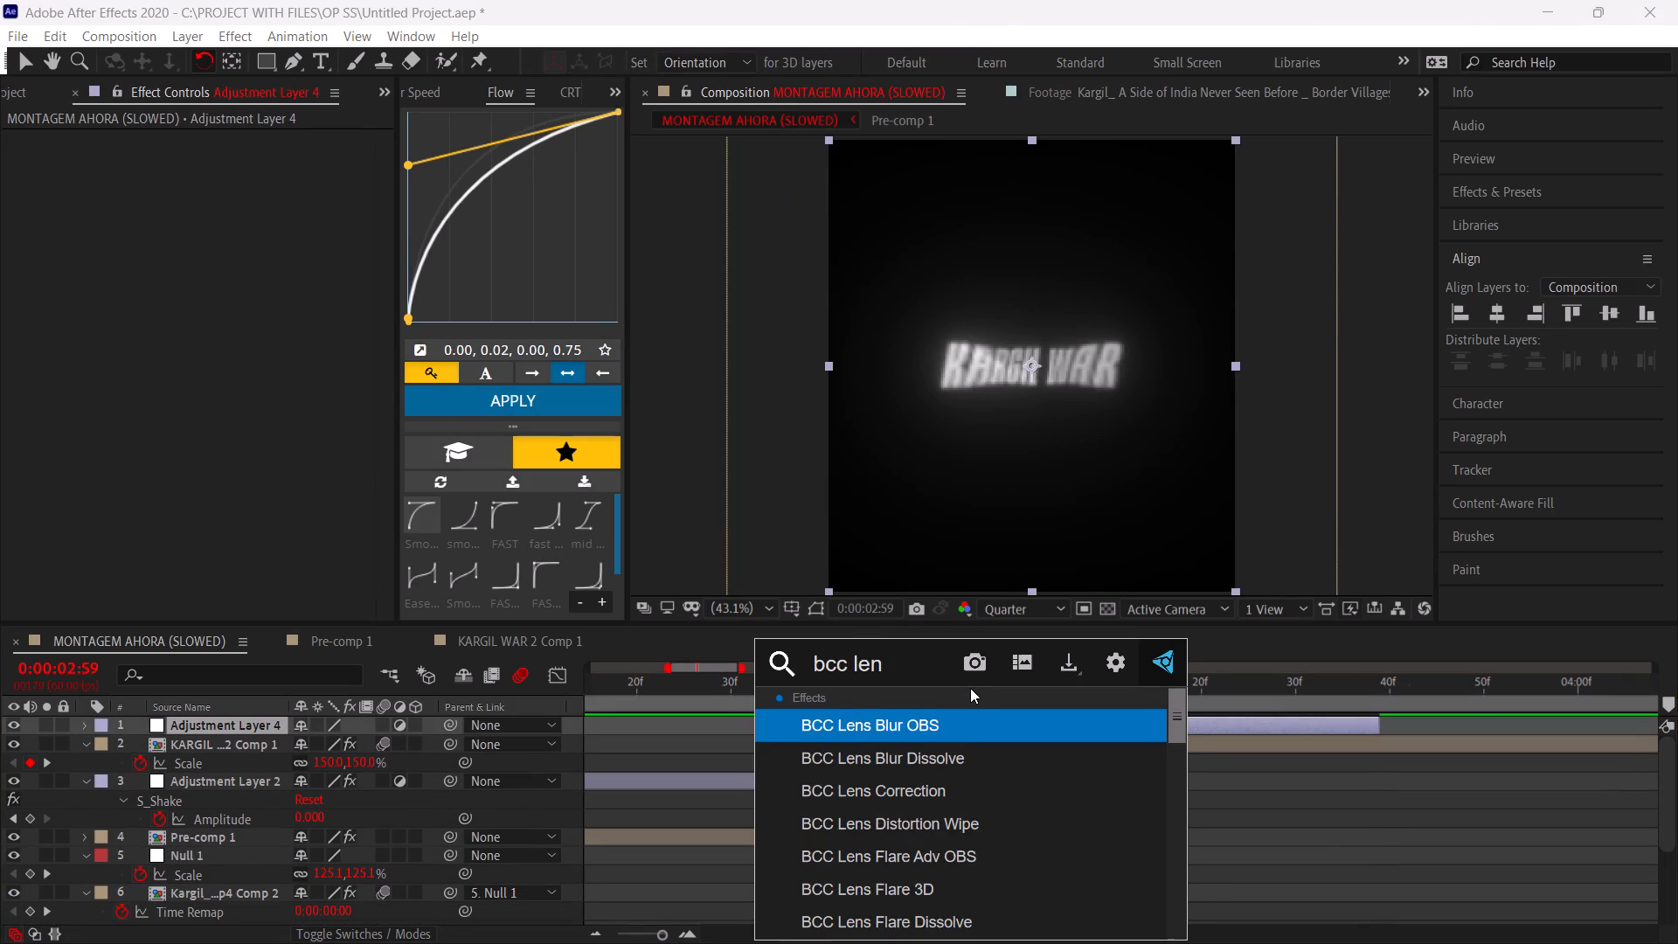
key(Return)
drag(225, 341, 1677, 311)
drag(227, 332, 296, 324)
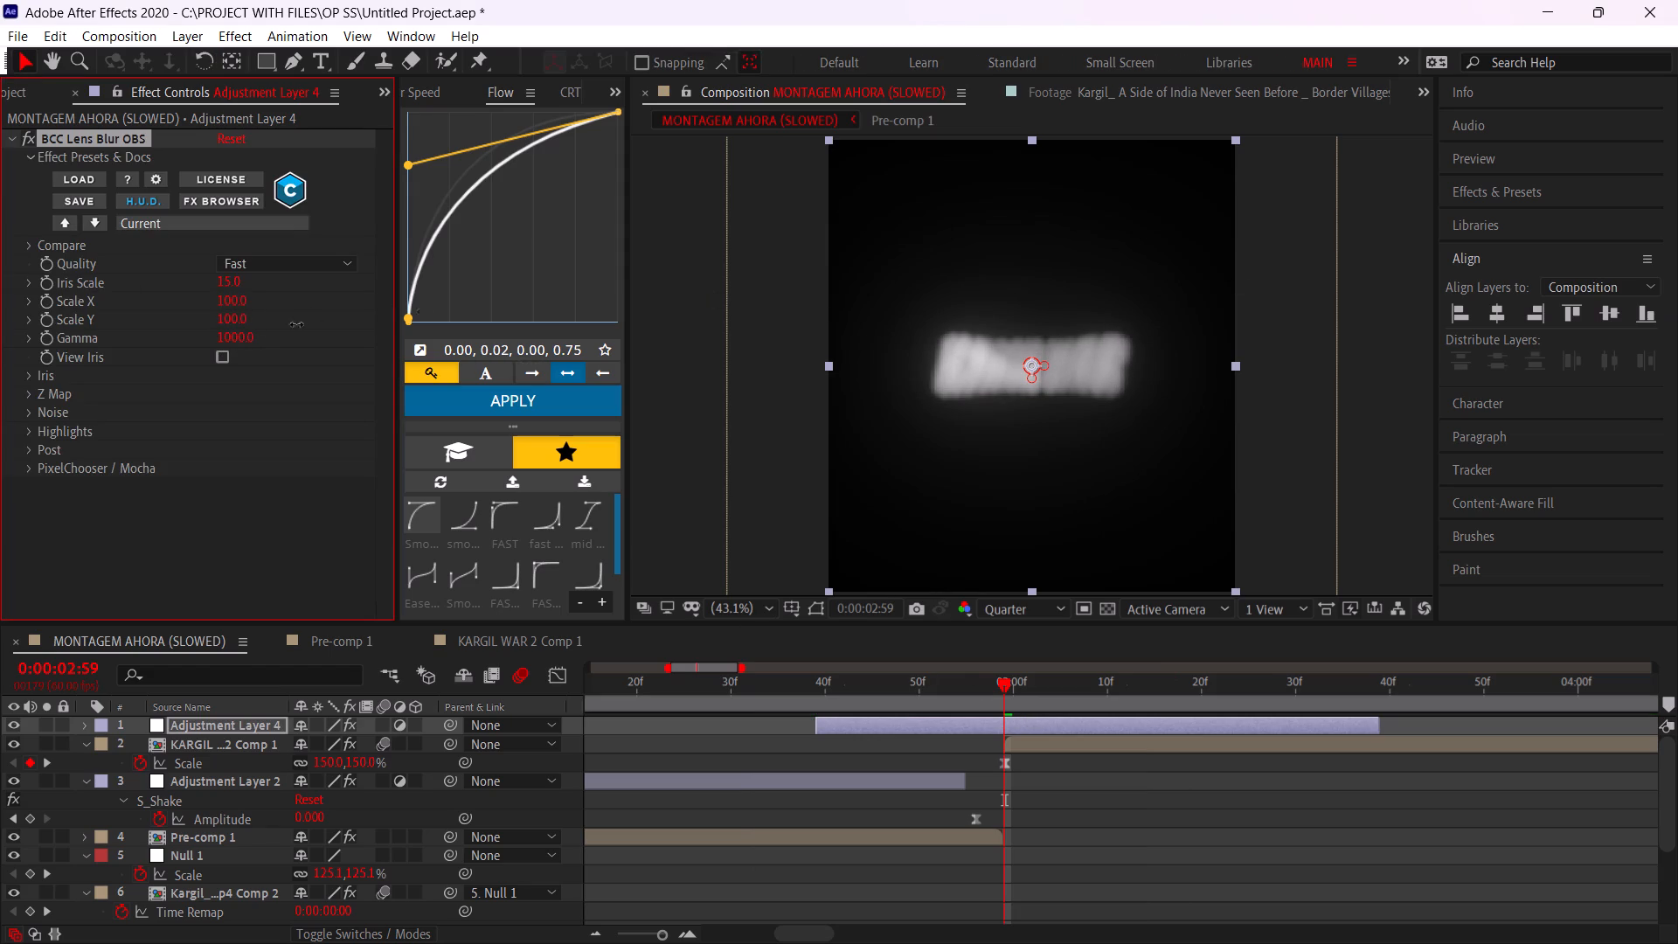
drag(296, 324, 502, 306)
Keyframe the lens blur's Iris Scale at 12 on 0:00:02:59 and at 0 on 0:00:02:39 and 0:00:03:39.
click(228, 281)
key(1)
key(2)
click(314, 306)
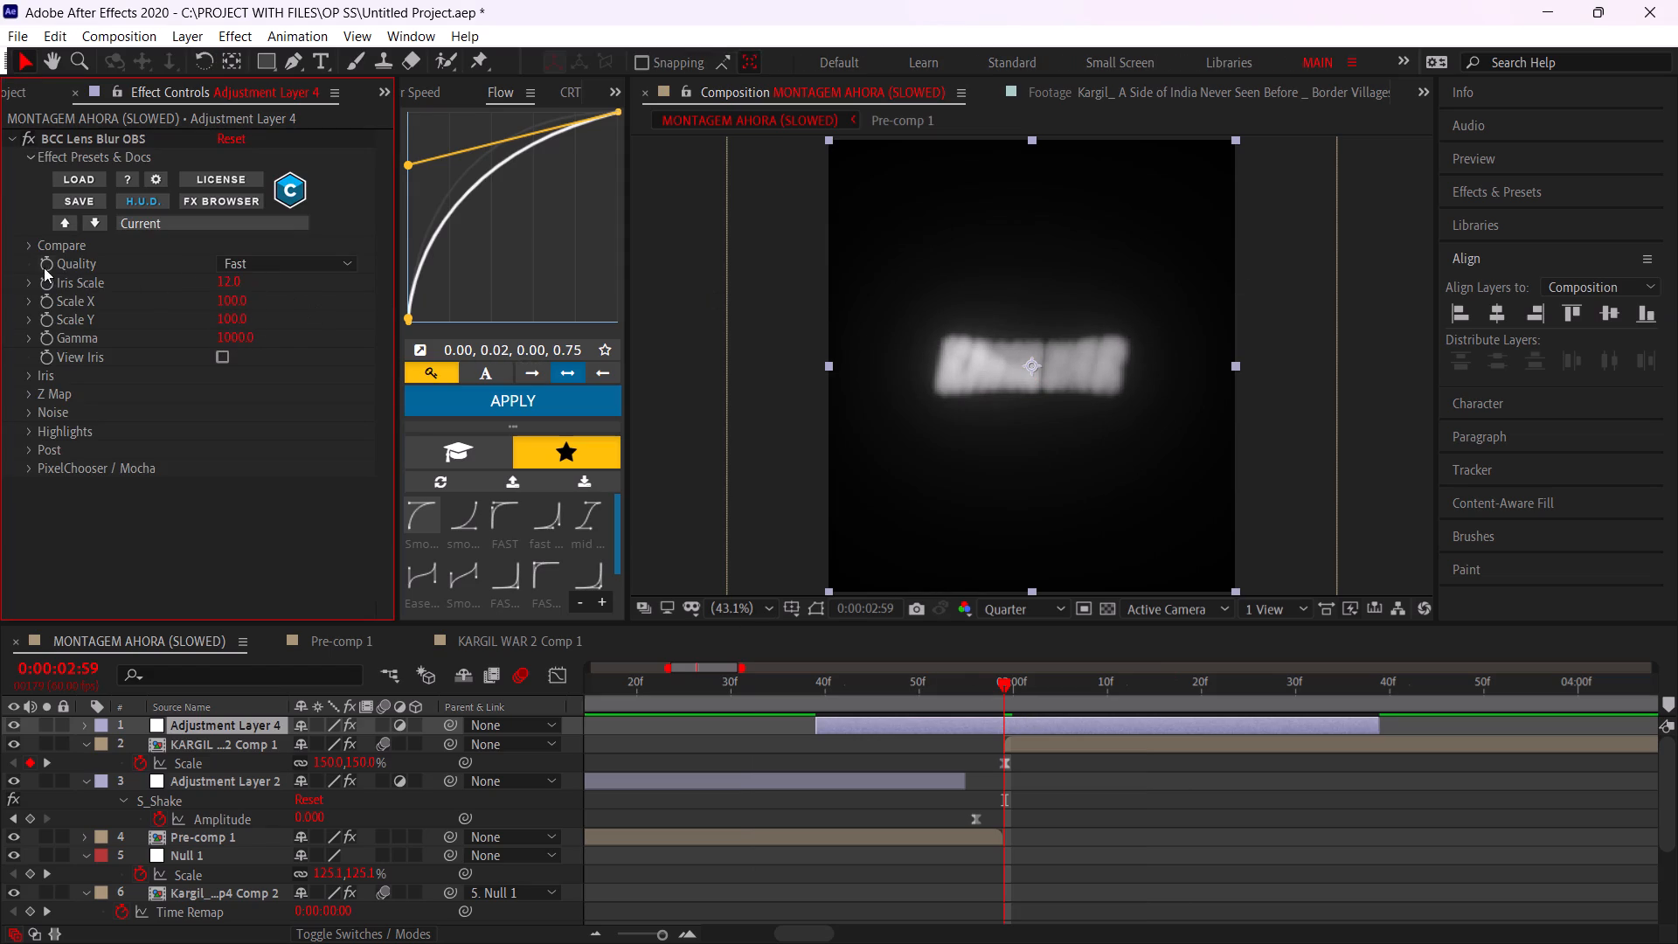
click(51, 278)
drag(803, 688, 814, 687)
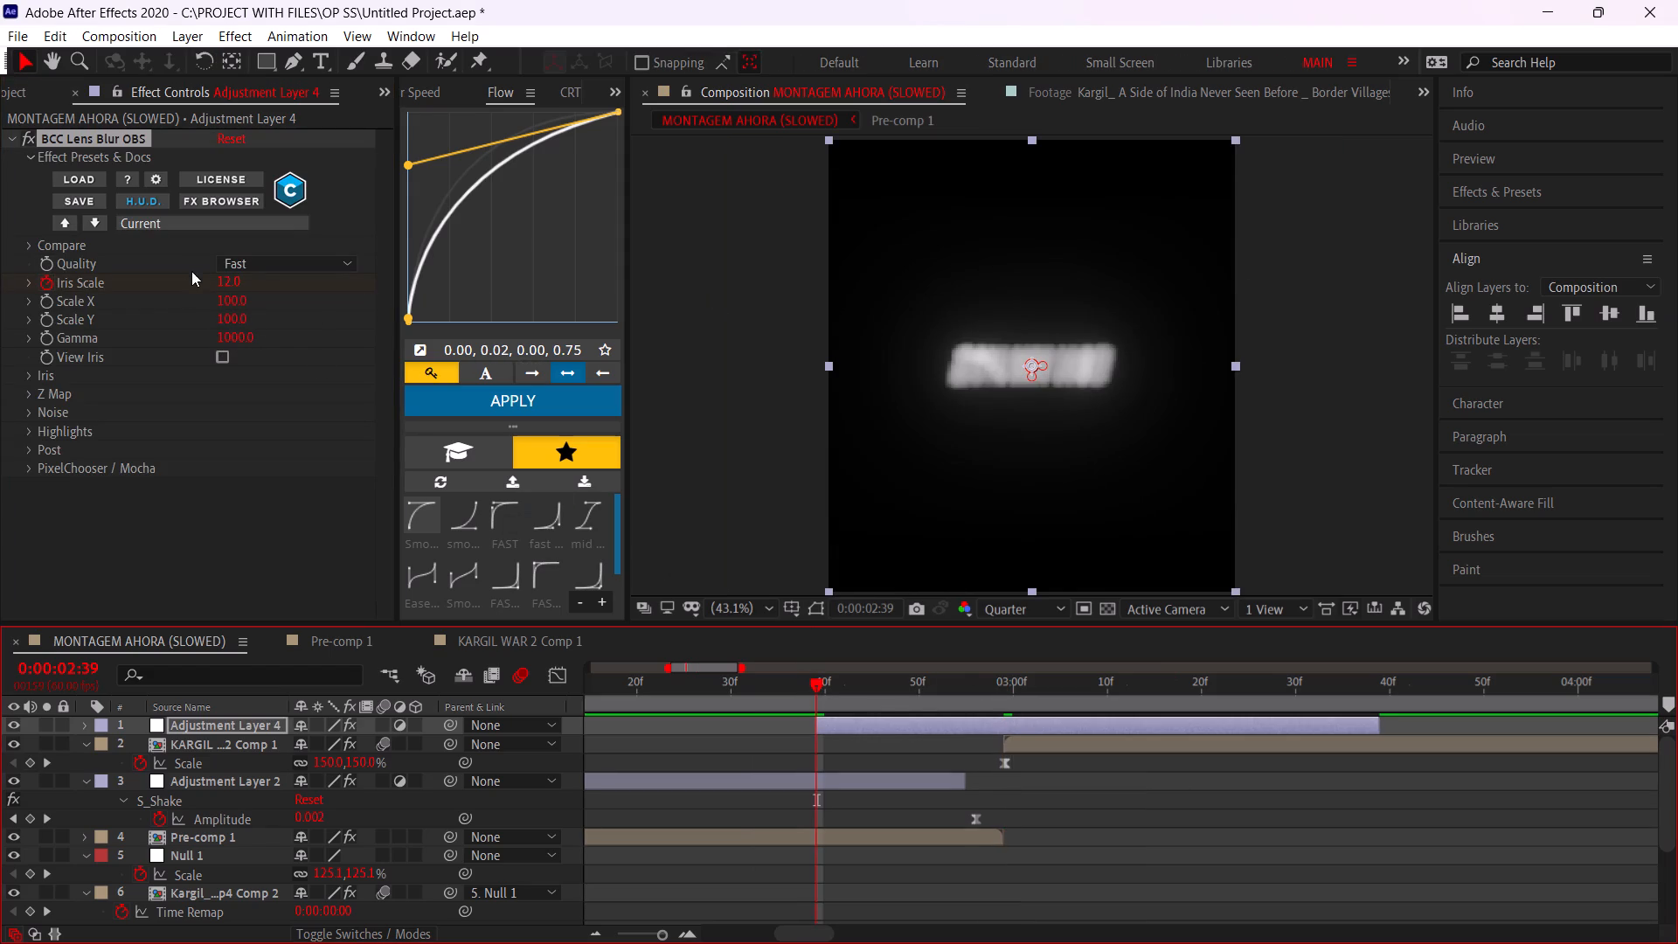
drag(222, 281, 0, 272)
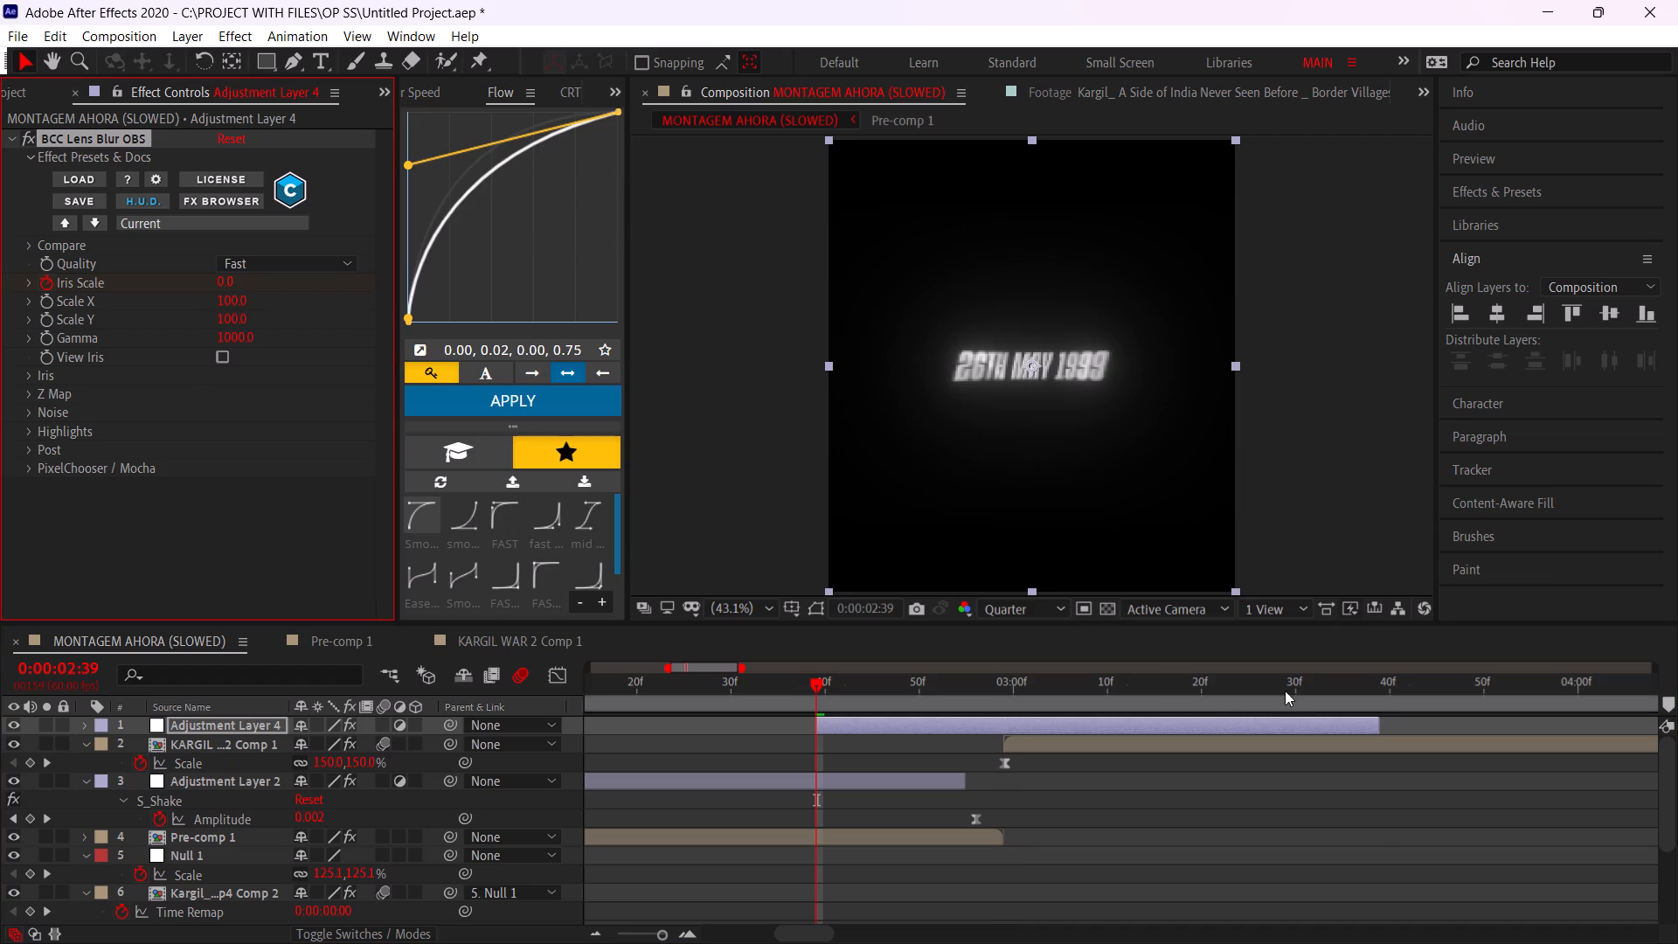
click(1377, 689)
click(221, 280)
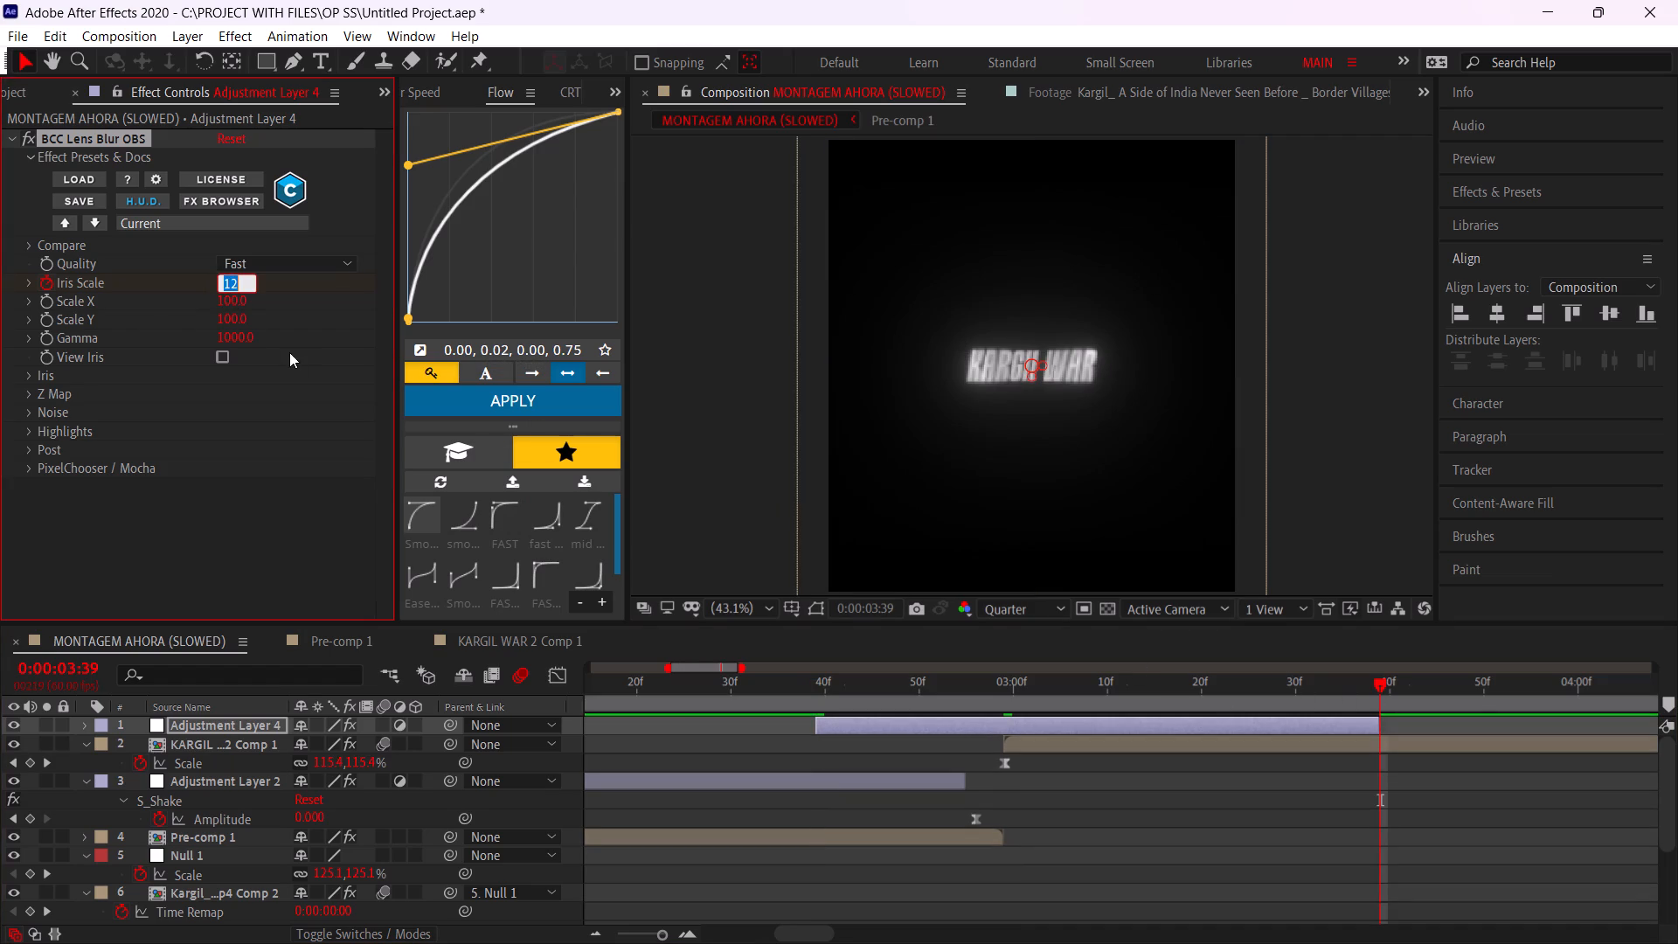
key(0)
click(322, 428)
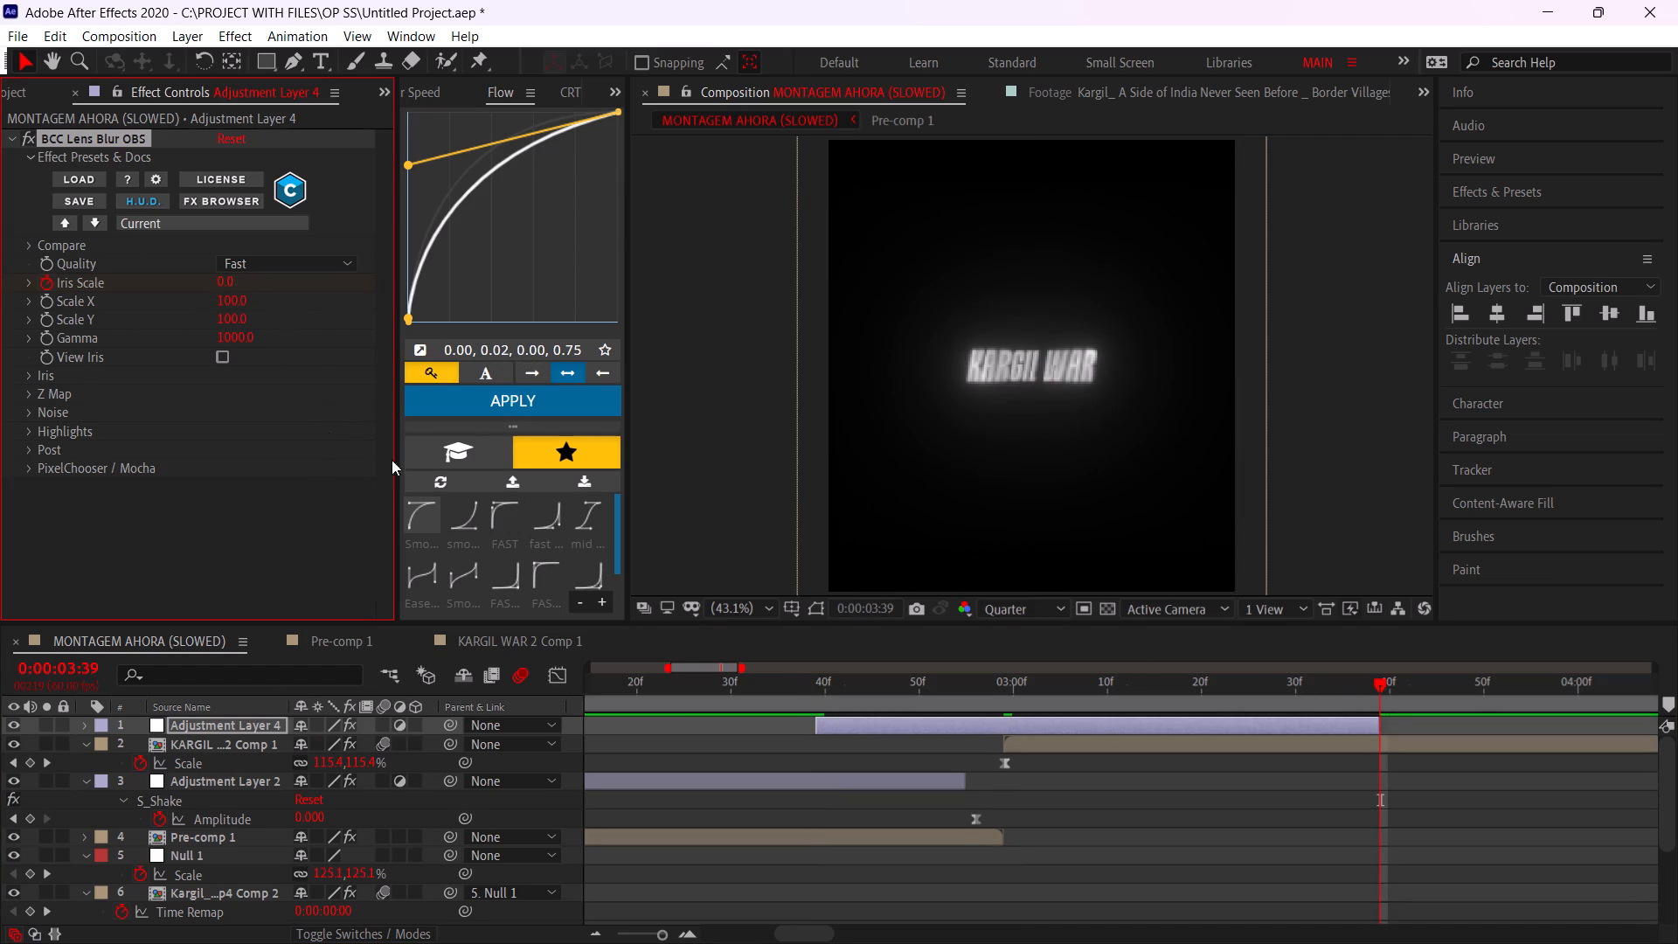
Easy-ease the Iris Scale keyframes and apply the 0.98, 0.00, 1.00, 1.00 Flow curve to the first two.
key(u)
drag(1410, 747, 780, 774)
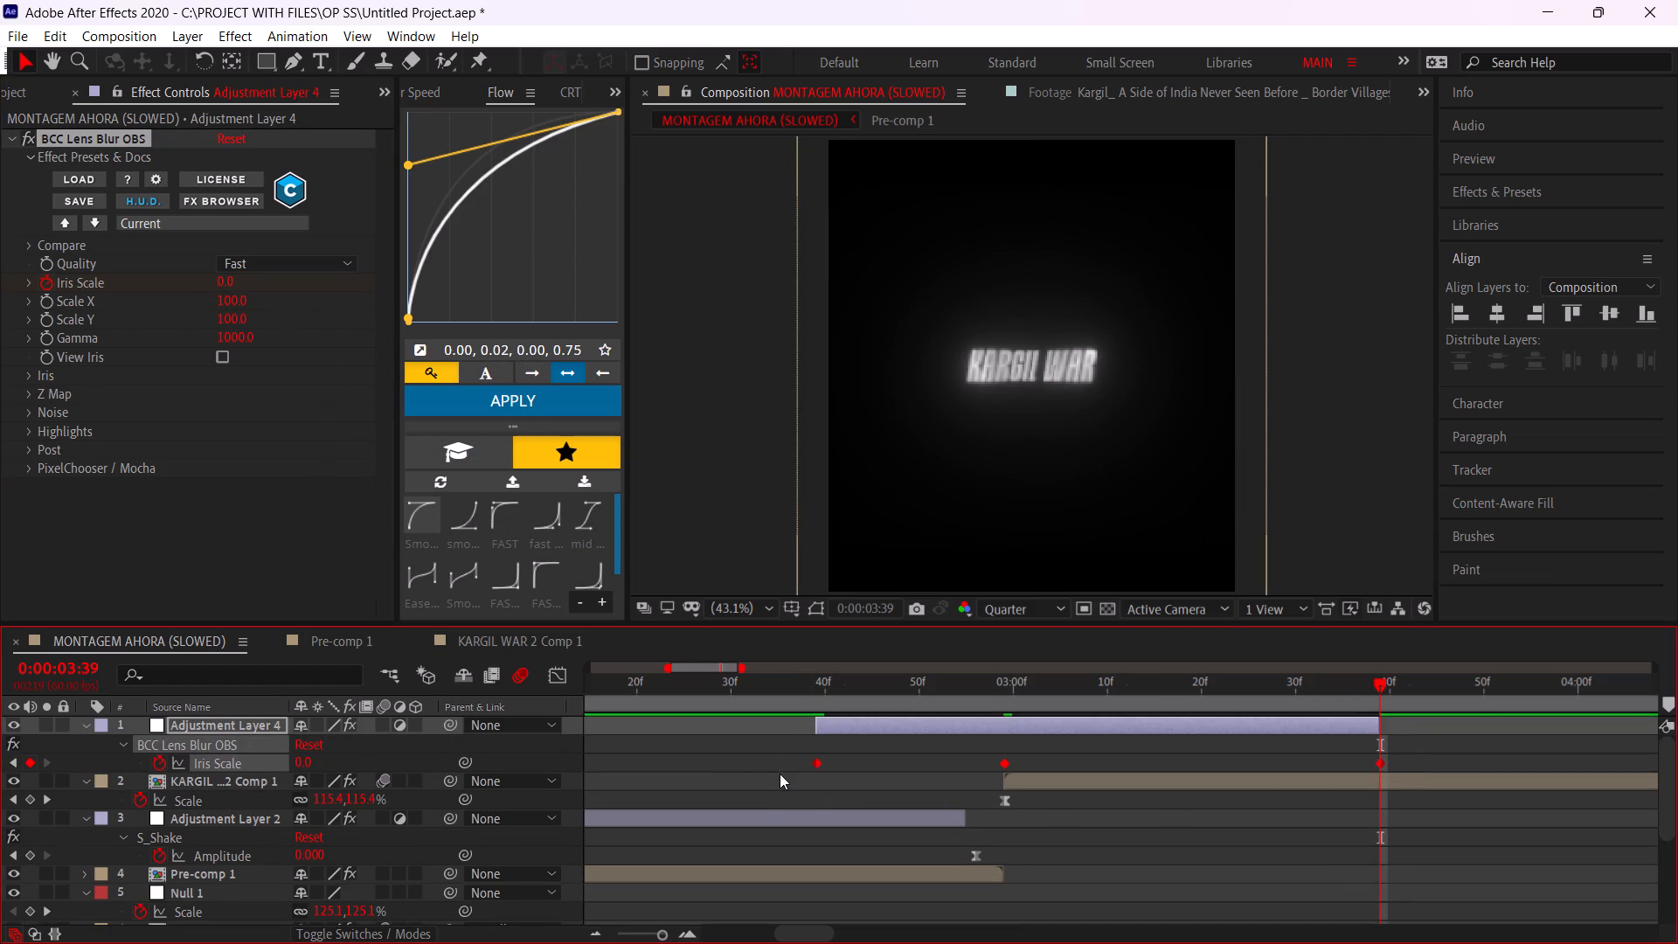
key(F9)
drag(712, 765, 1041, 774)
click(451, 517)
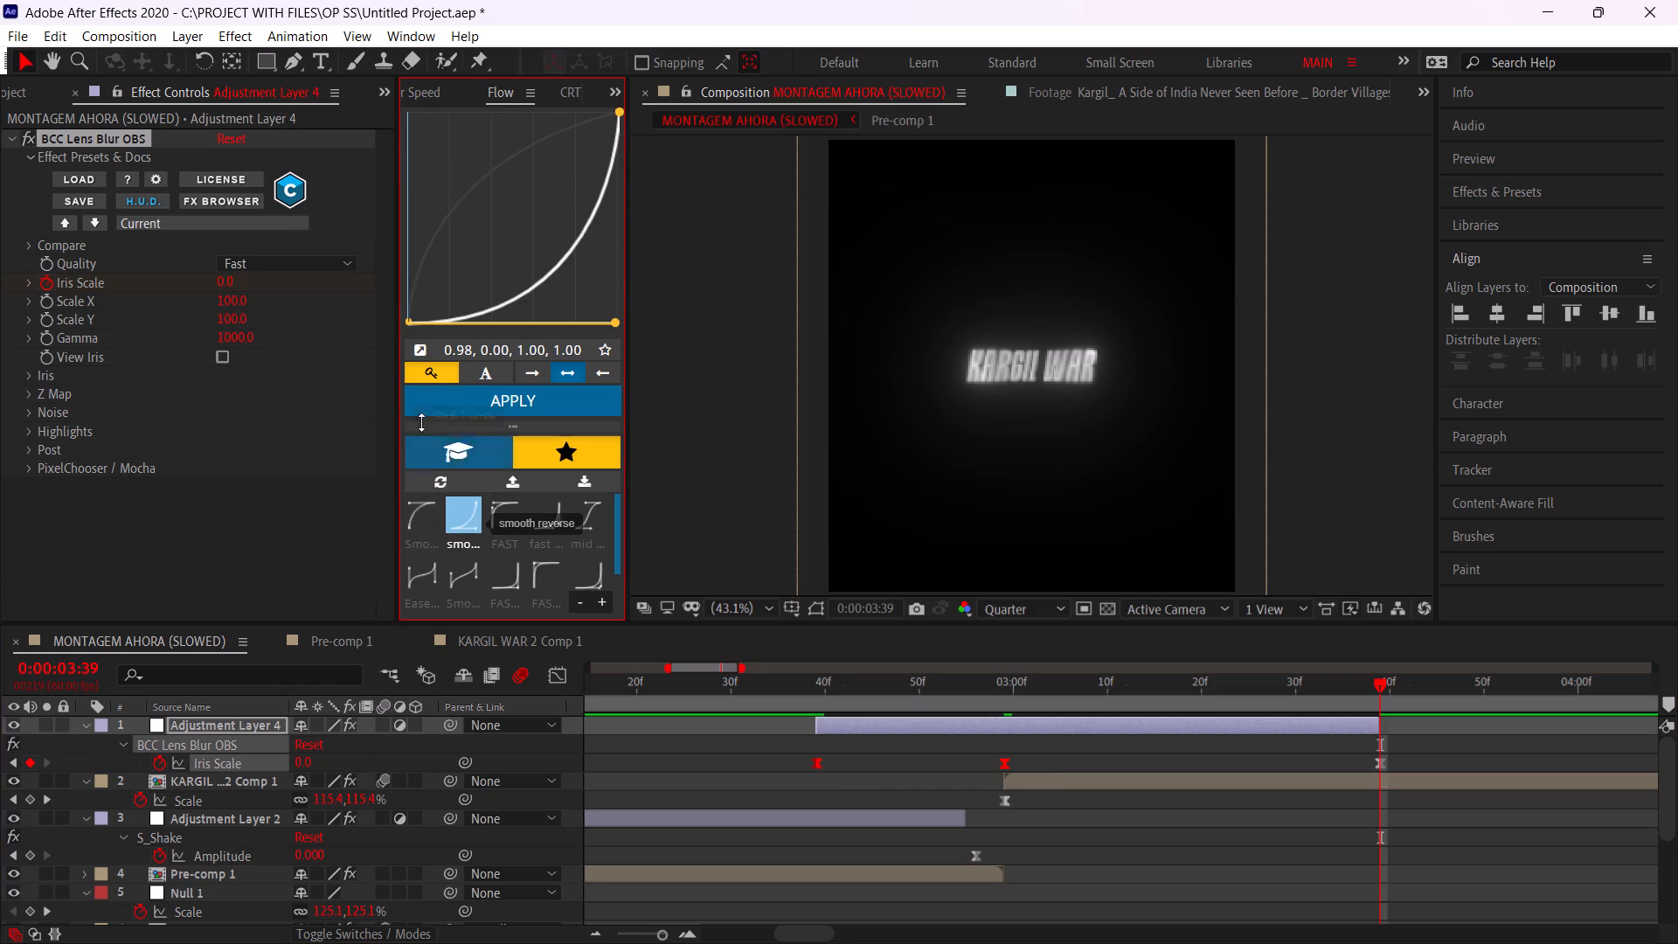
click(433, 398)
Apply the 0.00, 0.02, 0.00, 0.99 Flow curve to the last two Iris Scale keyframes.
drag(1446, 759, 973, 747)
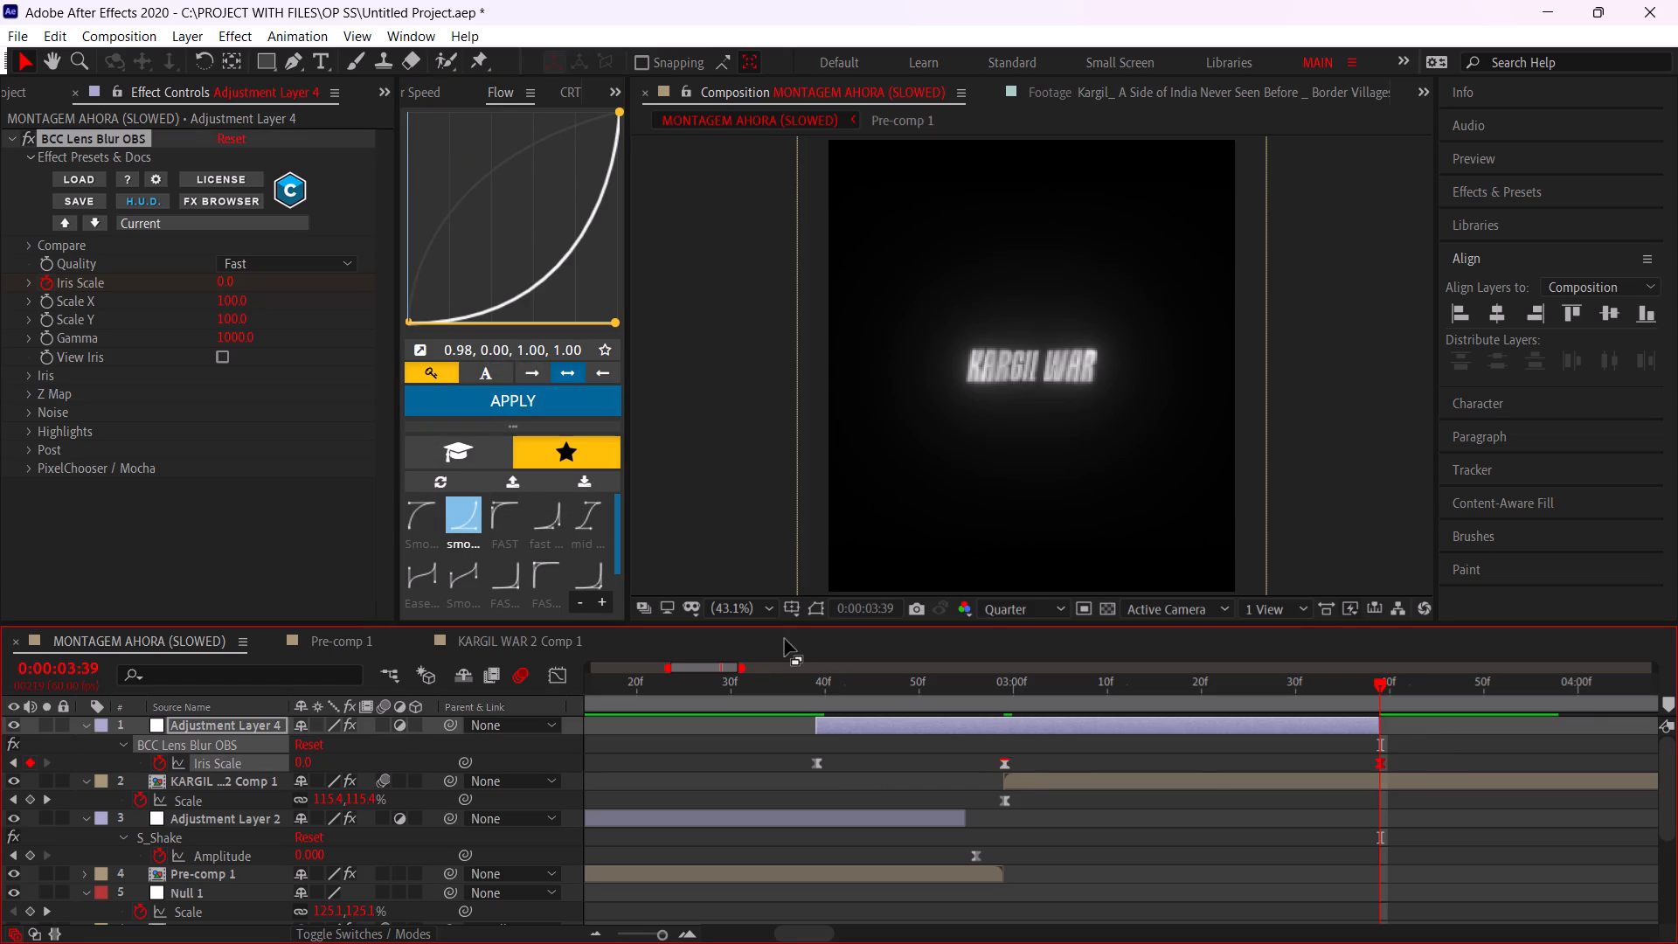
click(415, 515)
click(444, 402)
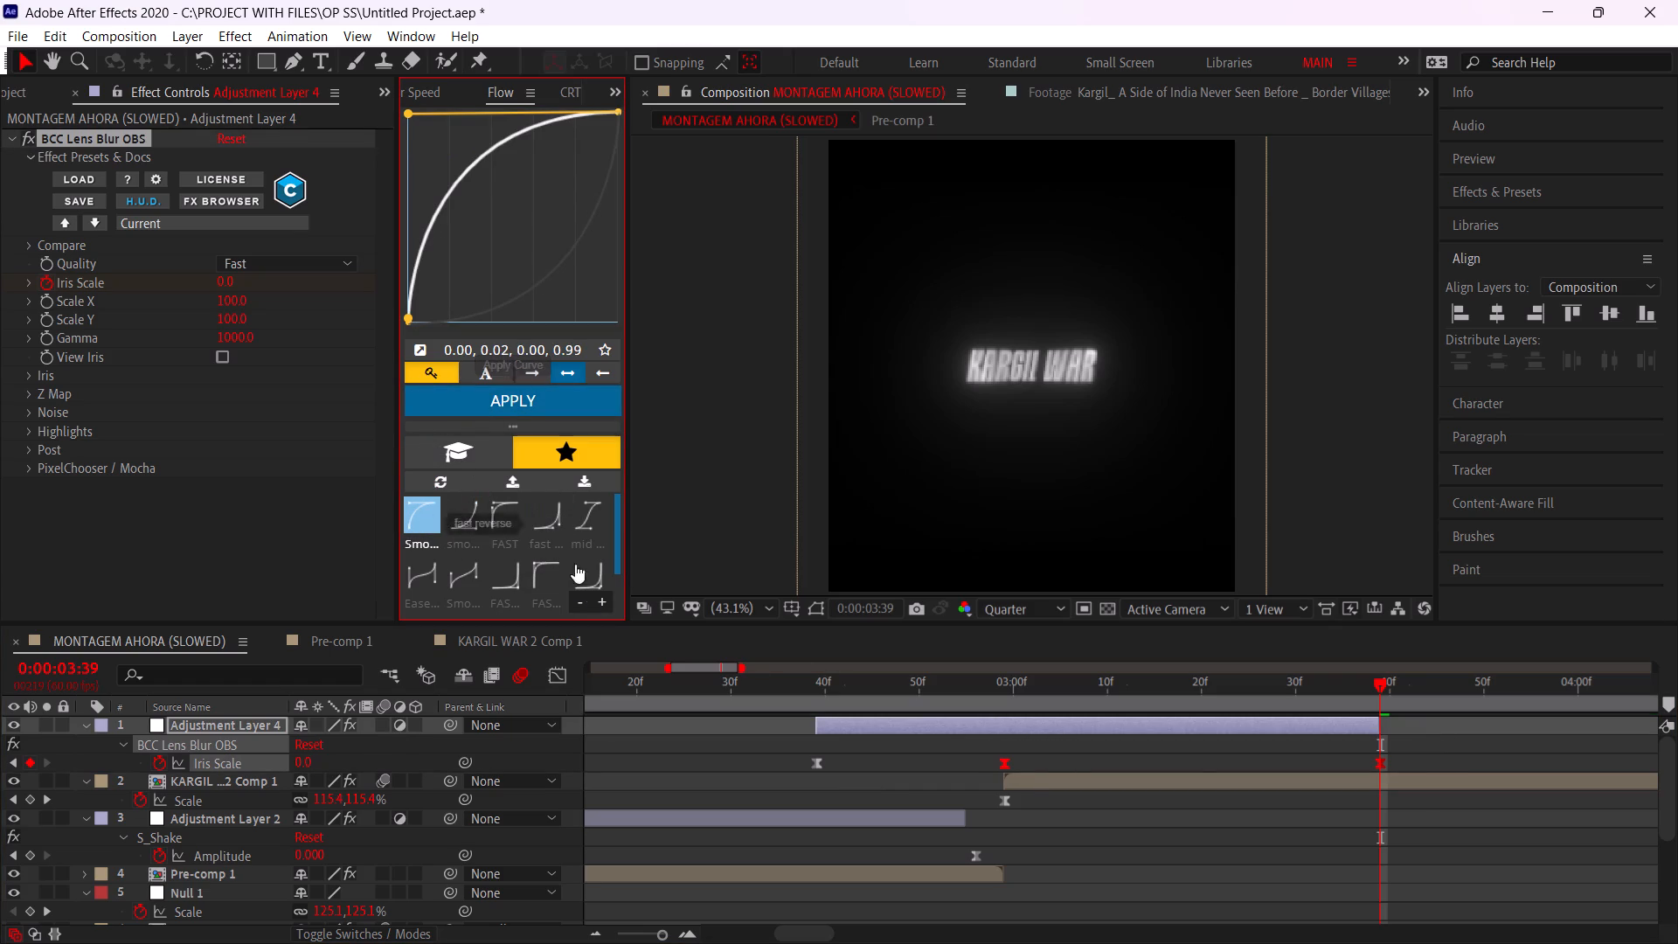
Play back the edit from the start and again from 0:00:02:03 to review the blur transition between titles.
alt+scroll(1173, 813, down, 3)
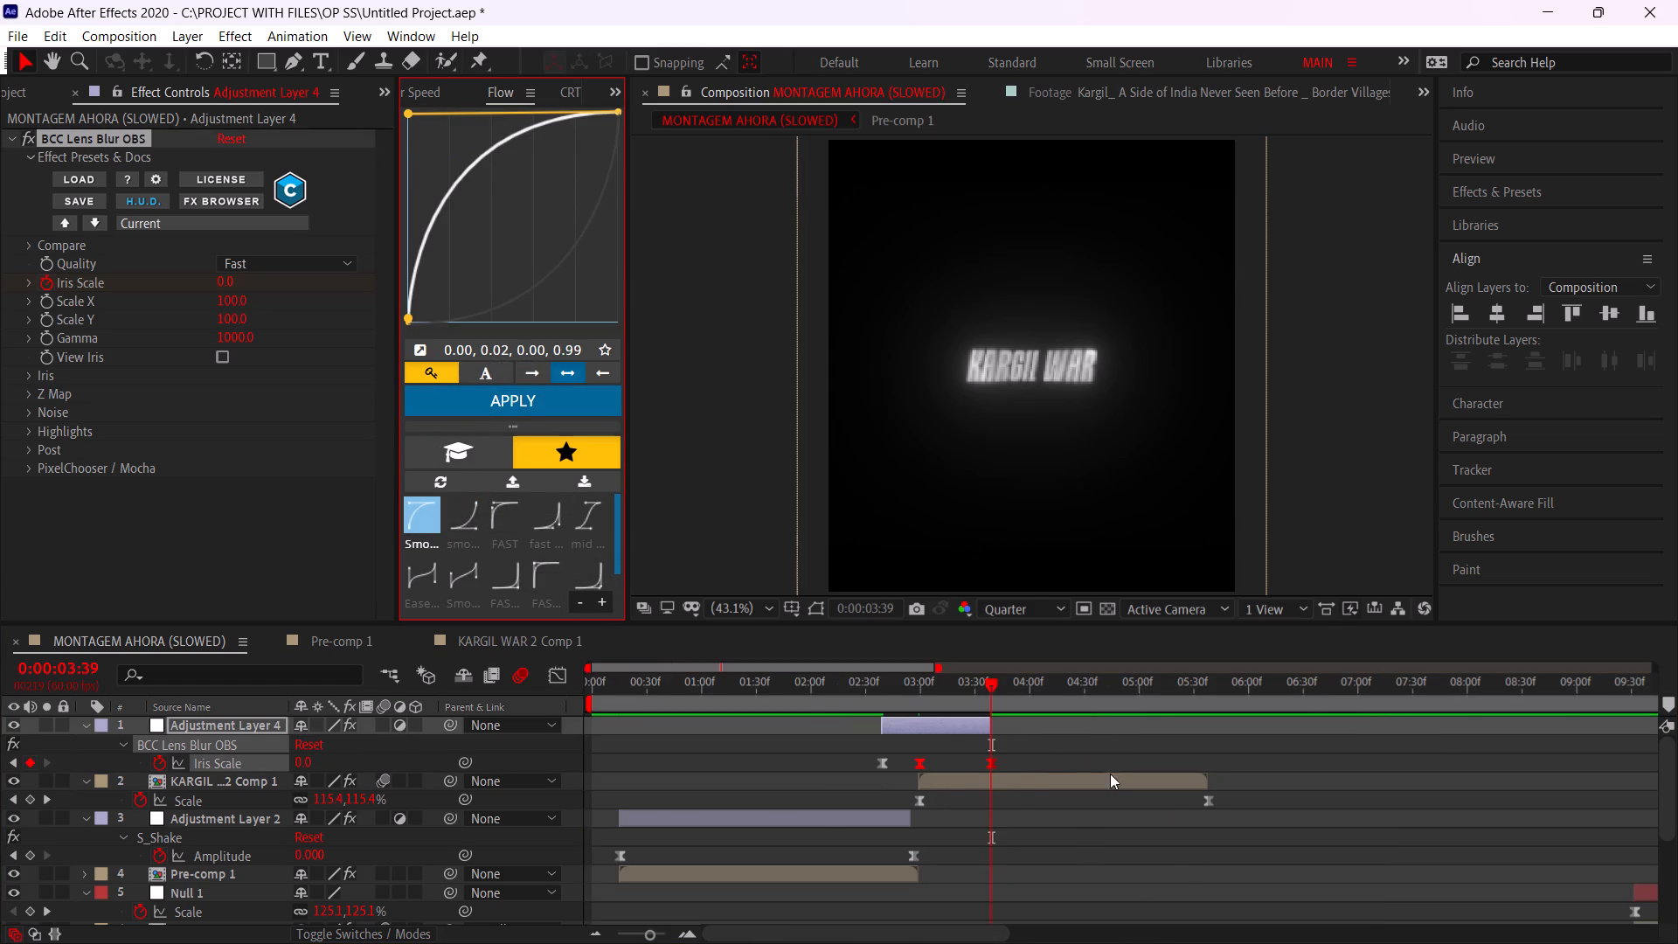
drag(801, 691, 447, 706)
key(space)
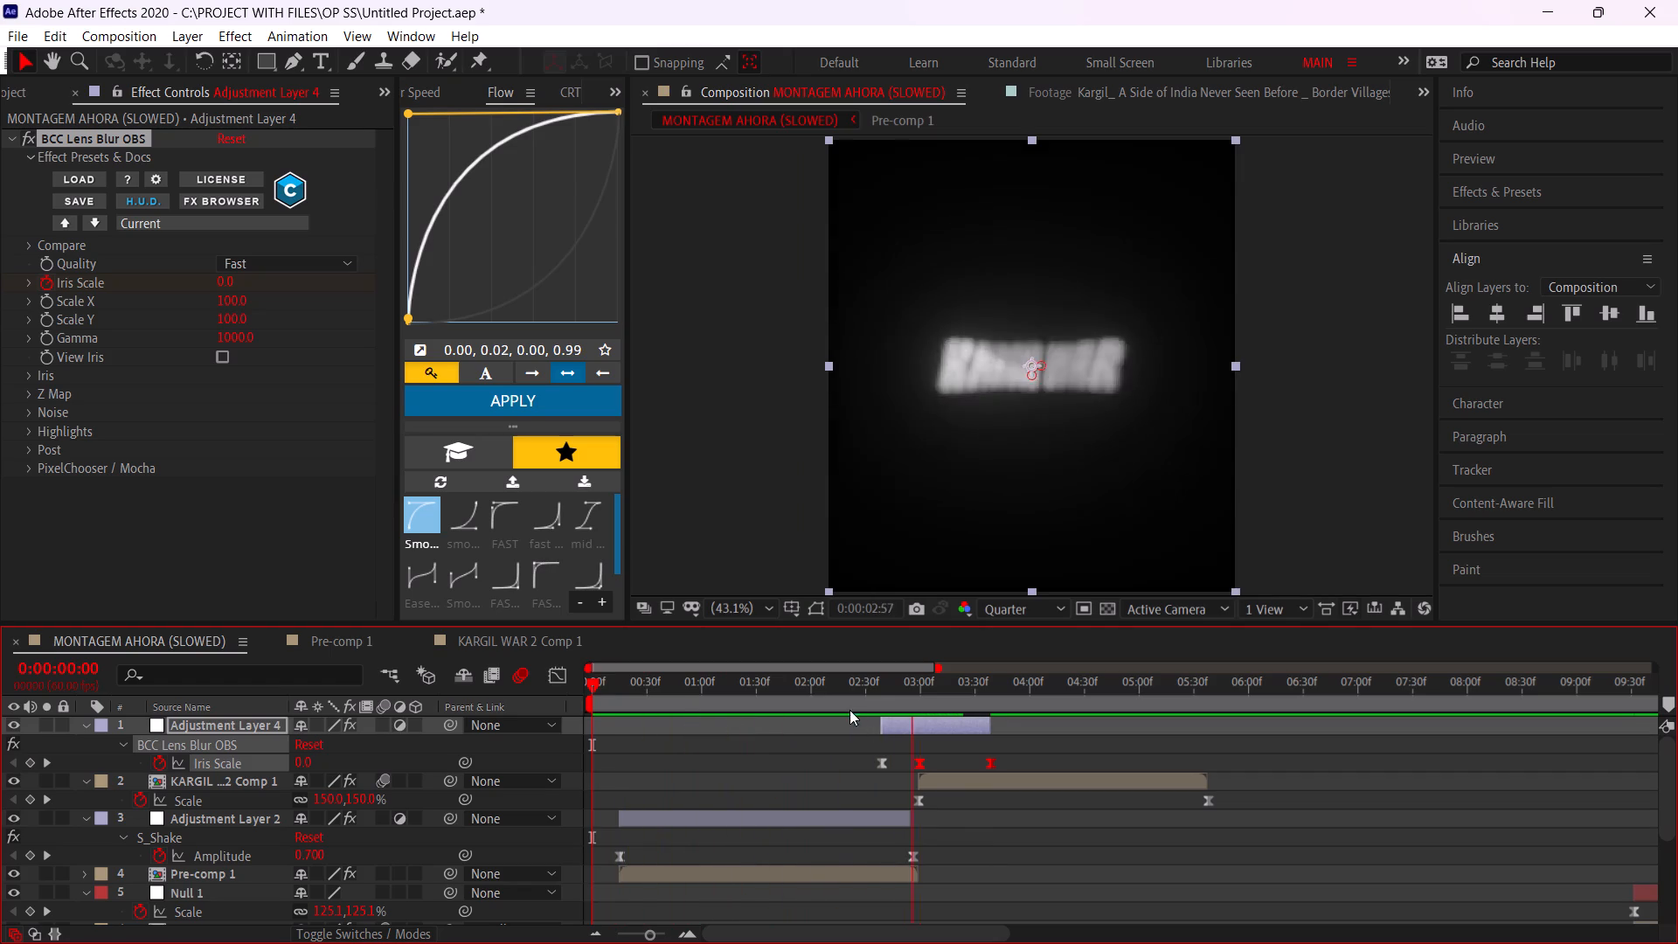
click(815, 677)
key(space)
alt+scroll(859, 725, up, 1)
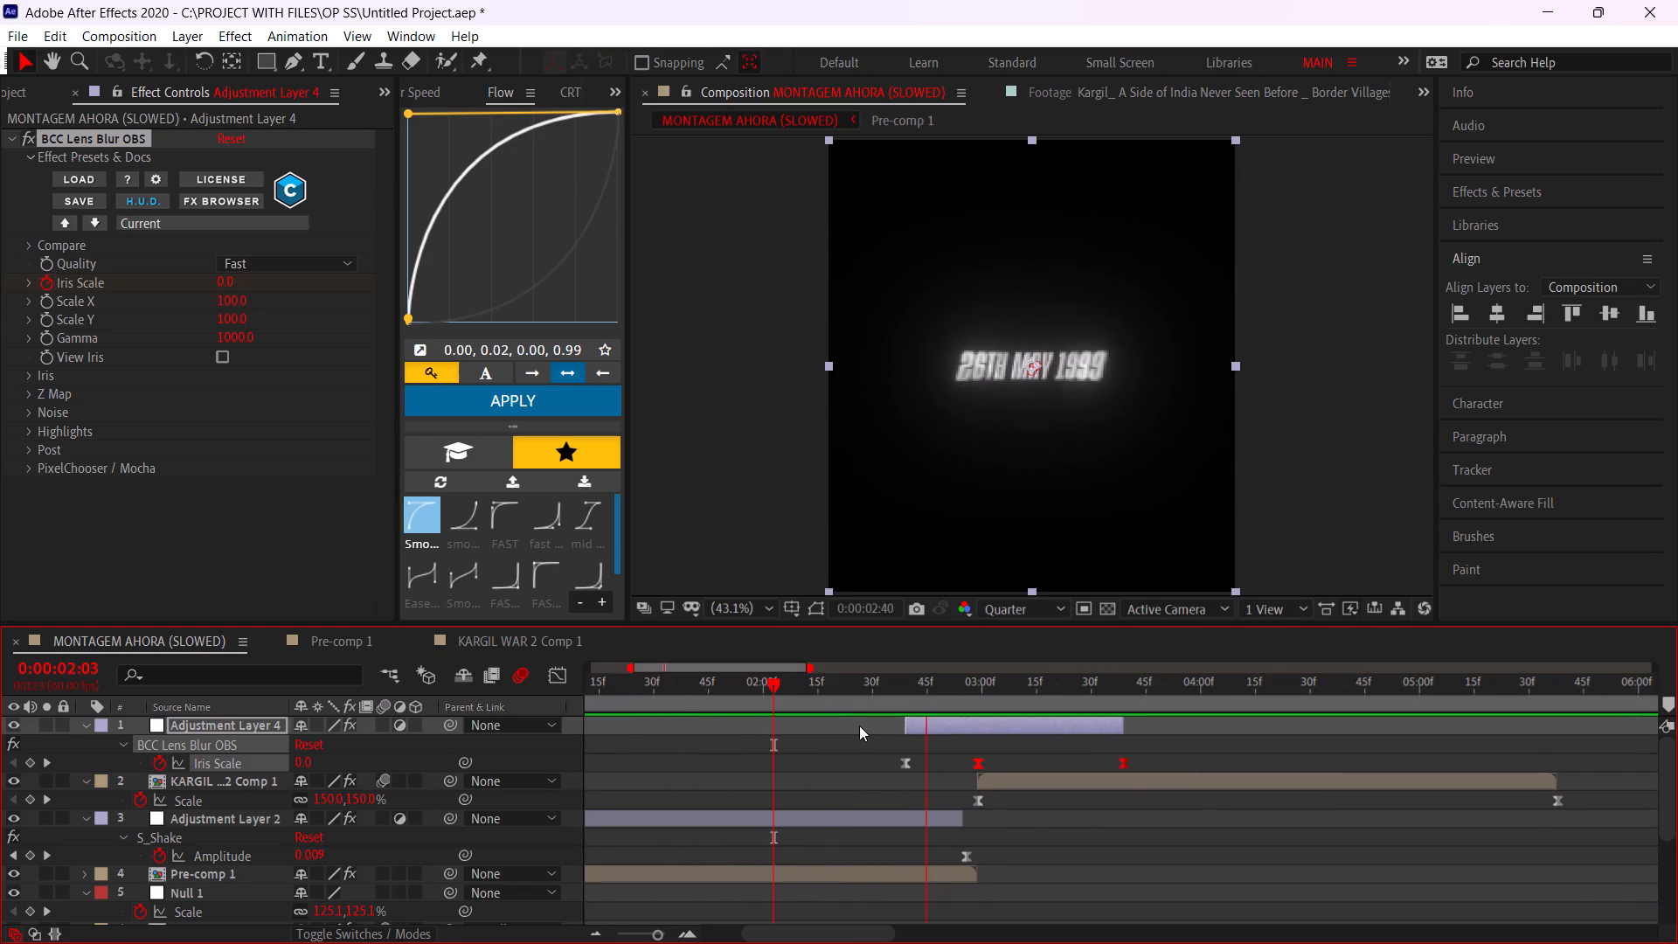
Set the lens blur's Iris Scale keyframe at 0:00:02:59 to 8.
click(953, 691)
alt+scroll(969, 707, up, 3)
drag(987, 691, 1070, 719)
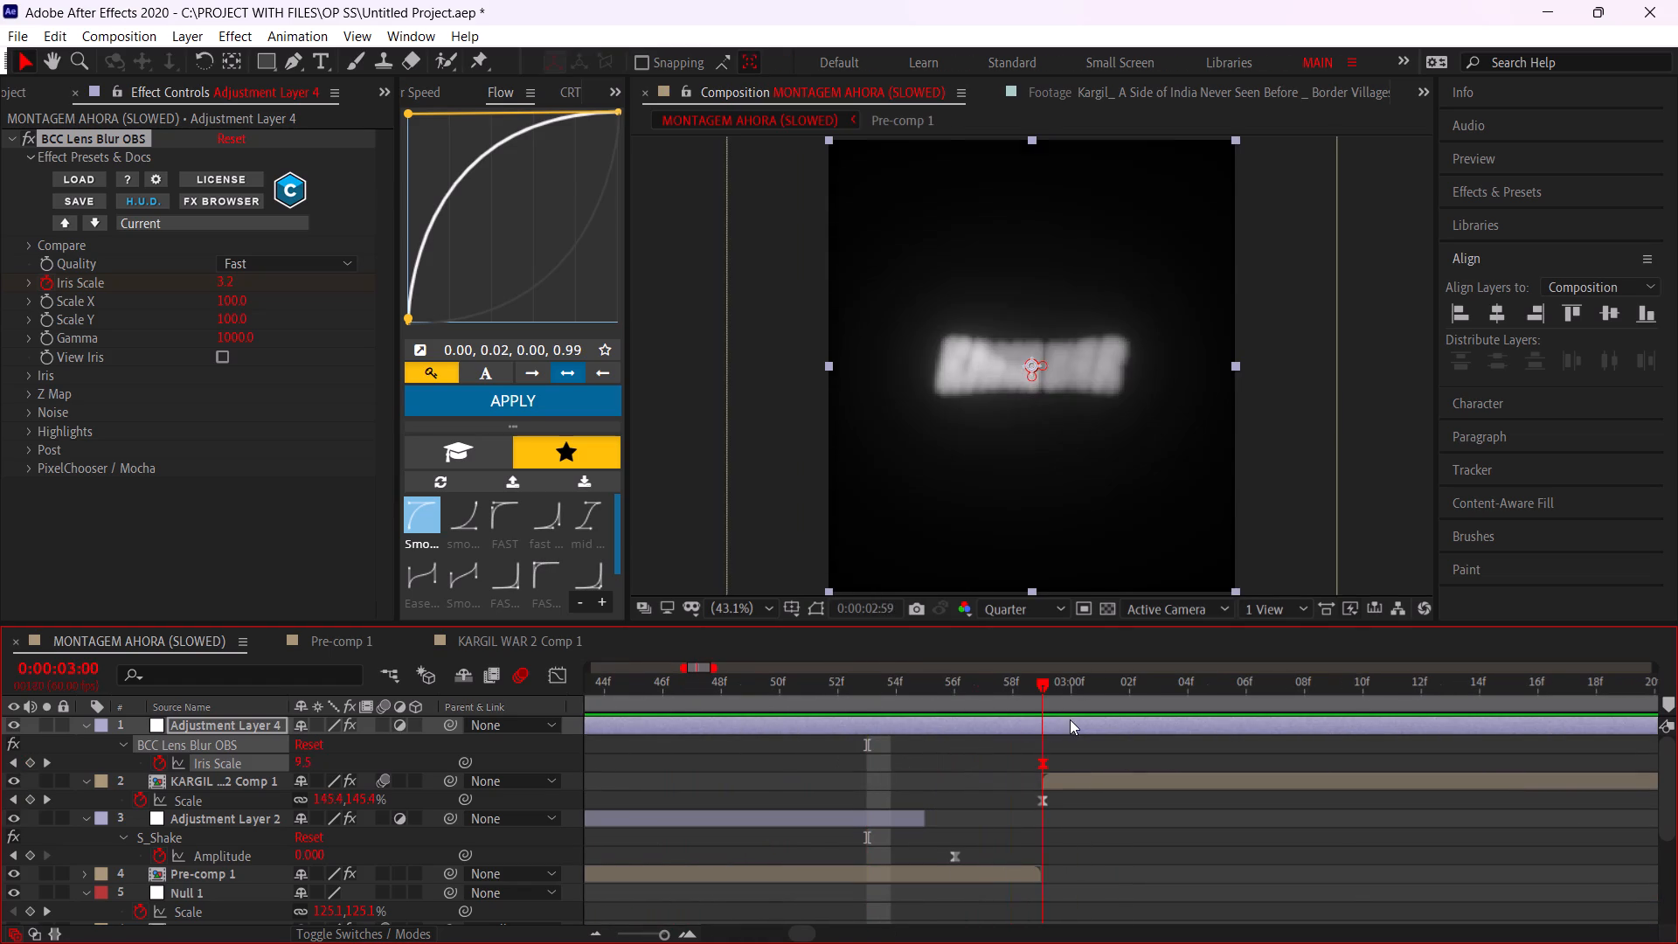
drag(1070, 719, 1045, 715)
drag(933, 755, 903, 760)
click(310, 756)
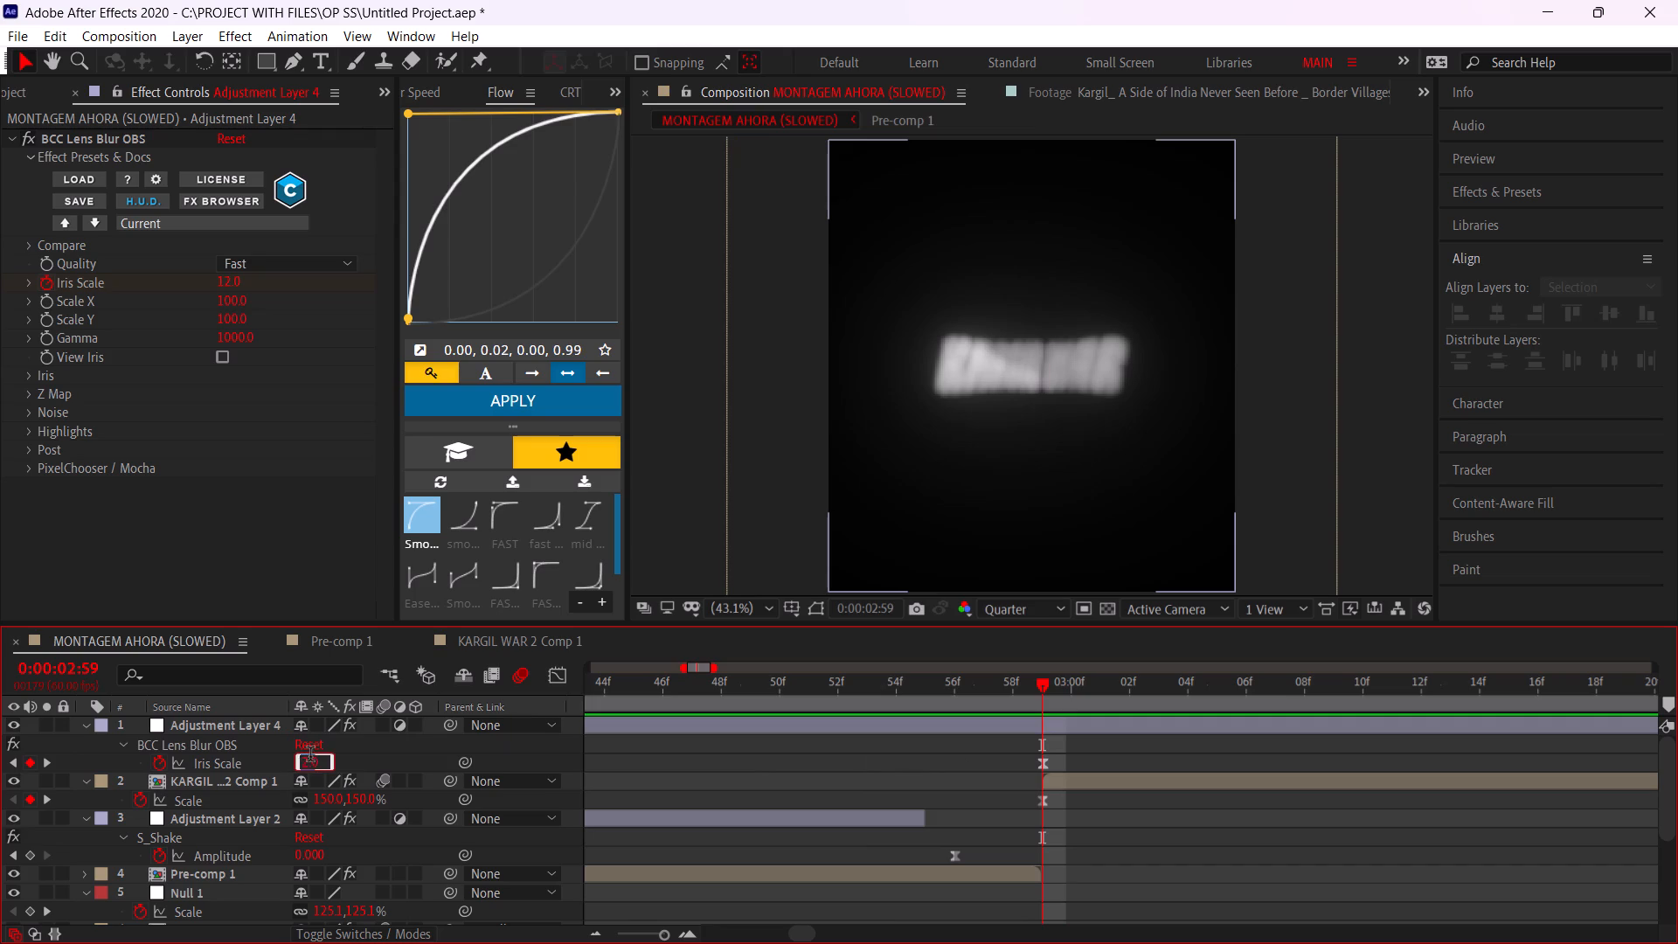
key(8)
click(426, 765)
Select the first two Iris Scale keyframes and pick the 0.98, 0.00, 1.00, 1.00 Flow curve.
alt+scroll(831, 788, down, 2)
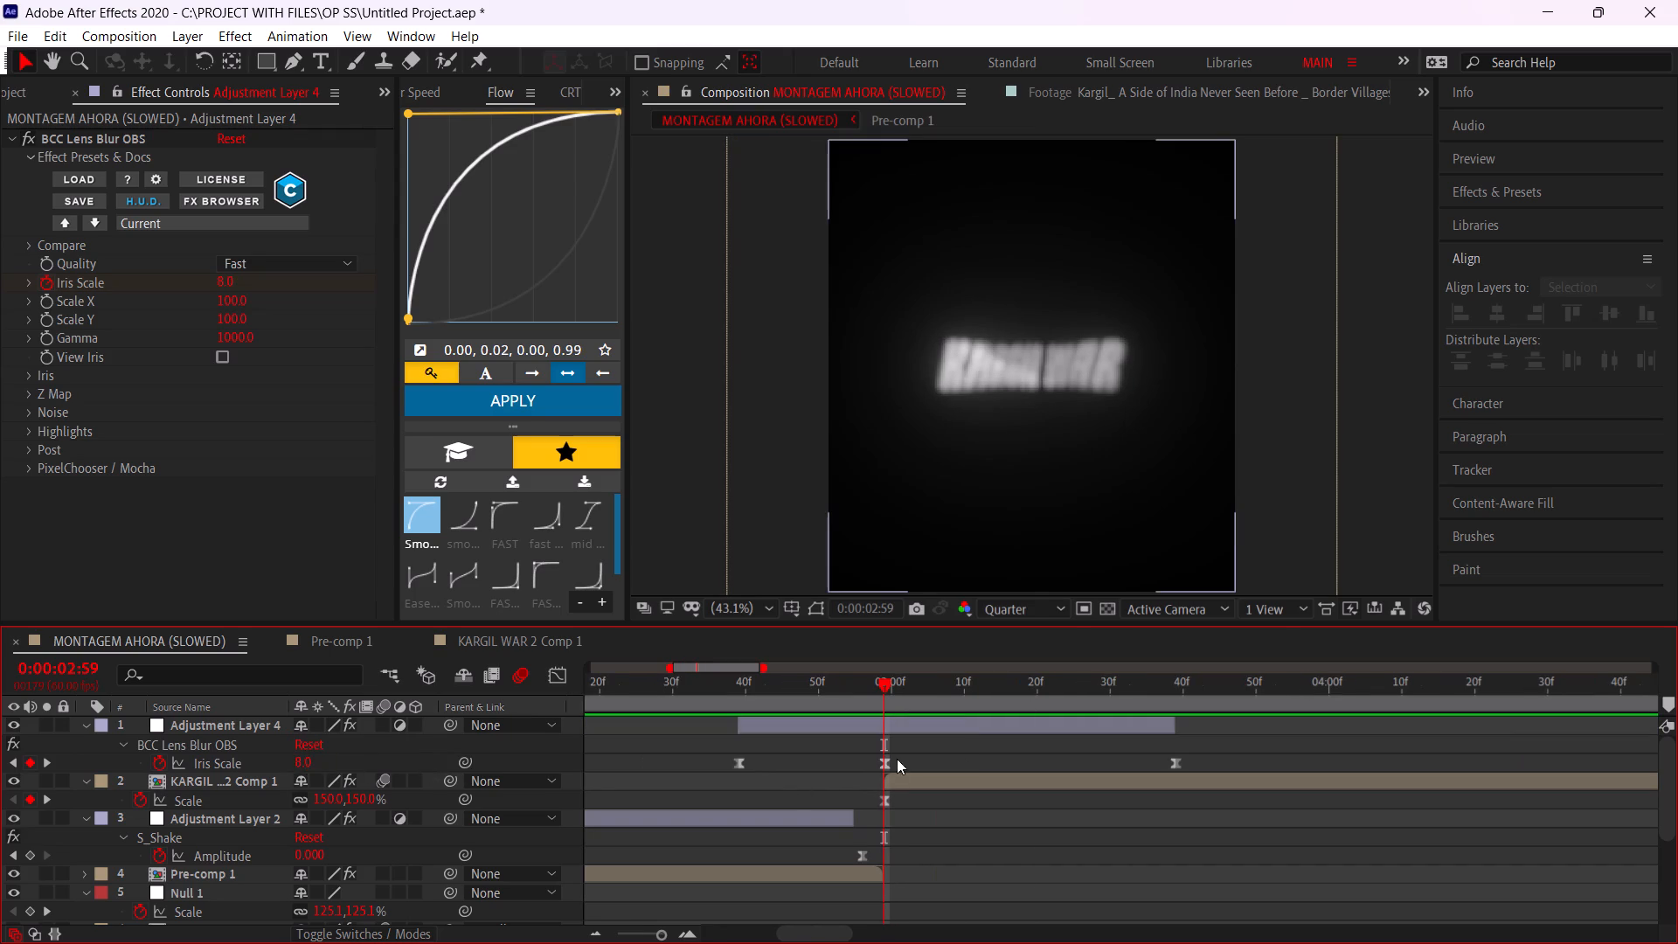
drag(904, 748, 715, 770)
click(469, 530)
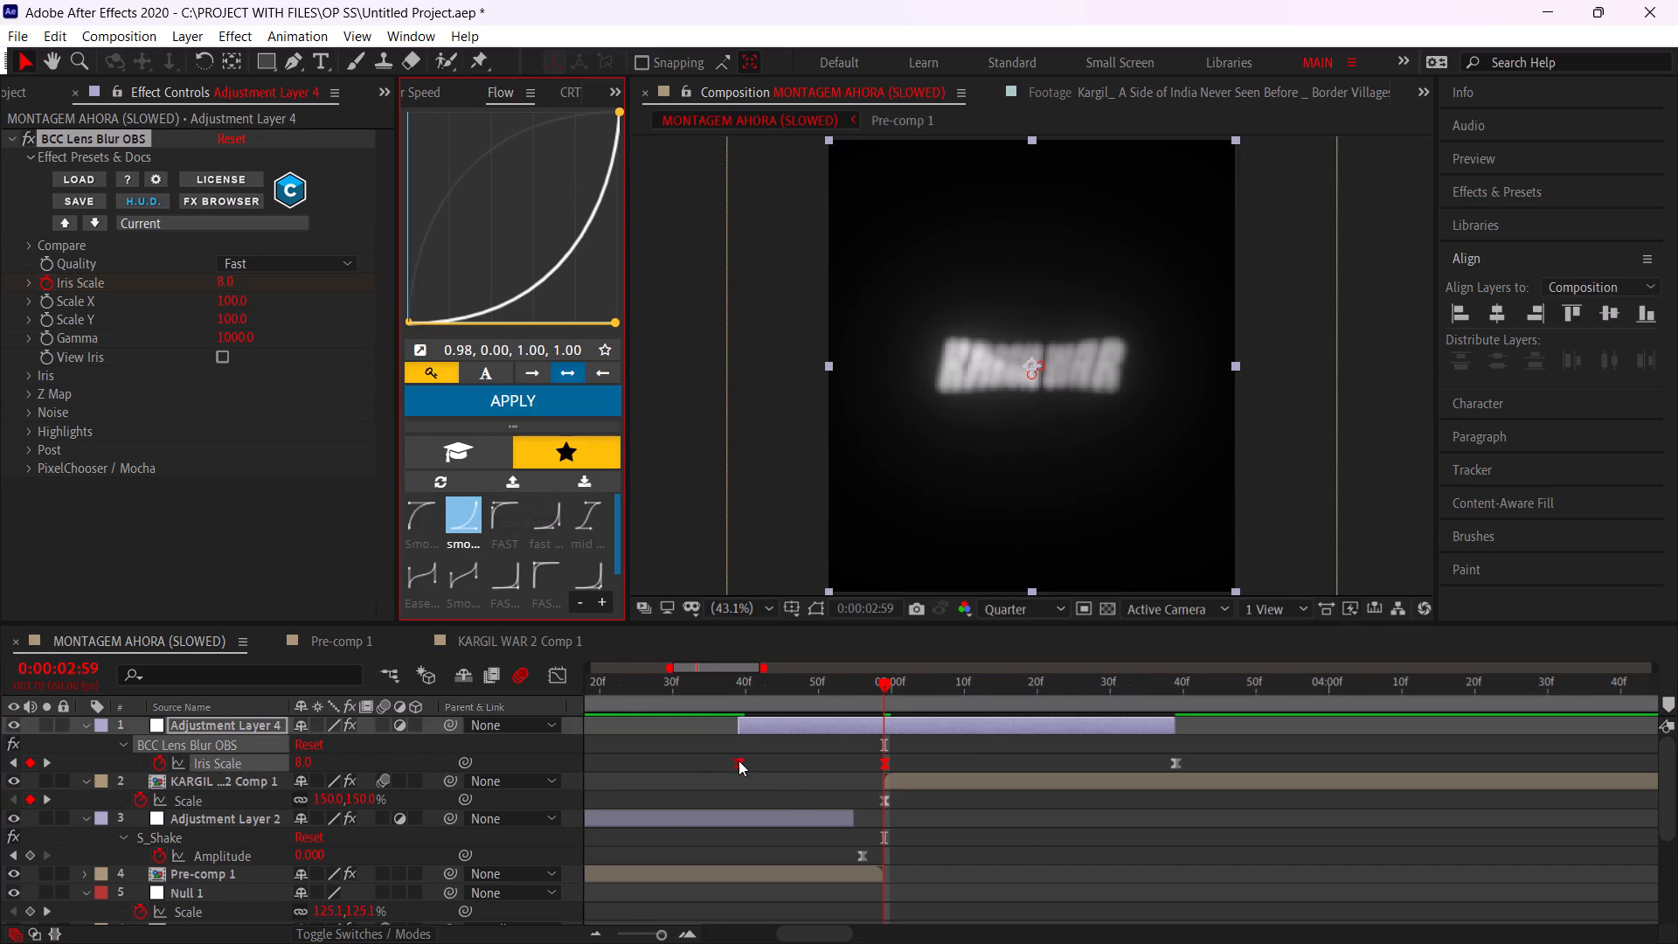
Move the first Iris Scale keyframe to about 0:00:02:24 and extend Adjustment Layer 4's start to match it.
alt+drag(738, 760, 628, 761)
drag(739, 725, 655, 744)
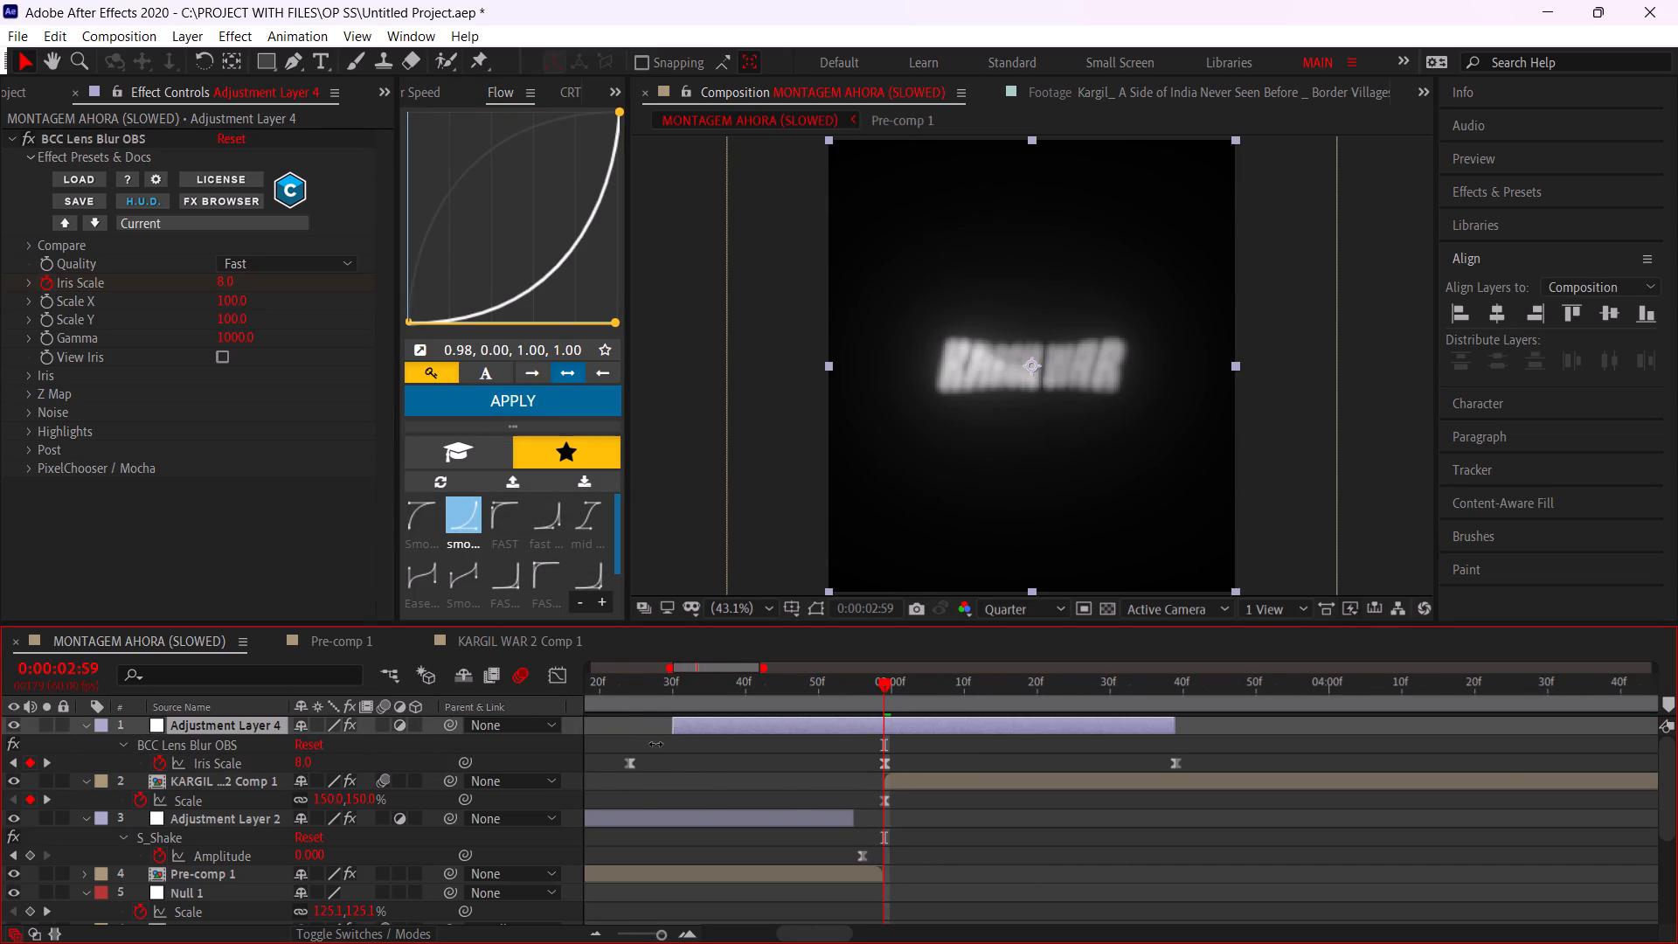
drag(655, 744, 630, 747)
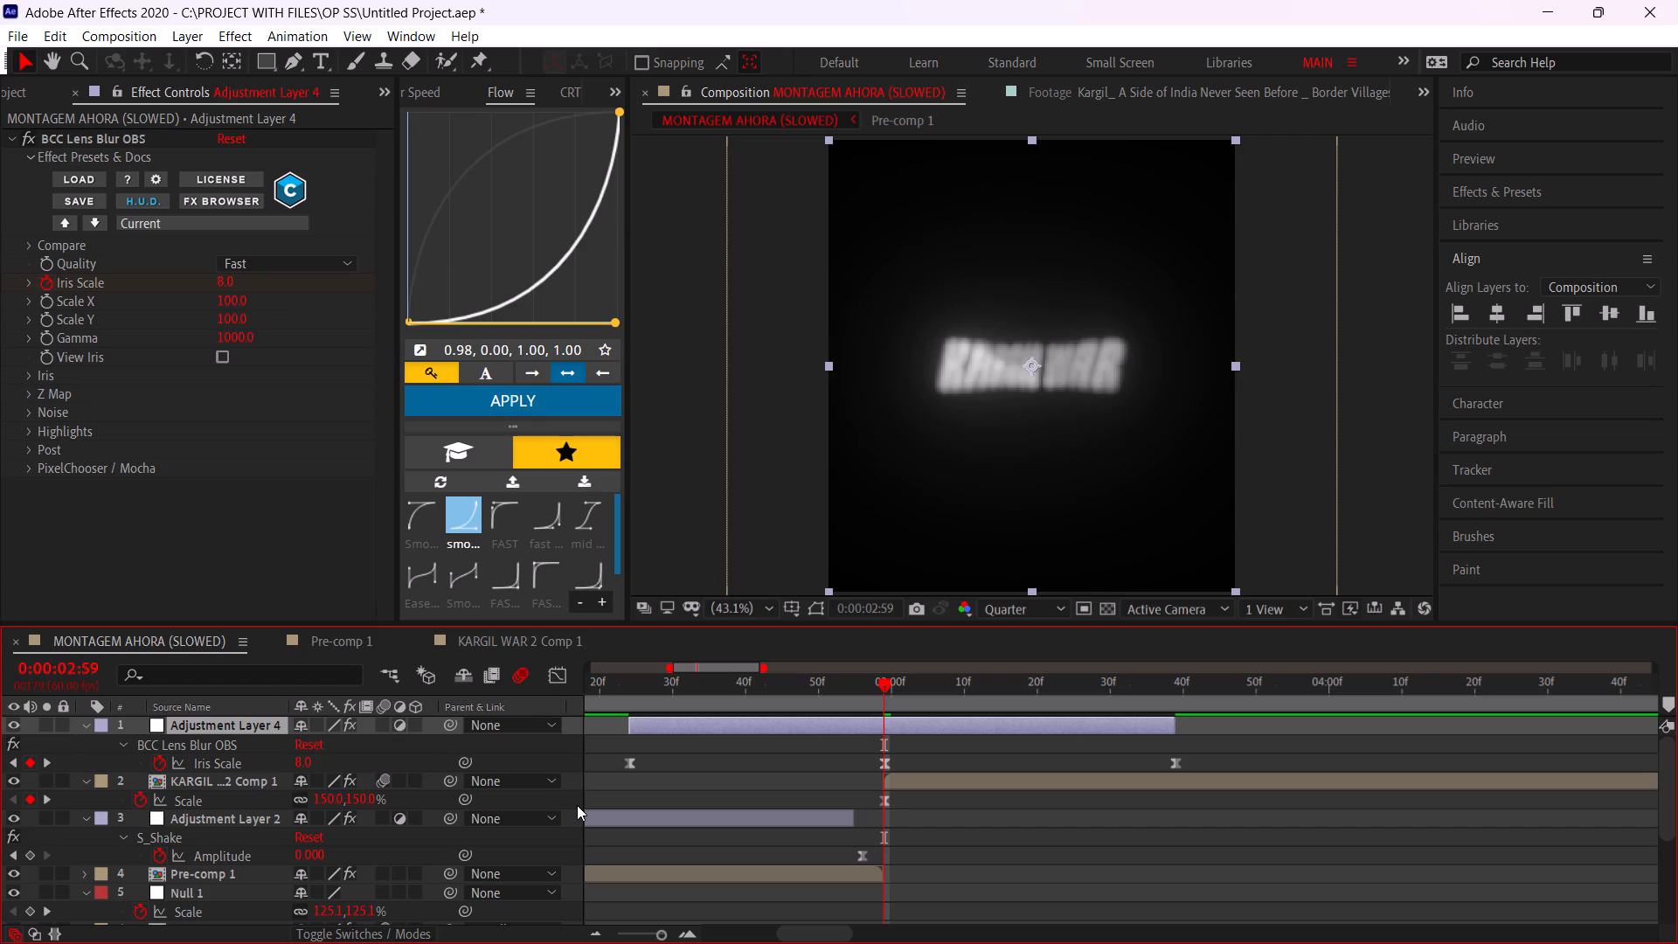
Apply the 0.00, 0.02, 0.00, 0.99 Flow curve to the last two Iris Scale keyframes of Adjustment Layer 4.
drag(1218, 752, 870, 778)
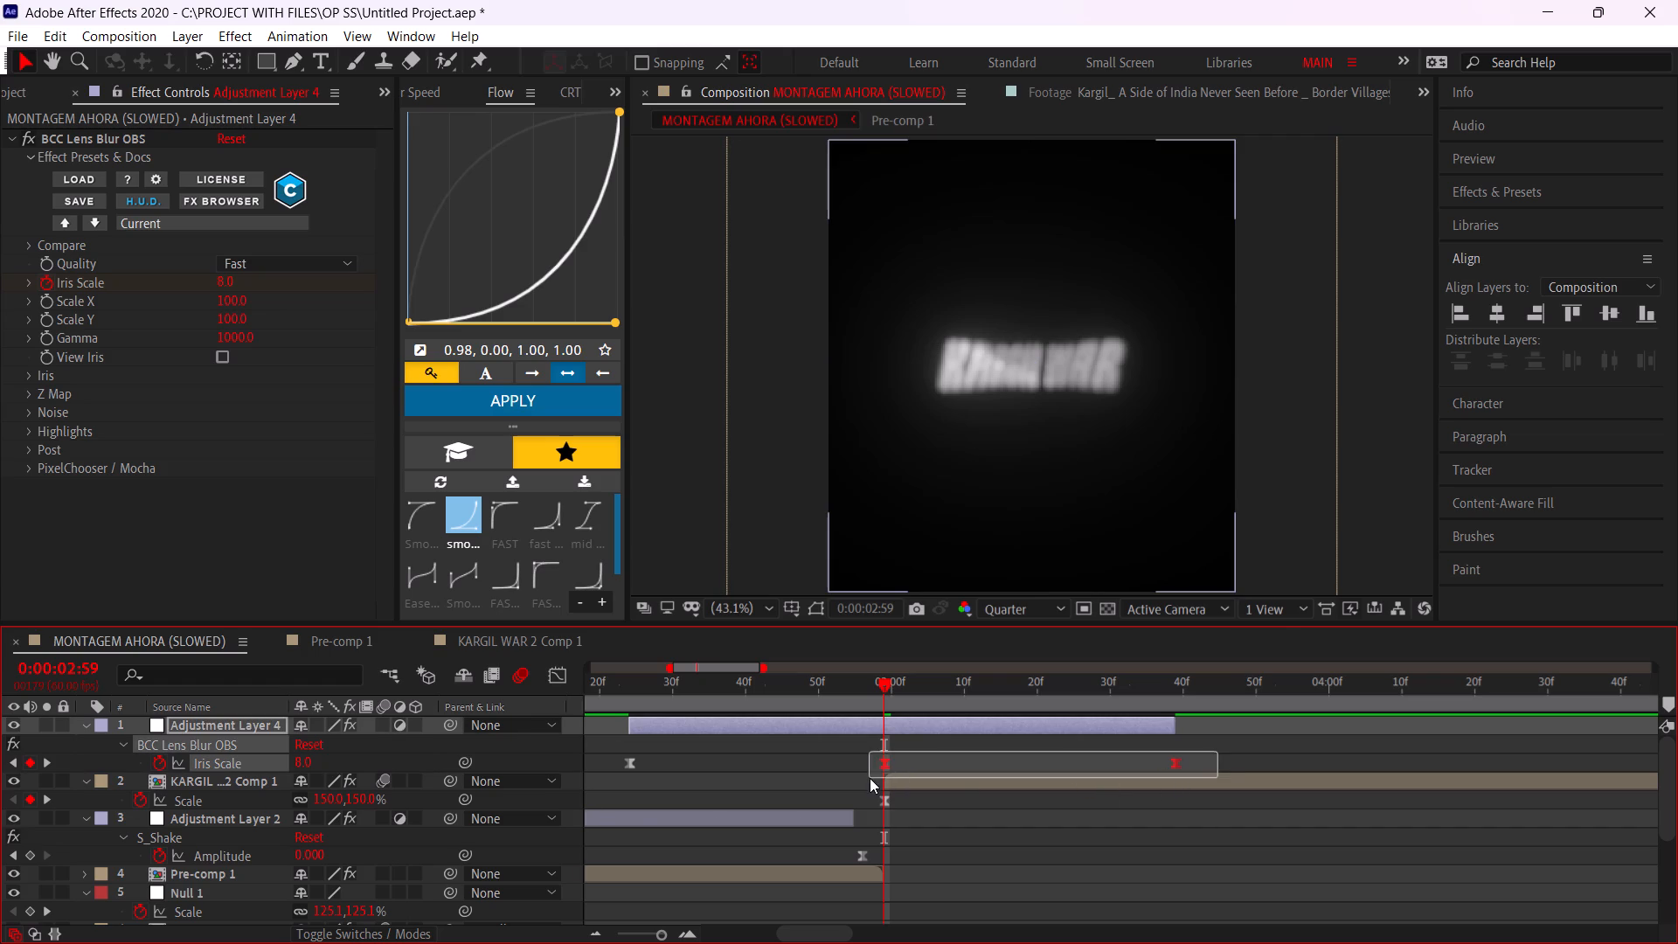
drag(870, 778, 867, 778)
click(420, 518)
click(477, 396)
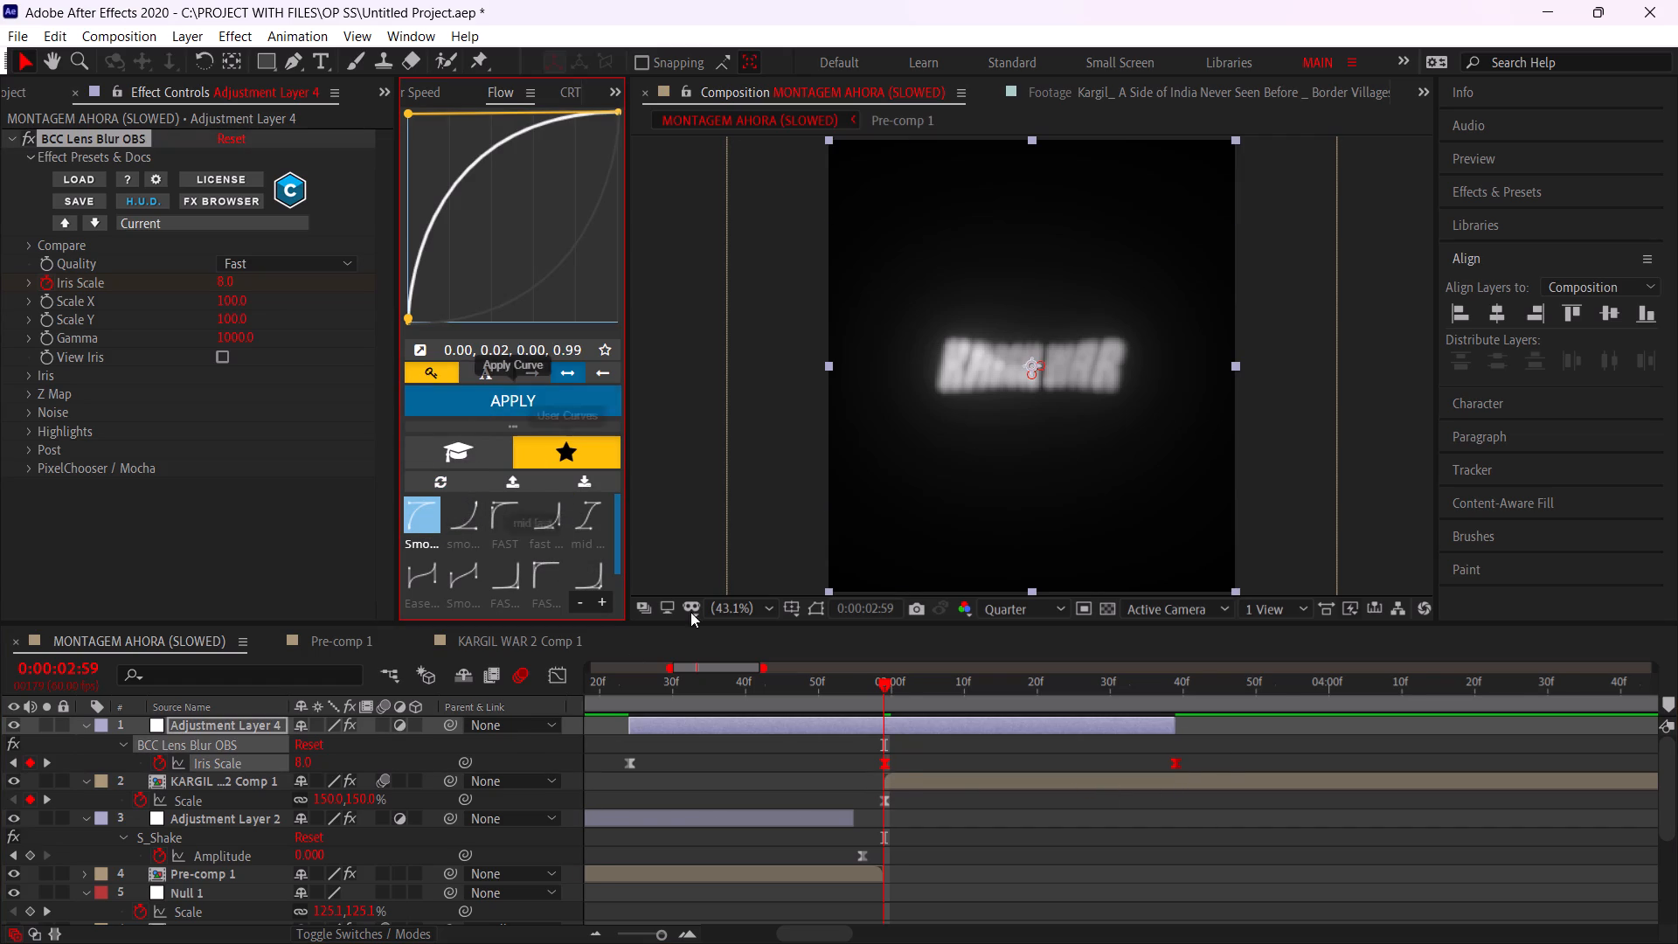
Play the edit from the start and again from just before the KARGIL WAR title to review the blur easing.
alt+scroll(898, 767, down, 3)
drag(757, 684, 357, 665)
key(space)
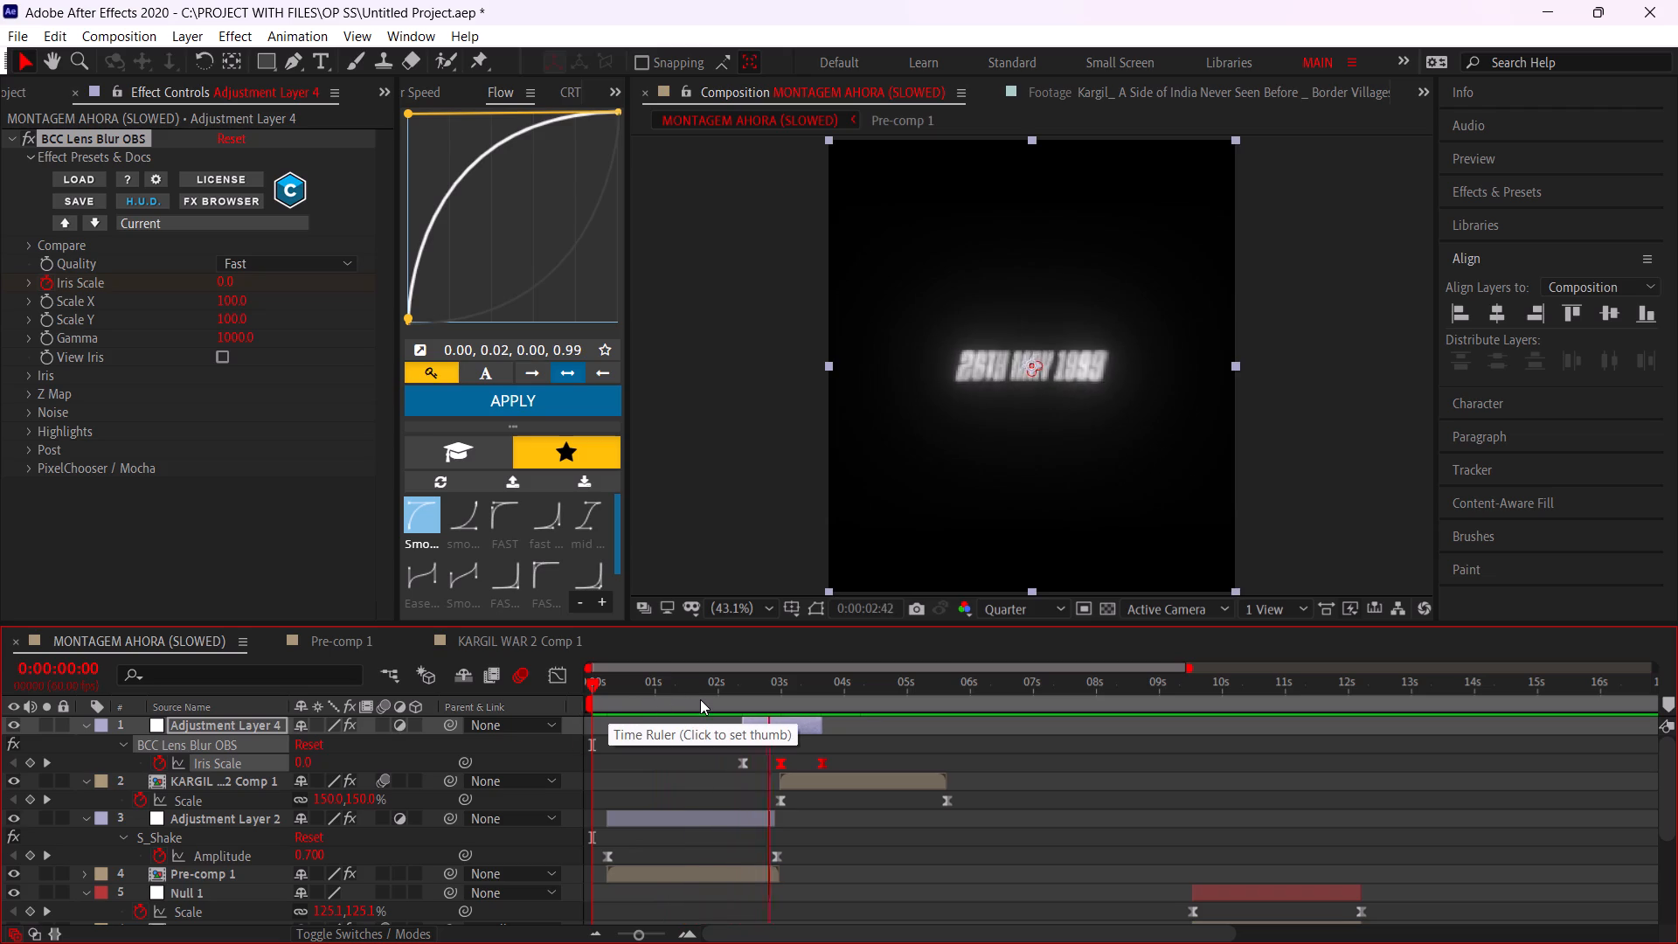
click(718, 767)
click(766, 686)
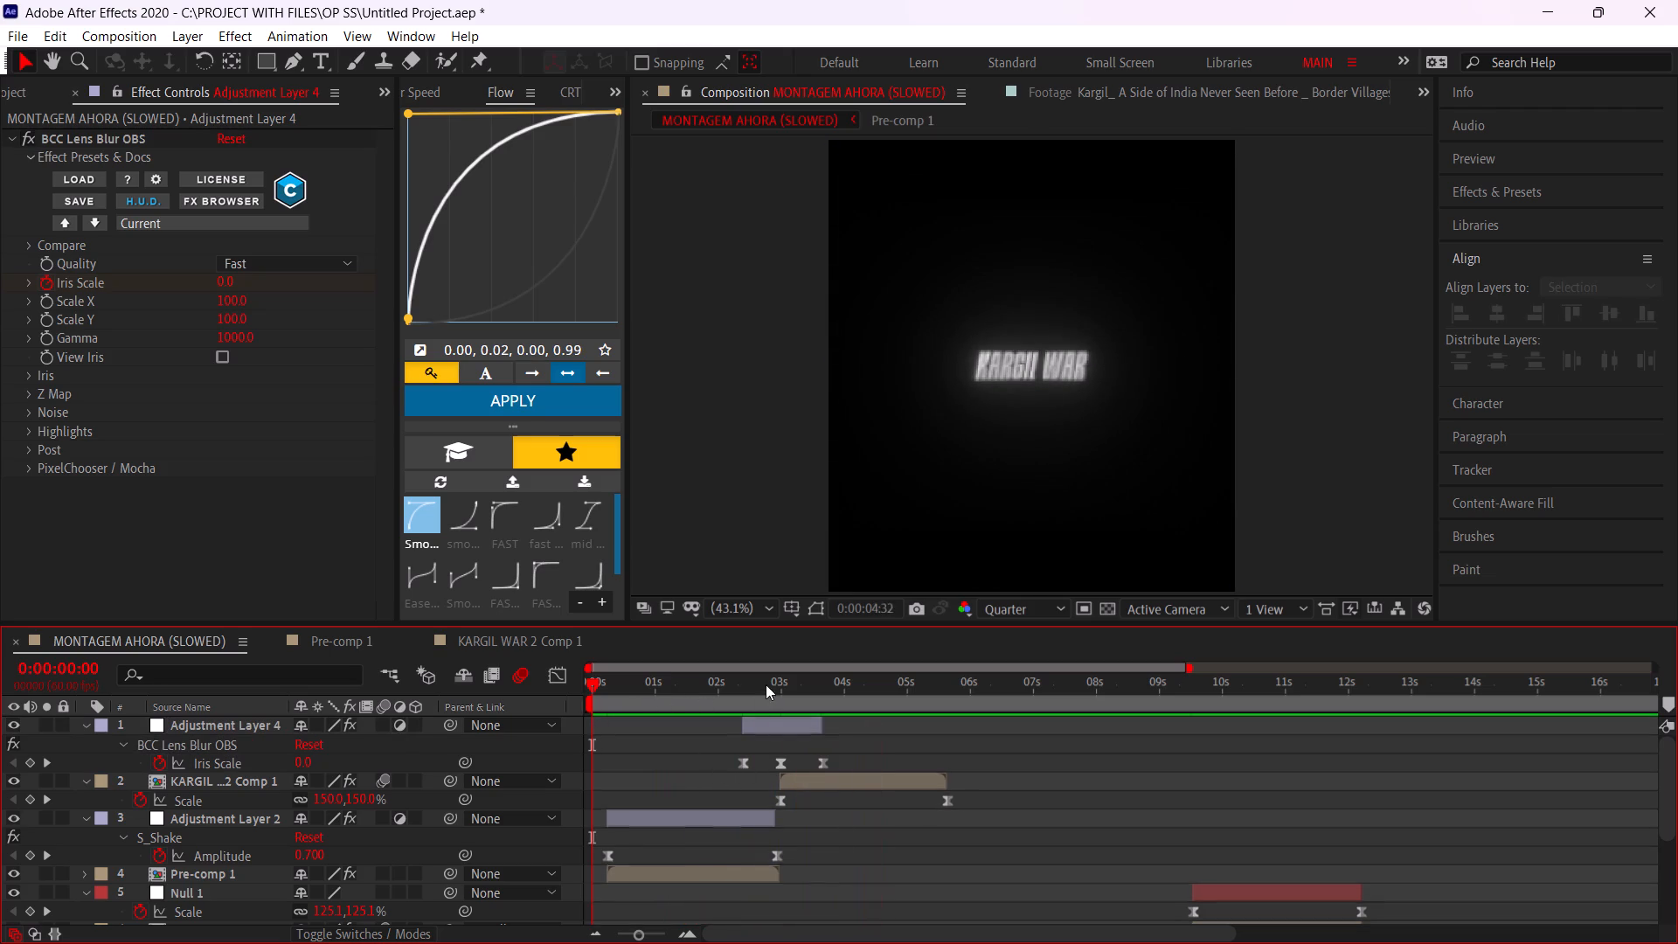
key(space)
Set the Scale keyframe of KARGIL WAR 2 Comp 1 at 0:00:02:59 to 125%.
alt+scroll(770, 705, up, 3)
drag(804, 684, 848, 705)
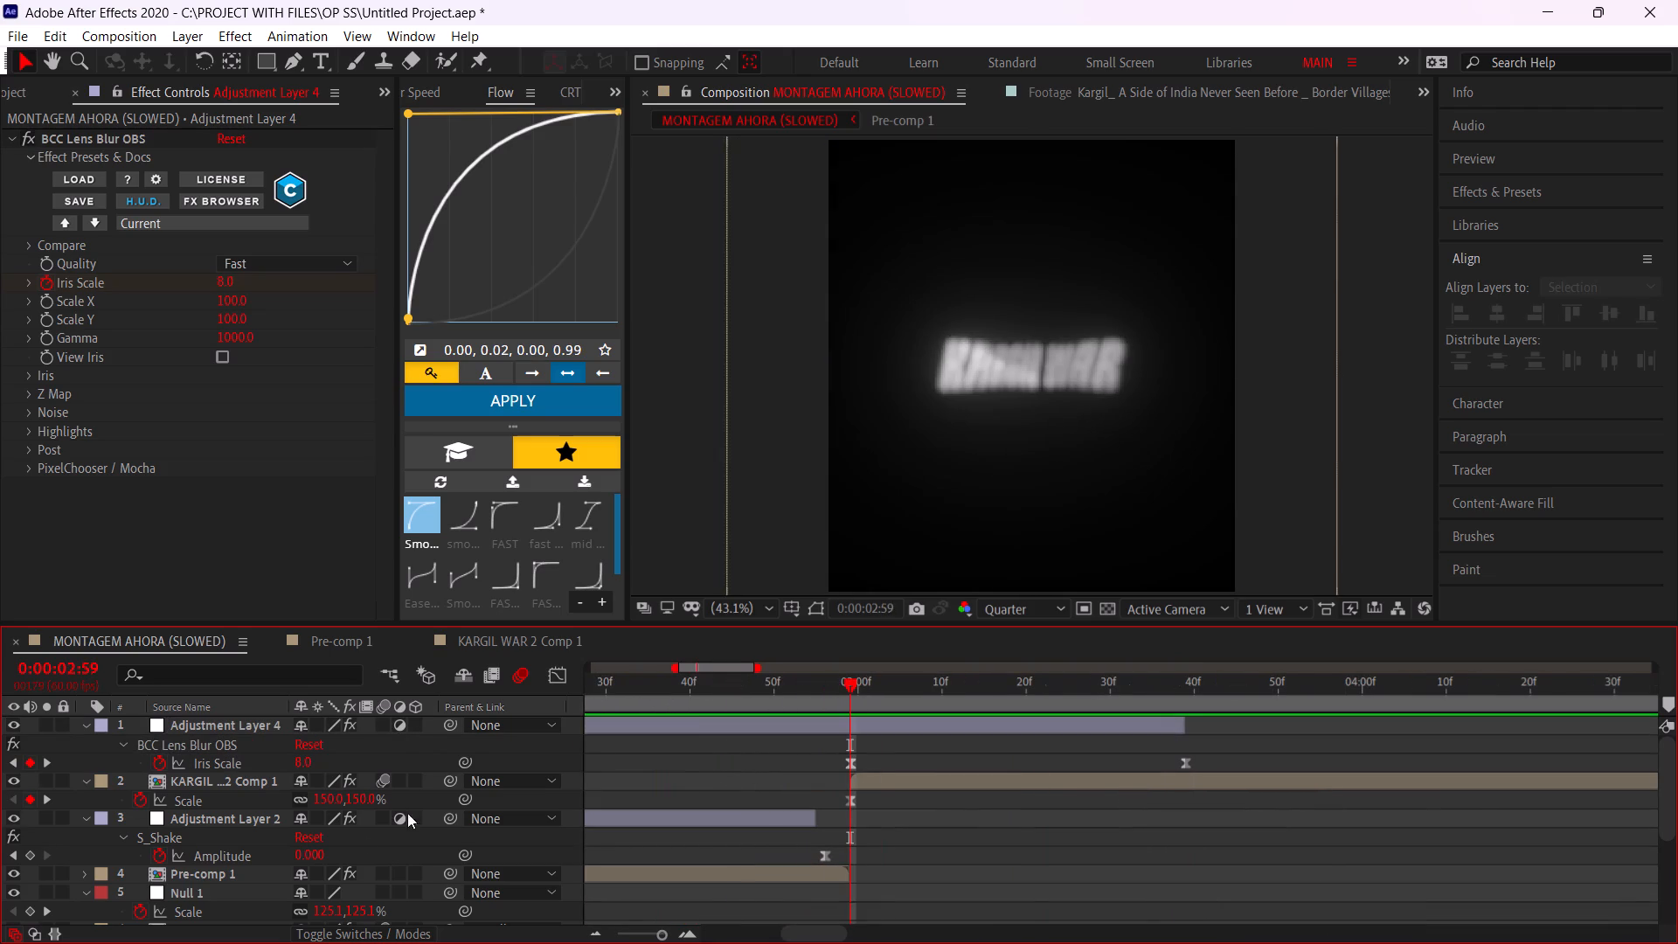
click(326, 801)
text(12)
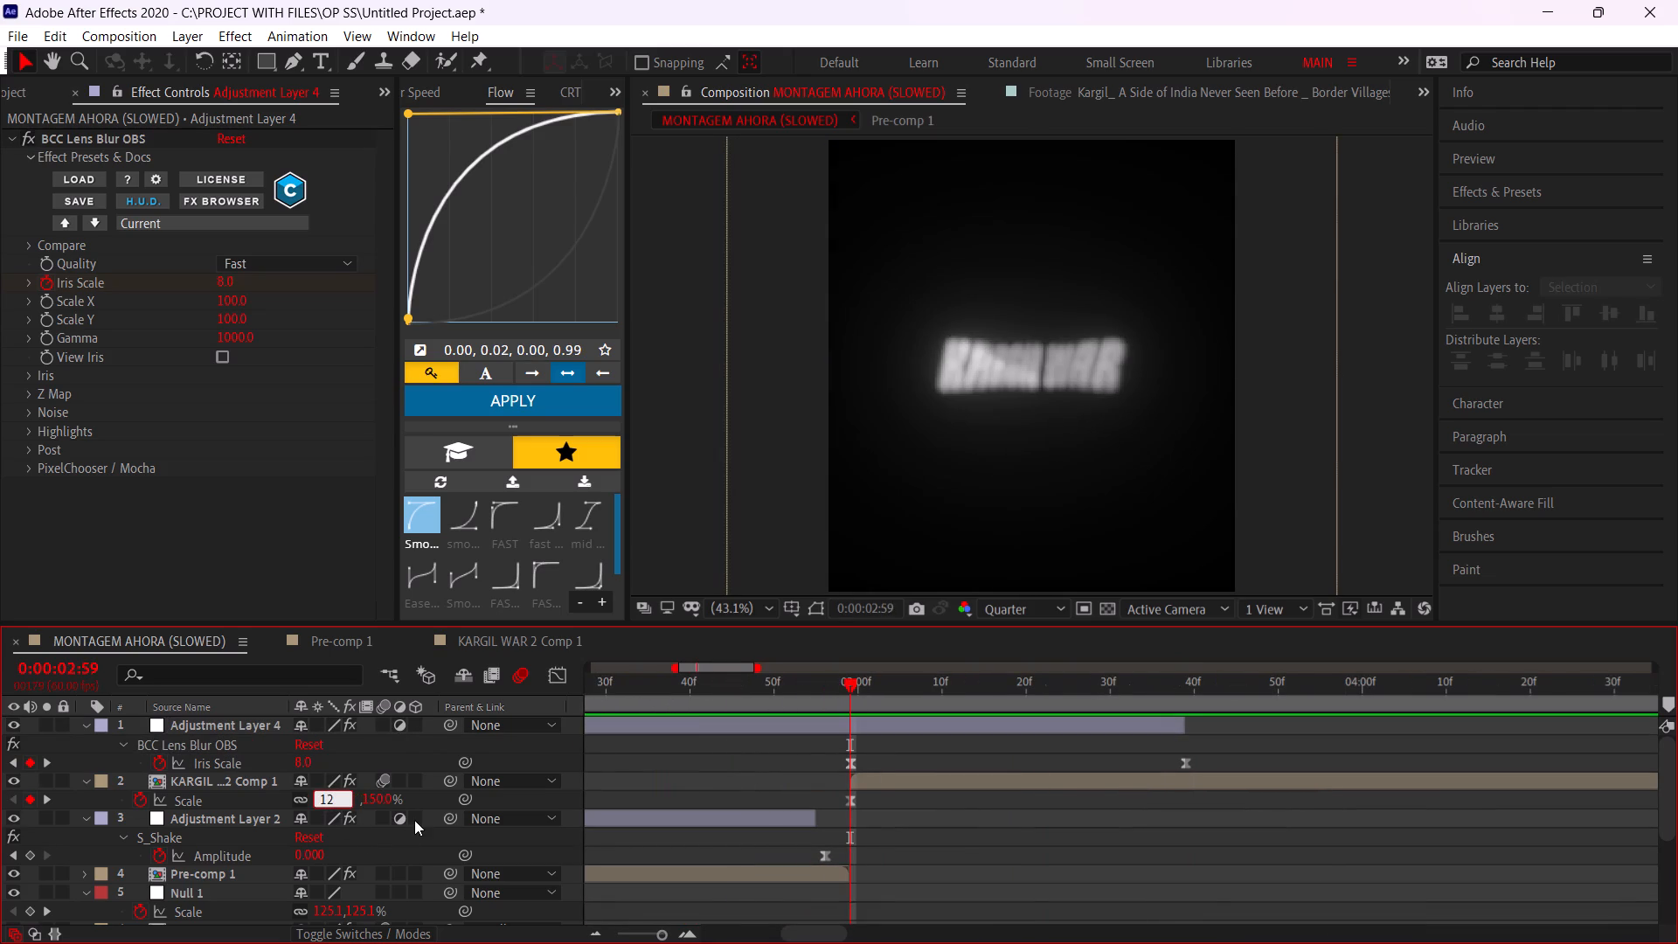
key(5)
click(450, 801)
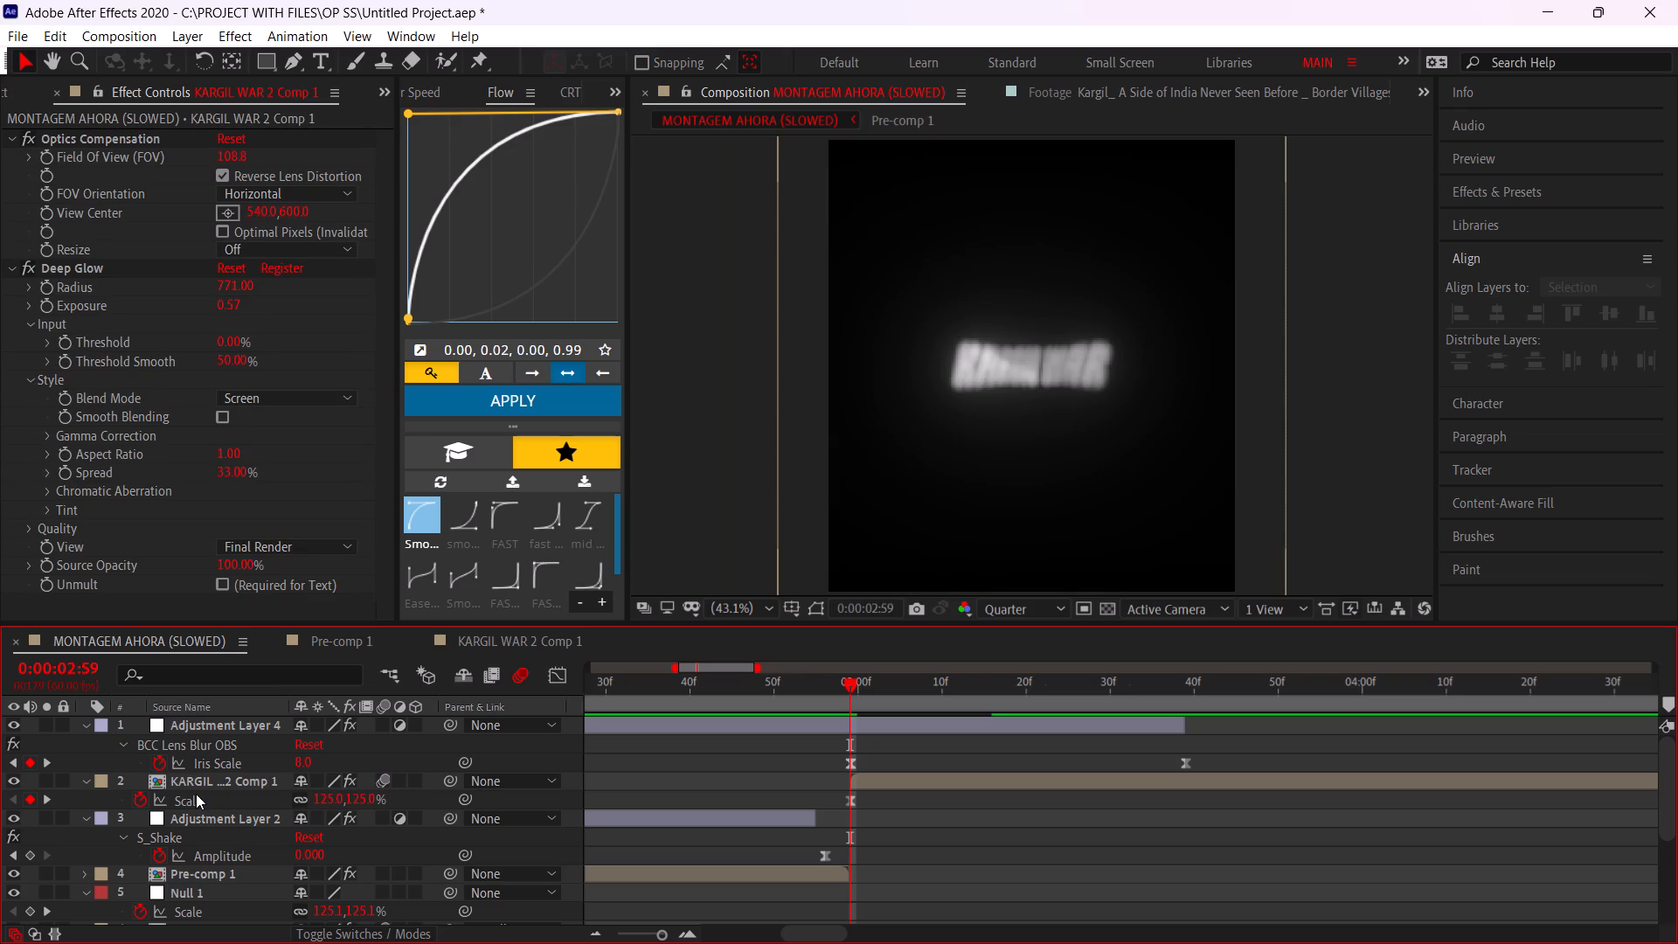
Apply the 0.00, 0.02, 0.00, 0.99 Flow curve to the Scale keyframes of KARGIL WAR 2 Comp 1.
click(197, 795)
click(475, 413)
Play the edit from the start and again from 0:00:01:19 to review the title scaling.
alt+scroll(742, 778, down, 3)
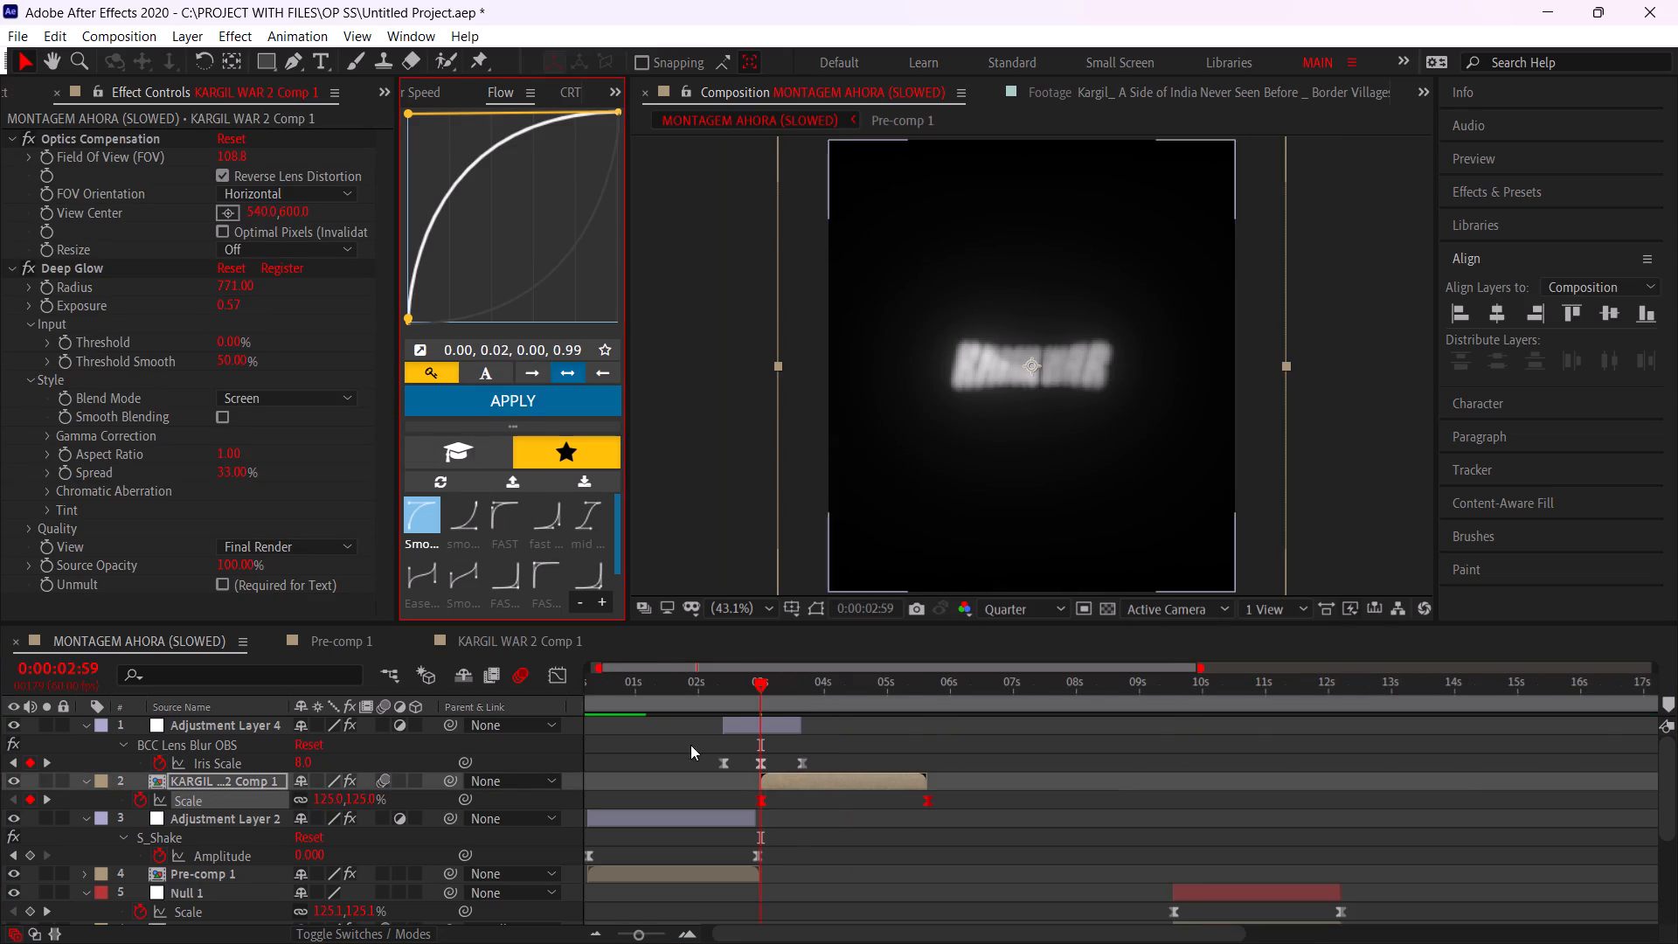
drag(634, 686, 412, 711)
key(space)
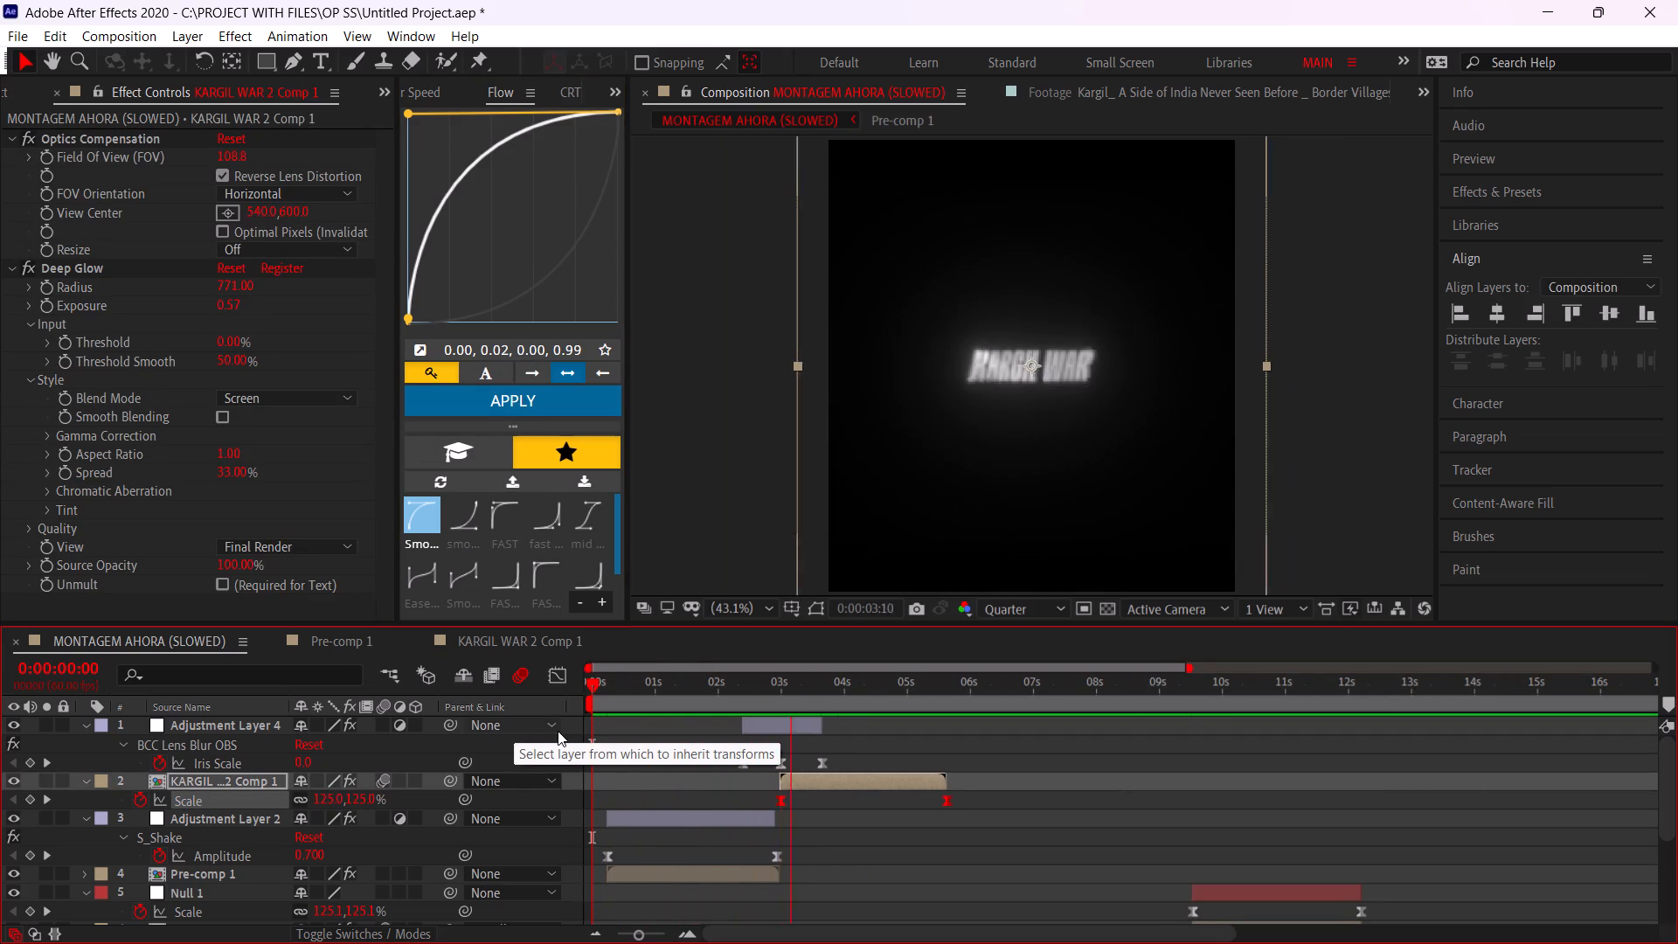
click(690, 737)
click(675, 695)
key(space)
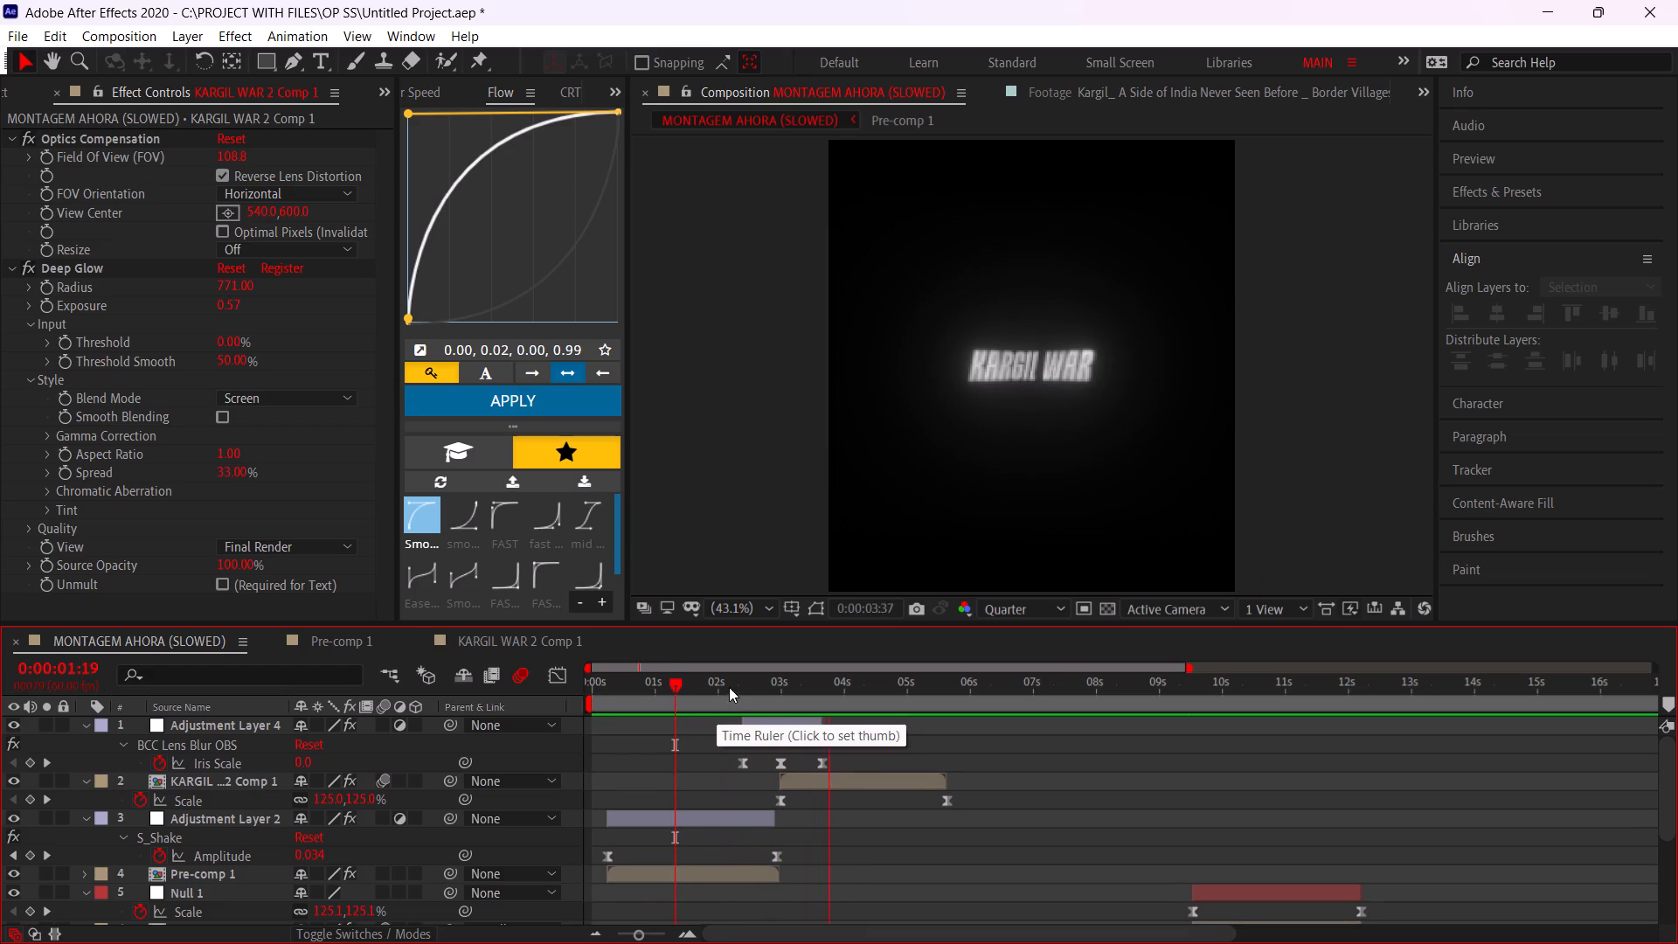
click(729, 687)
In Pre-comp 1, apply the 0.00, 0.58, 1.00, 0.43 Flow curve to the date text layer's Scale keyframes.
click(740, 873)
key(u)
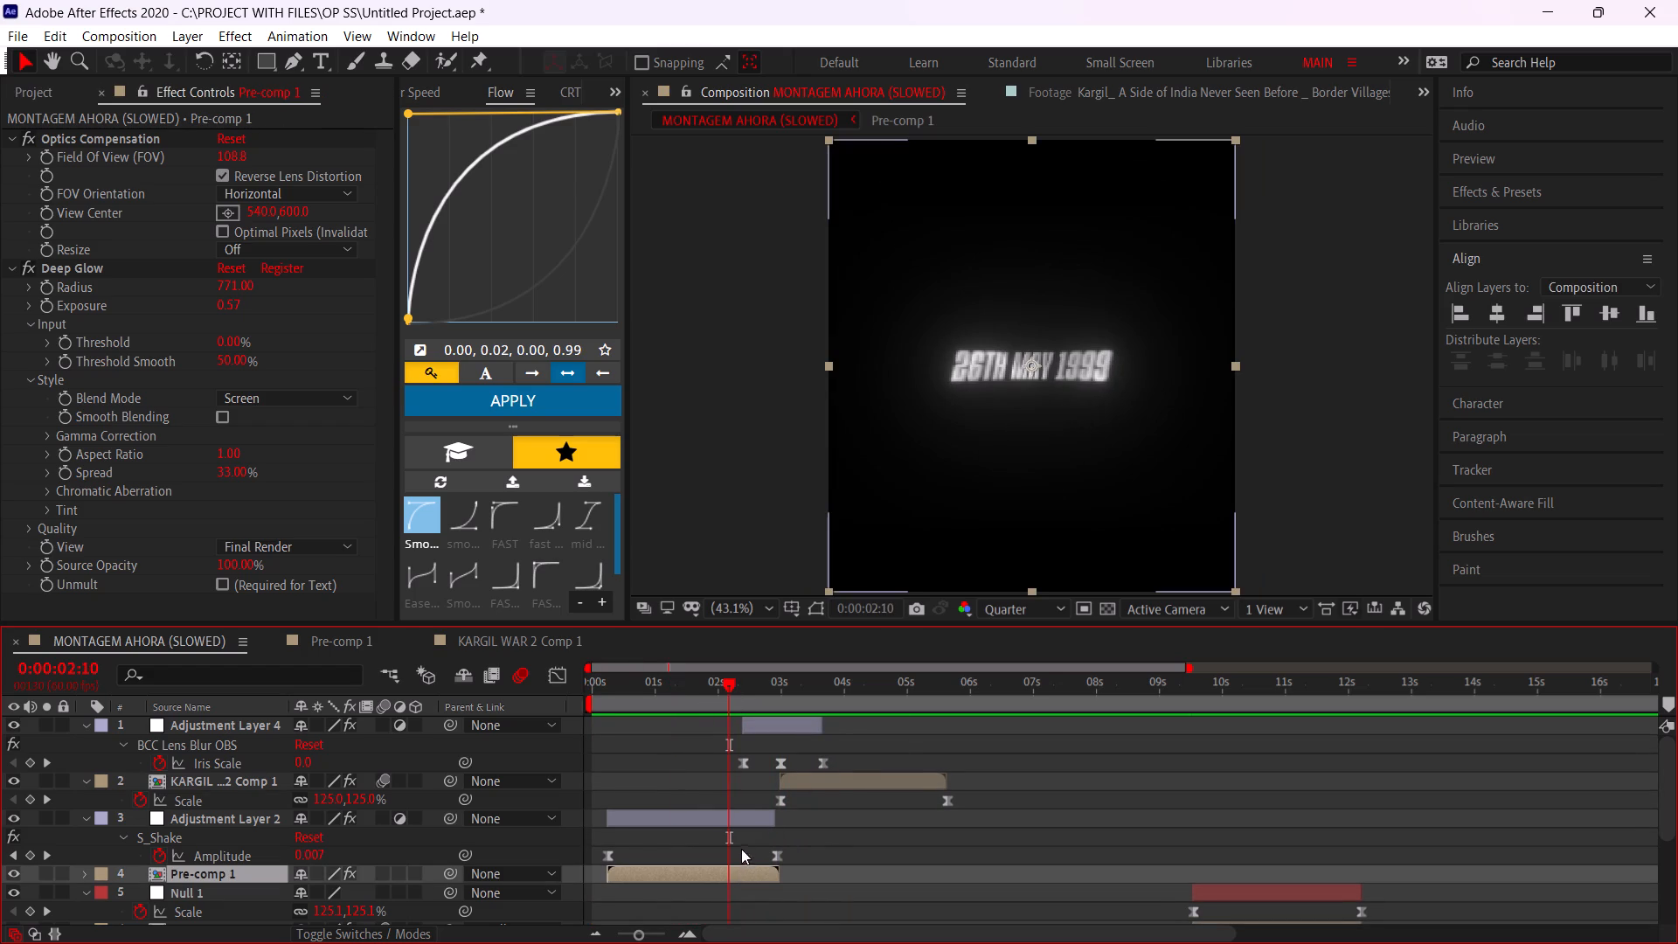
double_click(724, 868)
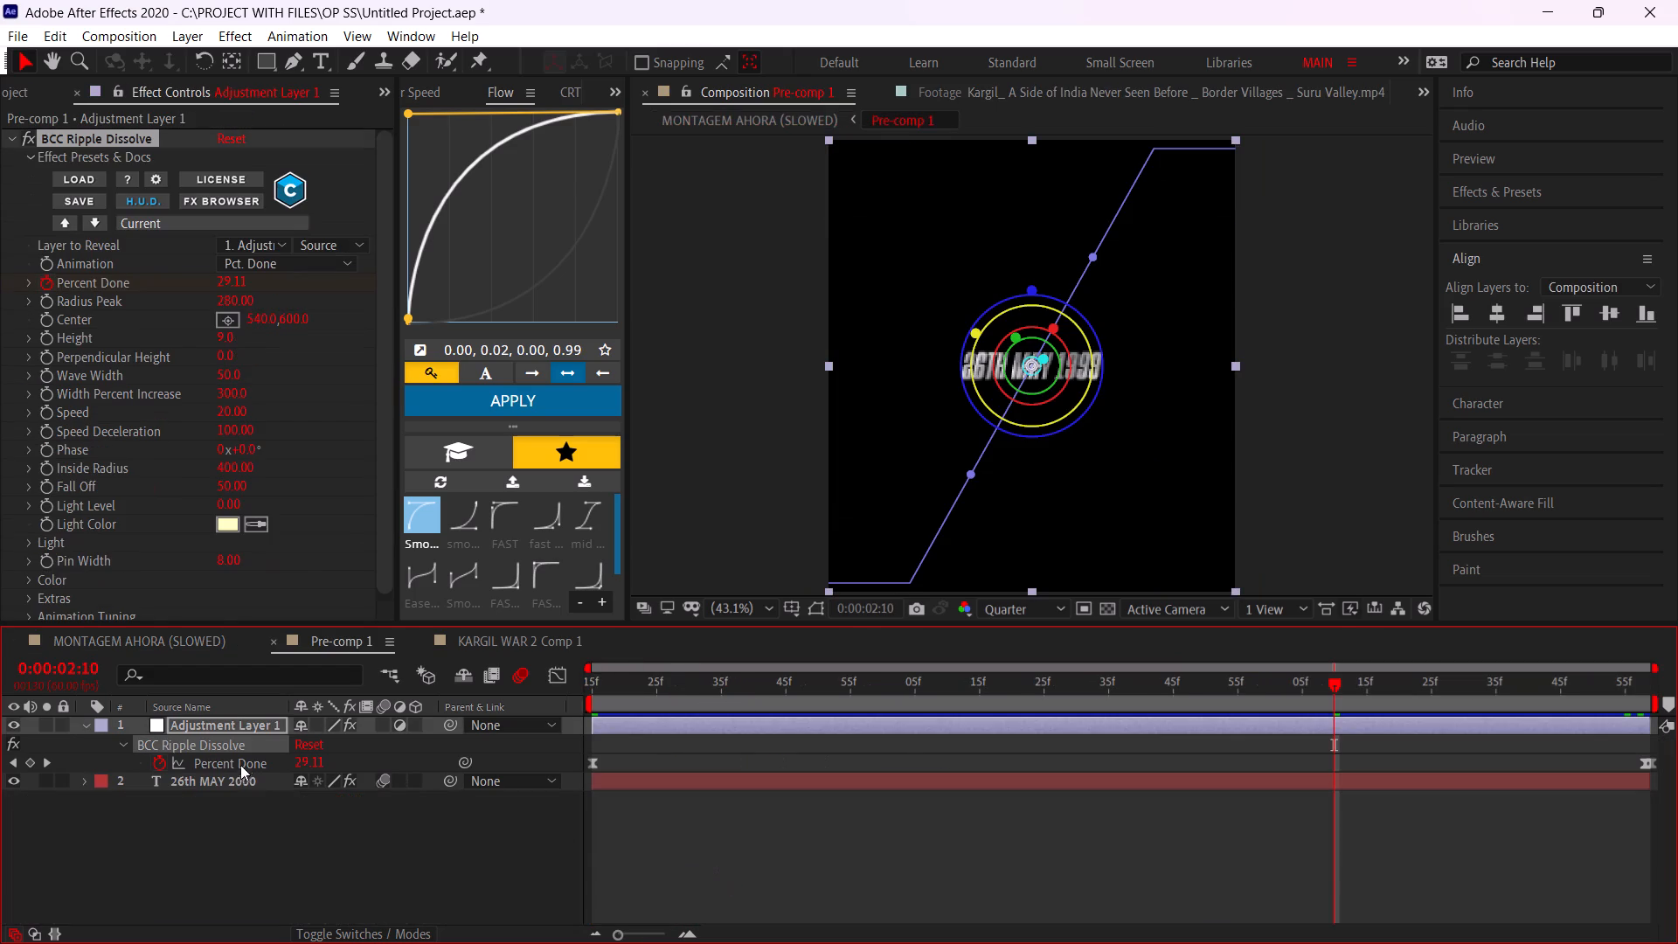
click(232, 776)
key(u)
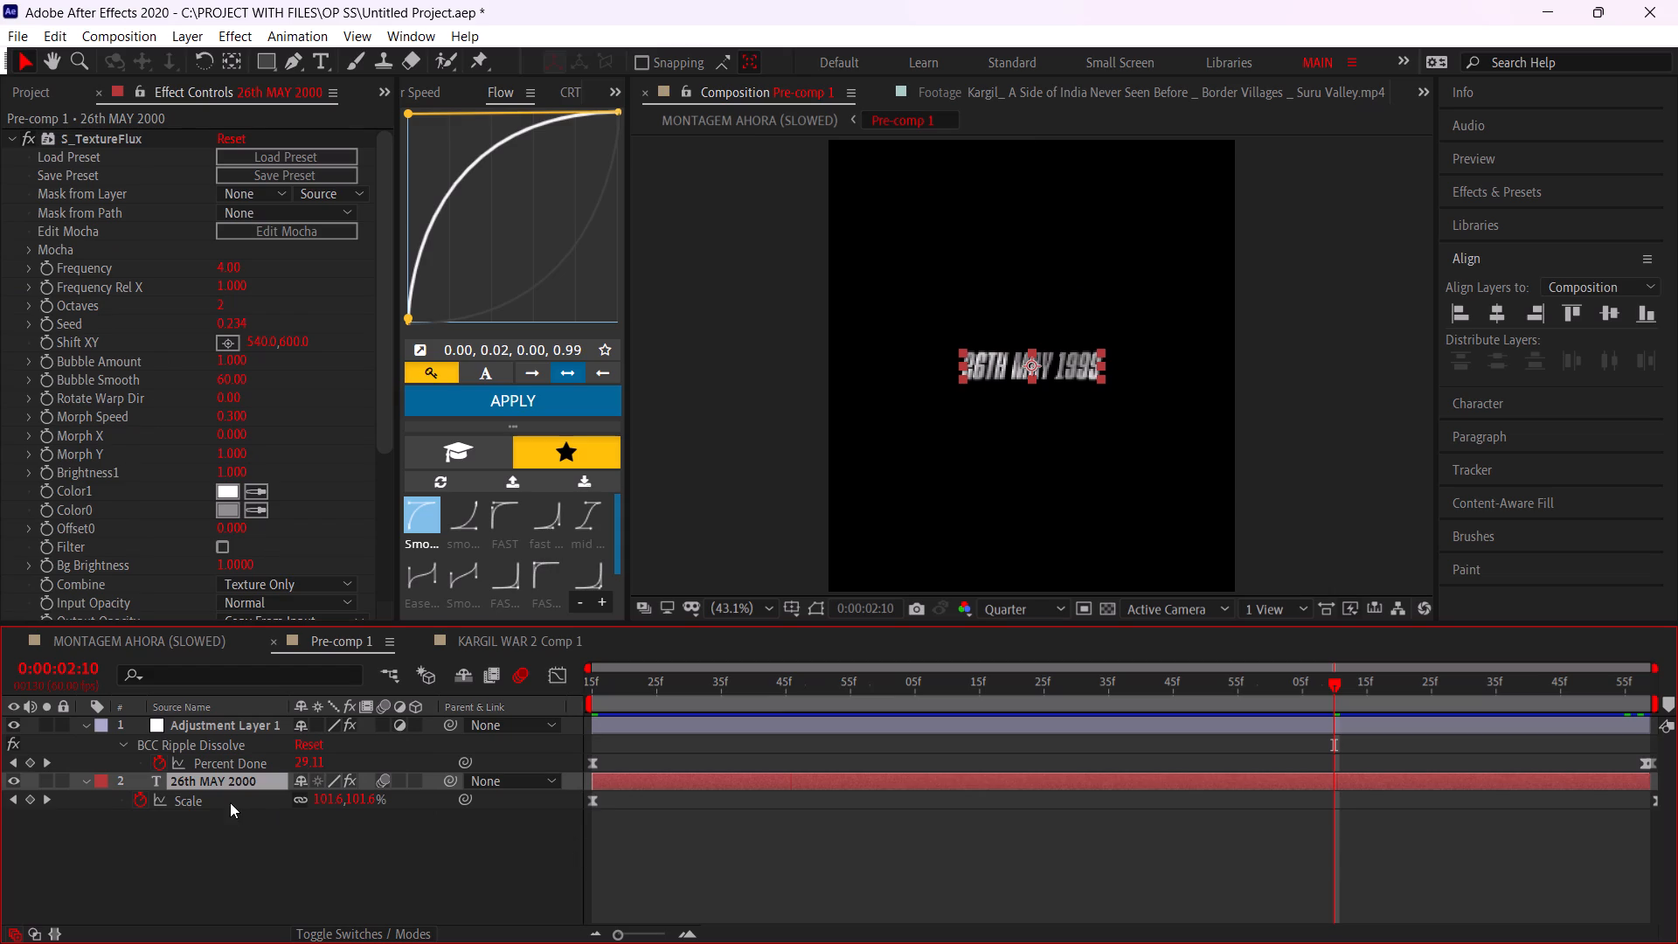
click(230, 802)
click(466, 580)
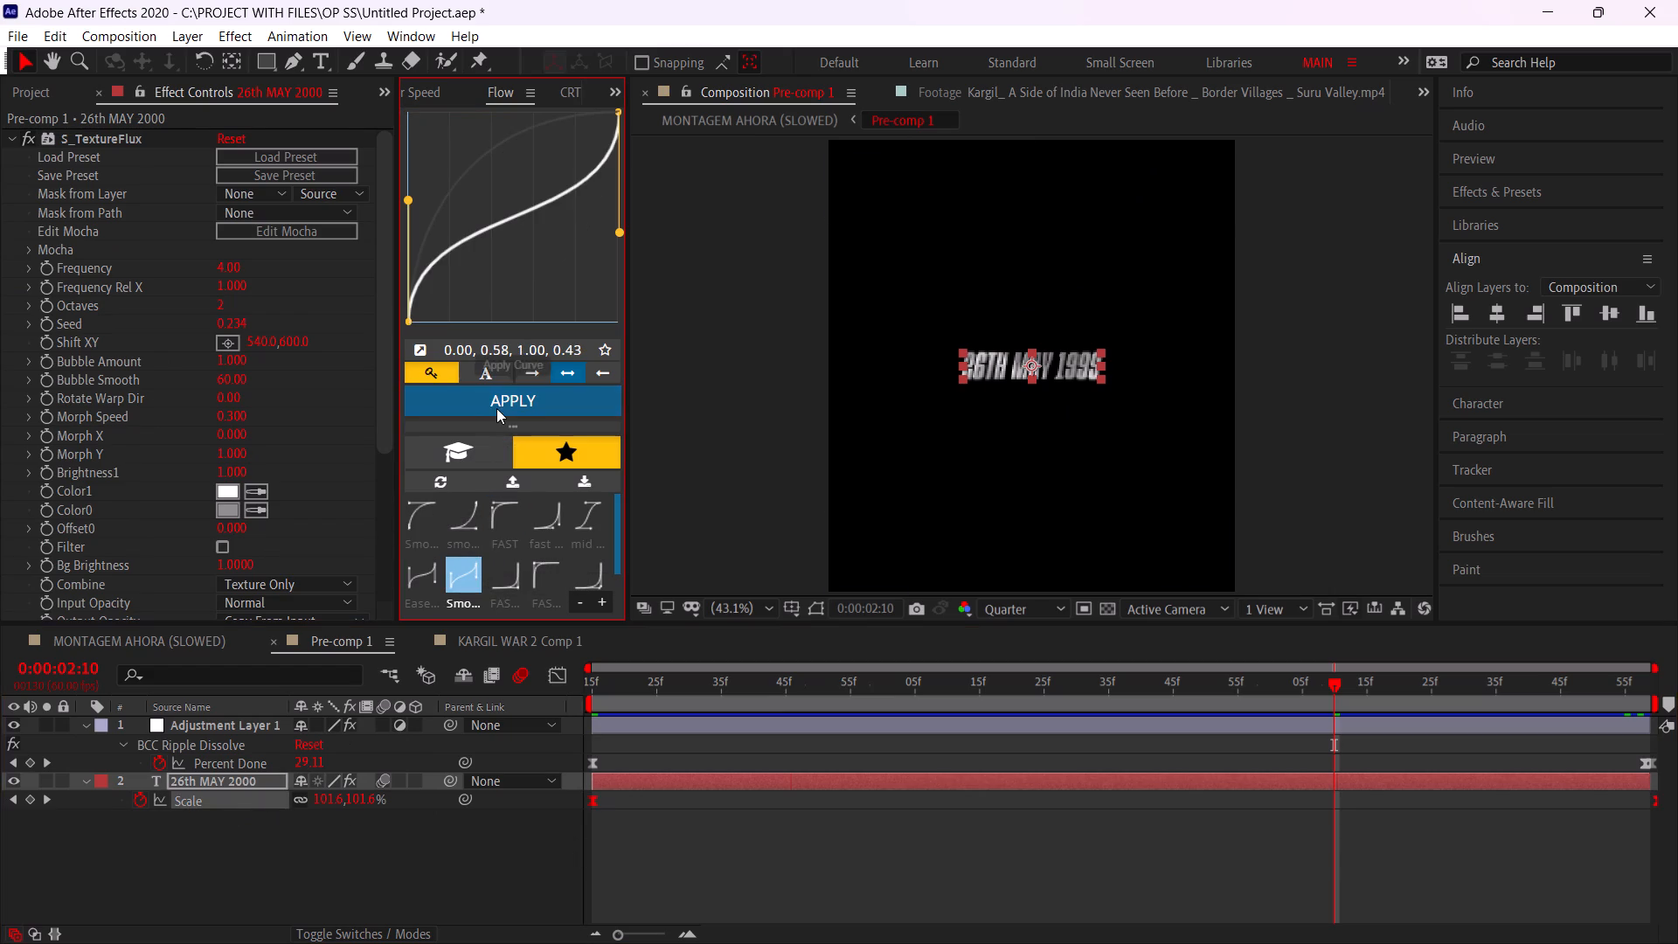
click(505, 400)
scroll(370, 649, up, 1)
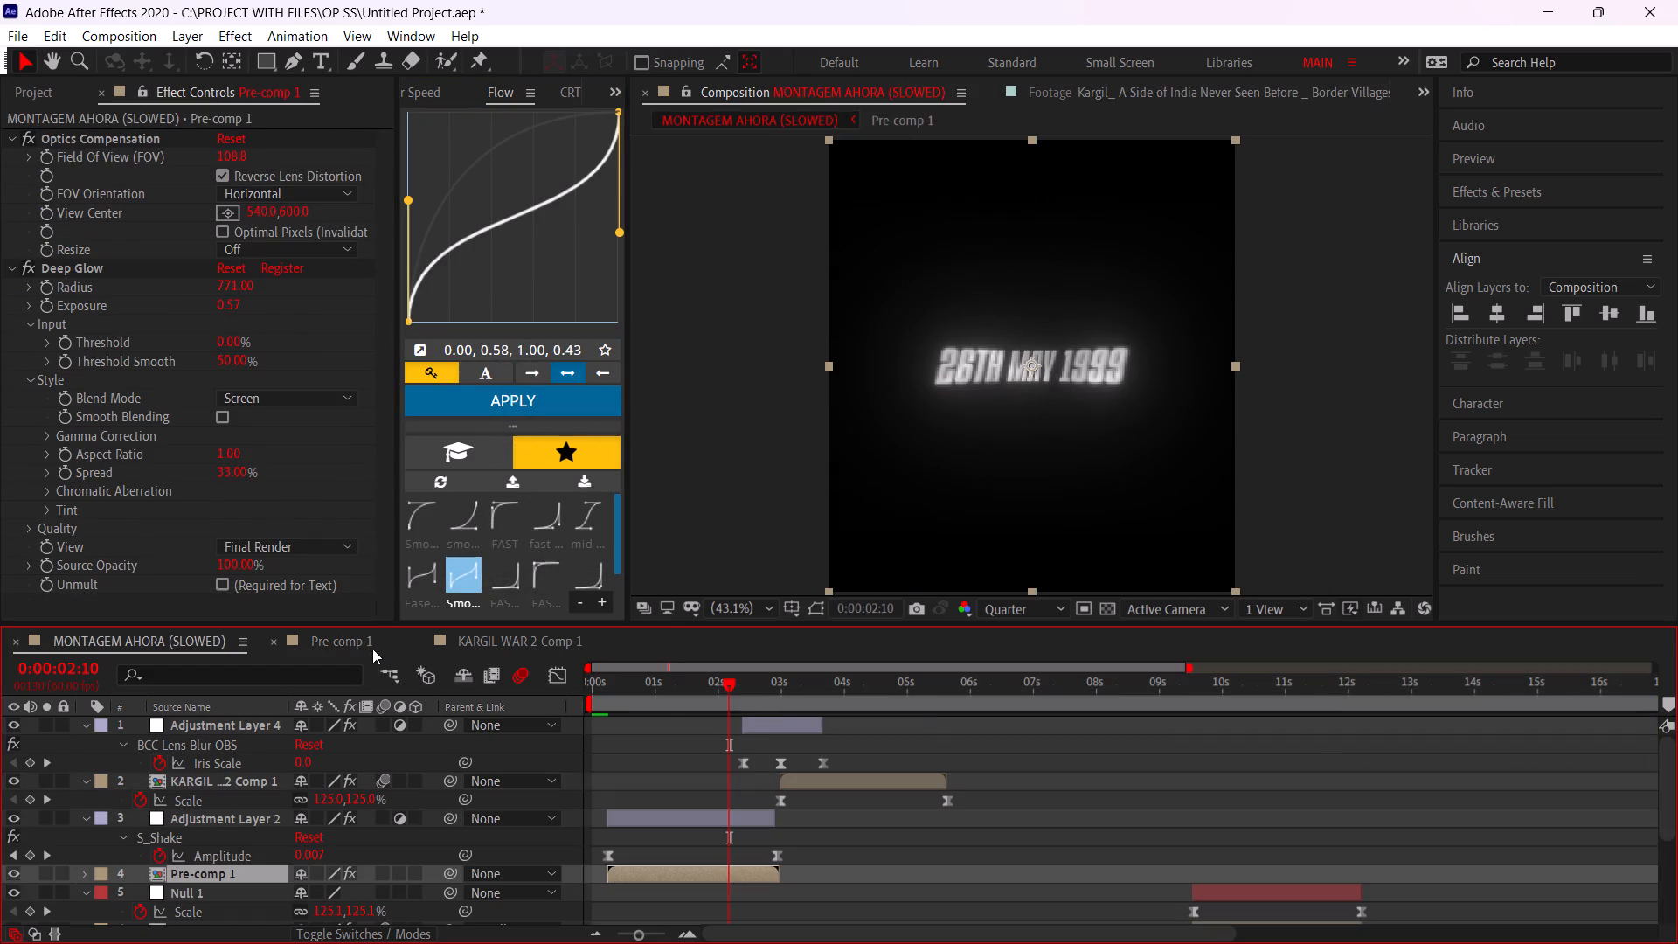
In the main composition, apply the 0.00, 0.58, 1.00, 0.43 Flow curve to KARGIL WAR 2 Comp 1's Scale keyframes.
drag(754, 795, 993, 798)
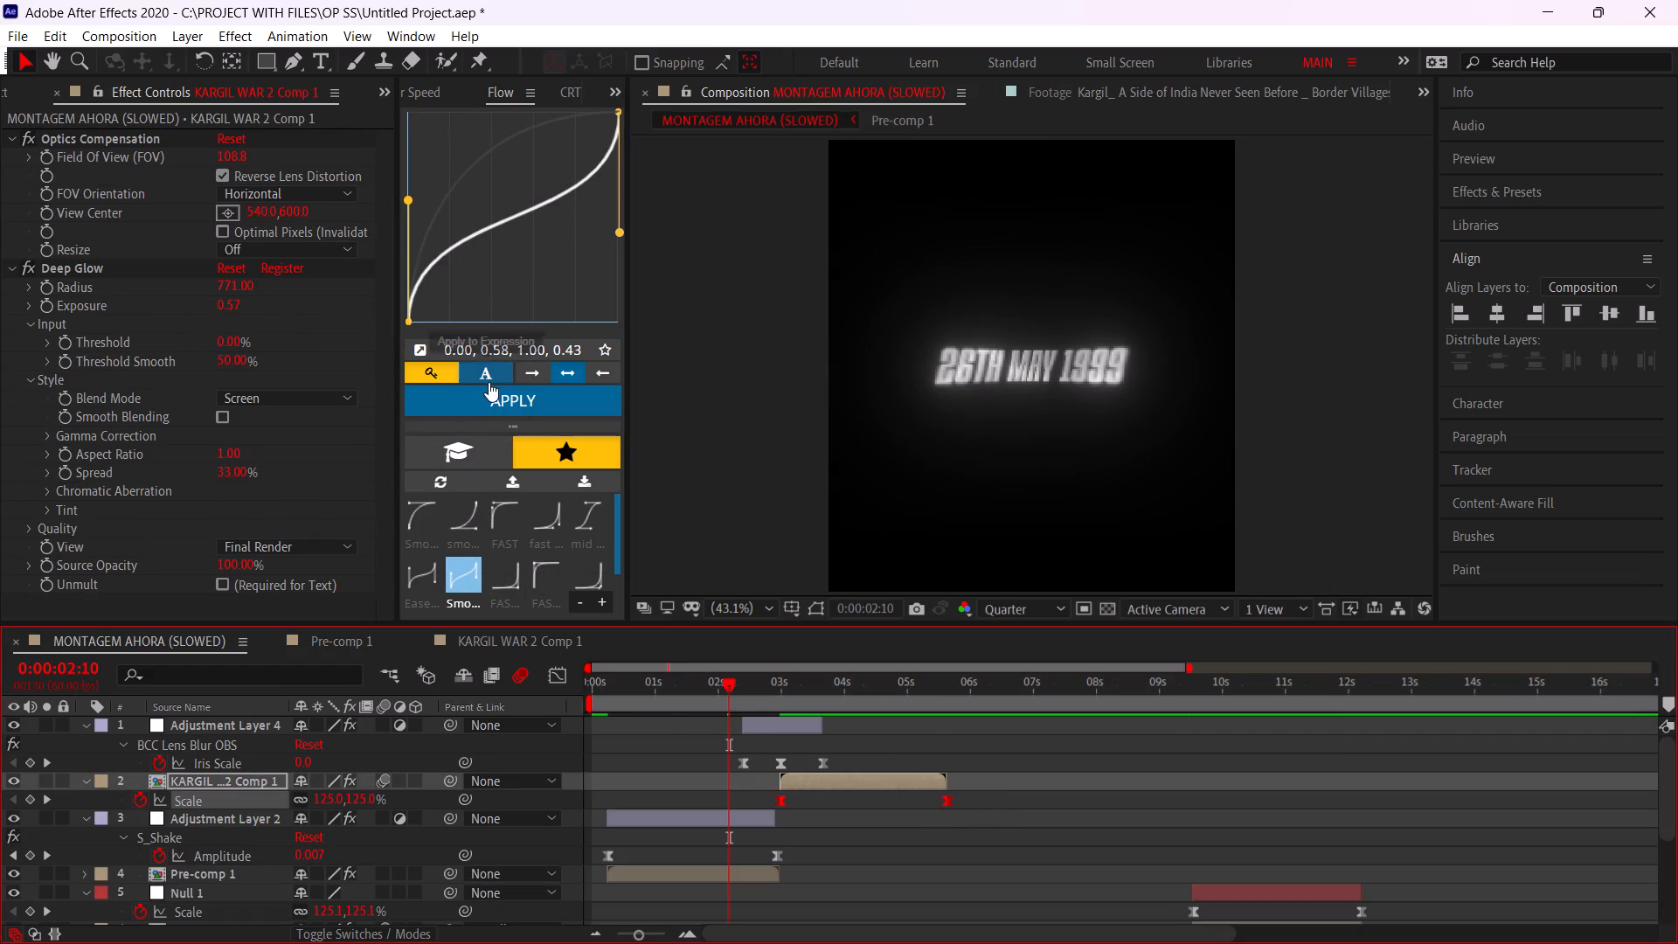
click(479, 409)
Play the edit repeatedly from the start and once from 0:00:01:21 to review both titles' scale easing.
drag(662, 687, 425, 709)
key(space)
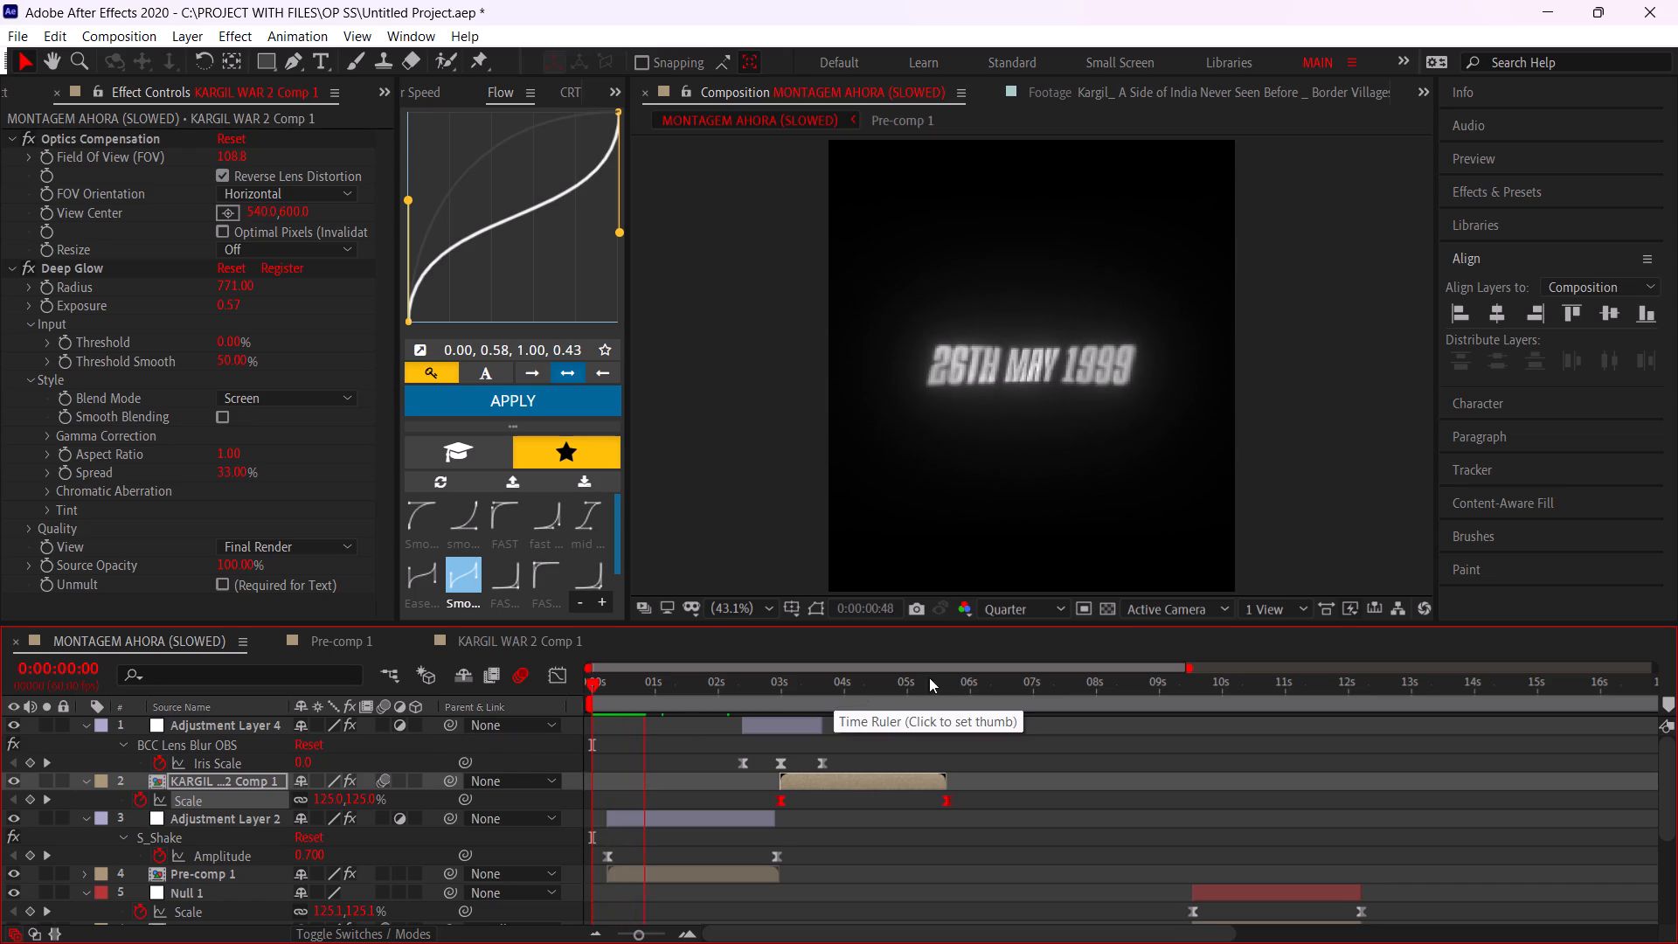
drag(639, 695, 516, 711)
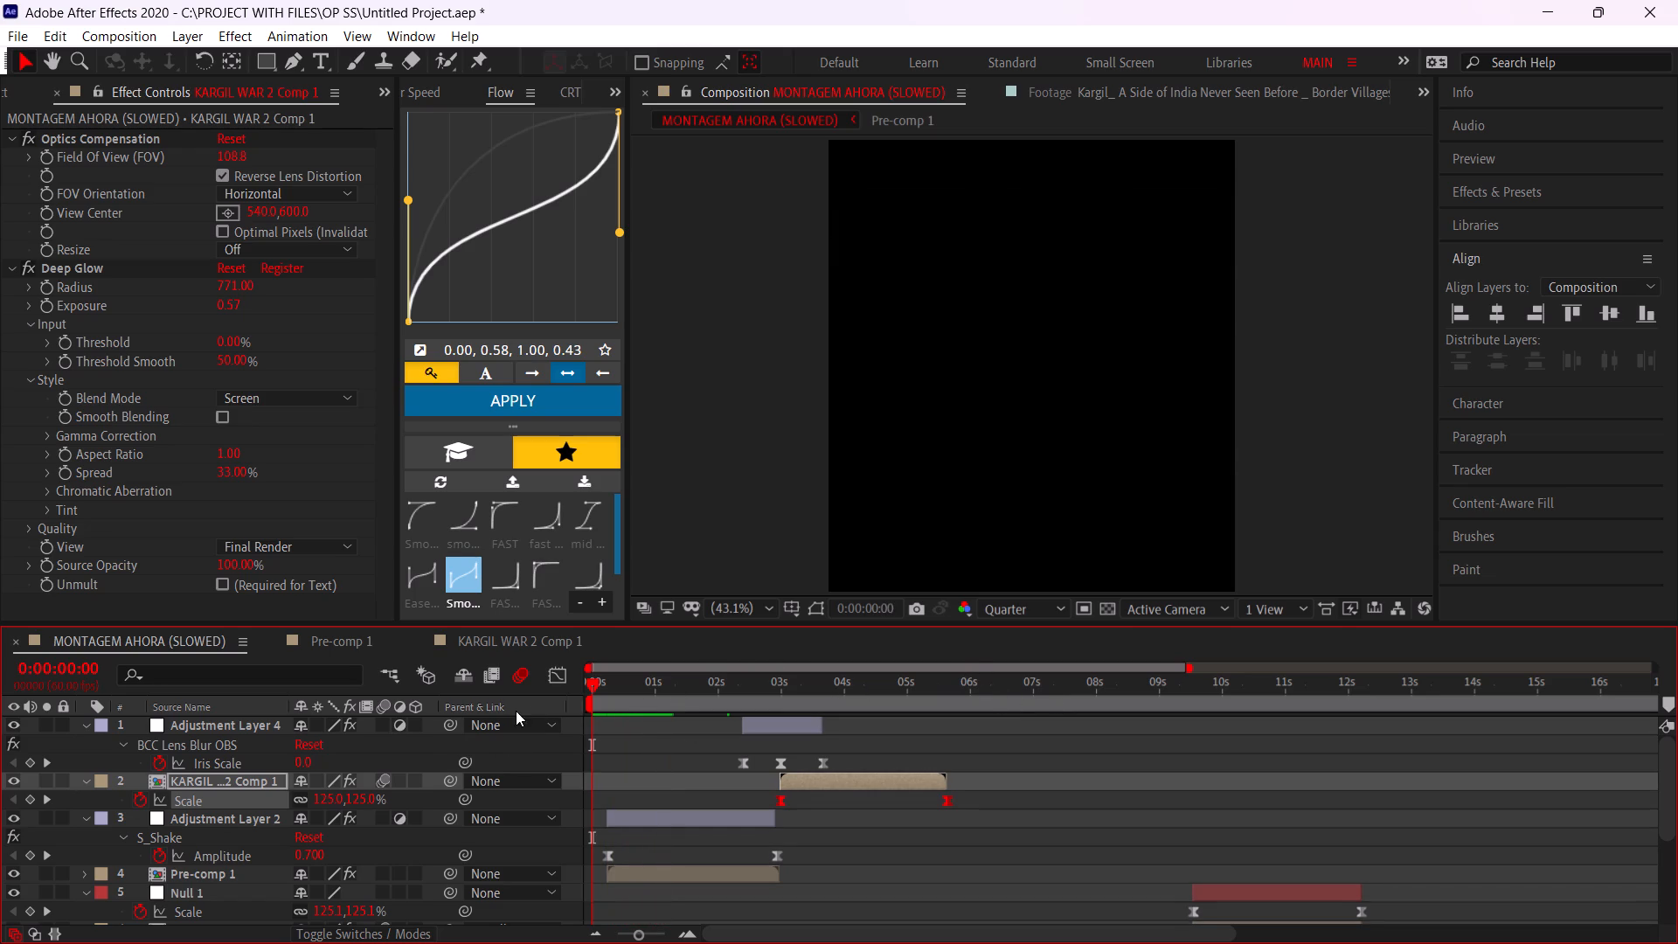
drag(516, 711, 517, 711)
key(space)
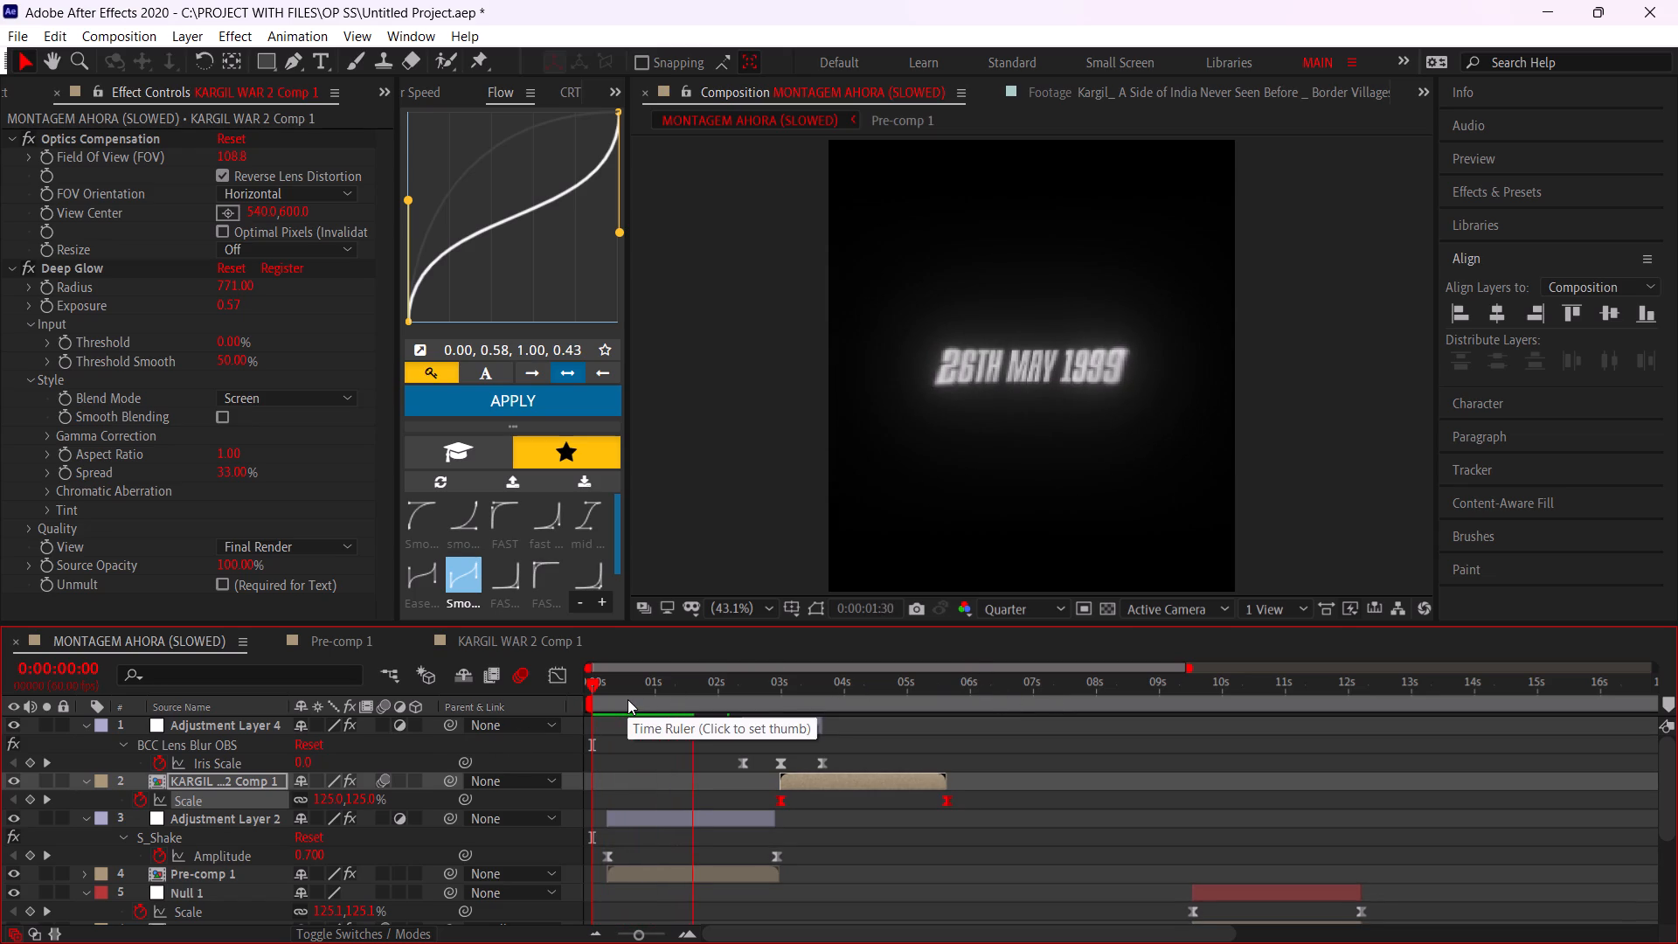
drag(632, 691, 514, 726)
key(space)
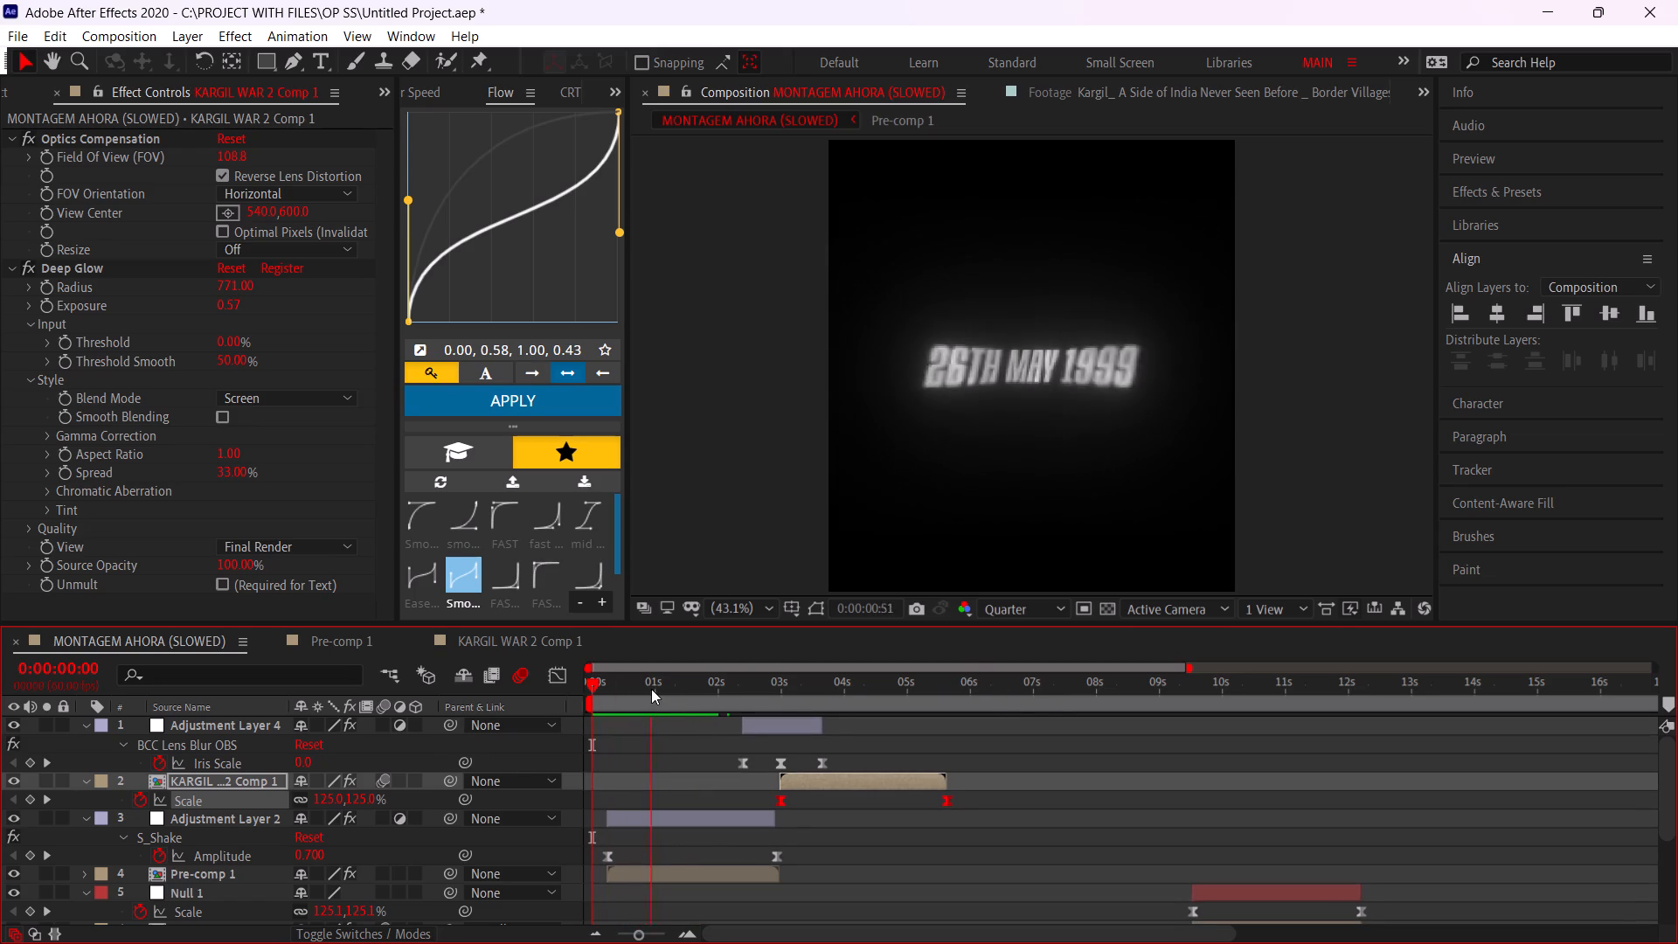
drag(651, 689, 465, 732)
key(space)
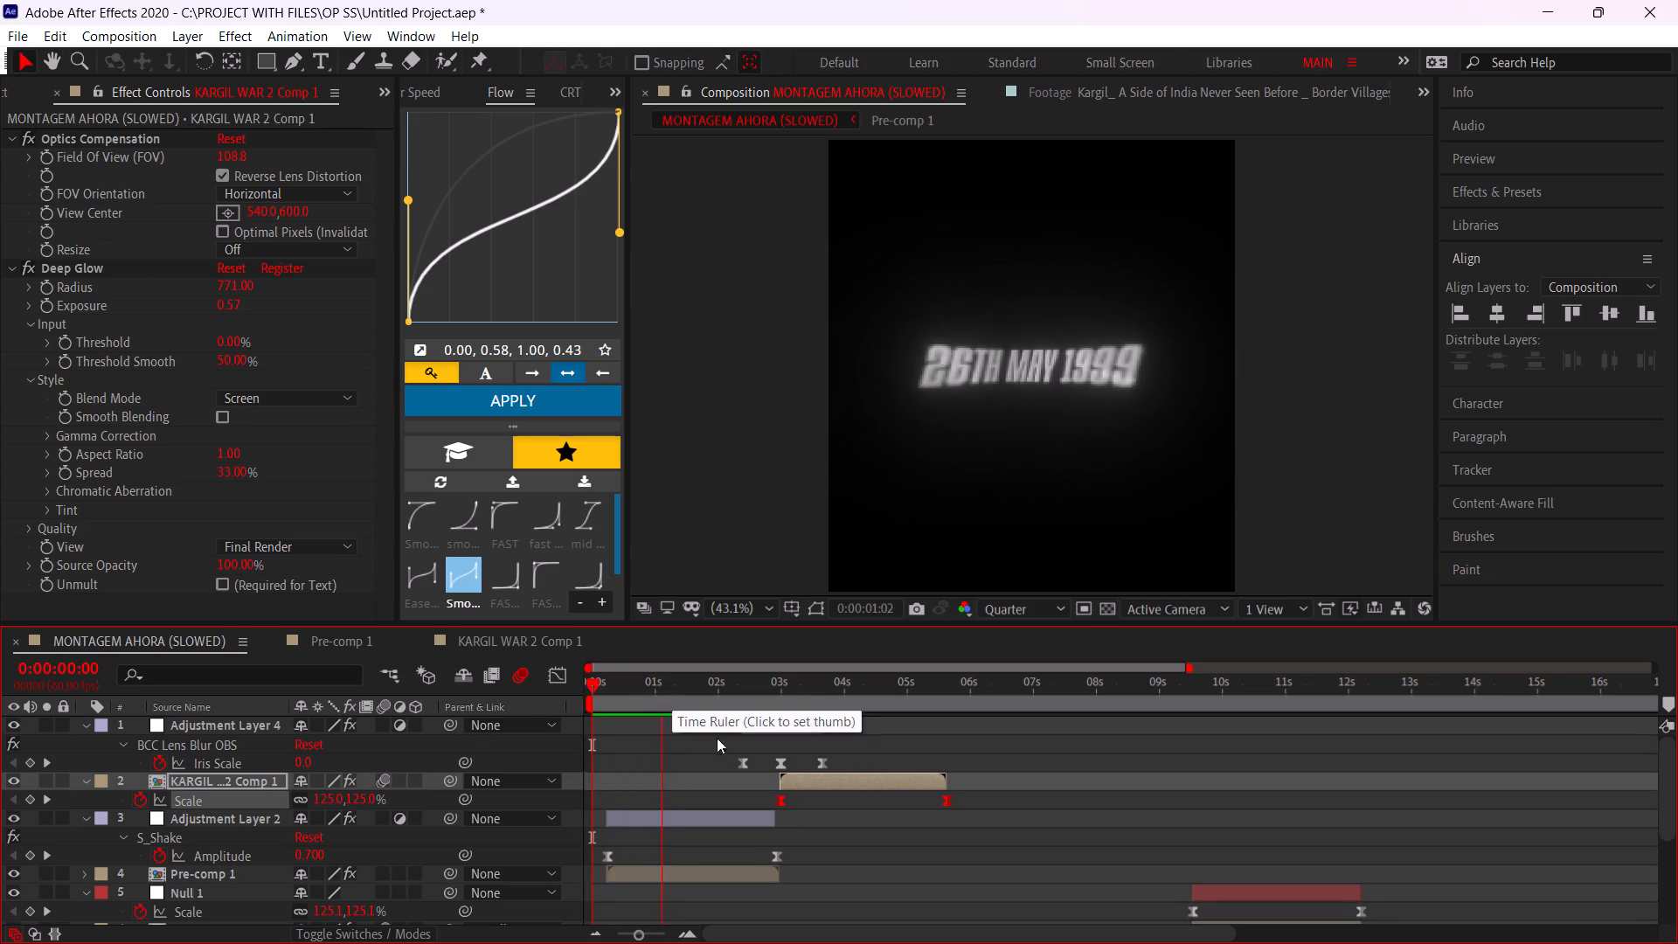
drag(667, 686, 556, 712)
key(space)
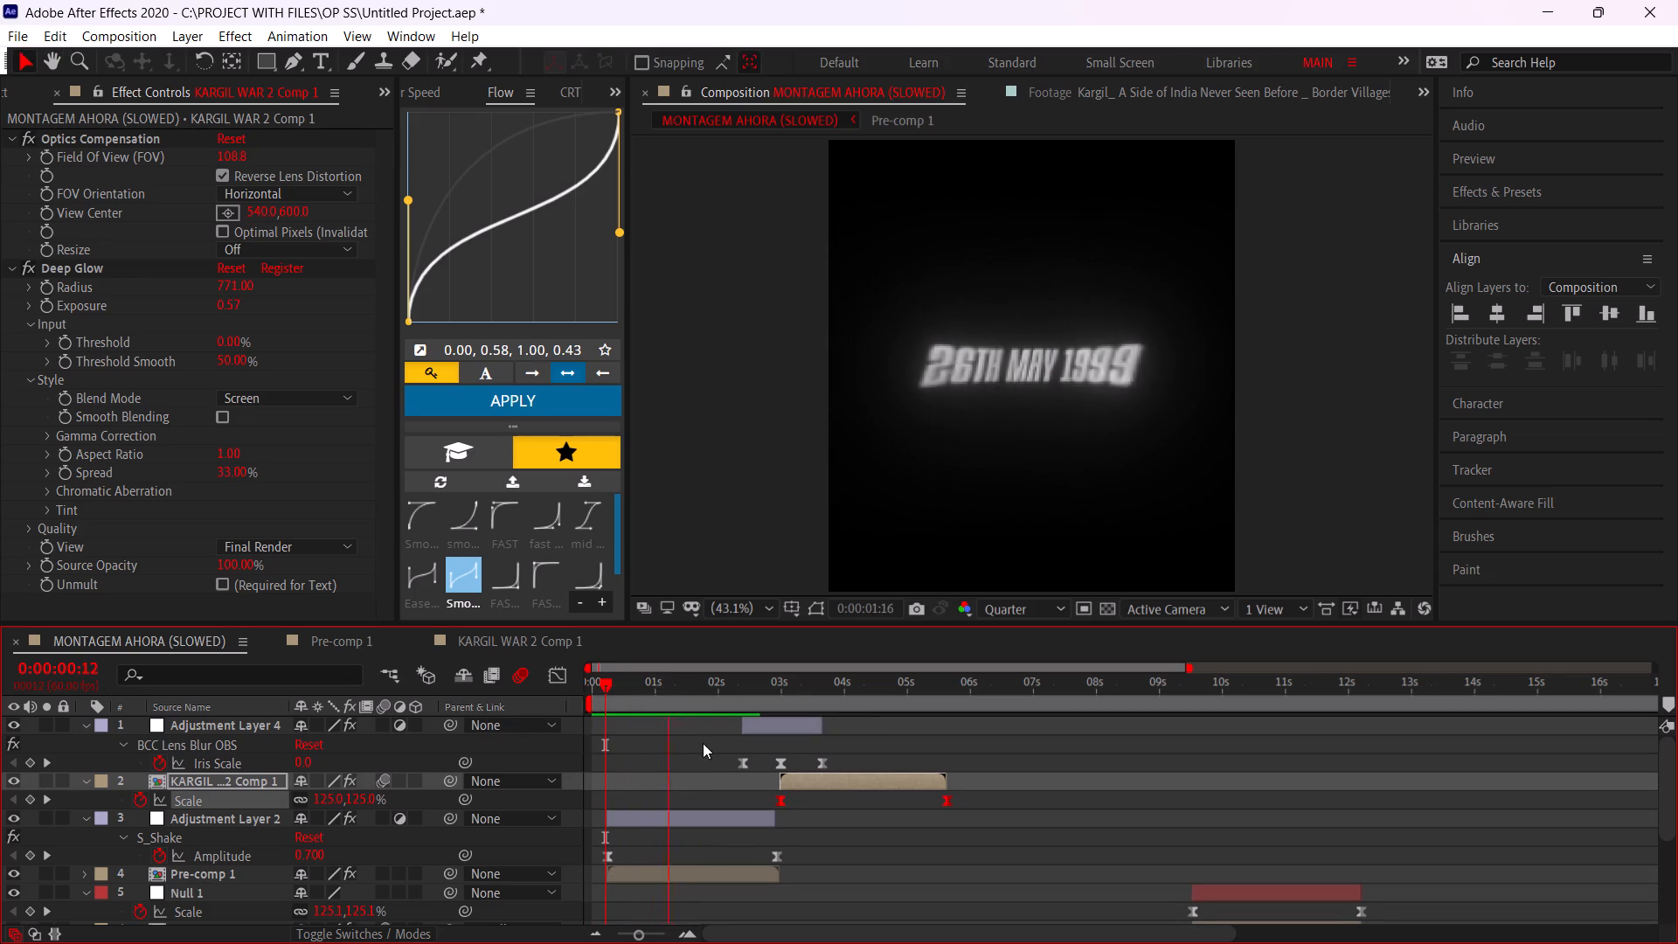
drag(687, 686, 496, 722)
key(space)
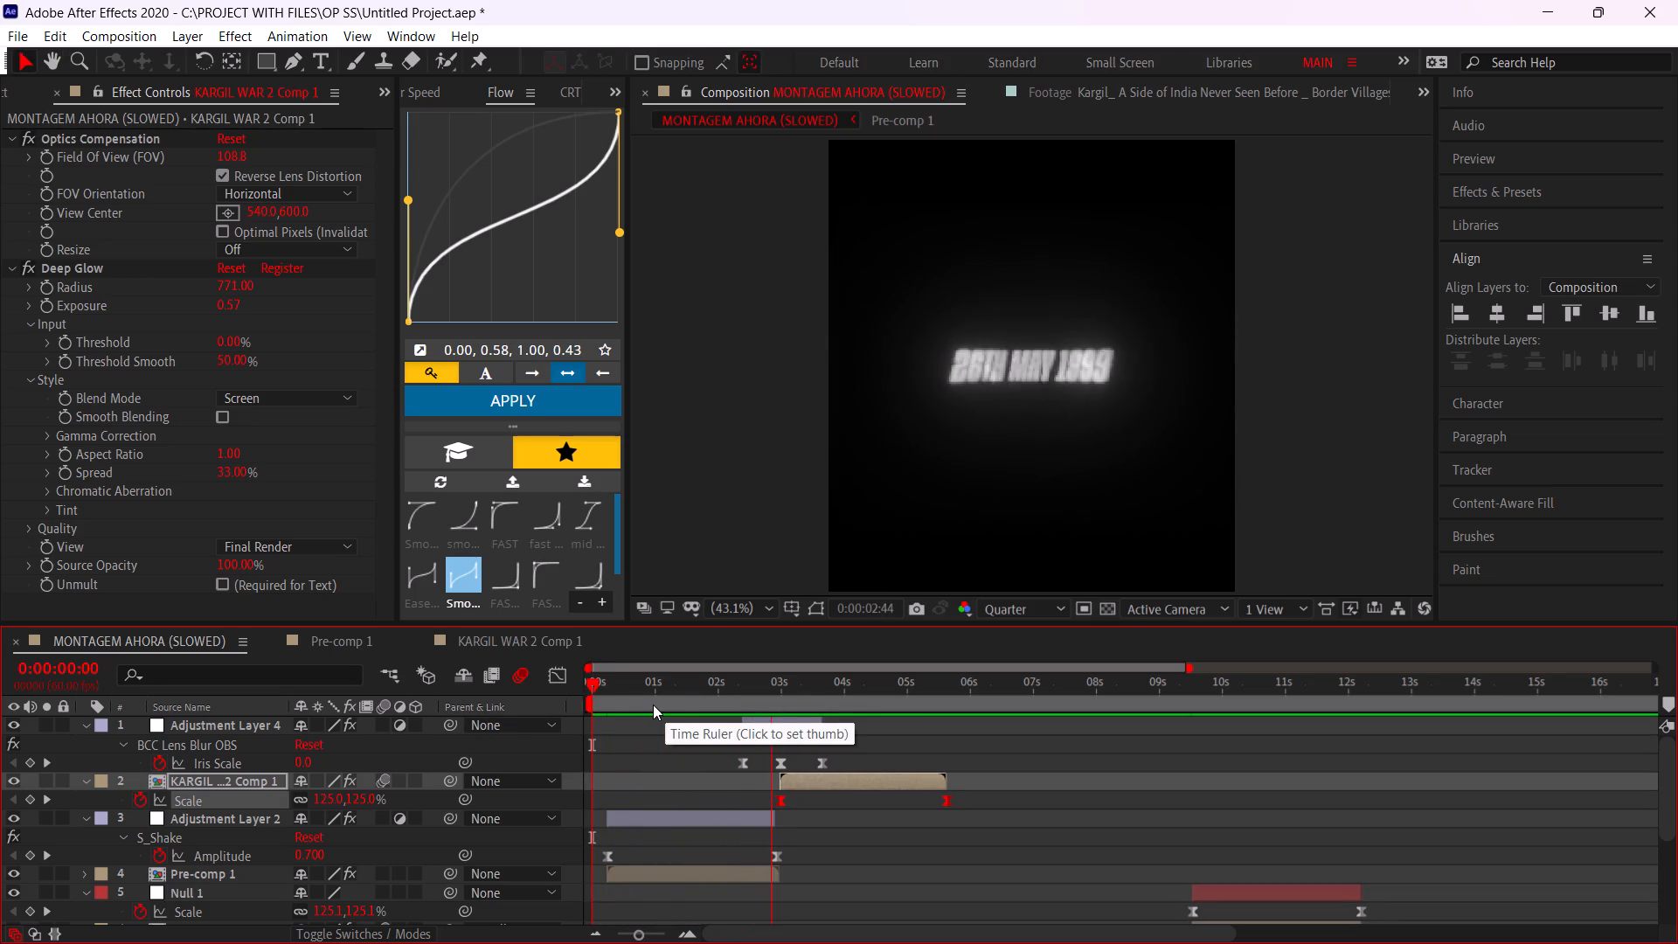
click(689, 739)
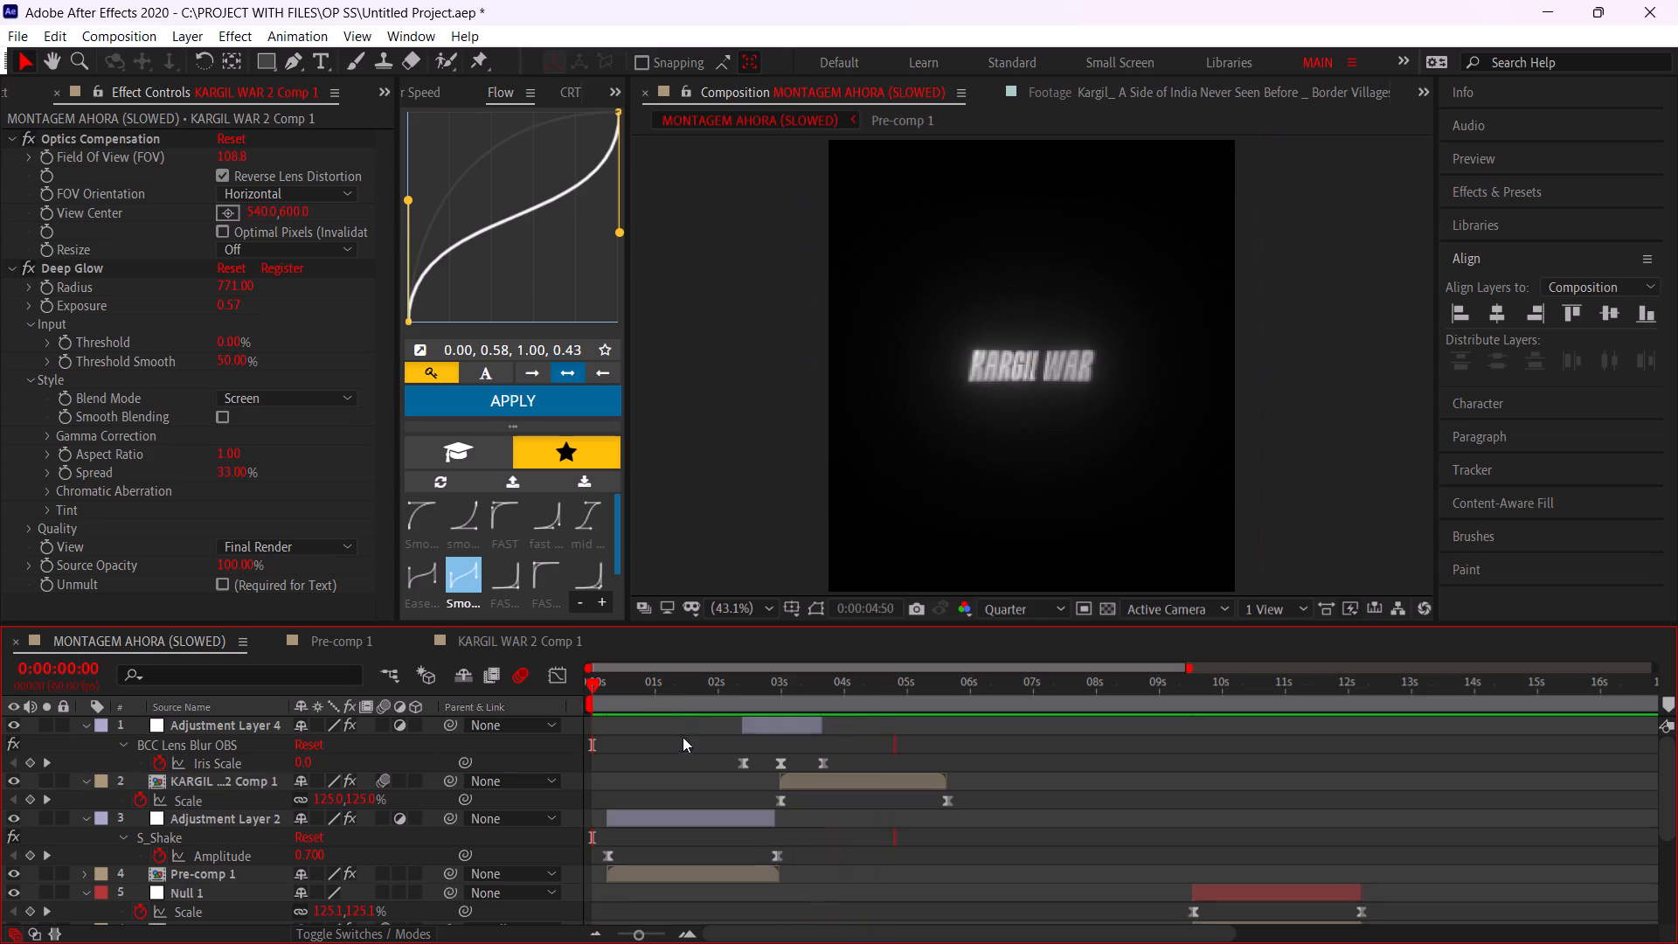
click(677, 701)
key(space)
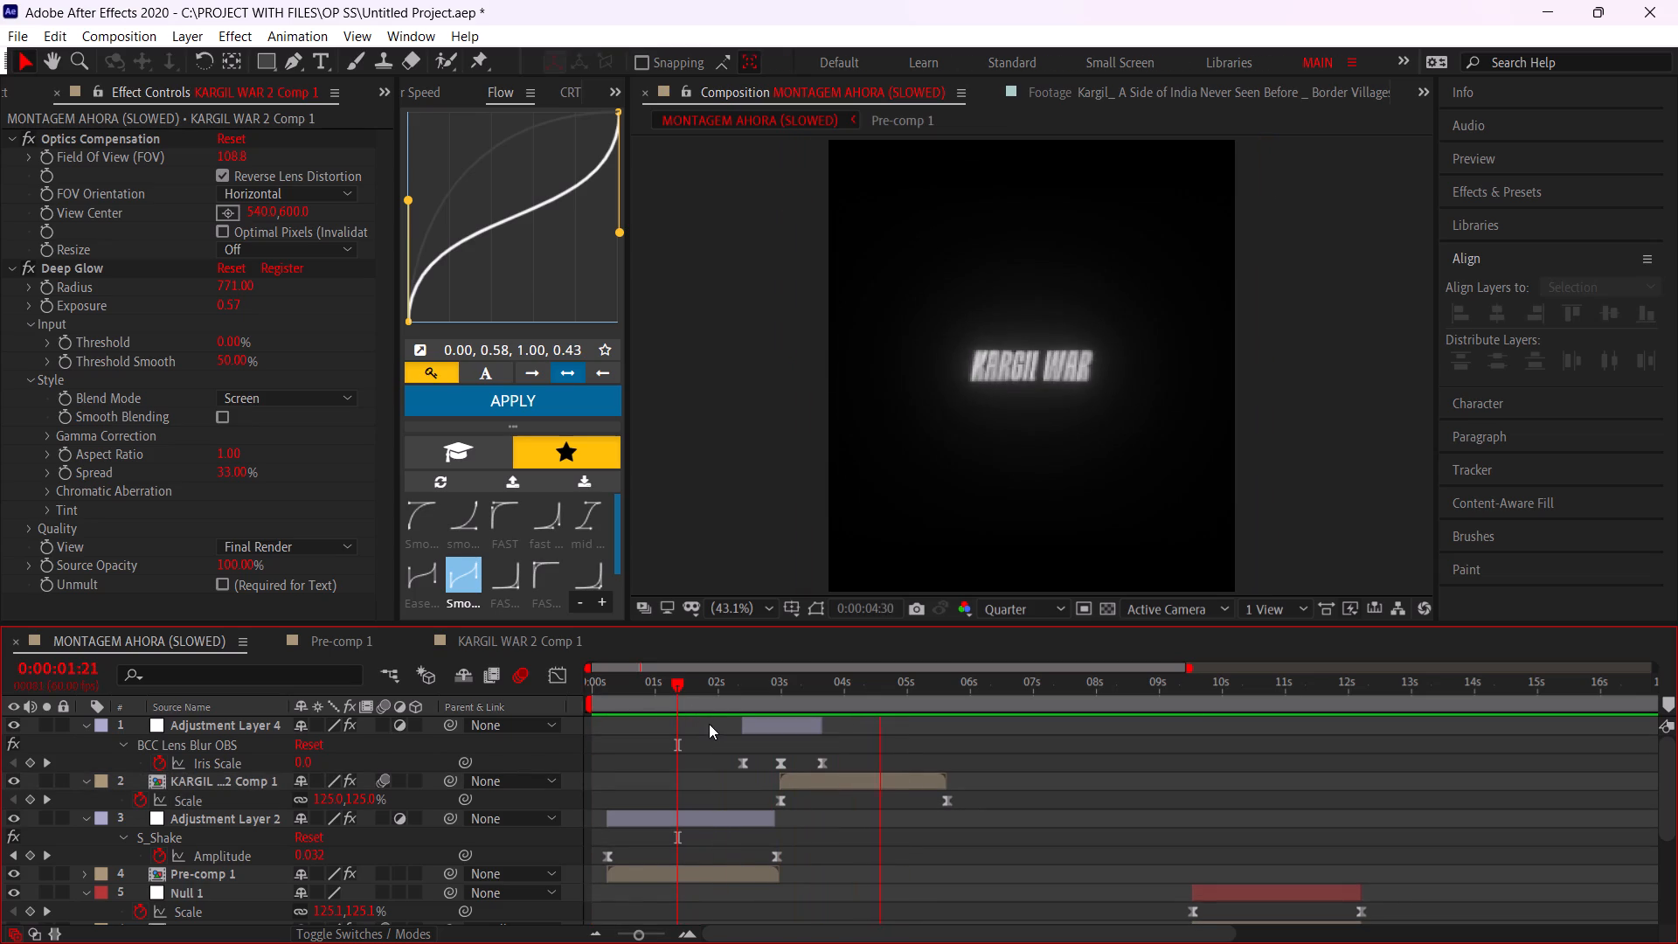
drag(756, 692, 513, 725)
key(space)
click(719, 701)
Apply the 0.00, 0.02, 0.00, 0.99 Flow curve to KARGIL WAR 2 Comp 1's Scale keyframes in the main composition.
click(247, 804)
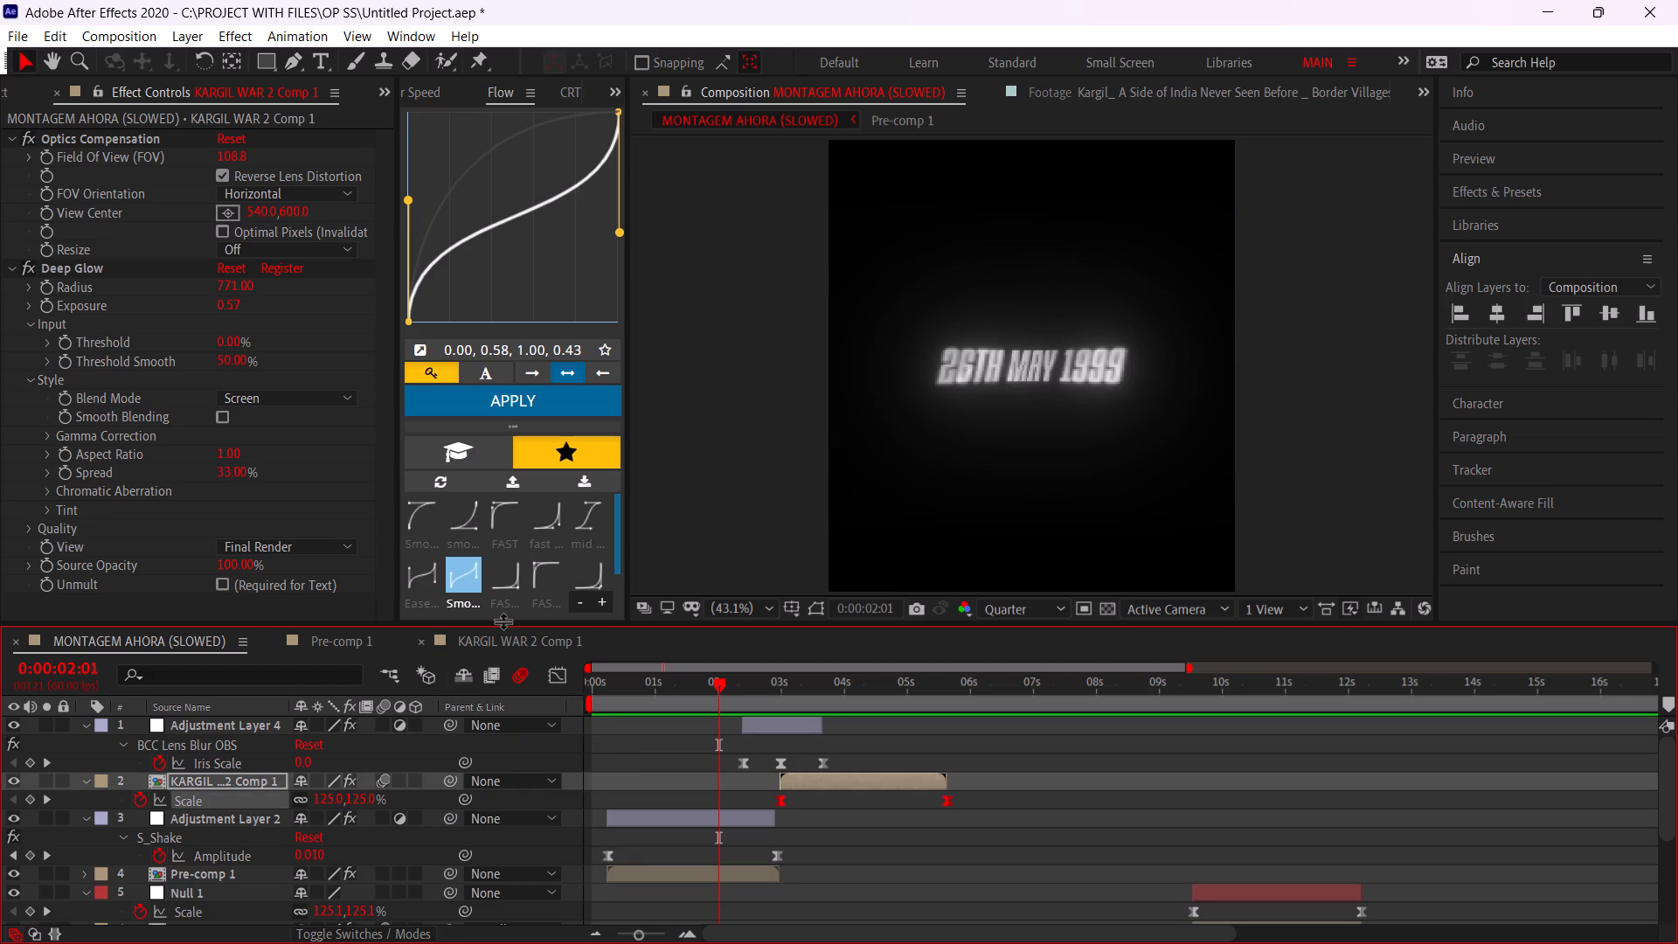
click(415, 505)
click(440, 420)
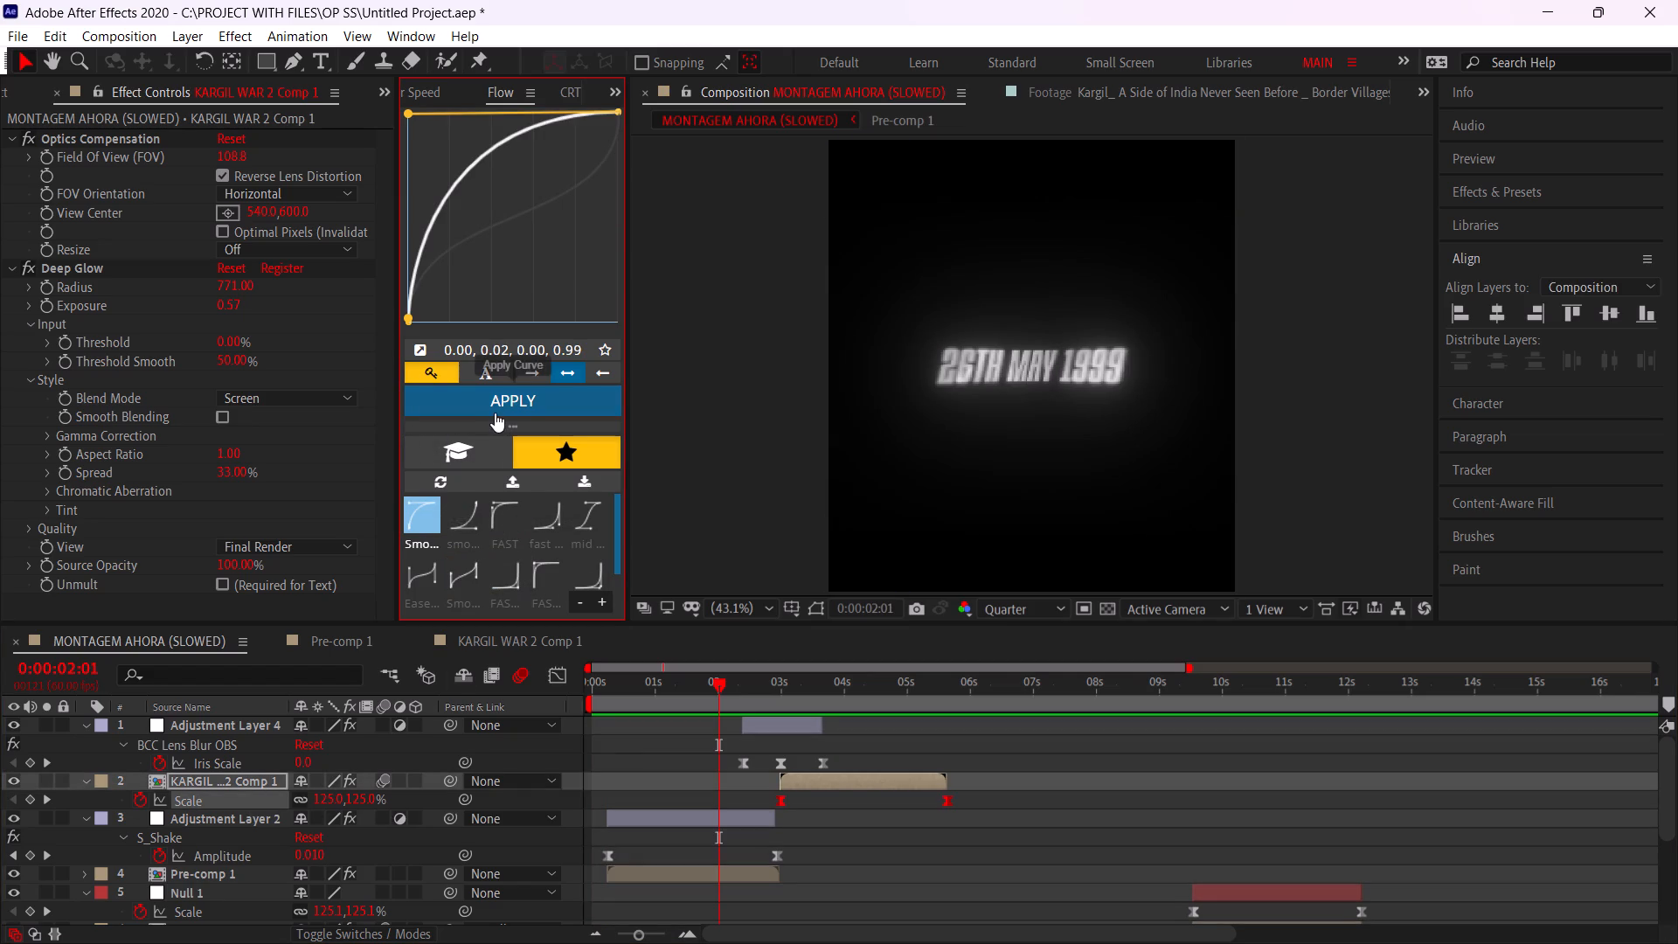
click(496, 402)
Play the edit from the start to review the KARGIL WAR title's new scale easing.
drag(697, 669, 454, 704)
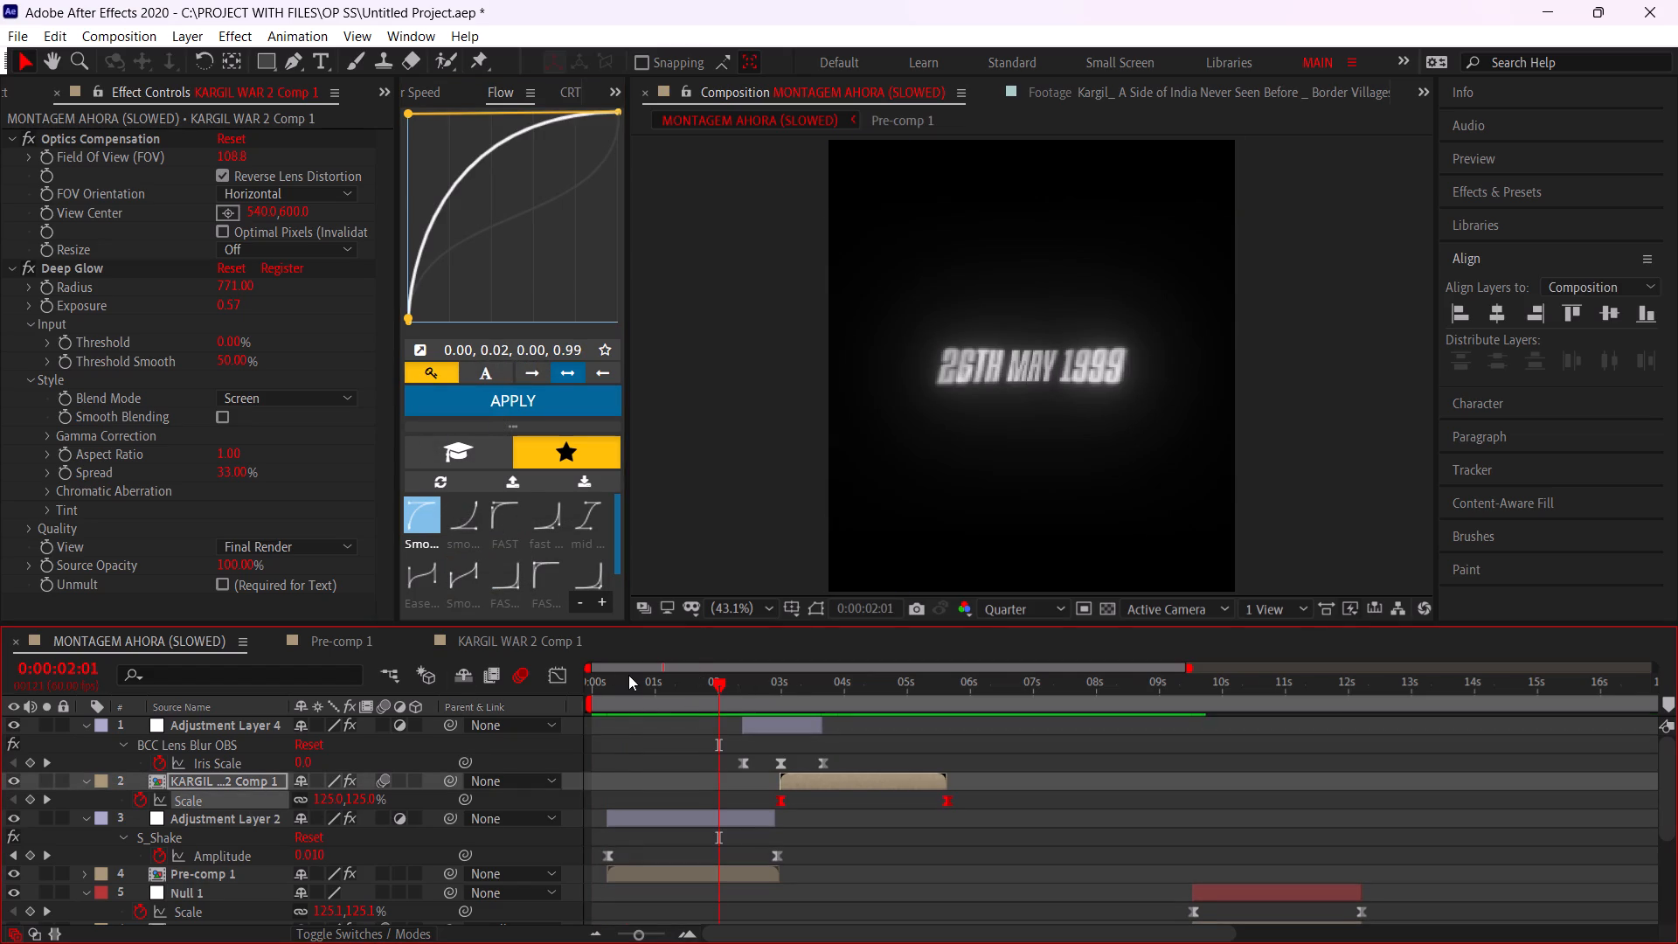
drag(628, 675, 517, 699)
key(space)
click(628, 663)
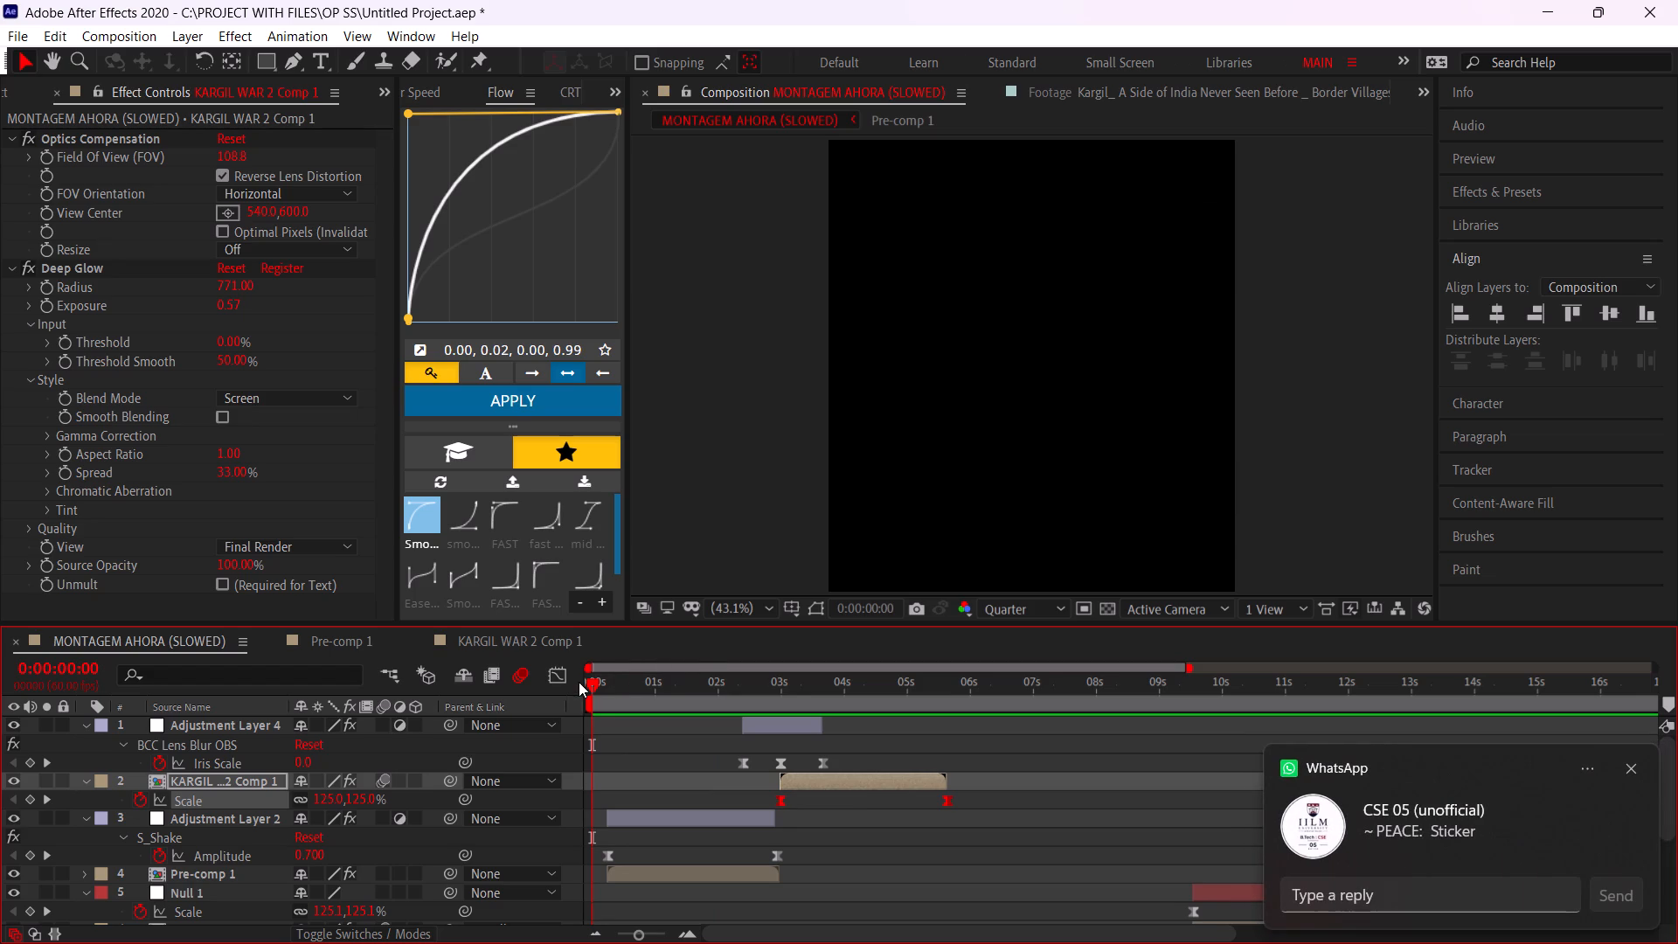
drag(628, 693, 492, 689)
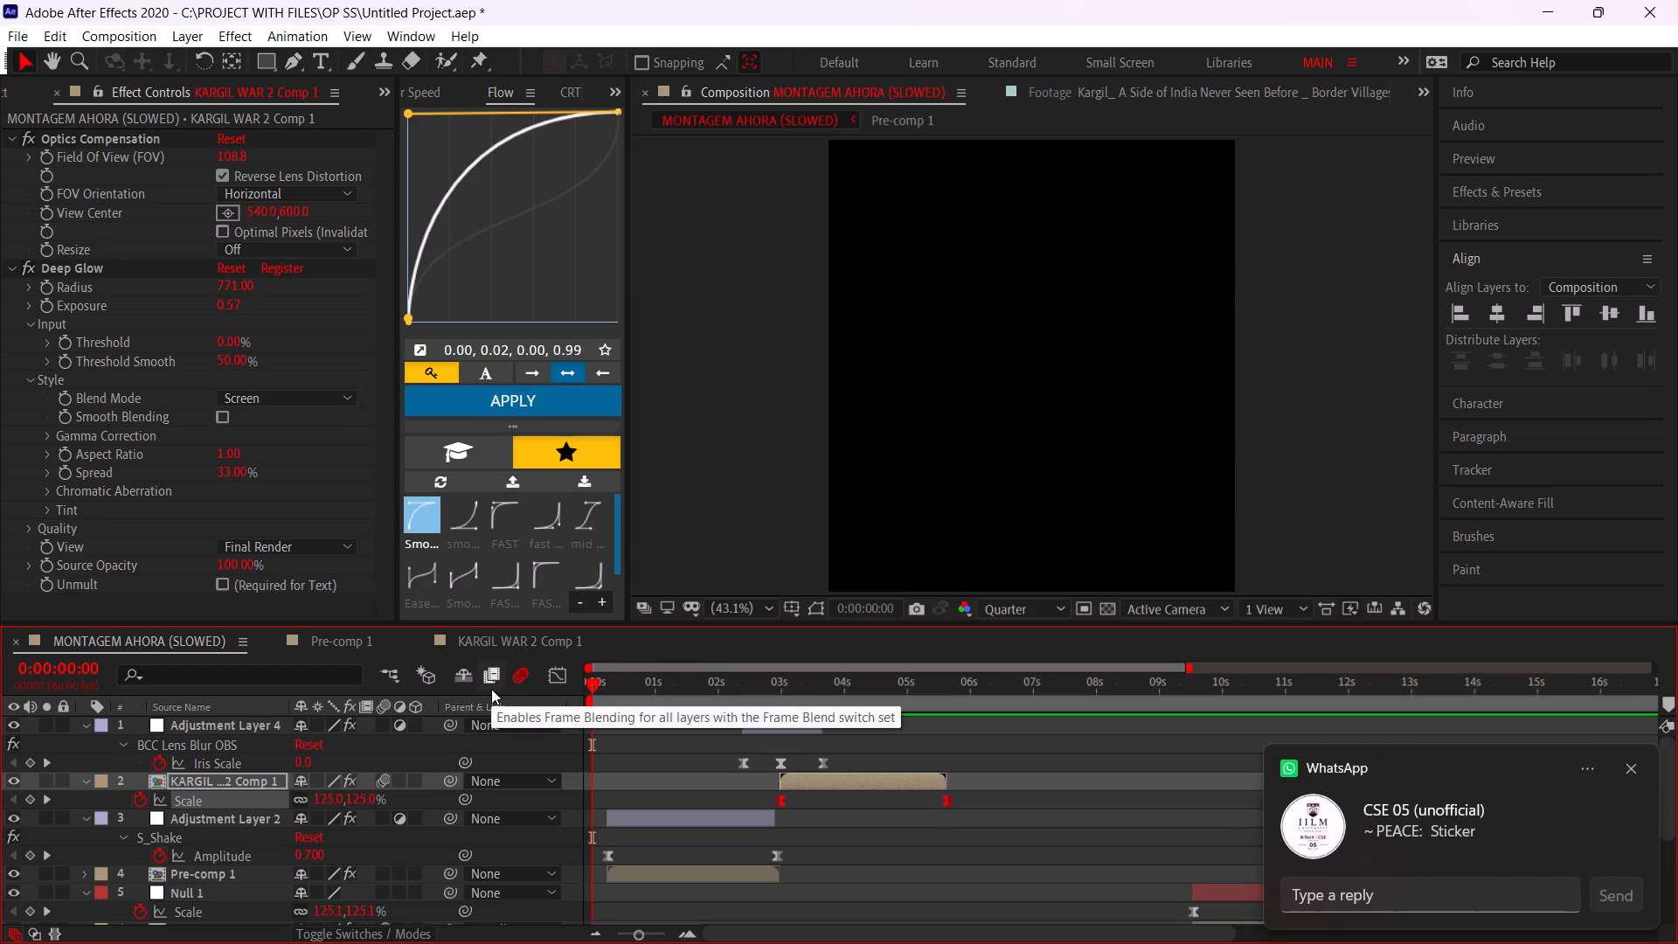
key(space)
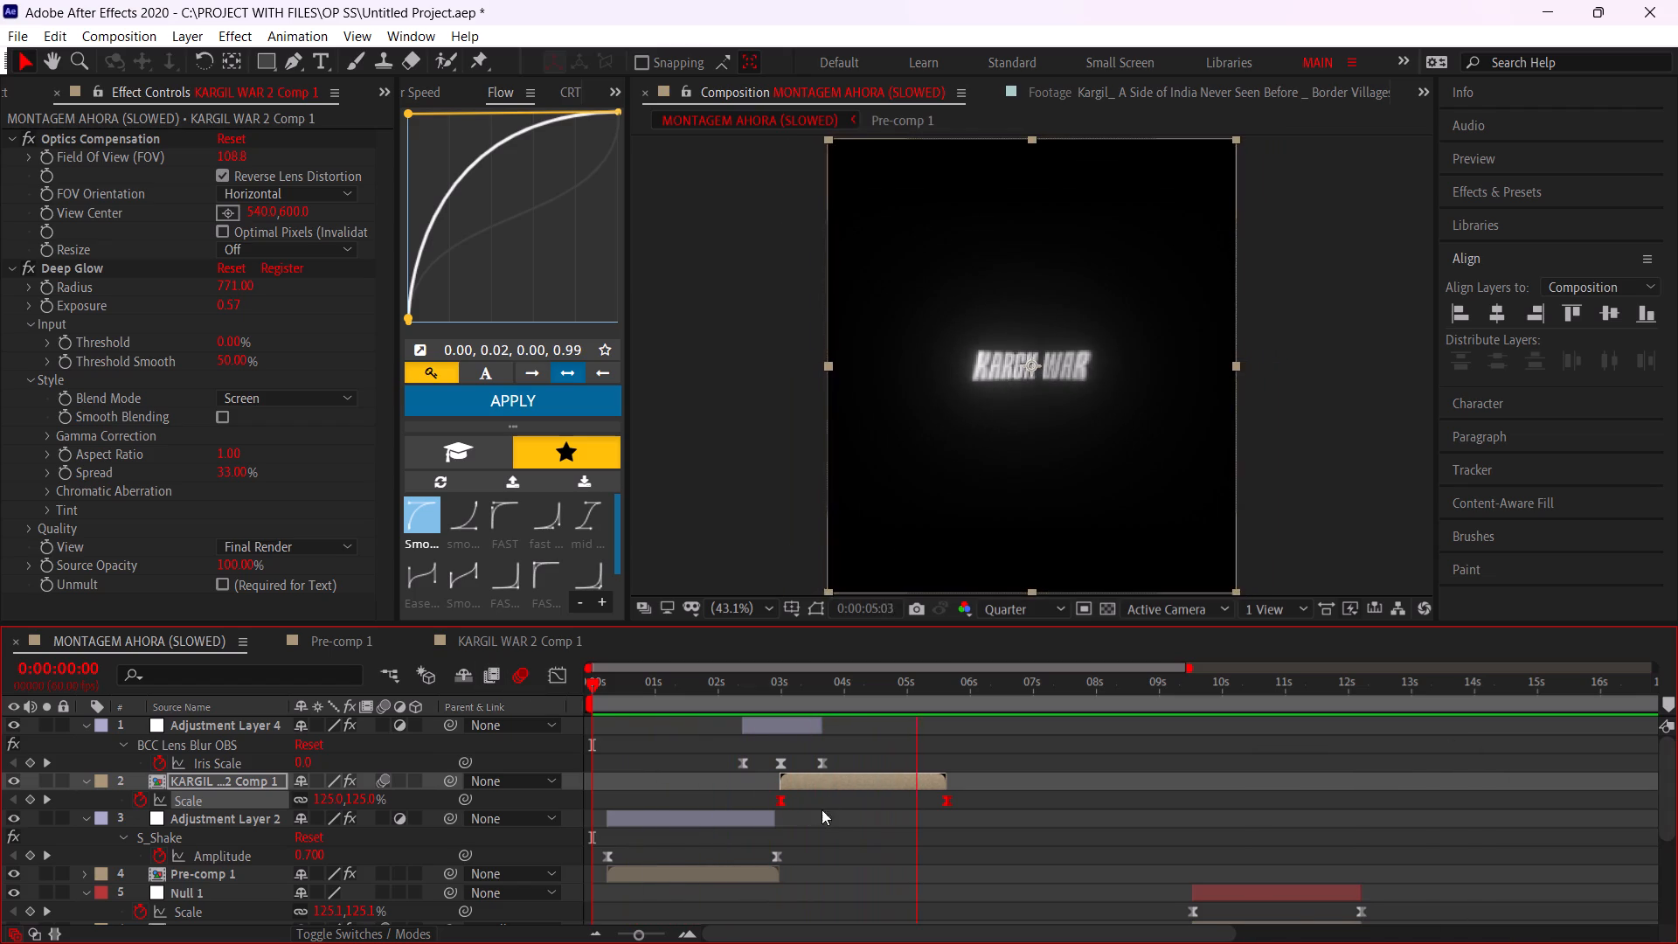
click(860, 737)
Inside KARGIL WAR 2 Comp 1, set Adjustment Layer 3's BCC Ripple Dissolve Percent Done to 12 at the first keyframe, 0:00:02:59.
double_click(853, 782)
drag(639, 698, 630, 698)
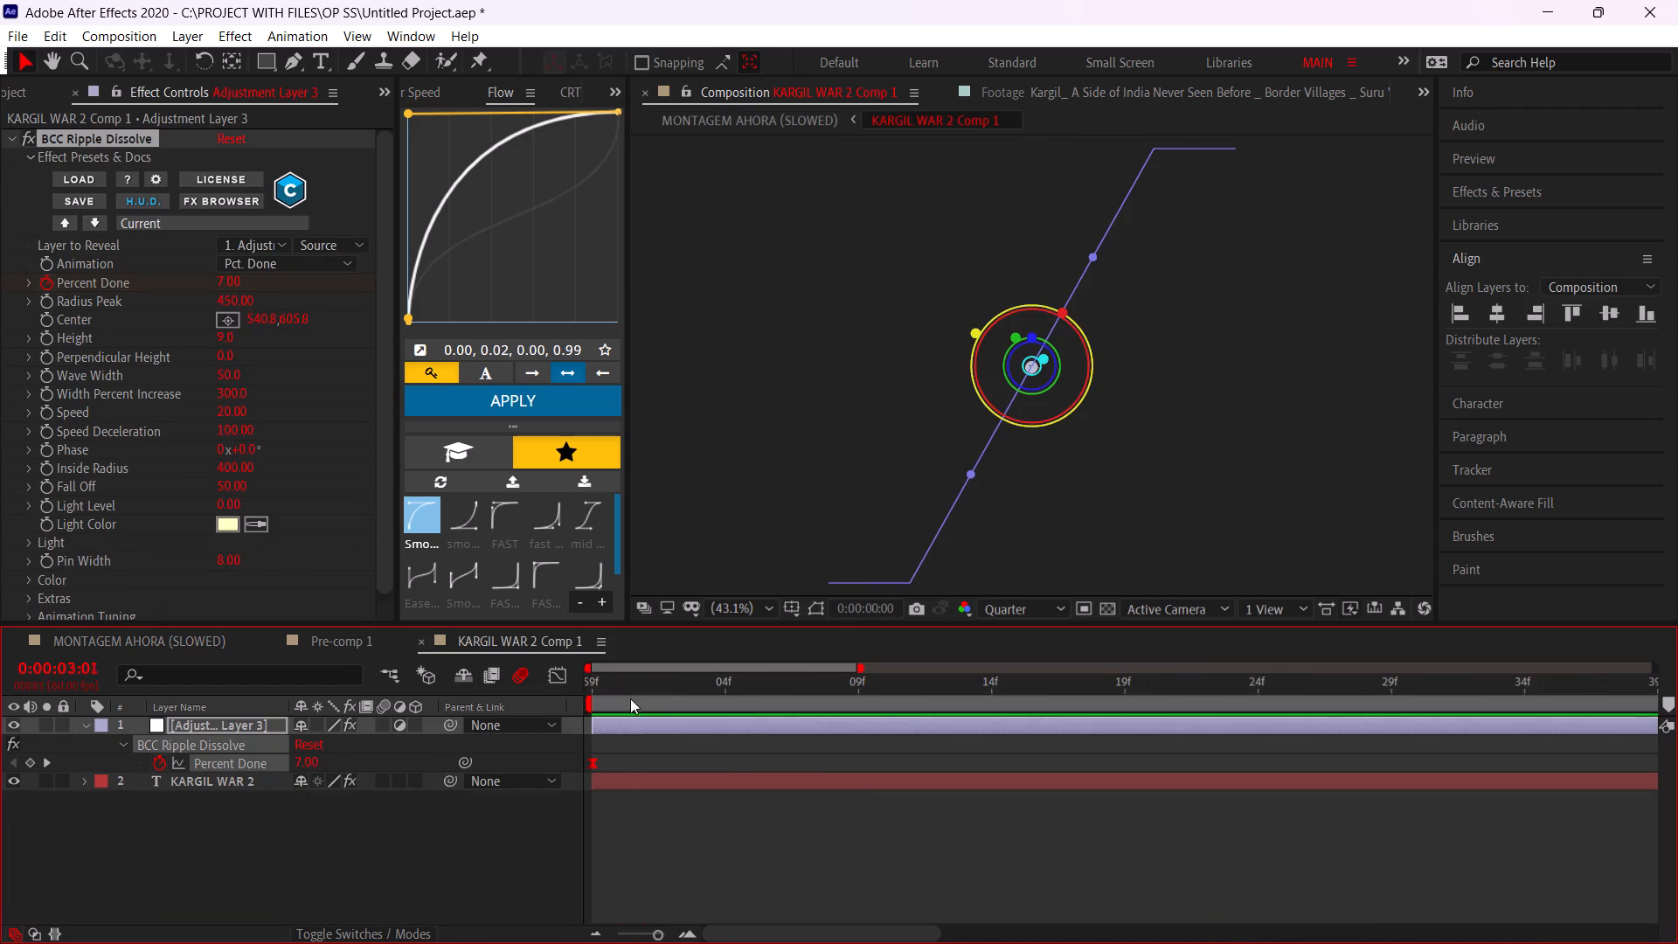
drag(630, 698, 479, 731)
click(344, 757)
click(306, 771)
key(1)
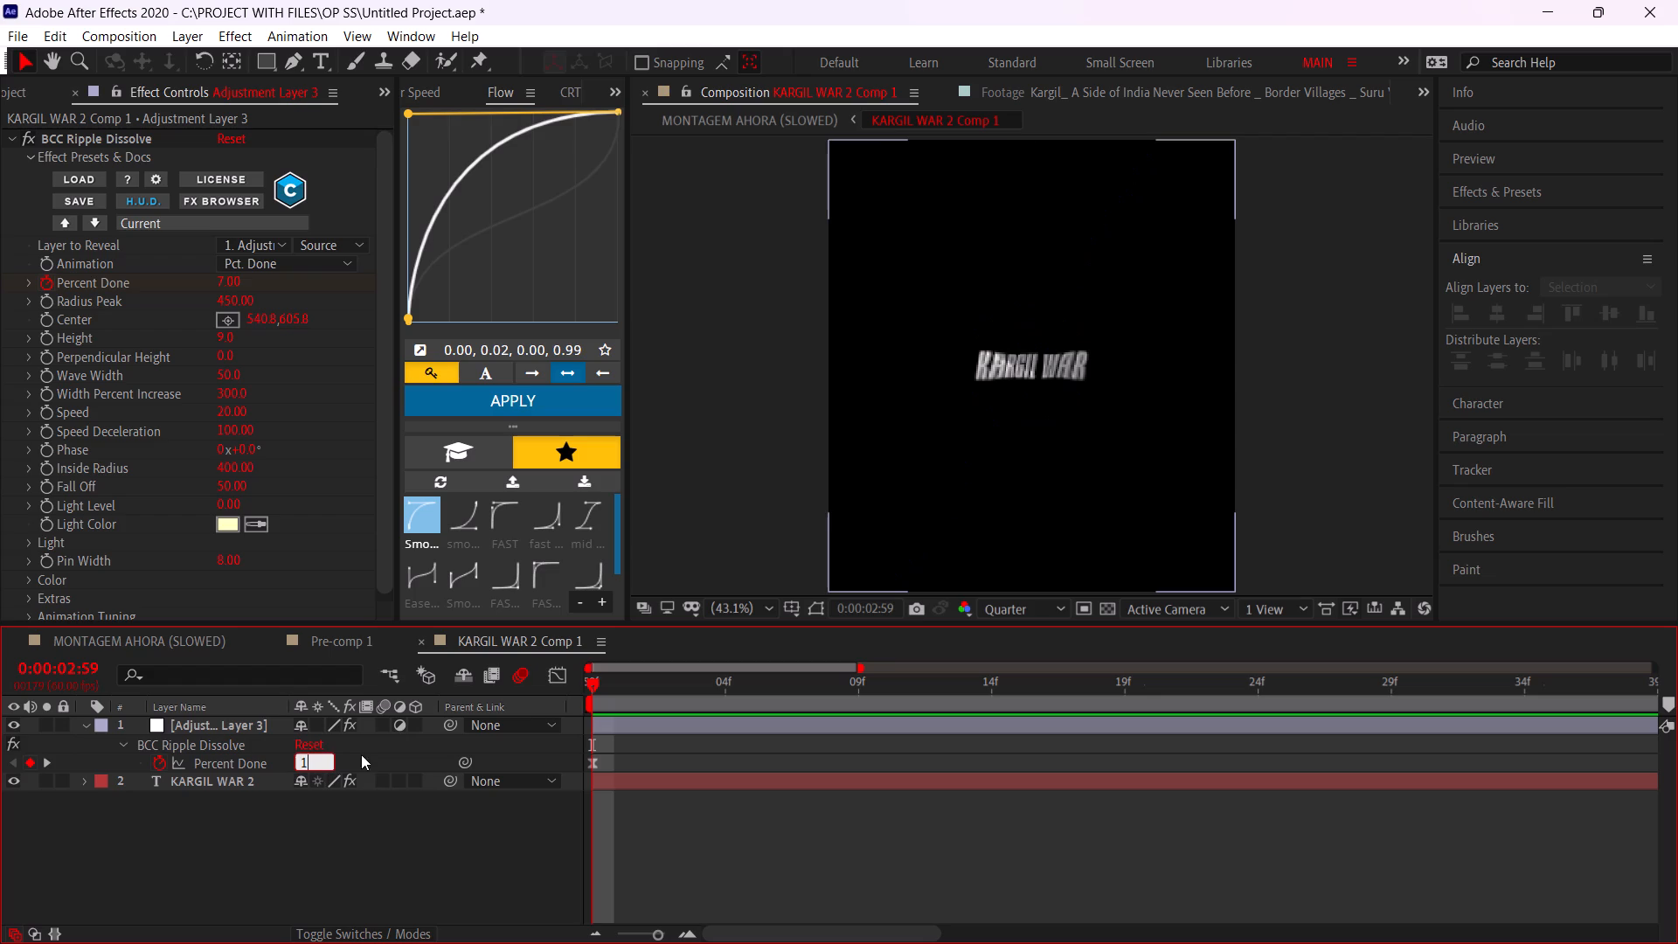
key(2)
click(361, 753)
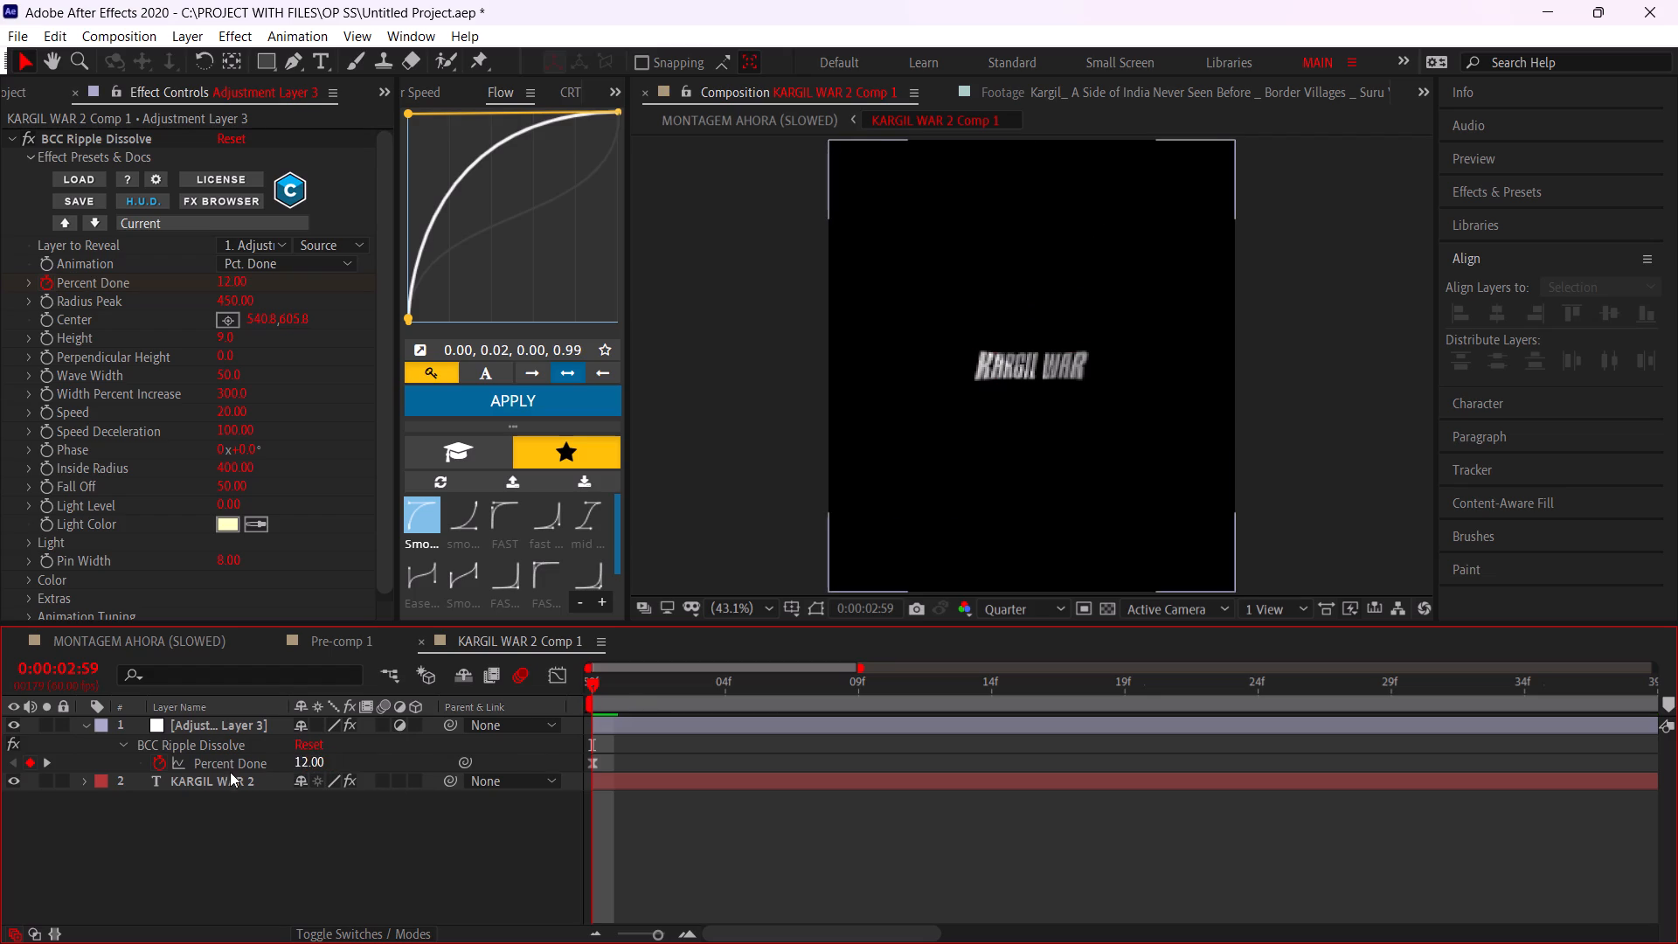
Apply the 0.00, 0.02, 0.00, 0.99 Flow curve to Adjustment Layer 3's Percent Done keyframes.
click(223, 769)
click(489, 399)
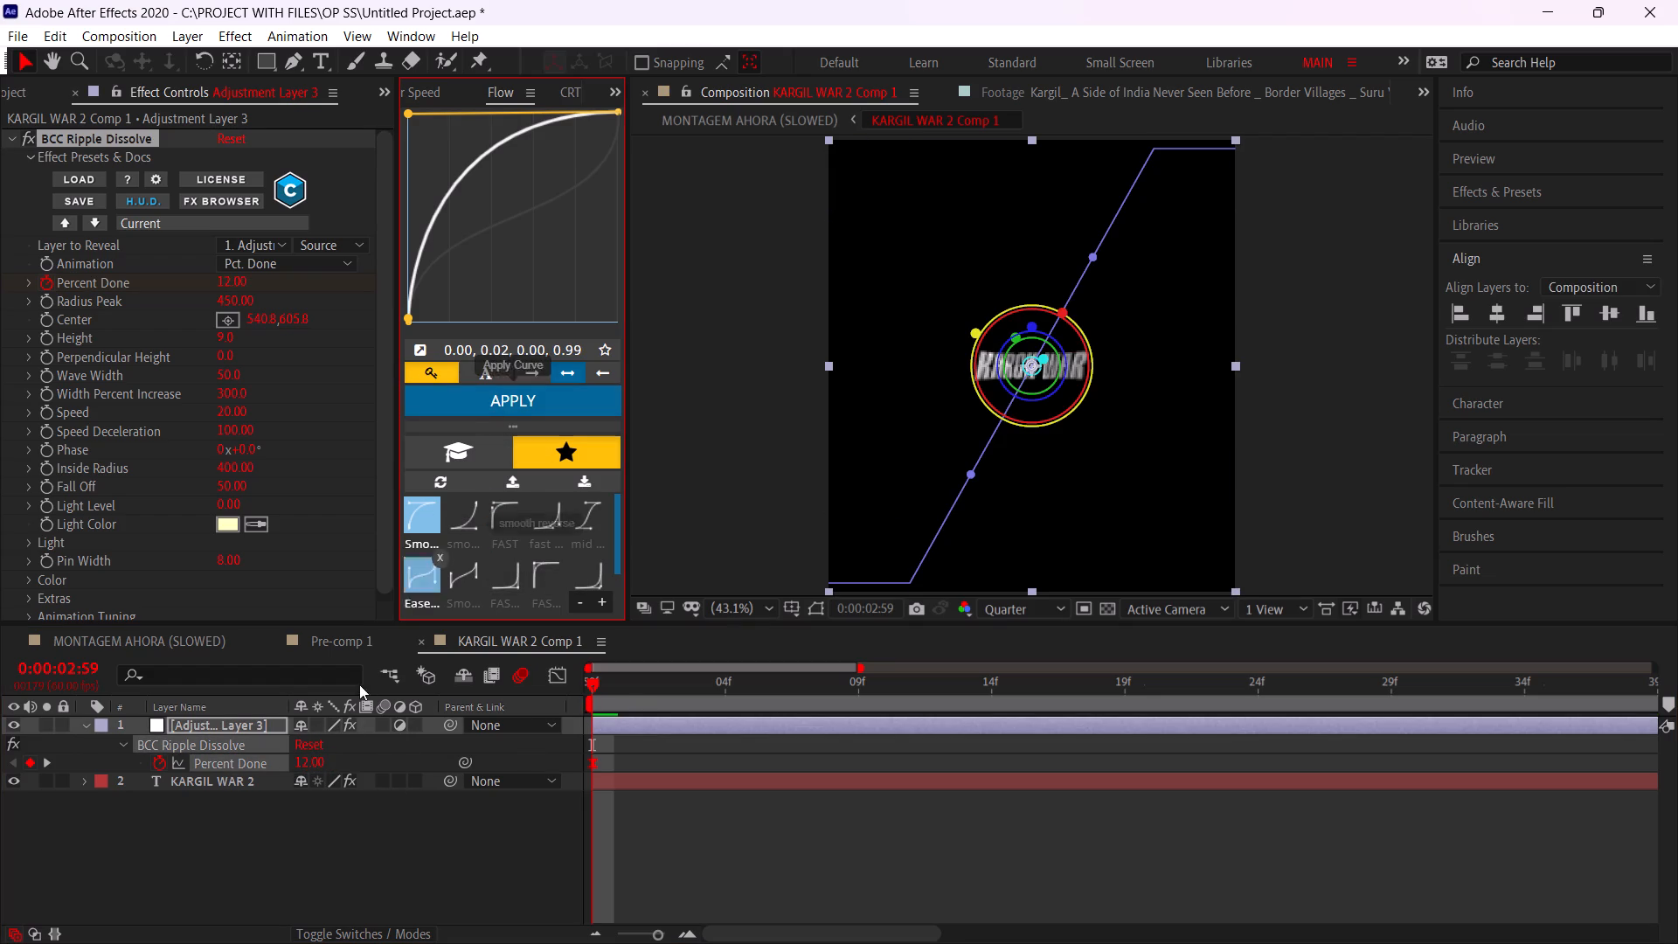
Play the main composition from the start and again from 0:00:02:30 to examine the transition between the titles.
scroll(319, 638, up, 3)
alt+scroll(795, 811, down, 2)
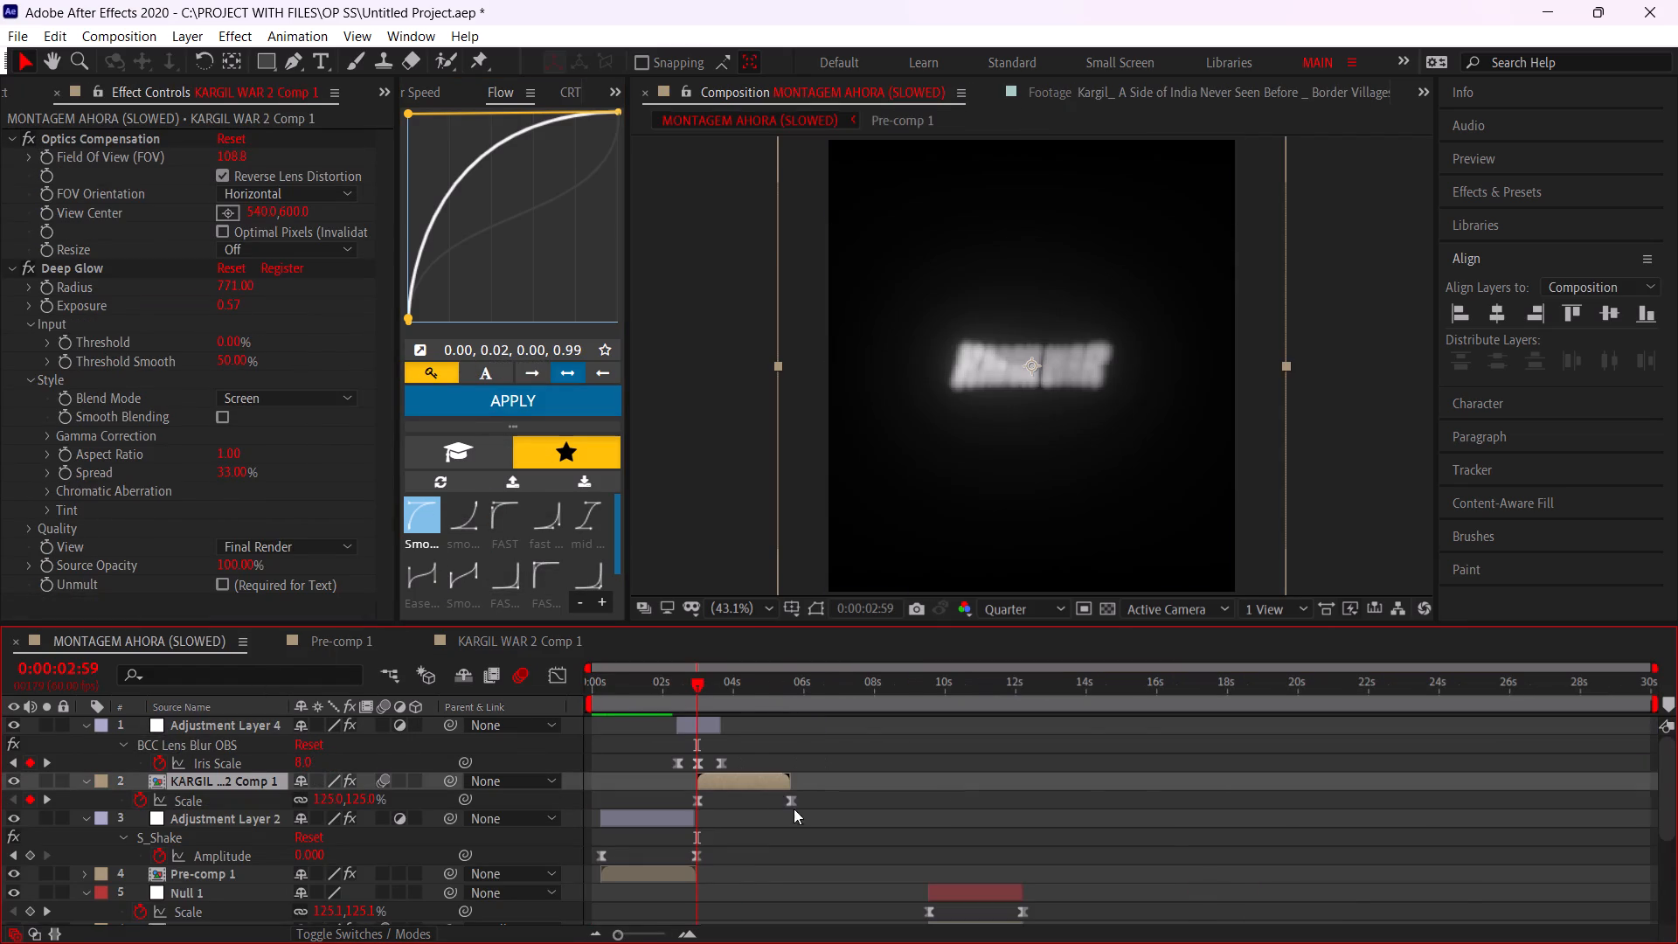
drag(692, 698, 416, 743)
key(space)
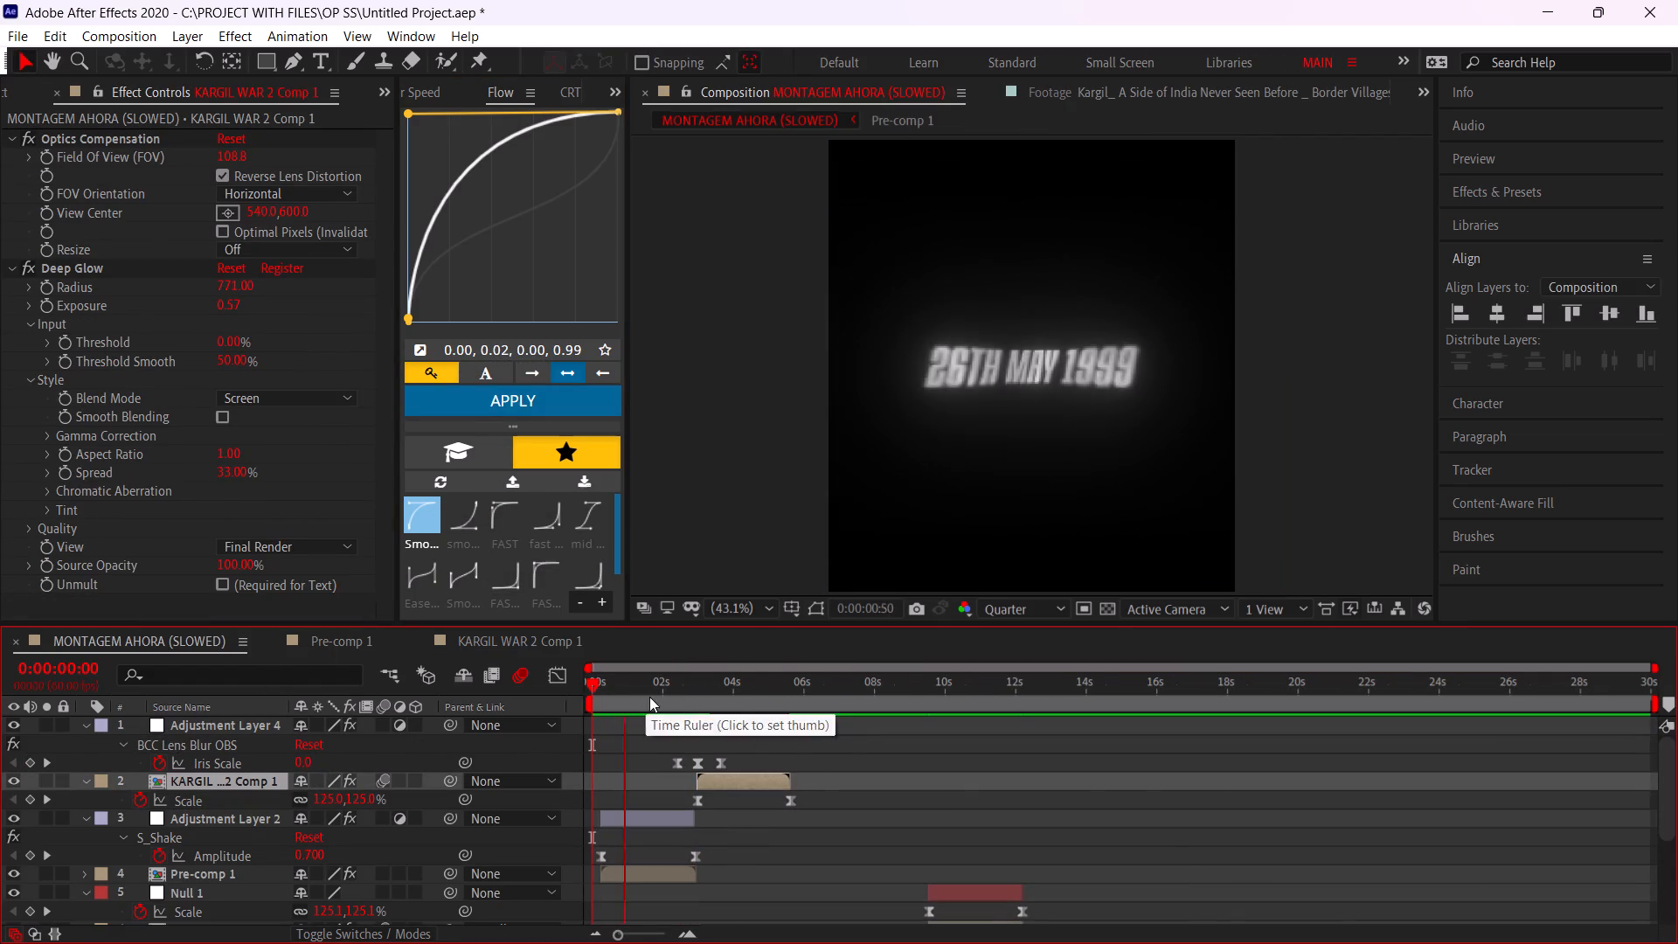
drag(649, 697, 496, 756)
key(space)
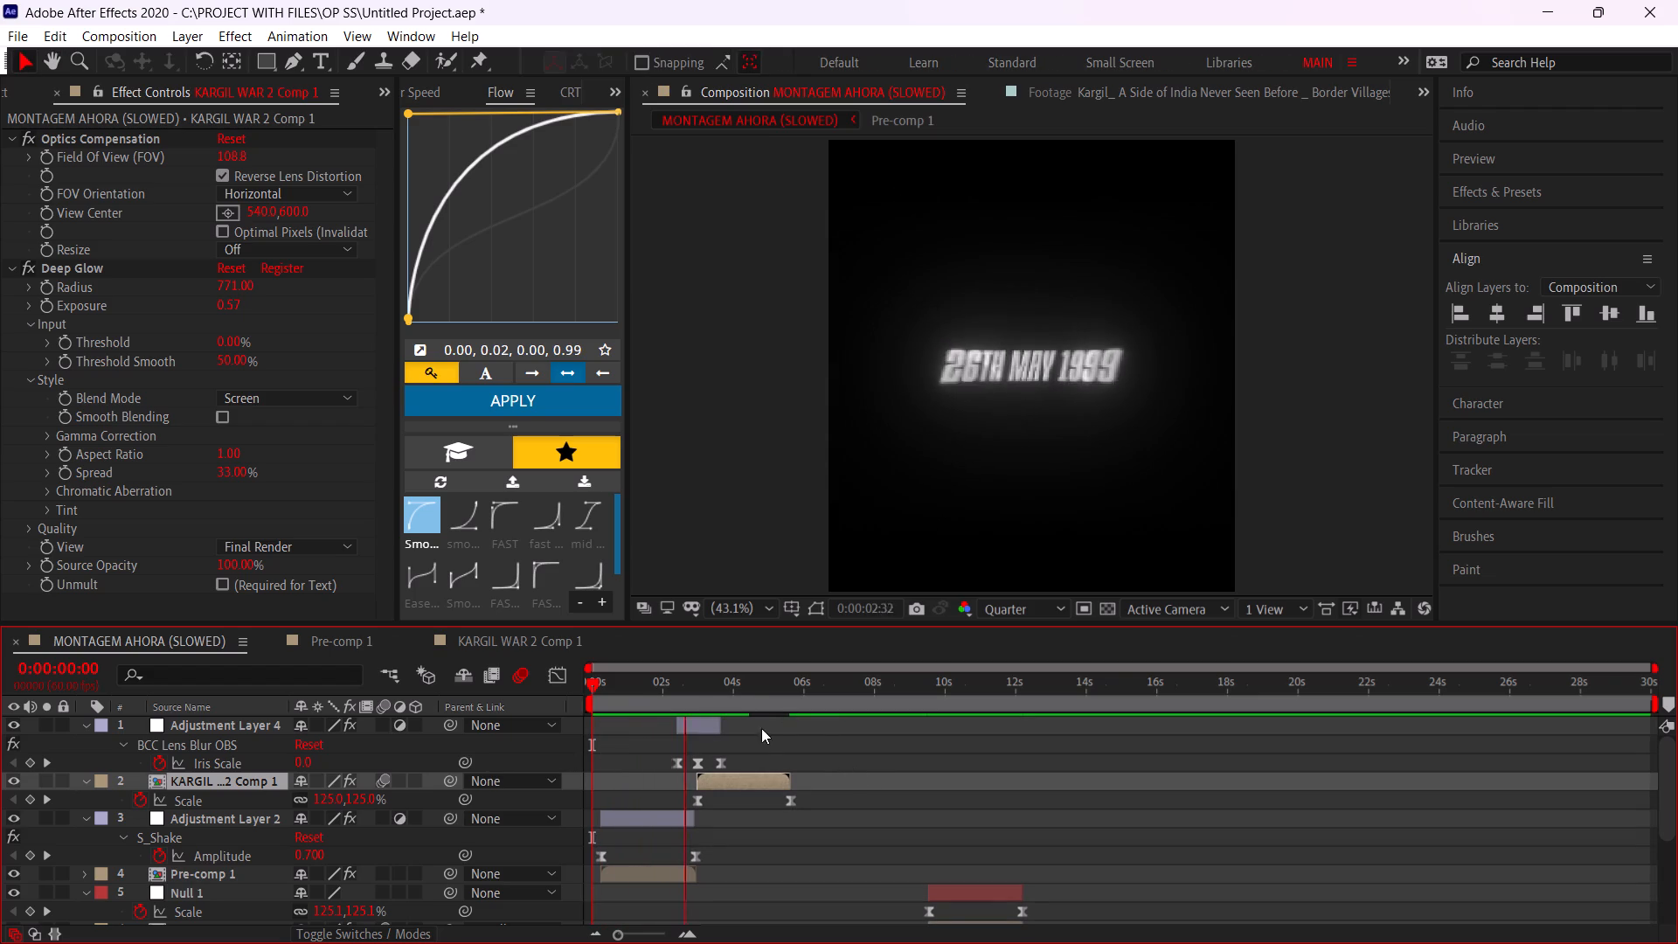
drag(712, 691, 507, 735)
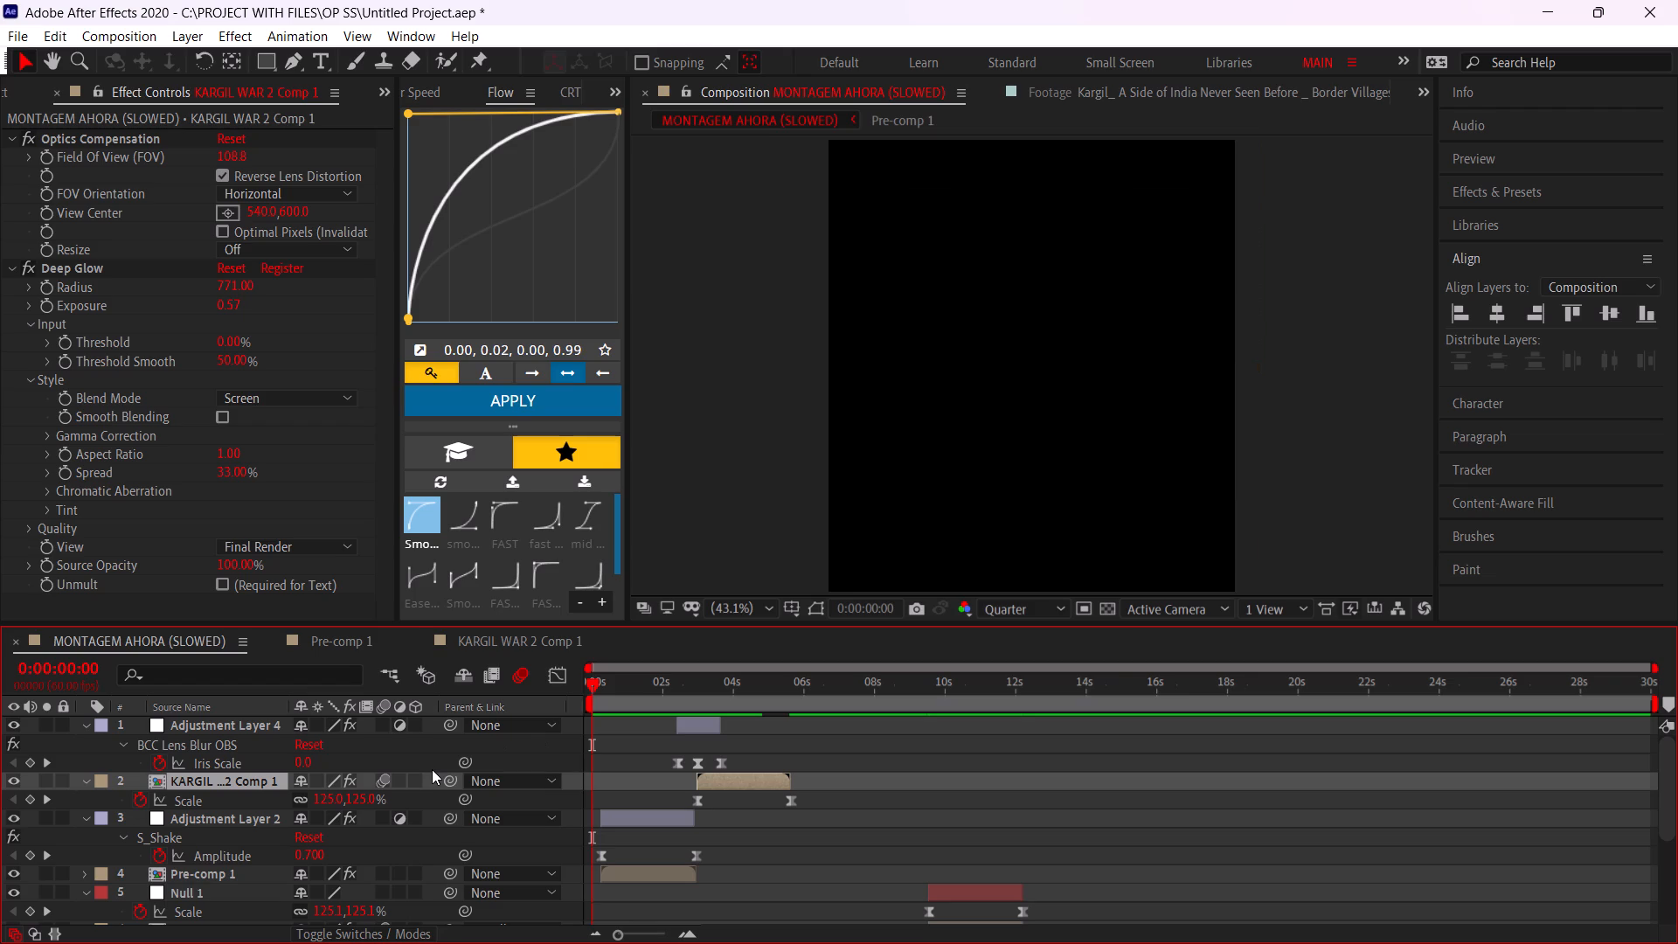
key(space)
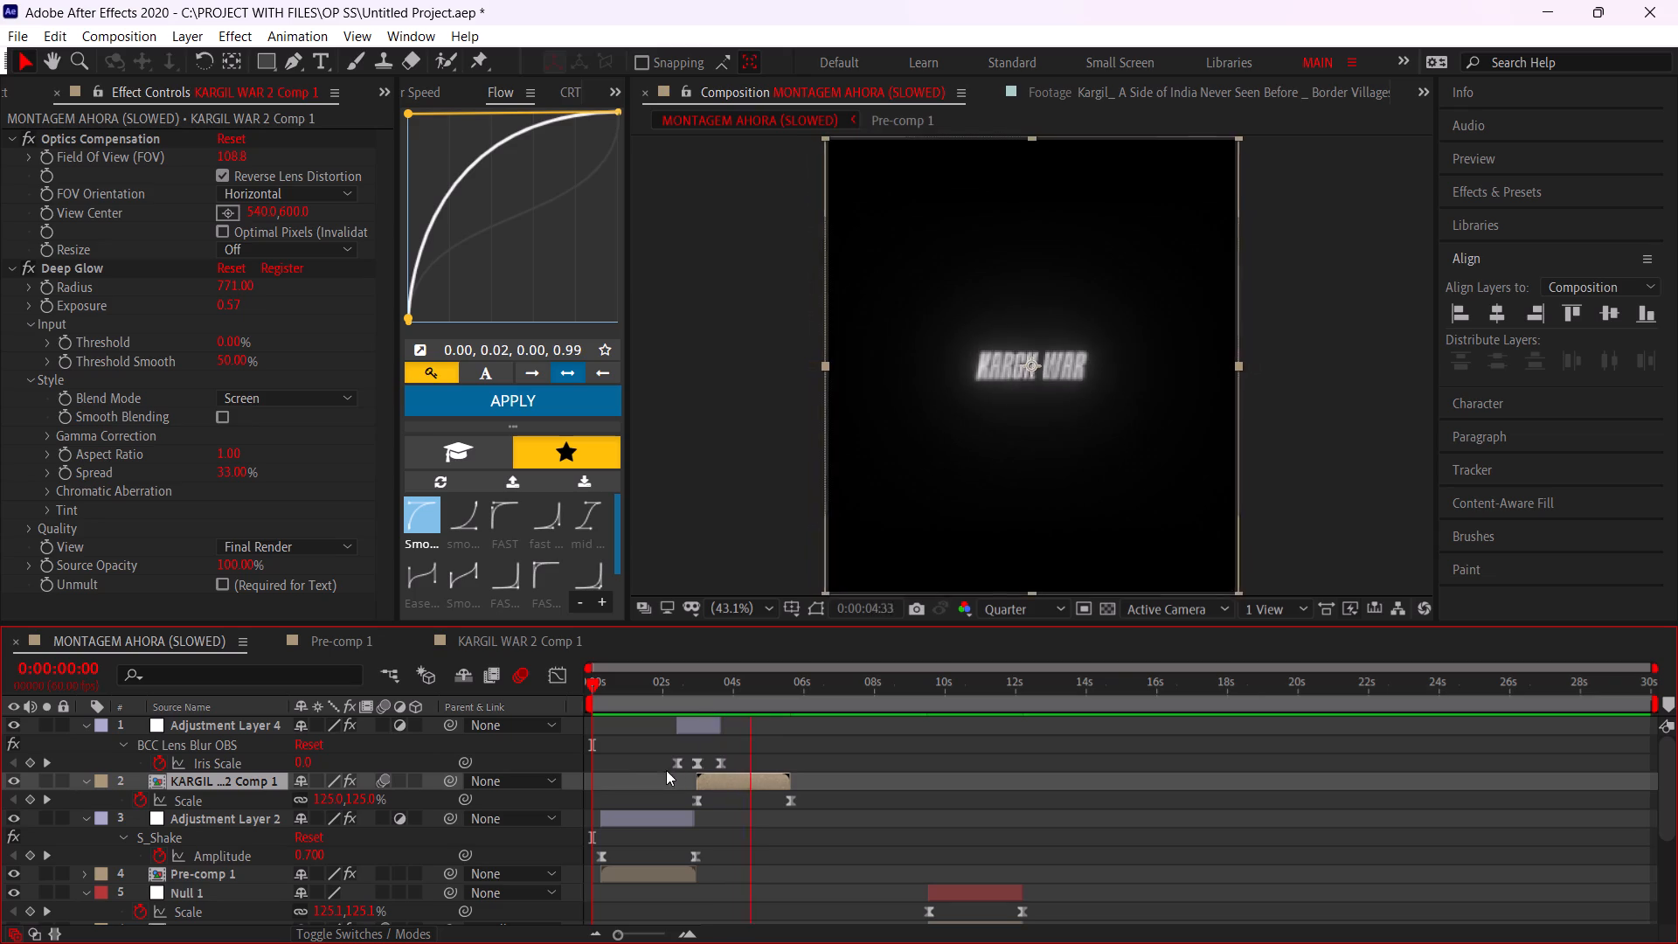
click(644, 760)
click(681, 691)
key(space)
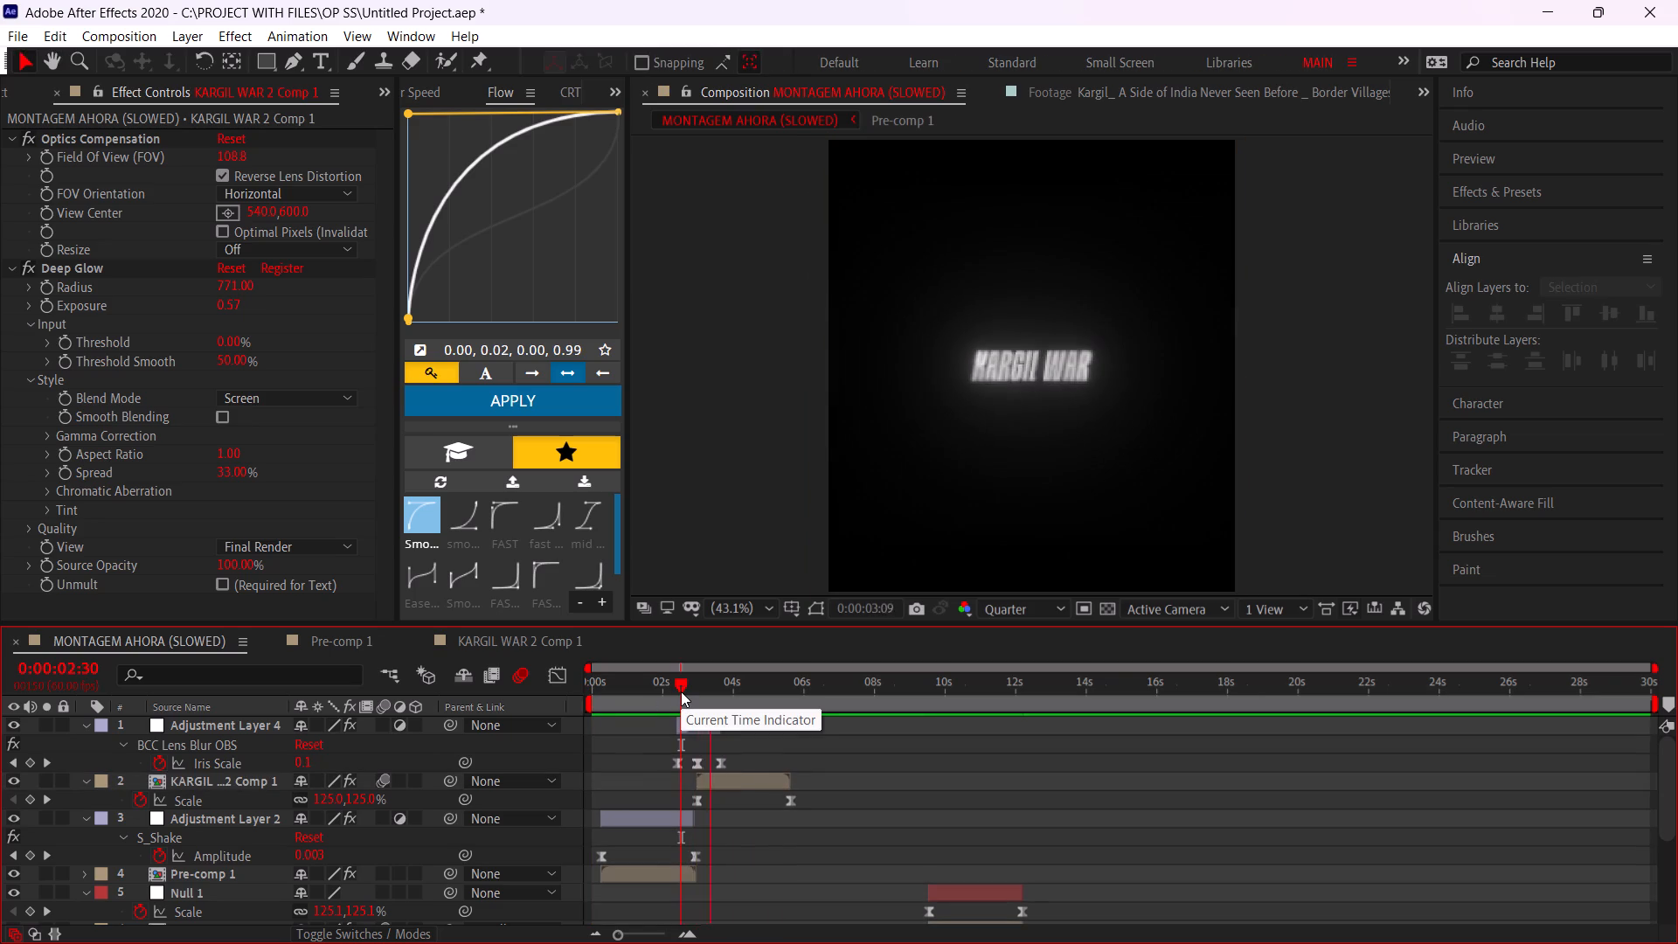
click(681, 691)
key(space)
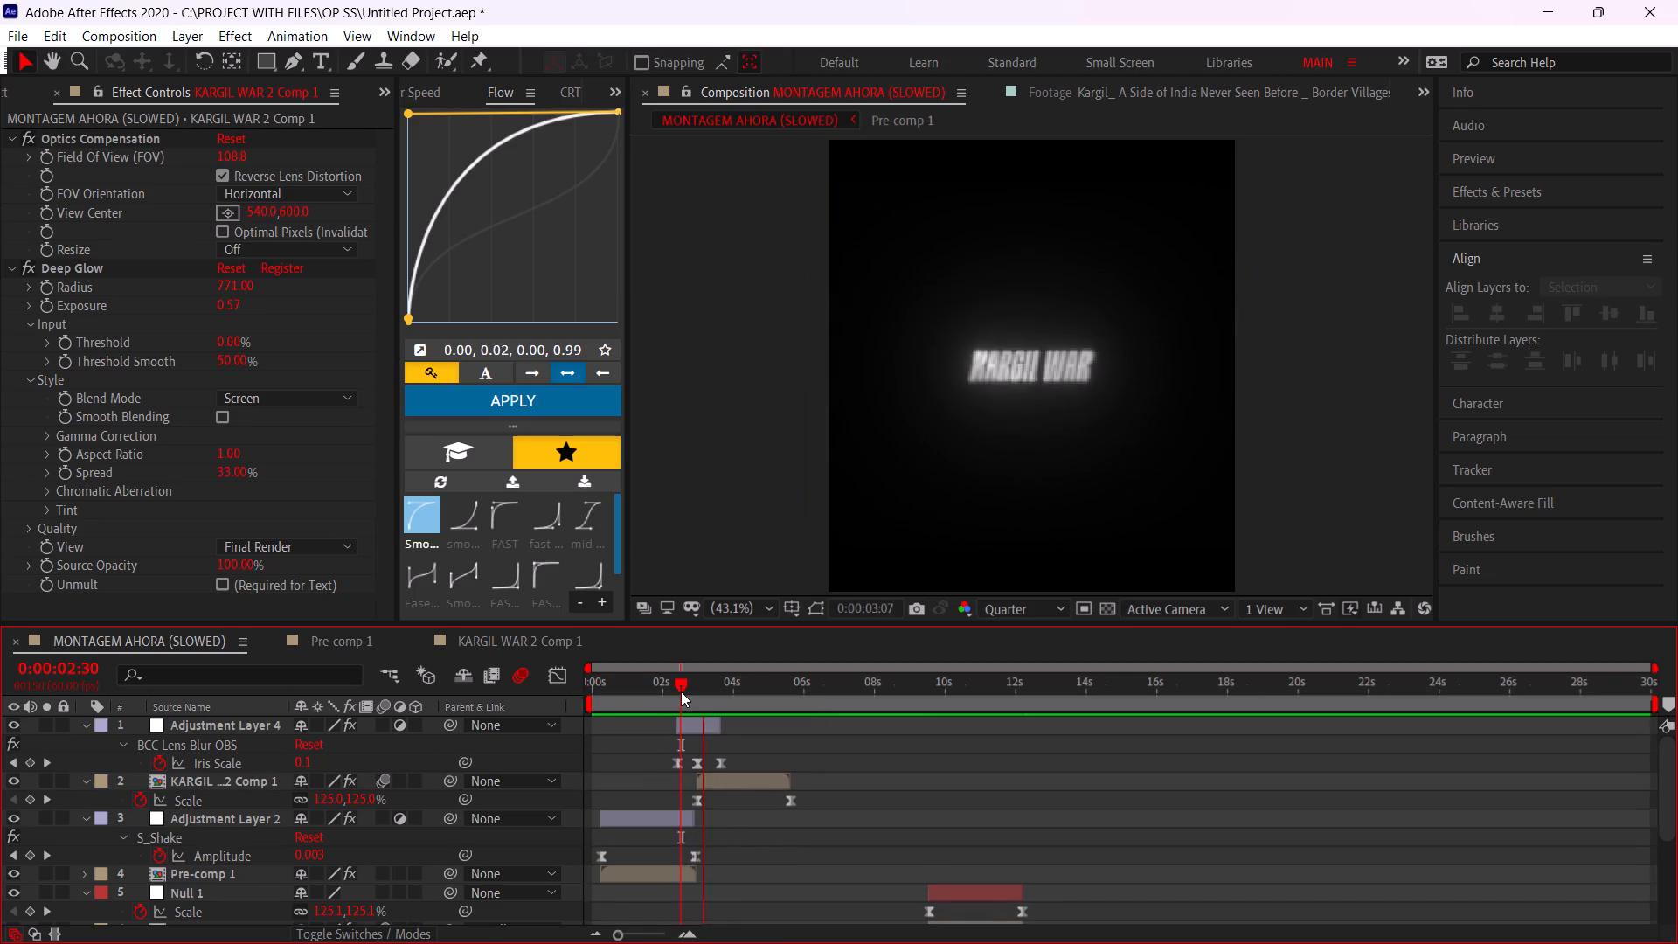
click(681, 691)
alt+scroll(688, 760, up, 2)
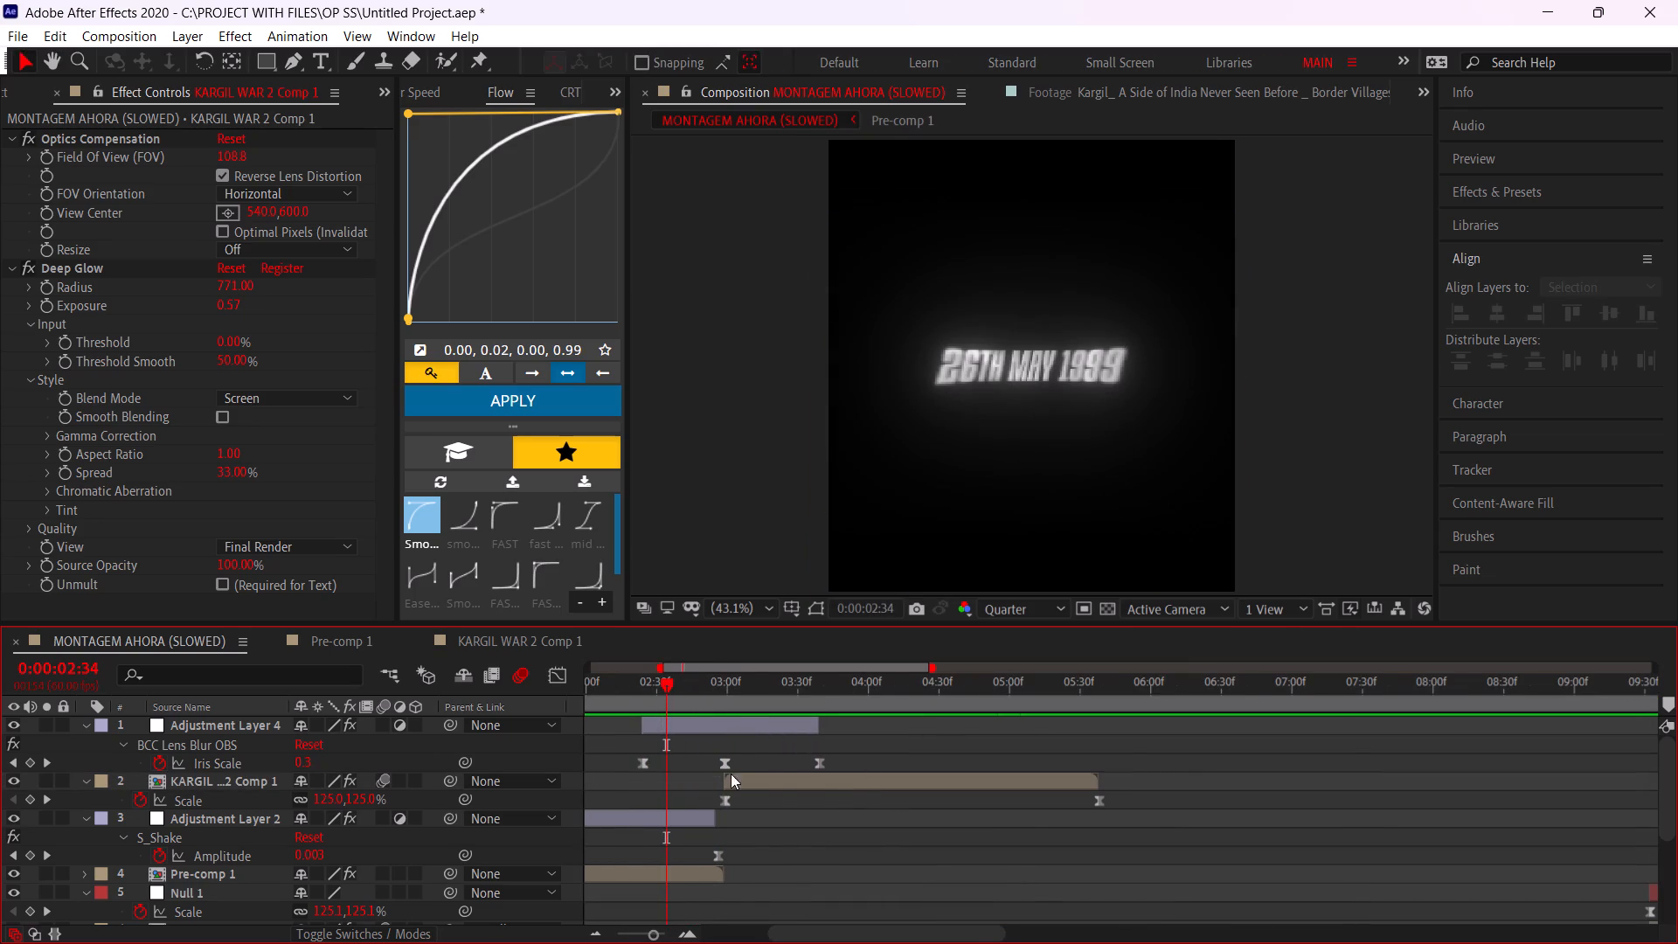
In KARGIL WAR 2 Comp 1, set Adjustment Layer 3's first Percent Done keyframe to 15 and reapply the 0.00, 0.02, 0.00, 0.99 Flow curve.
double_click(750, 781)
click(600, 687)
click(715, 839)
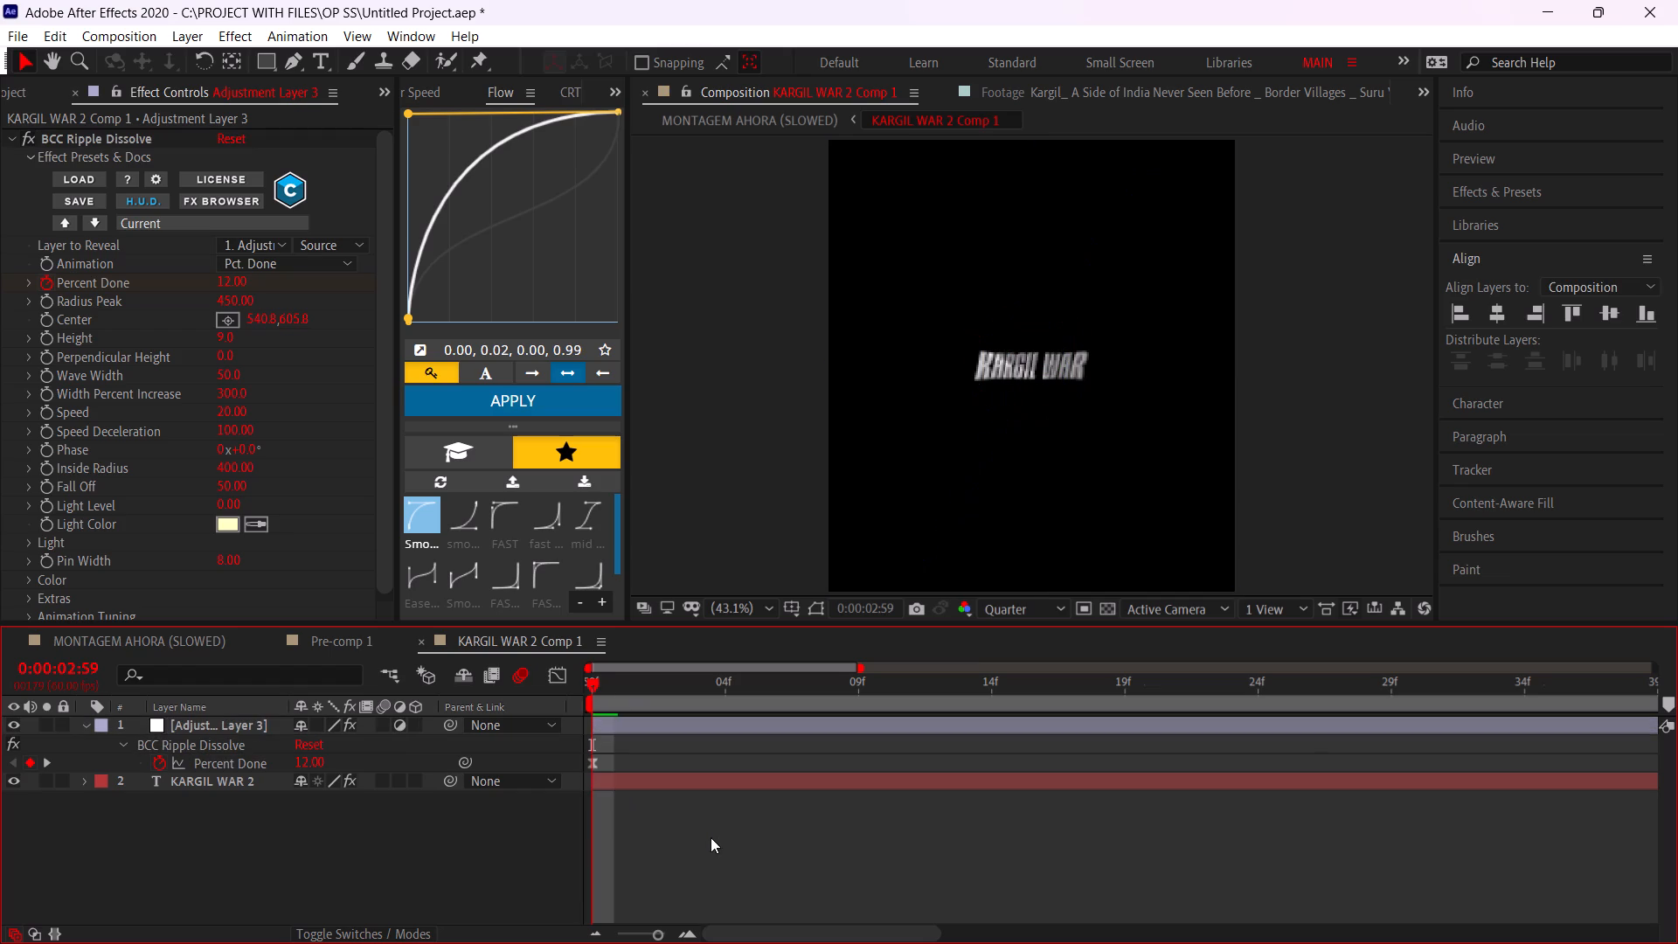
click(300, 767)
key(1)
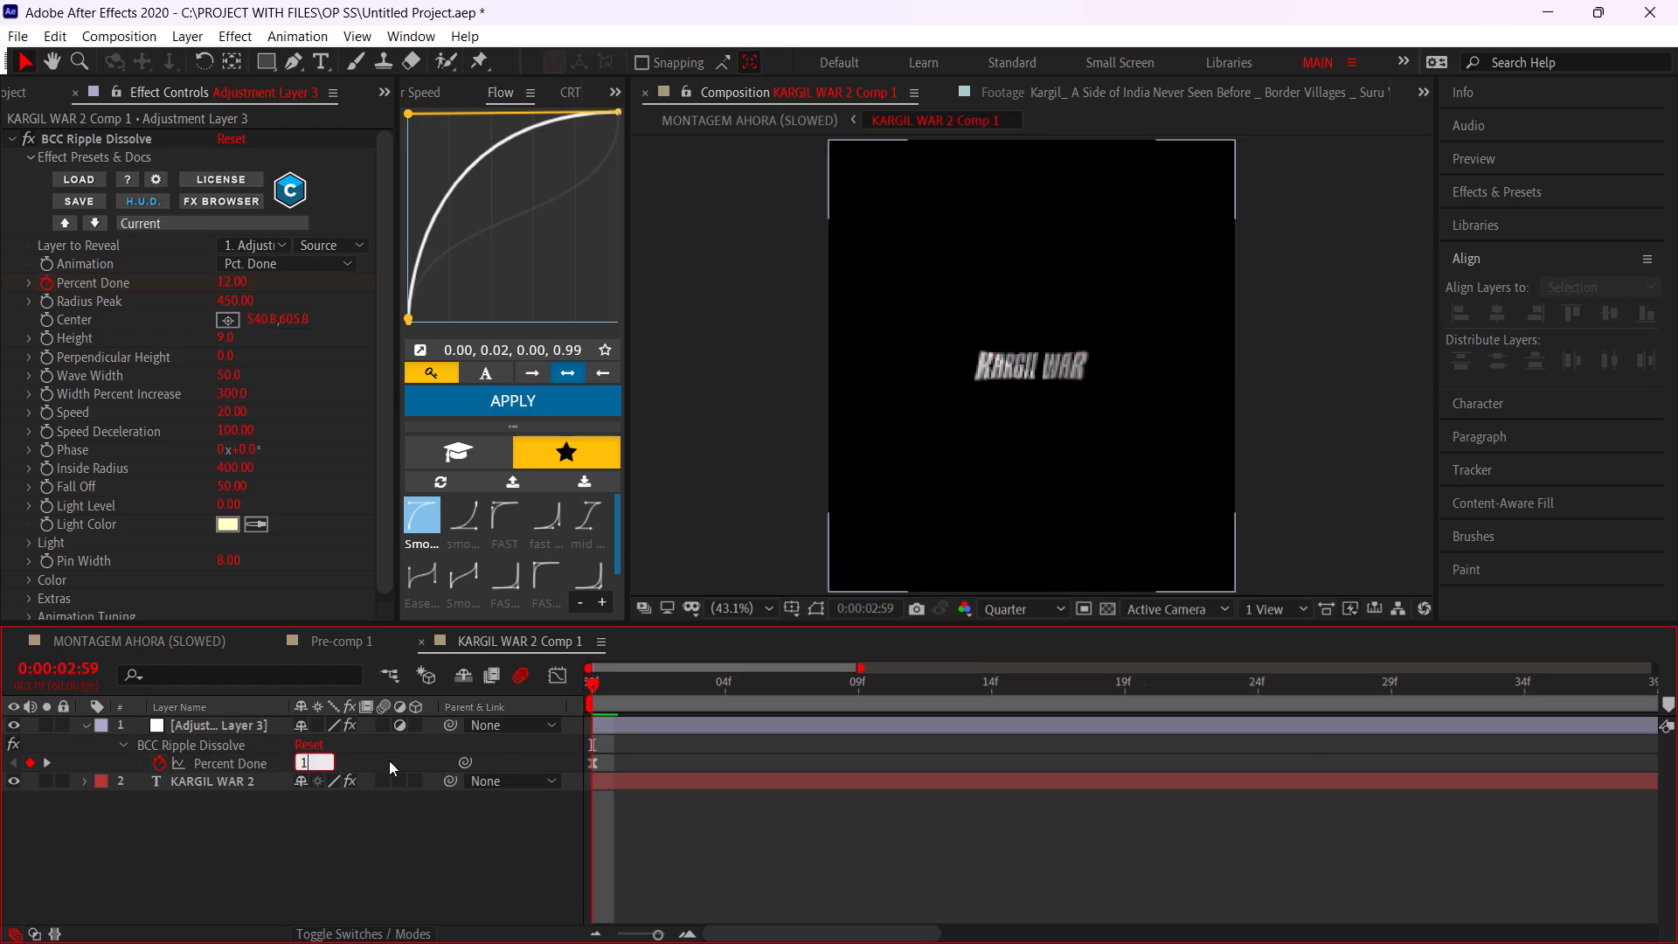
key(5)
click(393, 757)
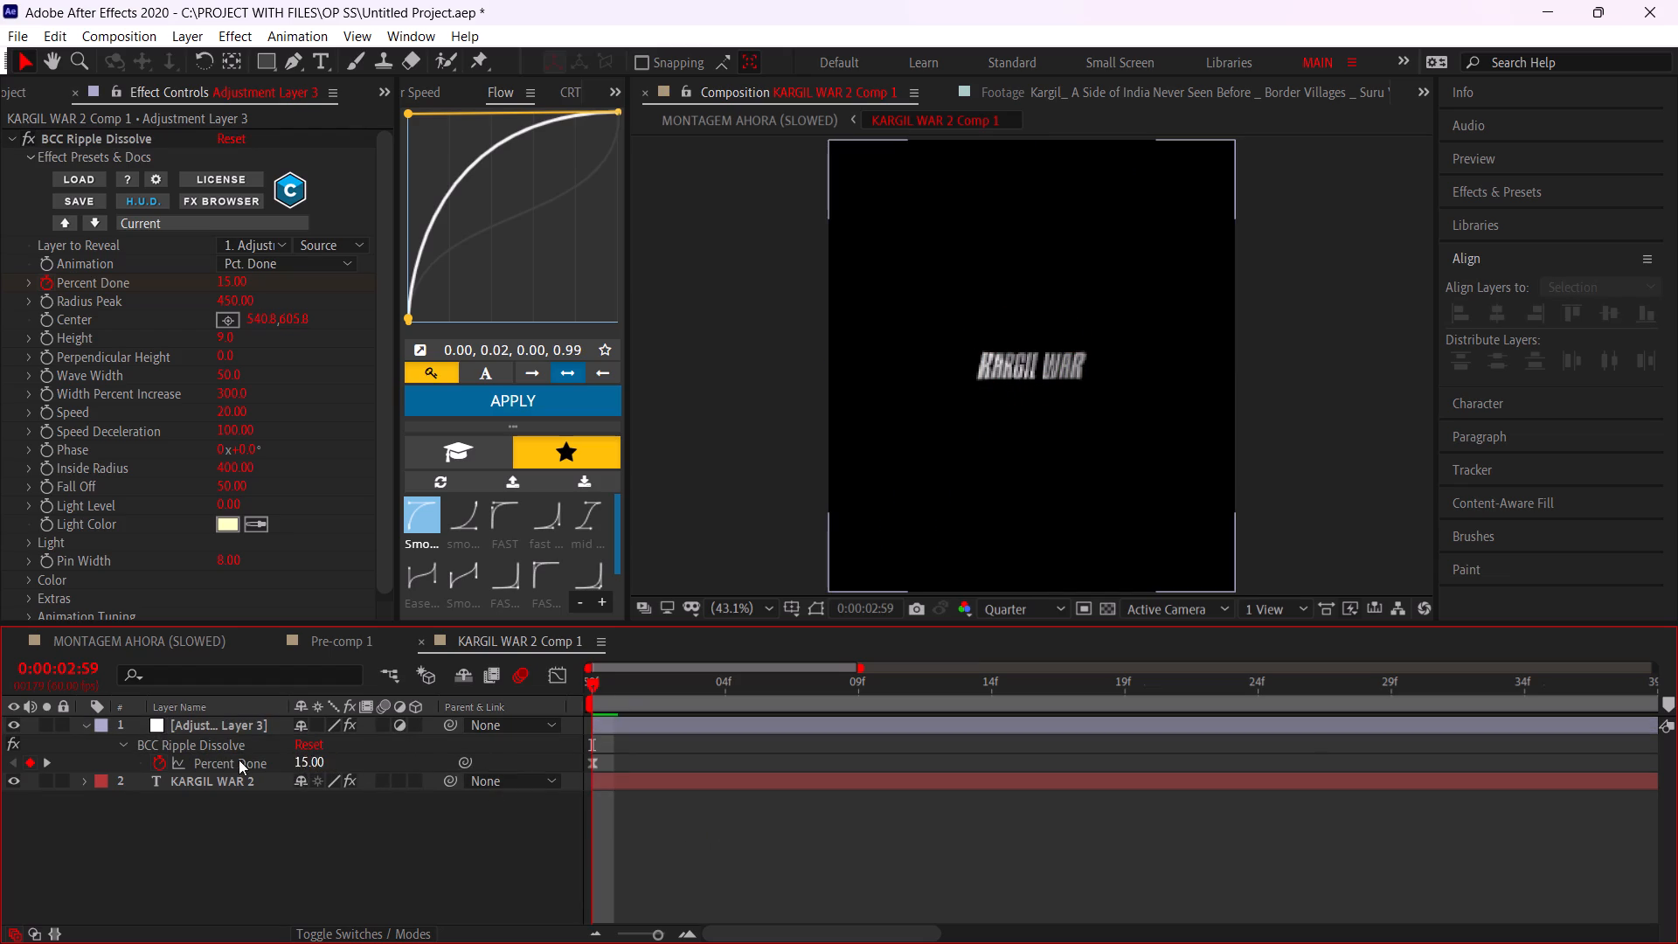
click(239, 760)
click(468, 395)
Play the main composition repeatedly from the start and from around the blur transition to review the ripple and blur timing.
scroll(343, 632, up, 2)
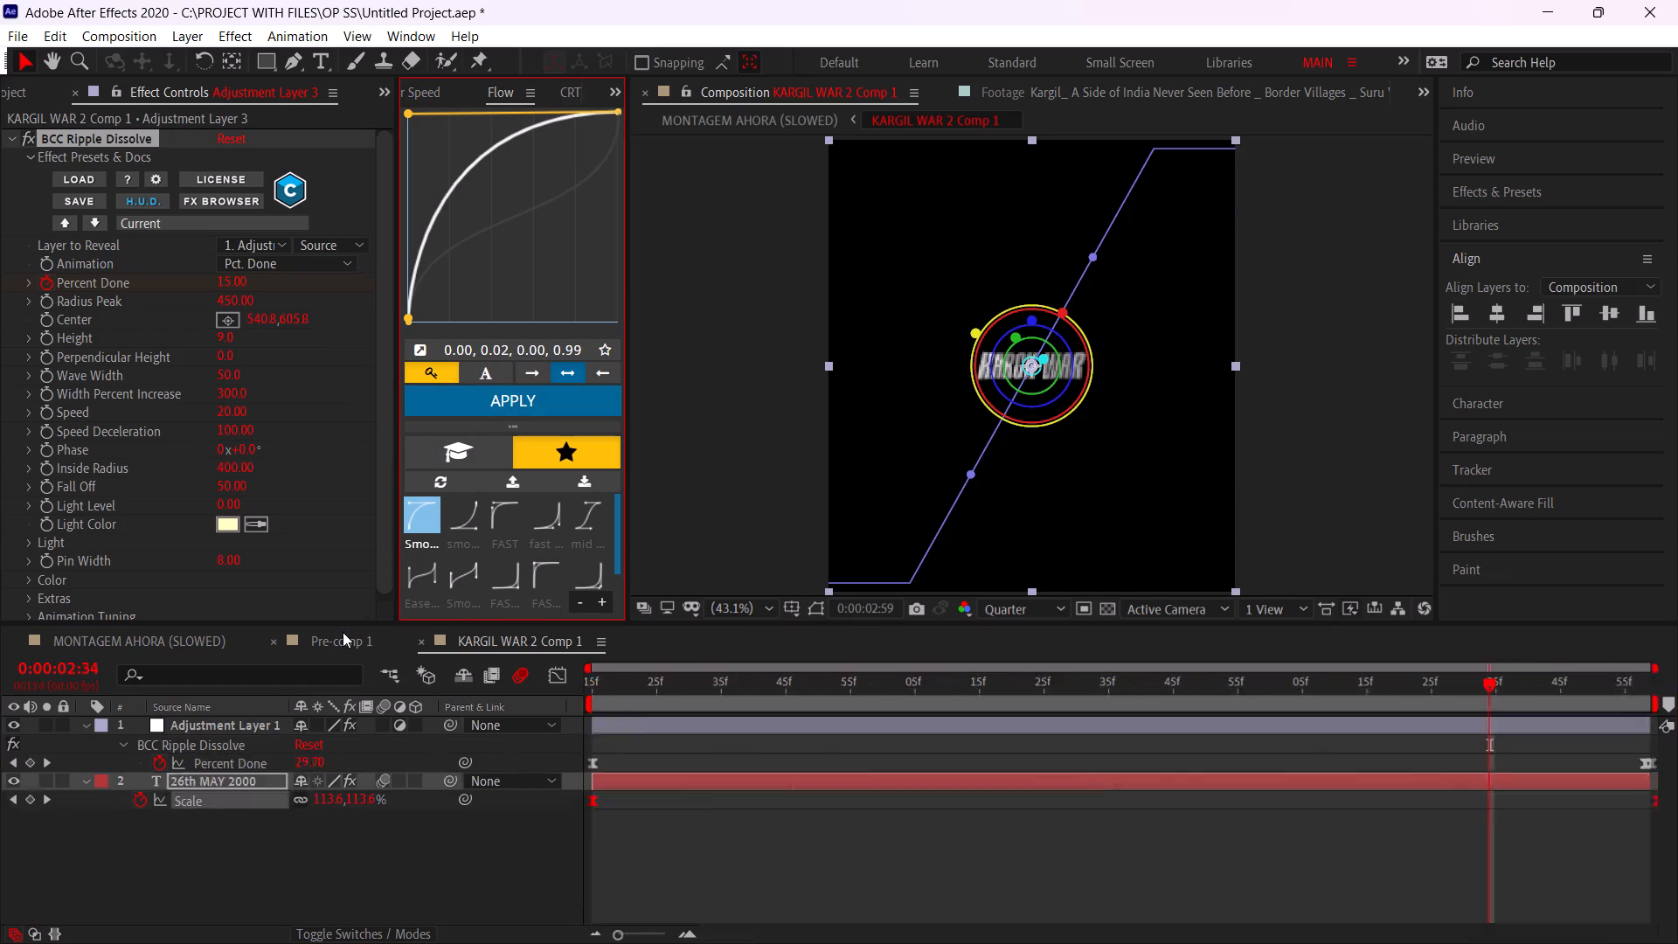
scroll(343, 632, up, 4)
drag(634, 689, 238, 763)
key(space)
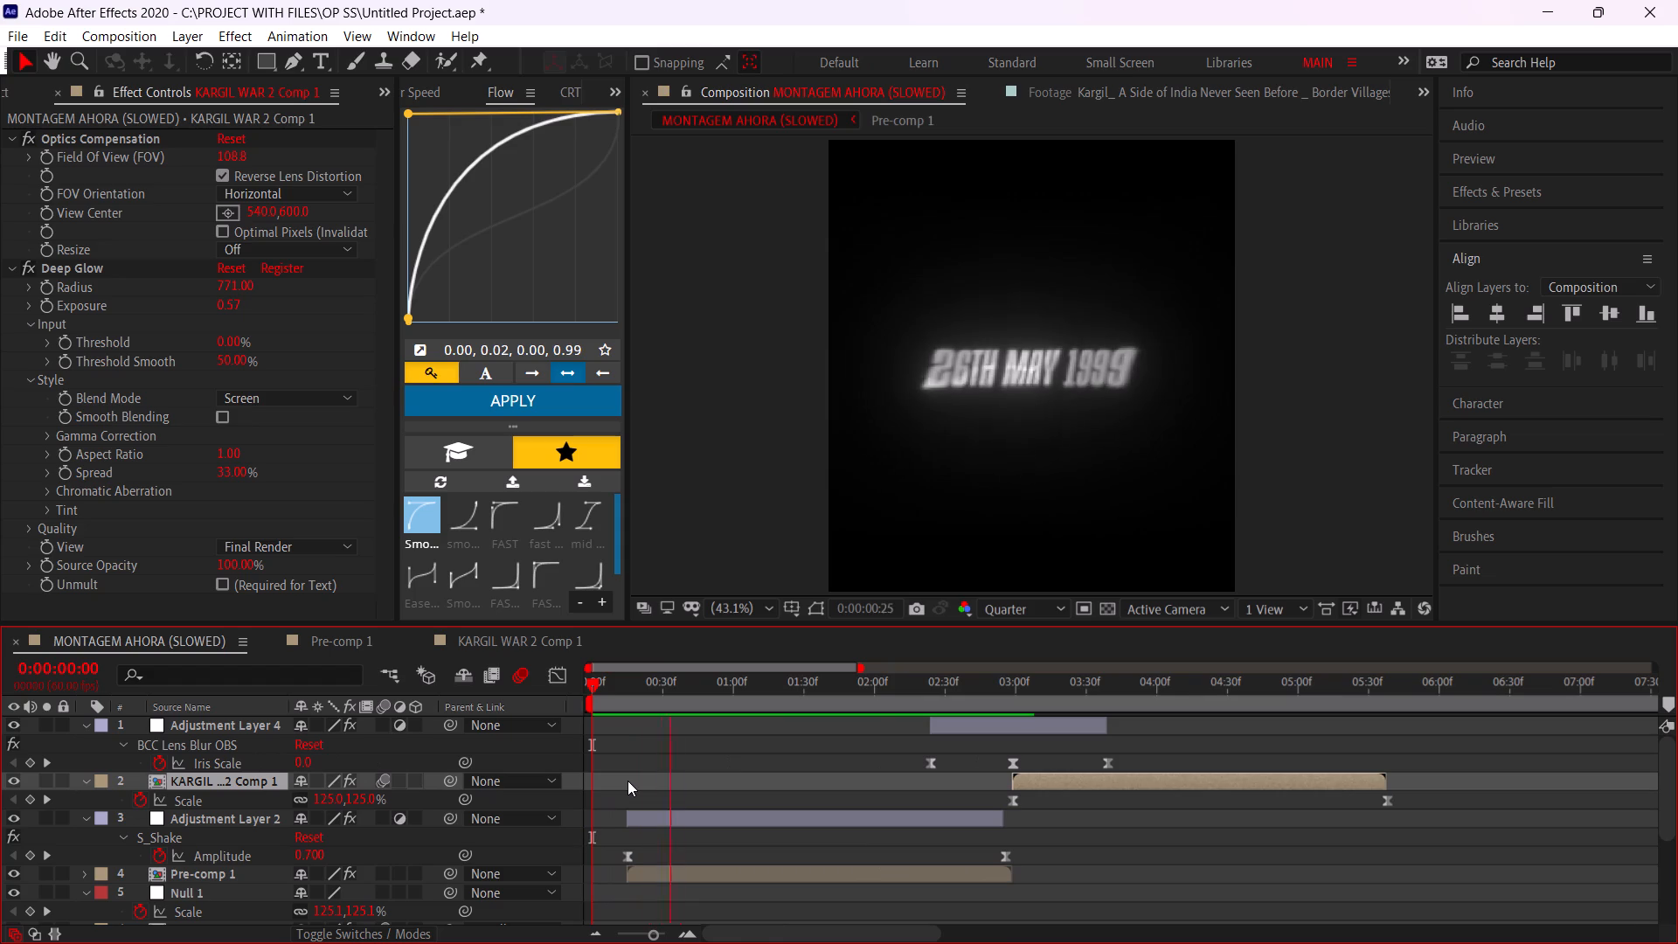
drag(726, 702, 368, 732)
key(space)
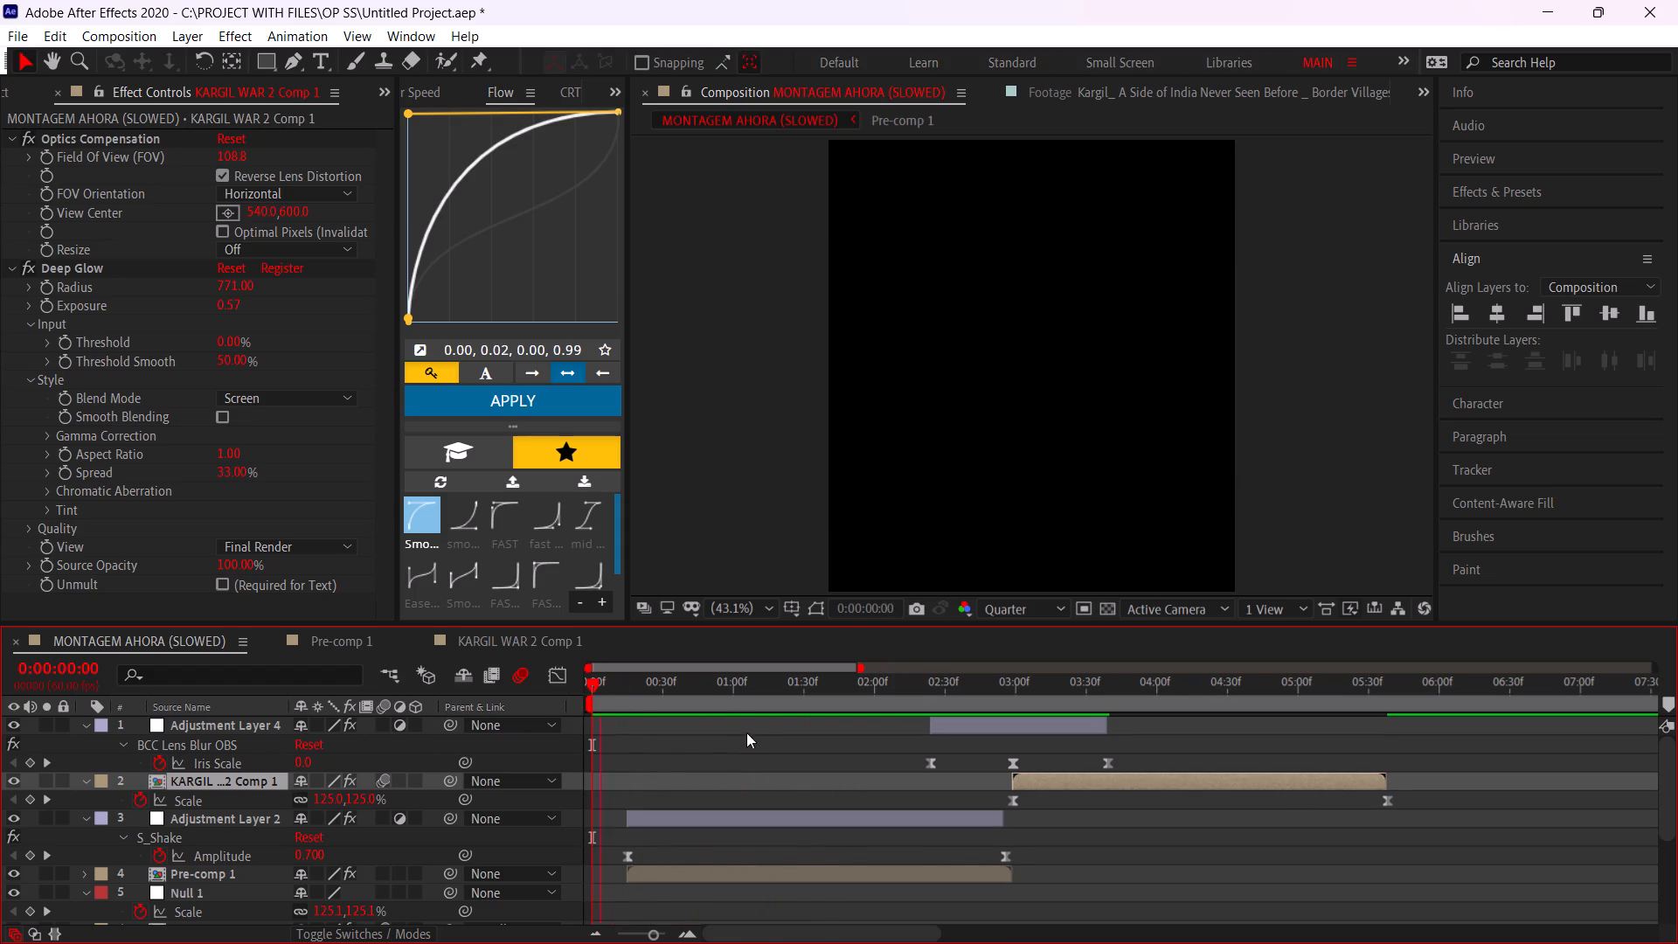
drag(622, 706, 439, 738)
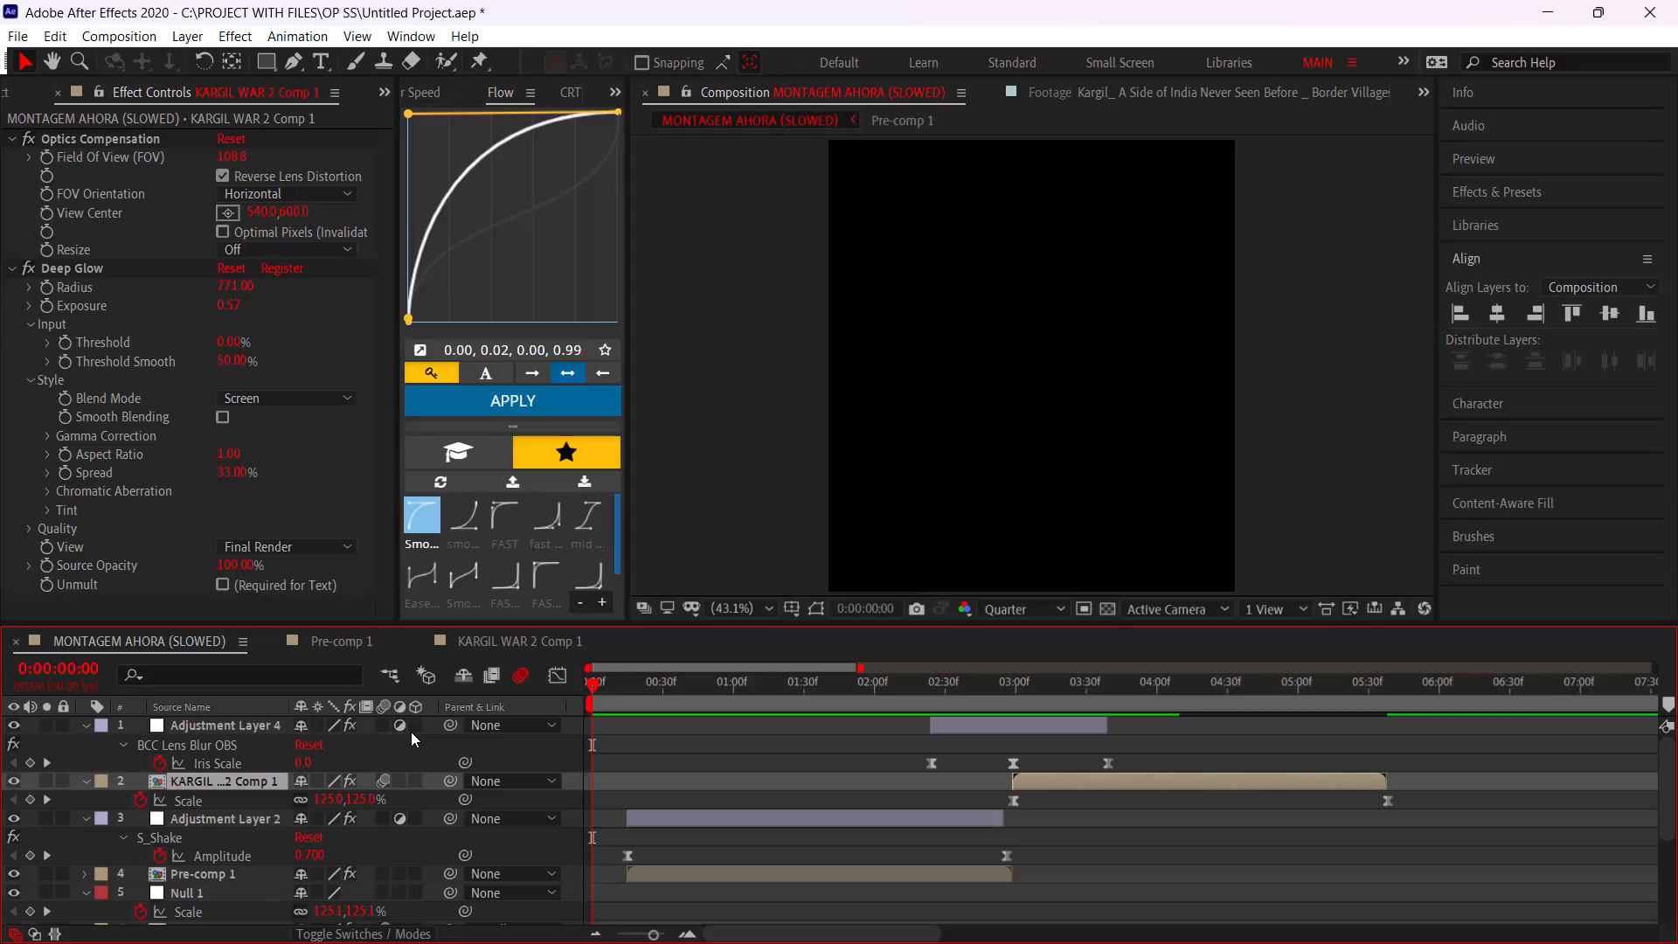
key(space)
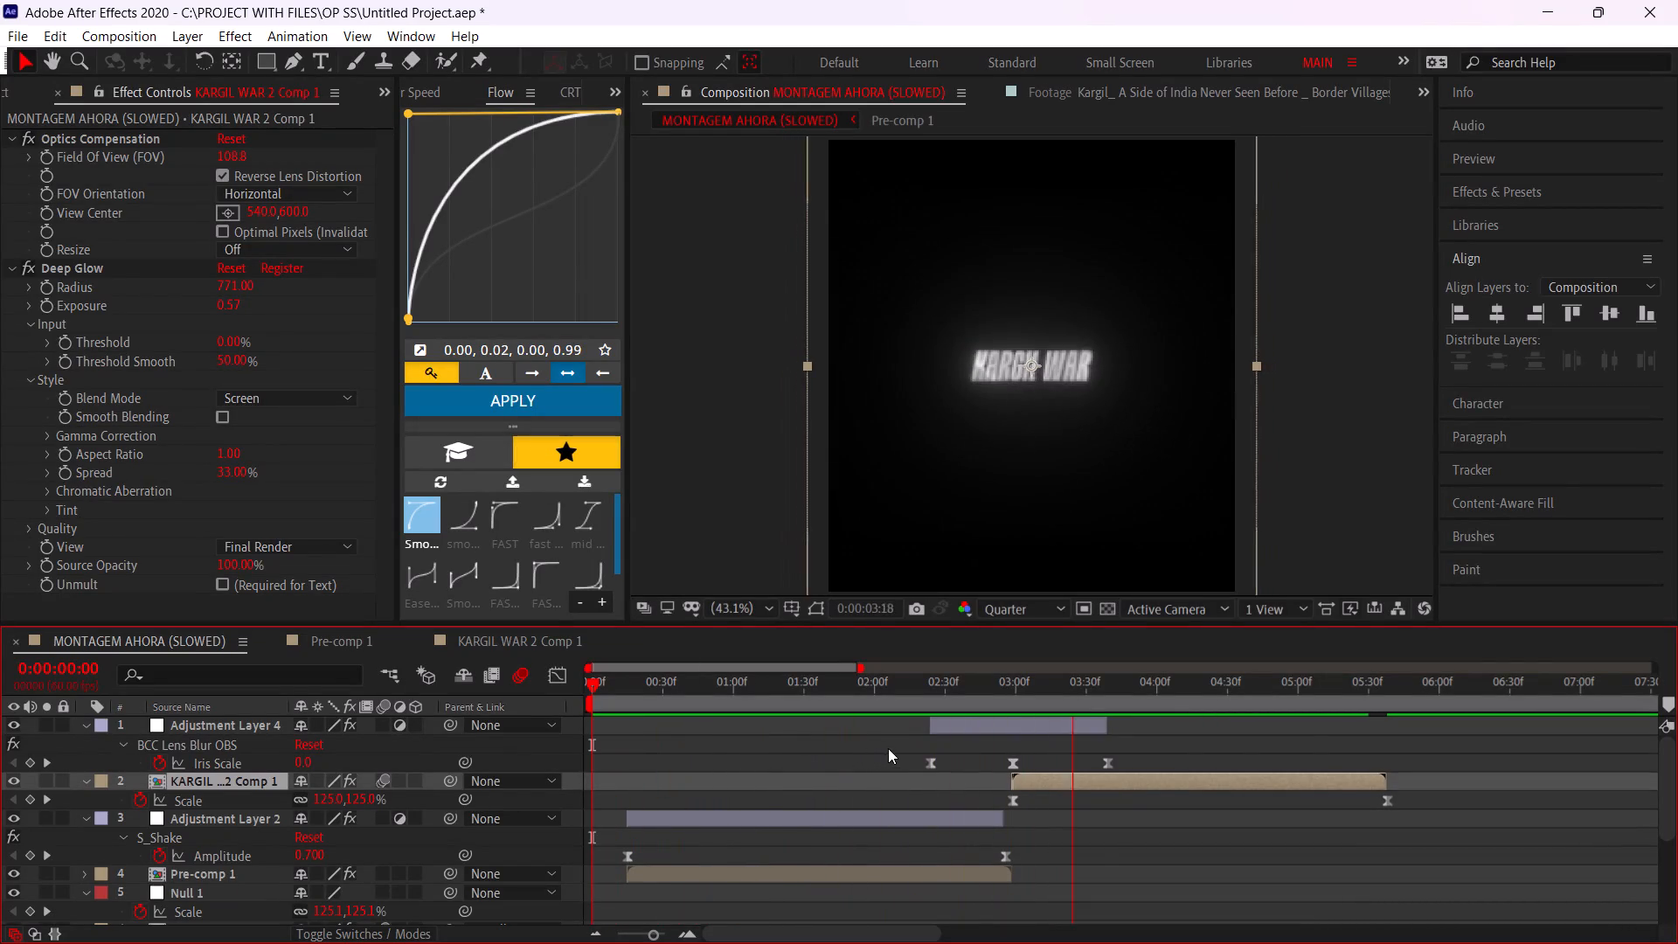
click(888, 778)
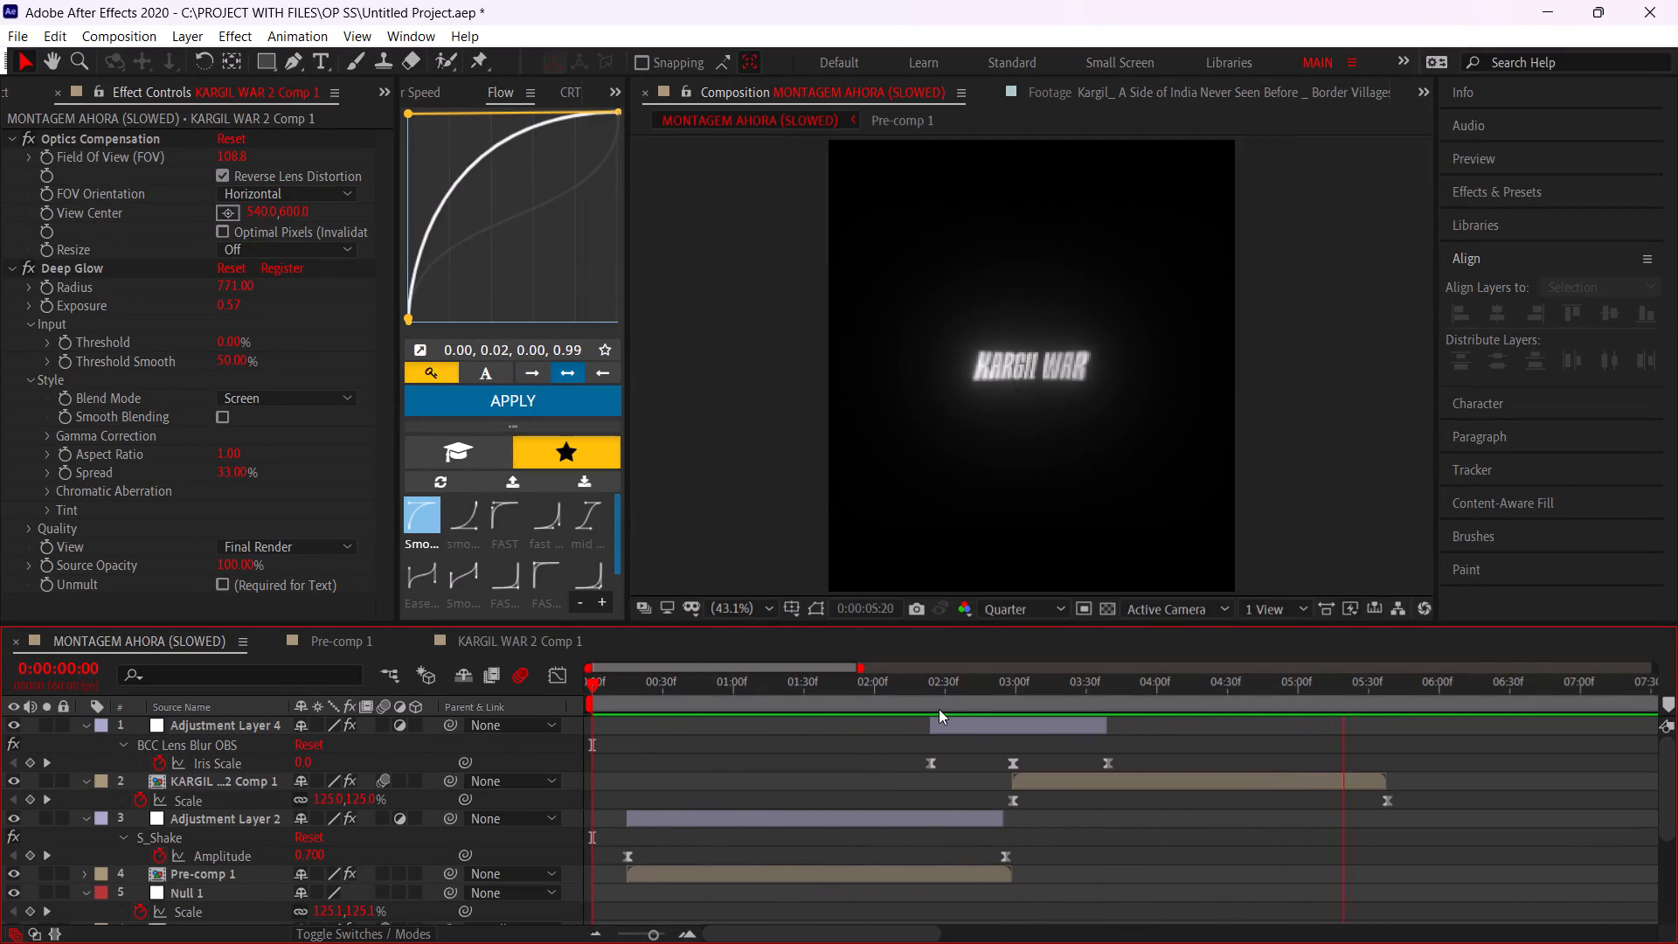
click(932, 689)
key(space)
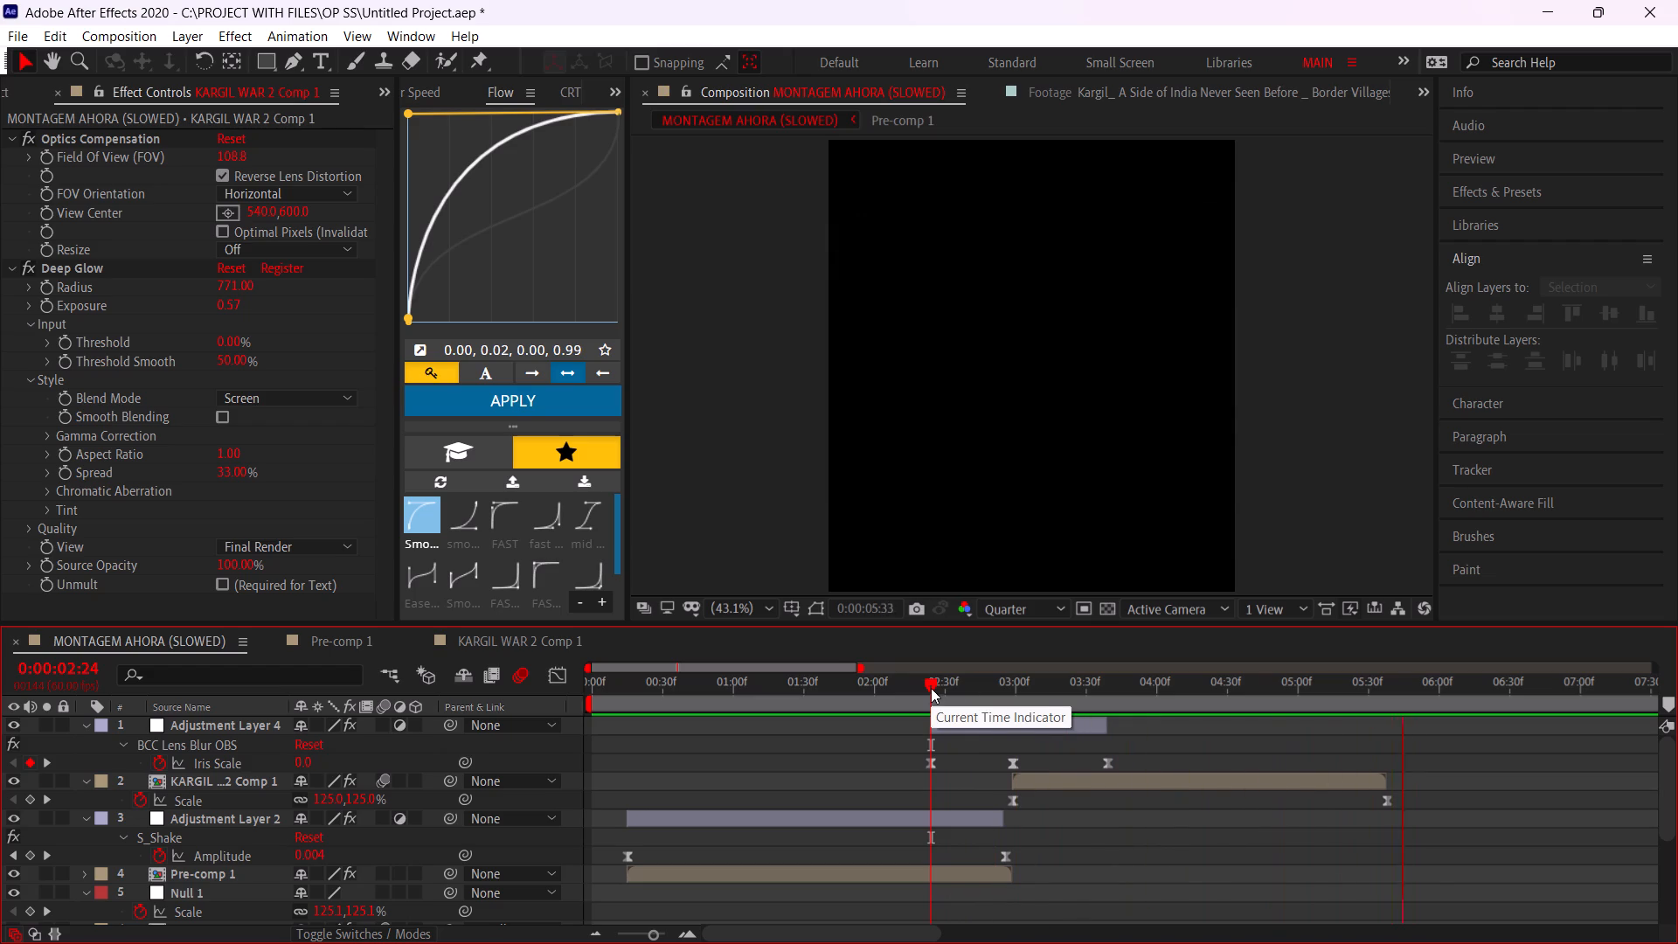
drag(1203, 688, 796, 705)
key(space)
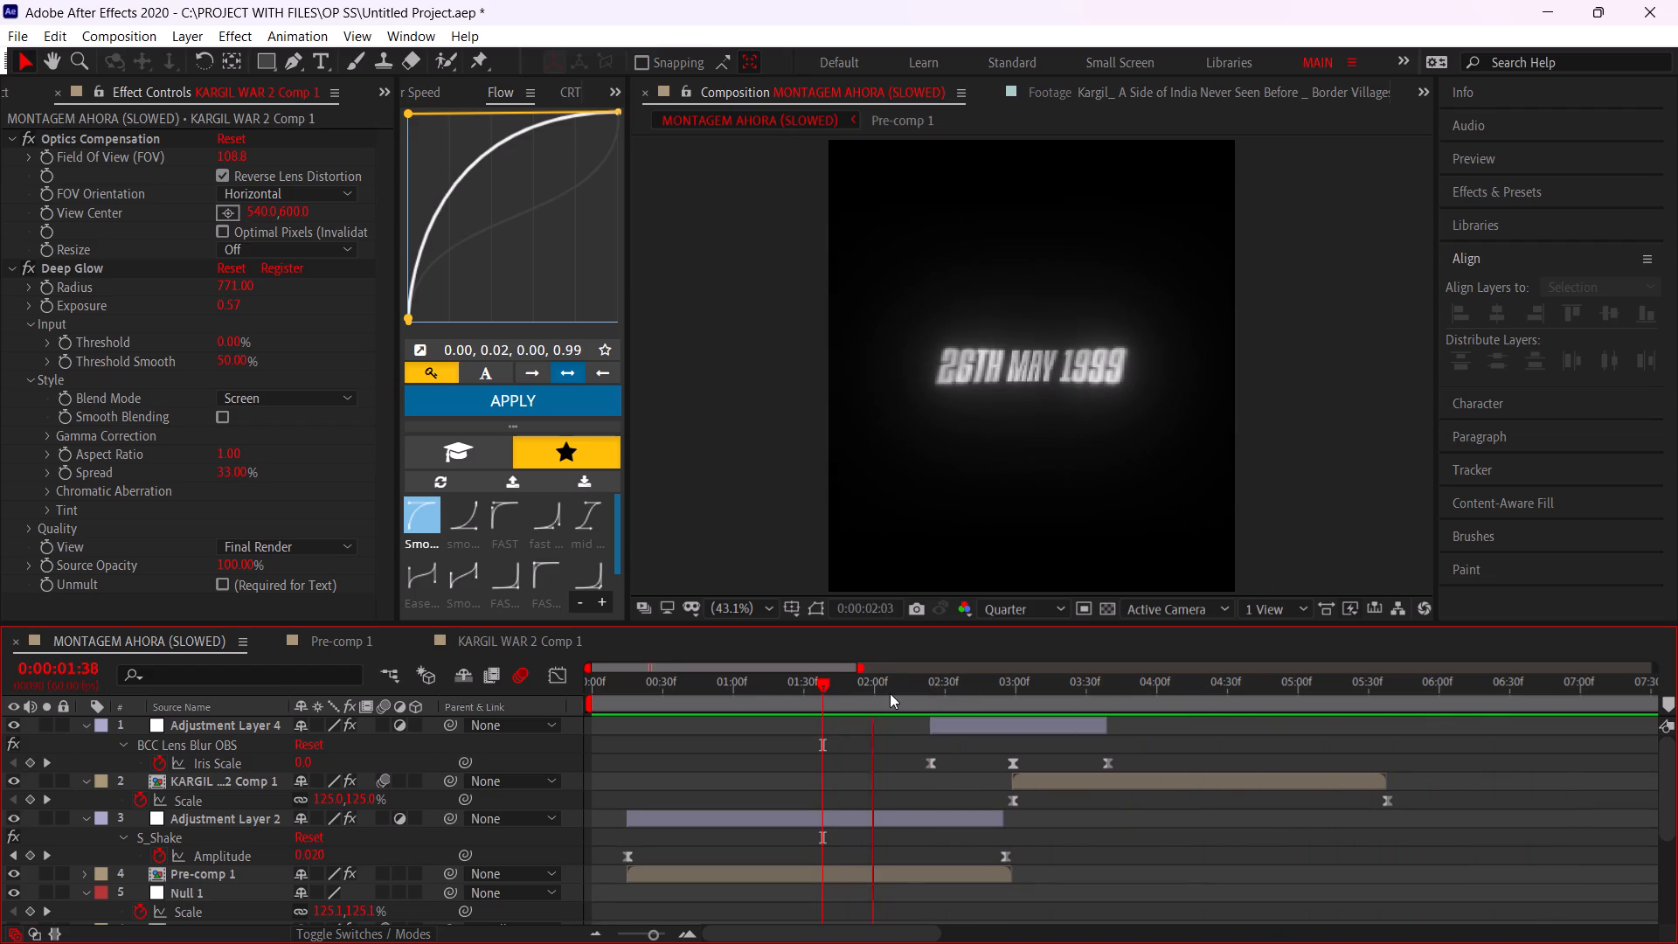
alt+scroll(1017, 760, up, 2)
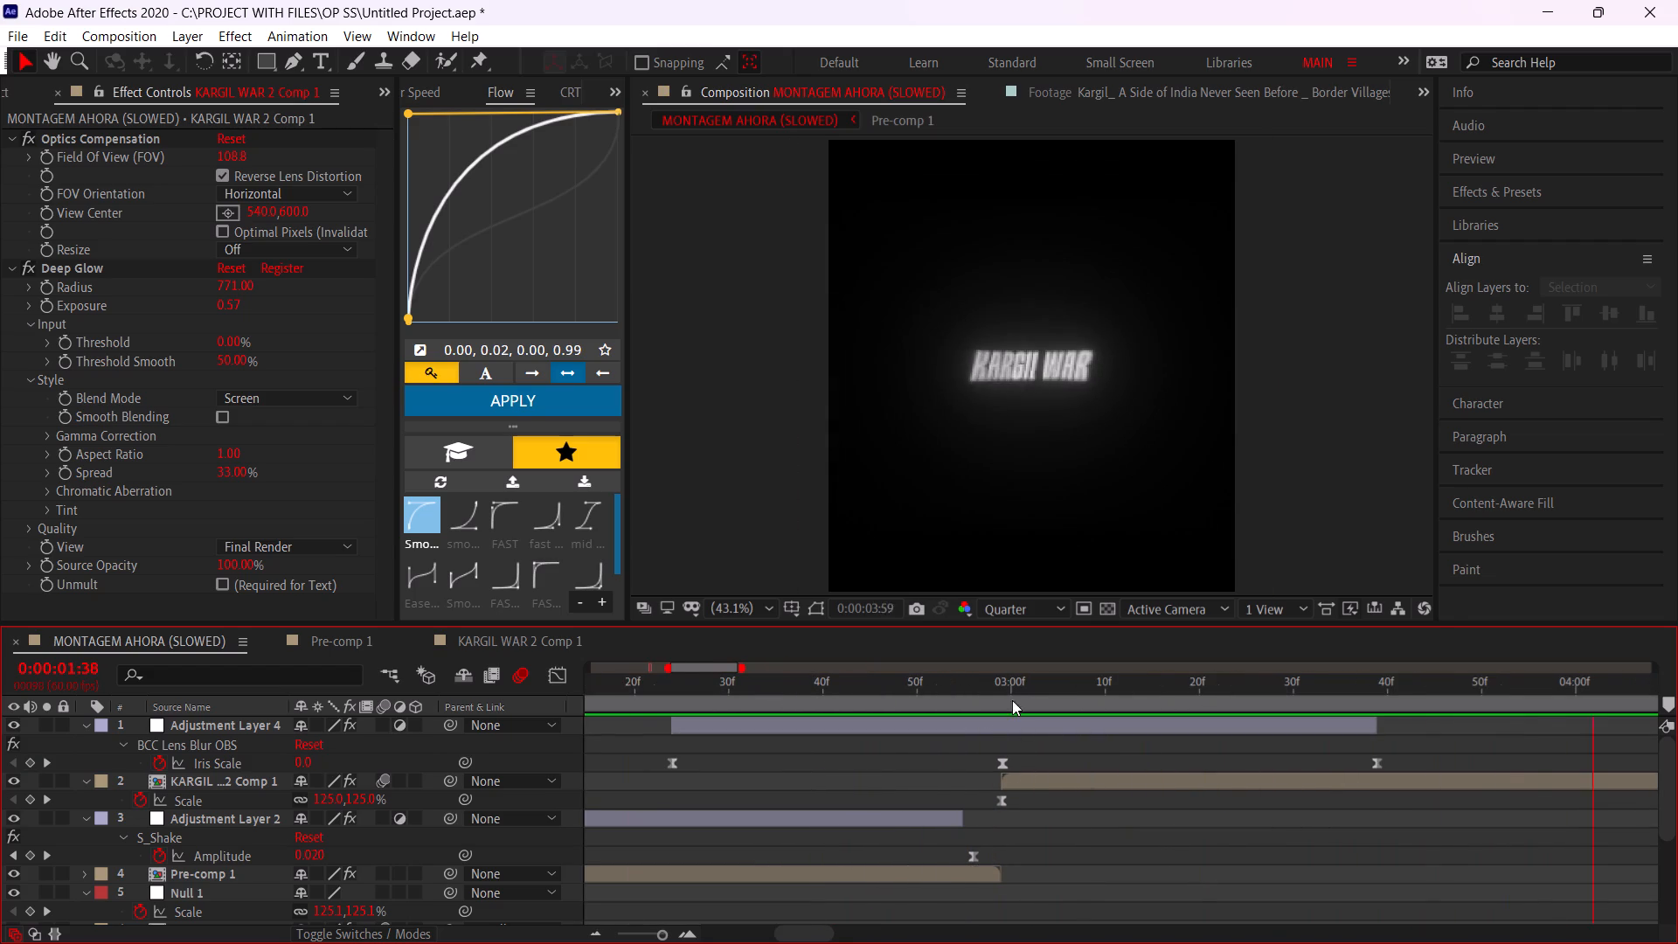
Move Adjustment Layer 4's last Iris Scale keyframe to about 0:00:04:24 and extend the layer's end to match.
click(994, 689)
alt+scroll(907, 830, down, 2)
drag(891, 752, 1038, 760)
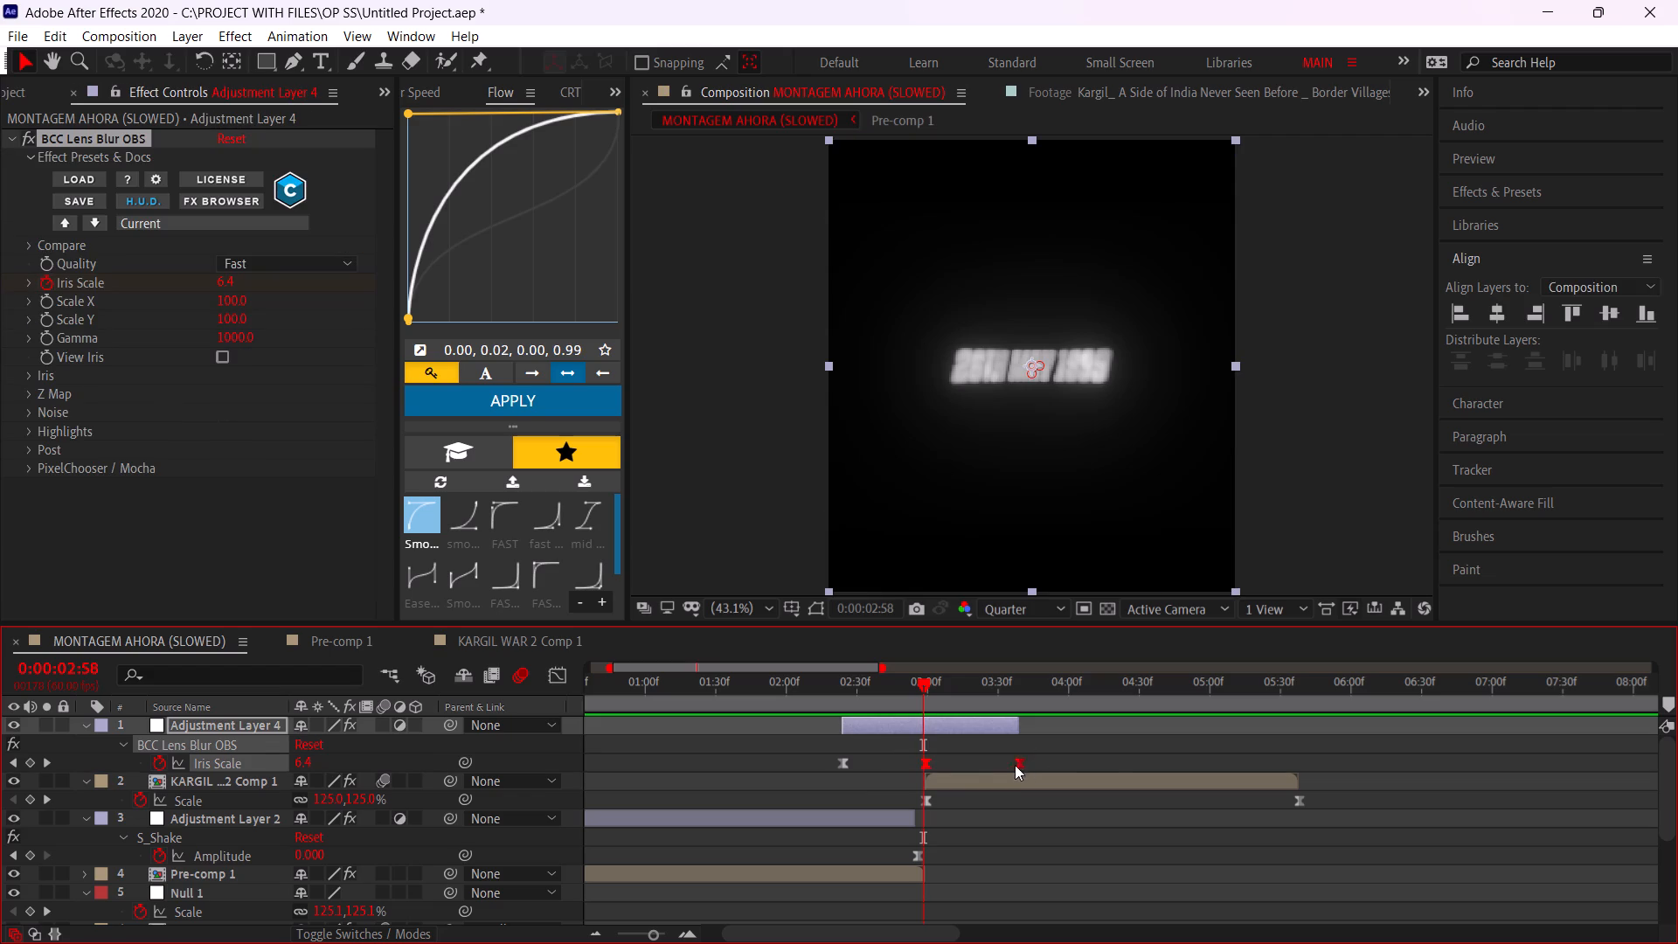
alt+drag(1015, 765, 1120, 771)
drag(1023, 727, 1128, 739)
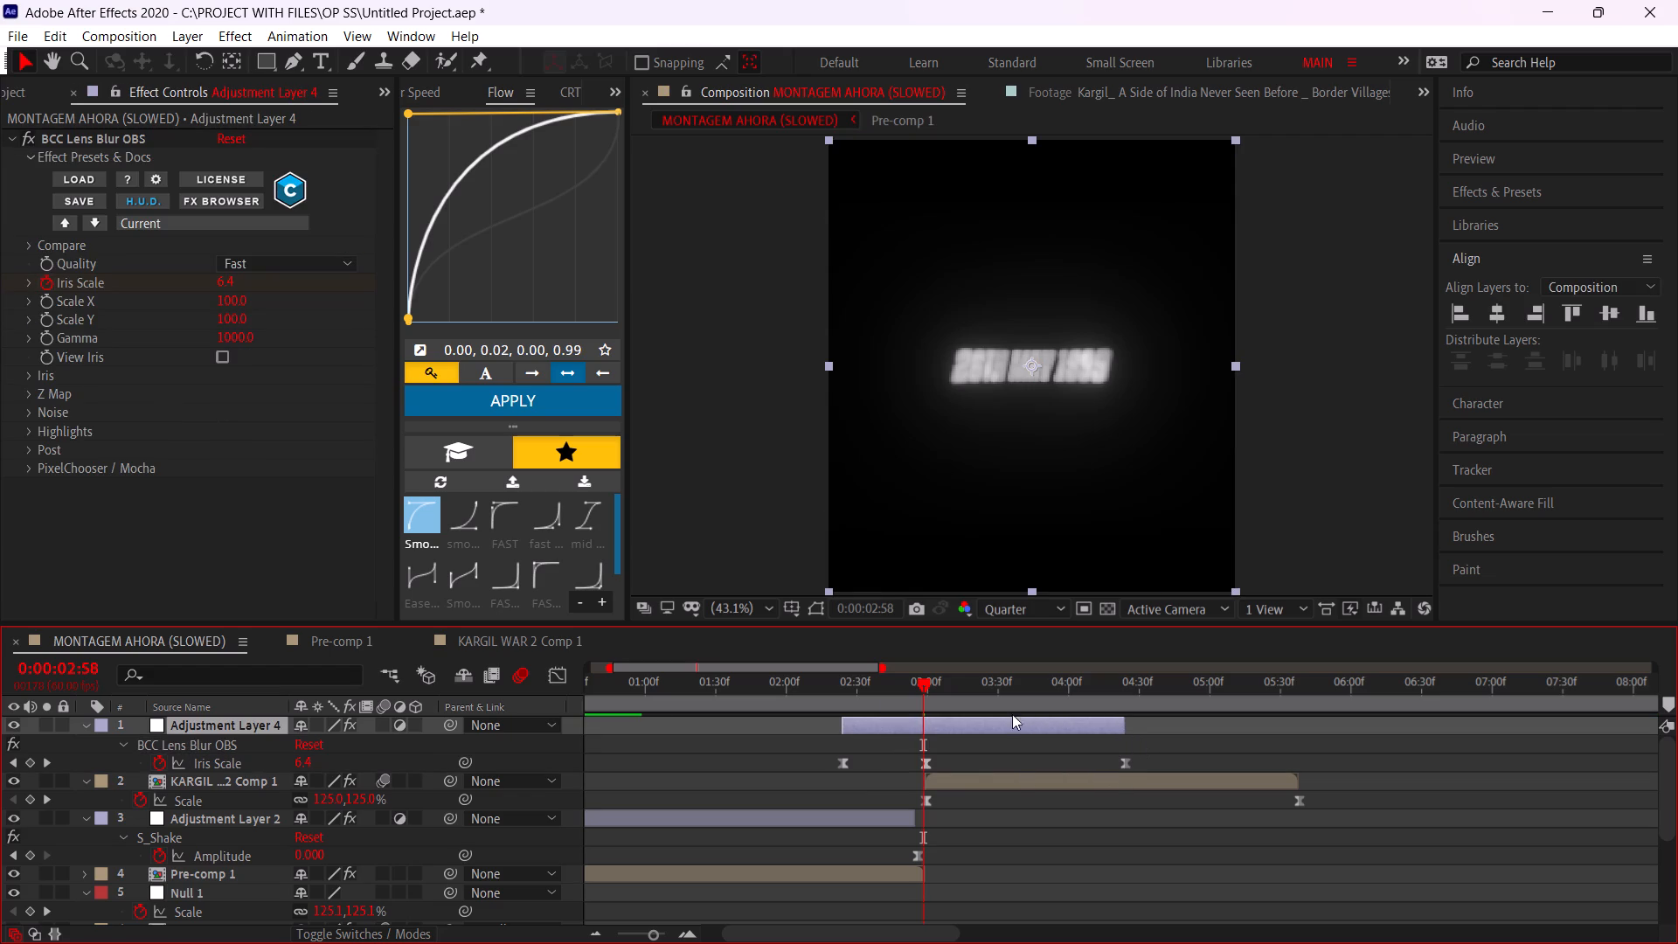
Play the edit from the start and again from 0:00:02:25 to review the longer blur fade-out on KARGIL WAR.
drag(890, 691, 409, 766)
key(space)
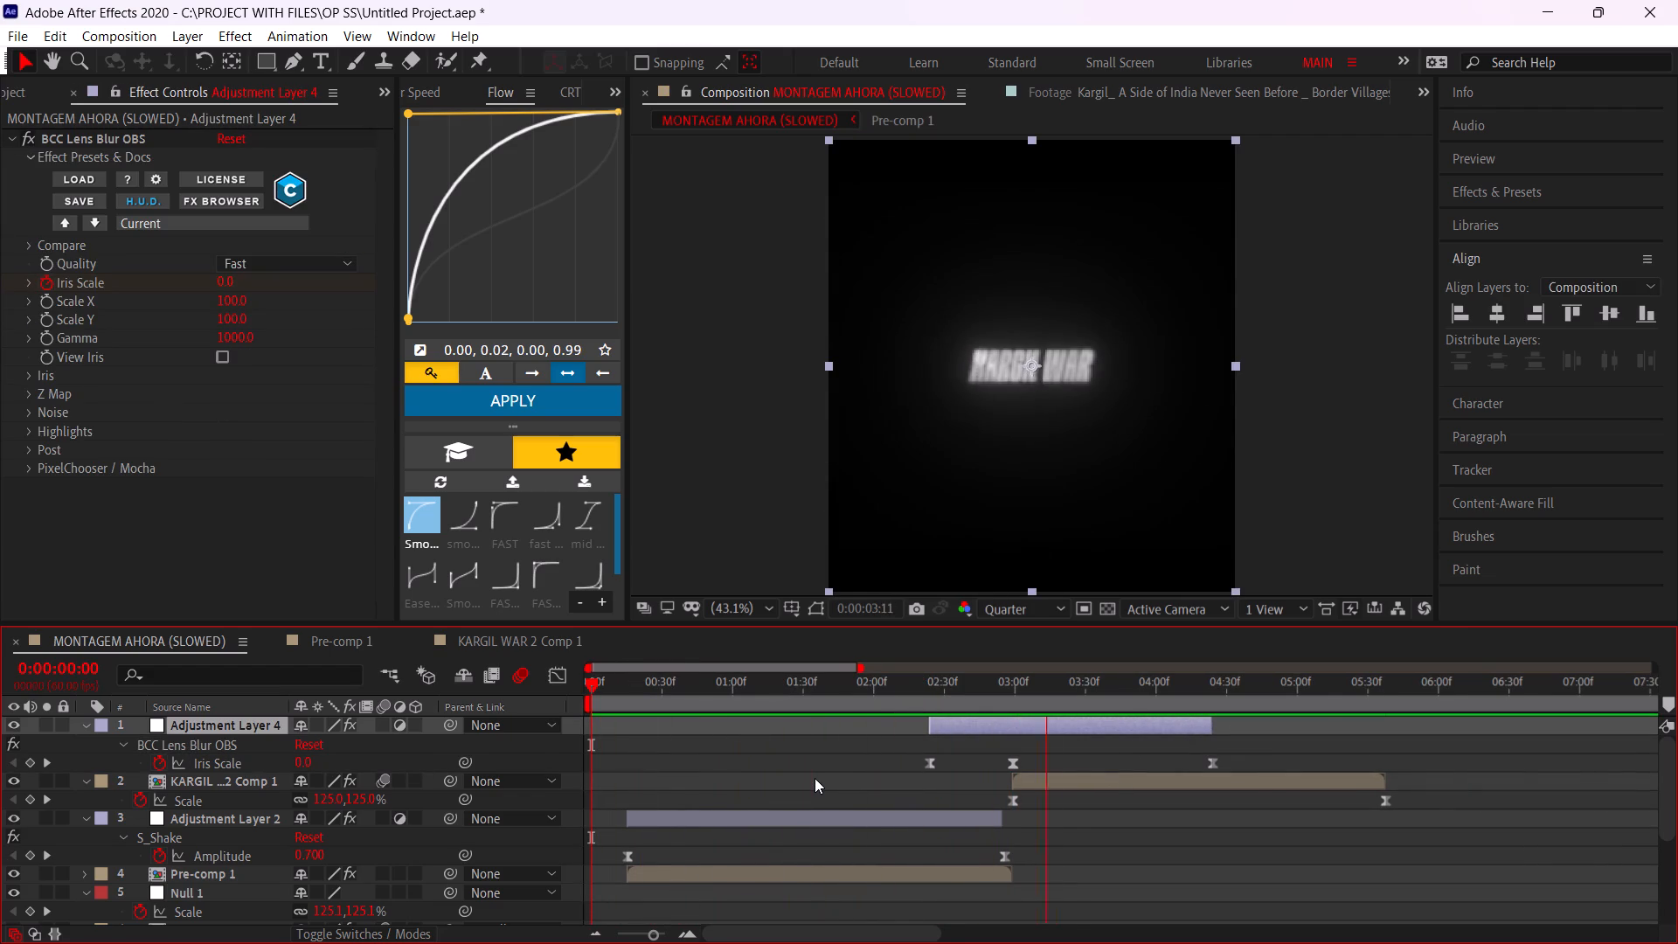
click(863, 773)
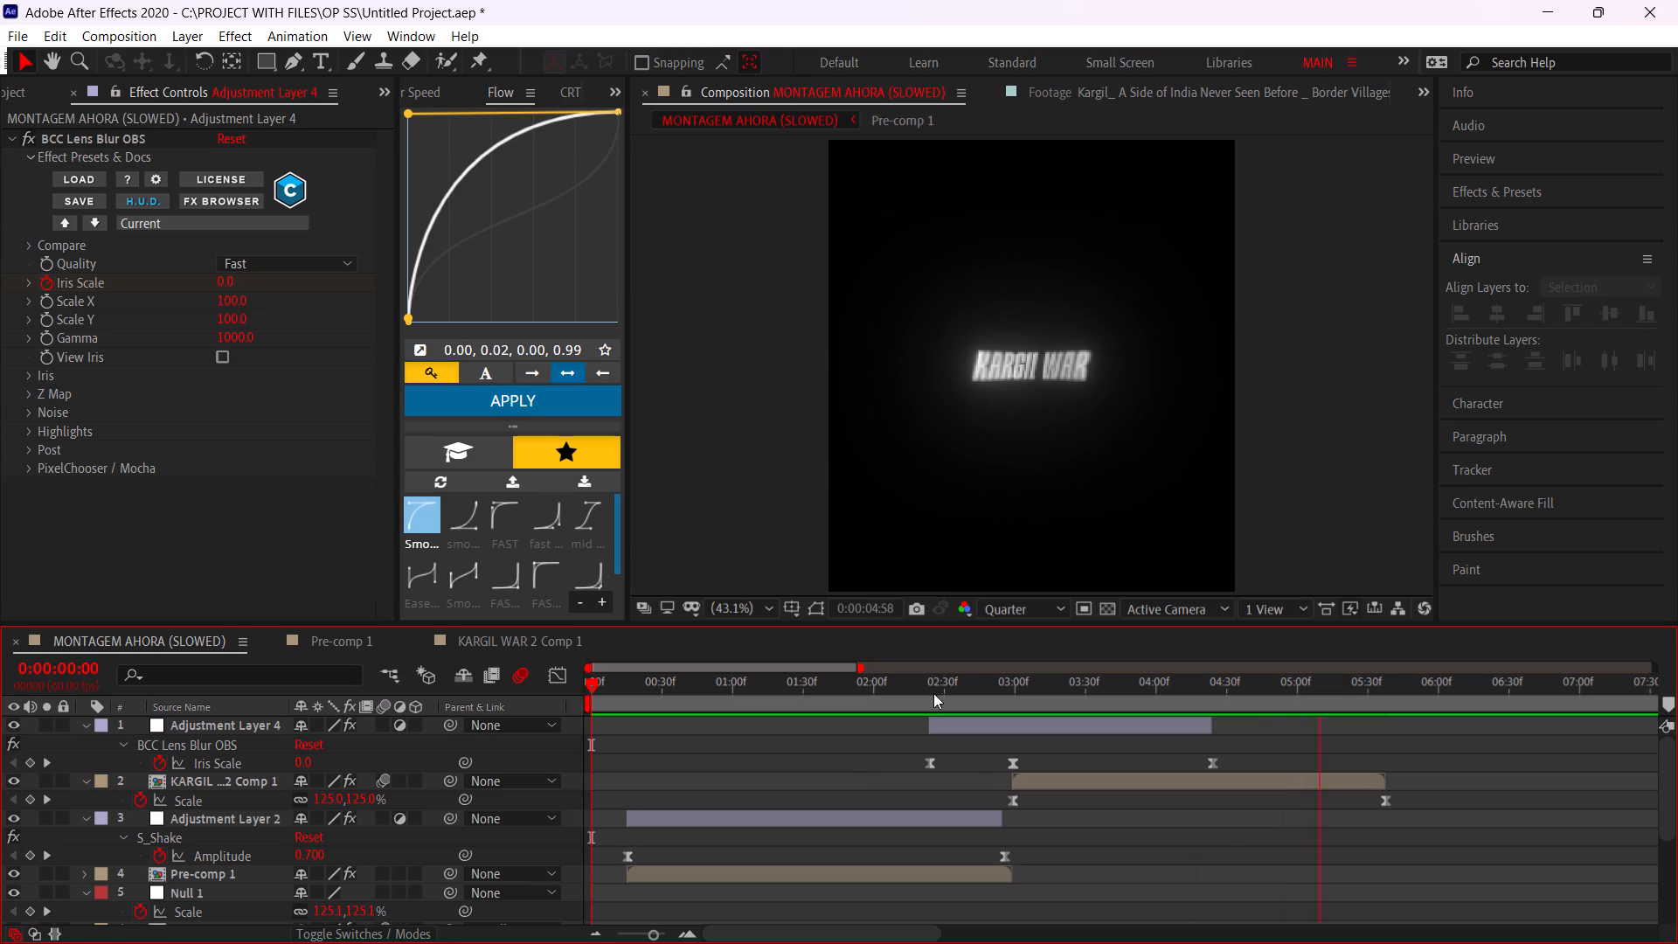
click(933, 693)
key(space)
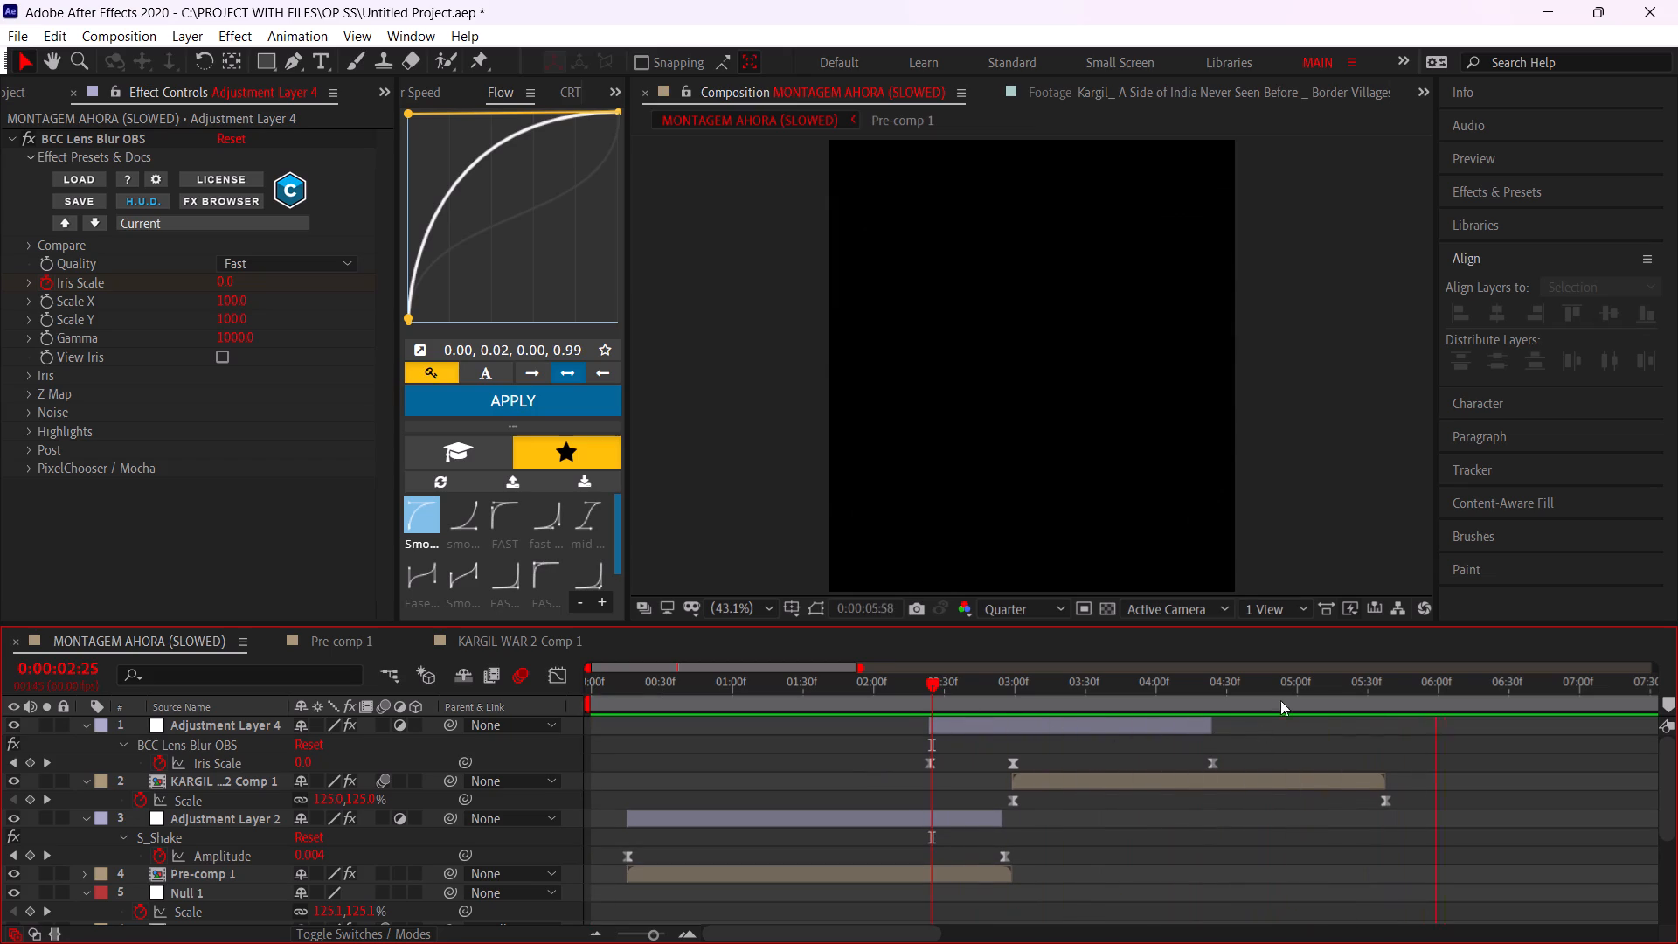
drag(1303, 689, 967, 731)
key(space)
Go to 0:00:02:58 and apply the Tritone effect to Adjustment Layer 4.
drag(996, 702, 1010, 707)
click(1031, 726)
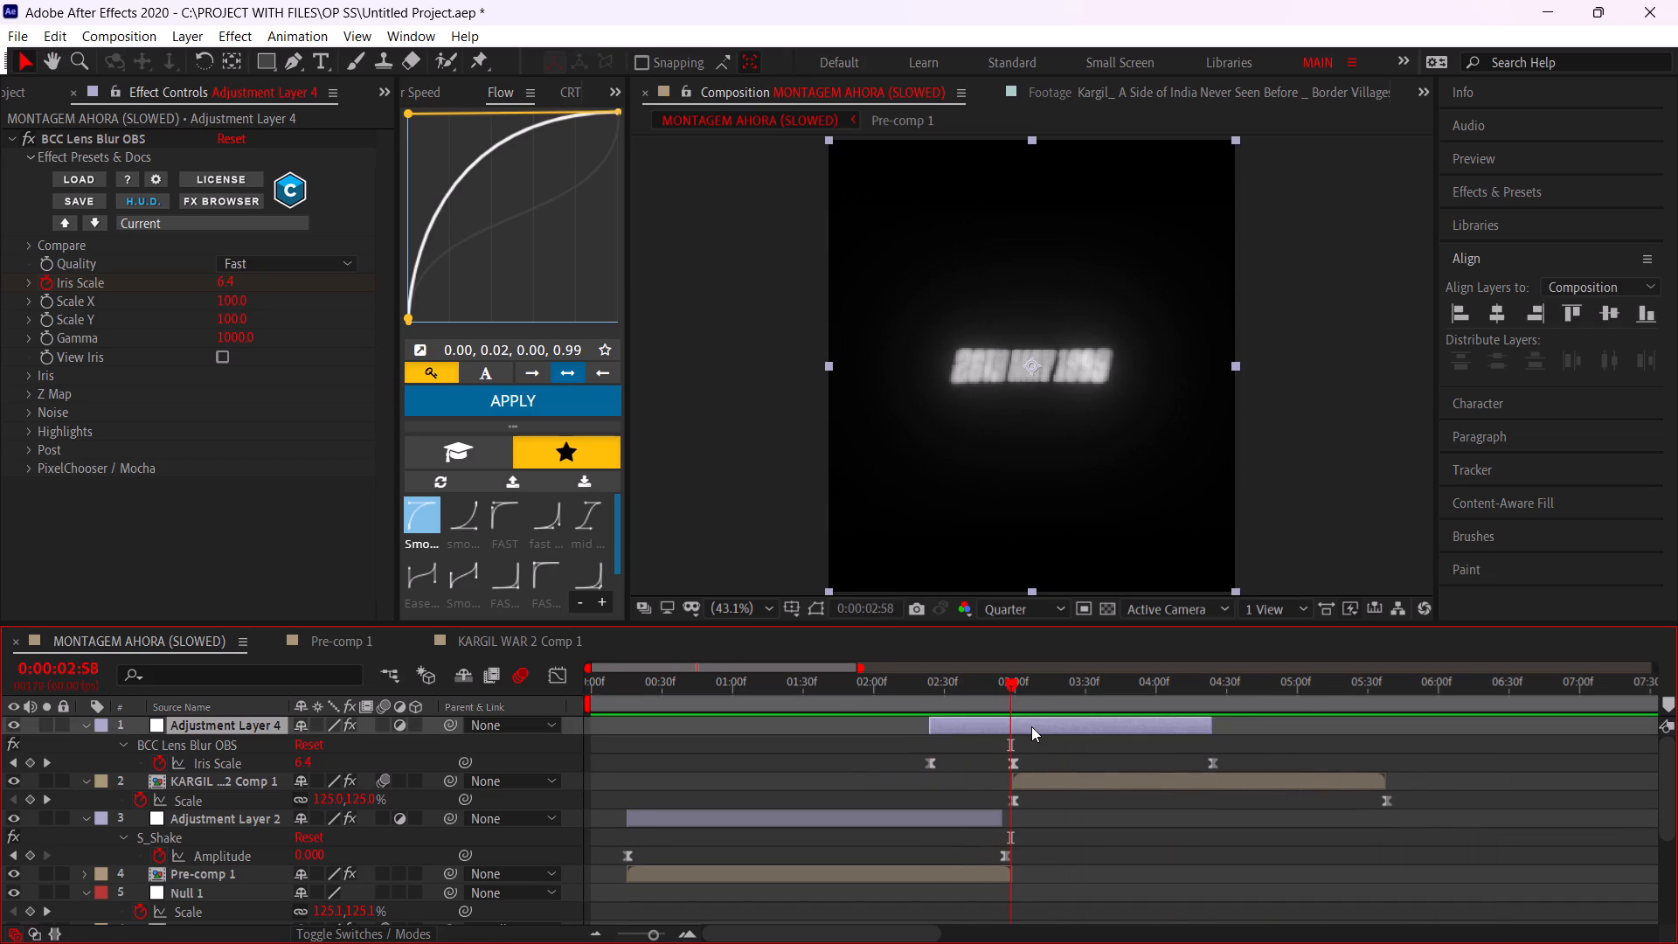
key(ctrl+space)
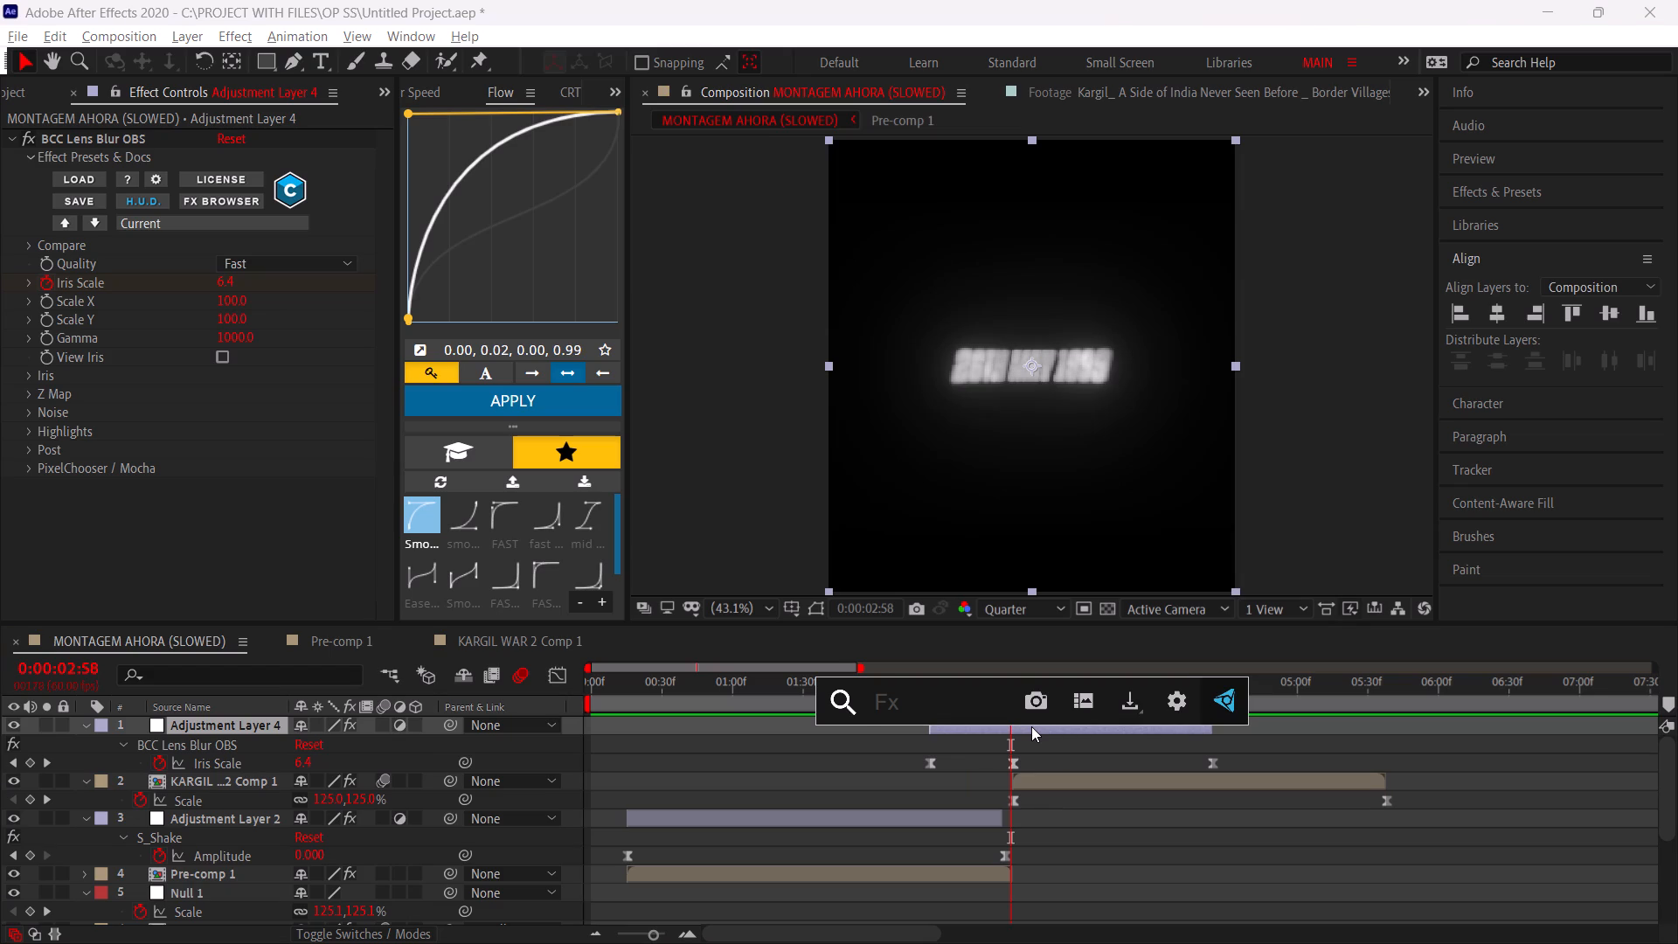
text(bcc)
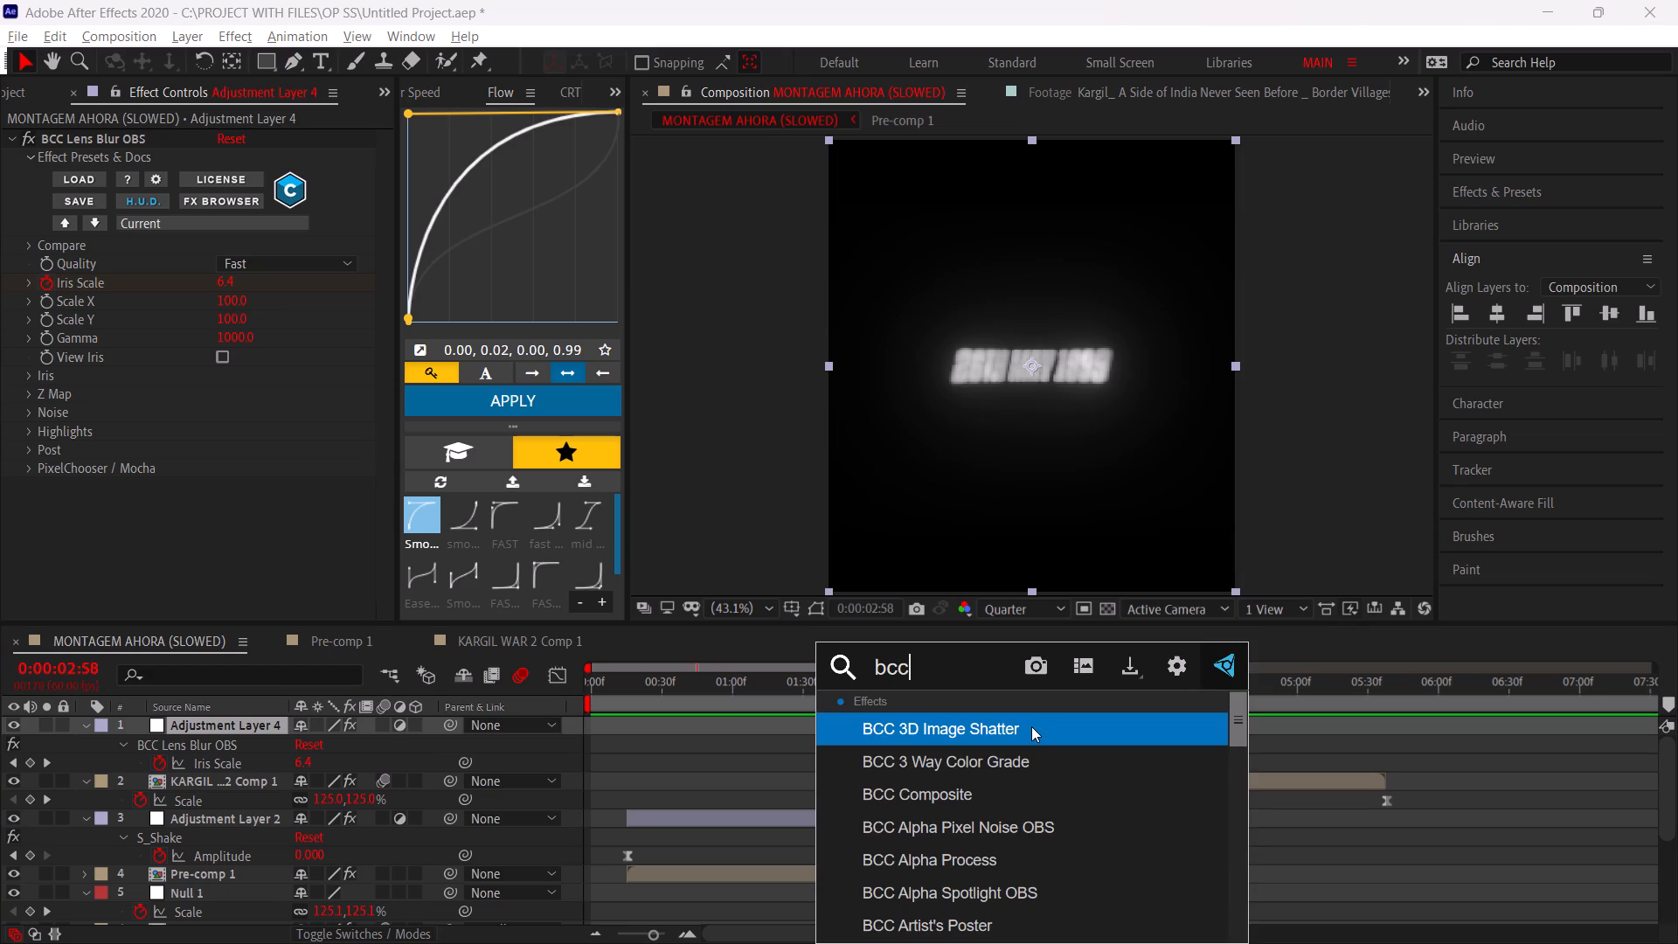
key(BackSpace)
key(BackSpace)
key(BackSpace)
key(BackSpace)
text(fill)
key(BackSpace)
key(BackSpace)
key(BackSpace)
key(BackSpace)
key(BackSpace)
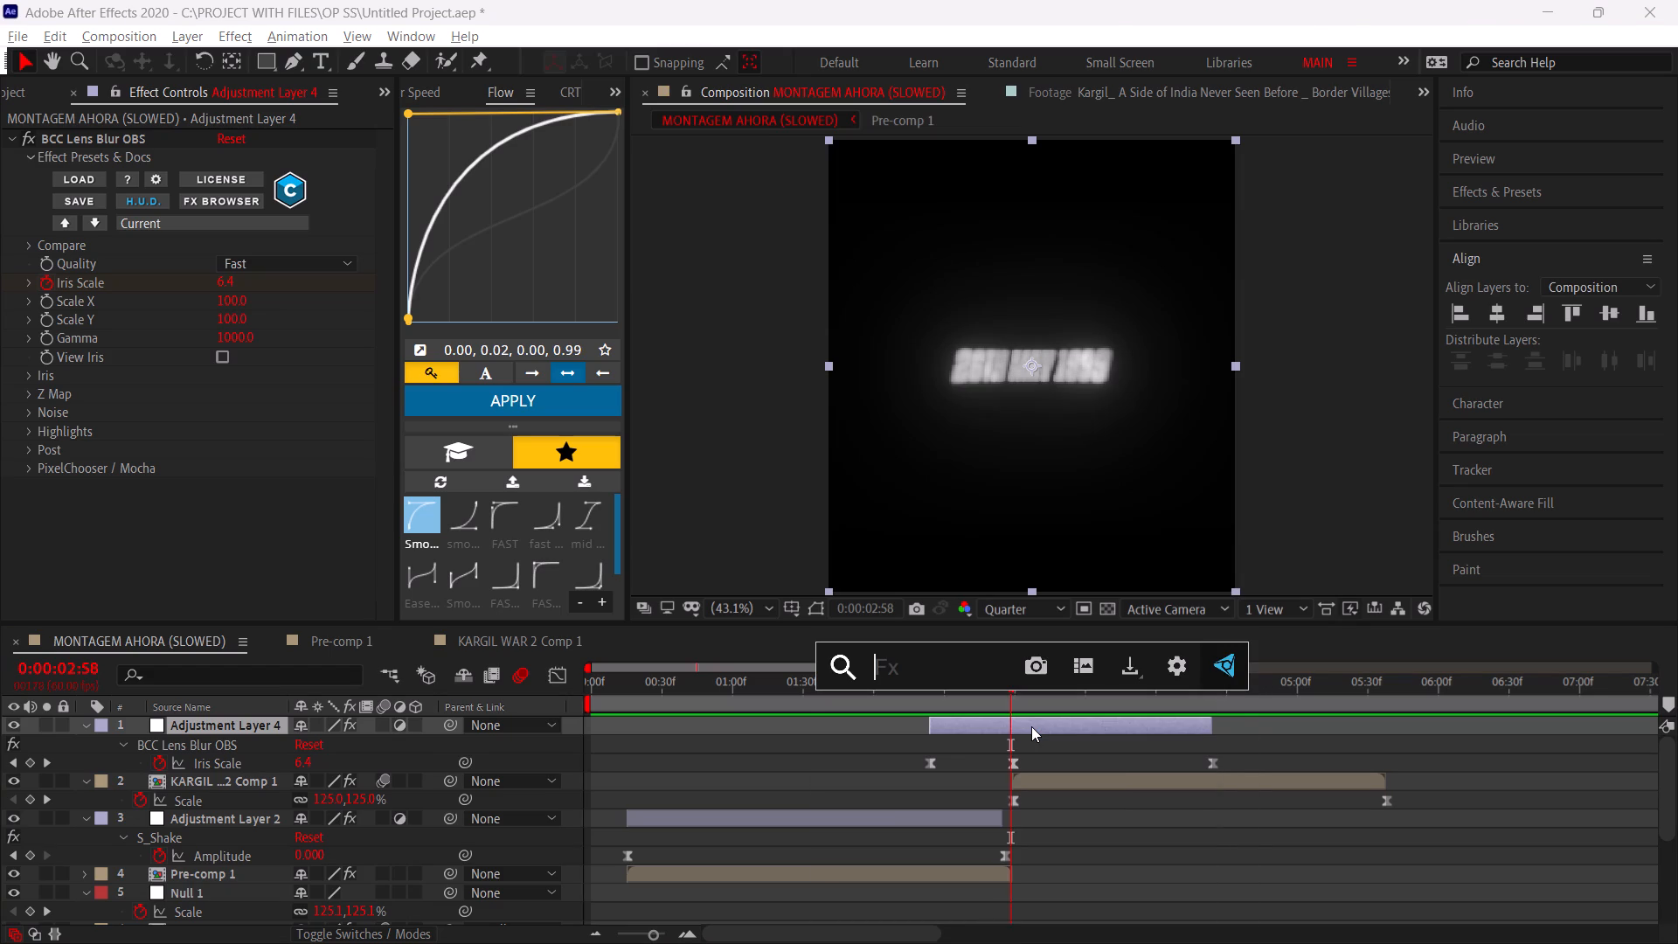
text(tri)
key(Return)
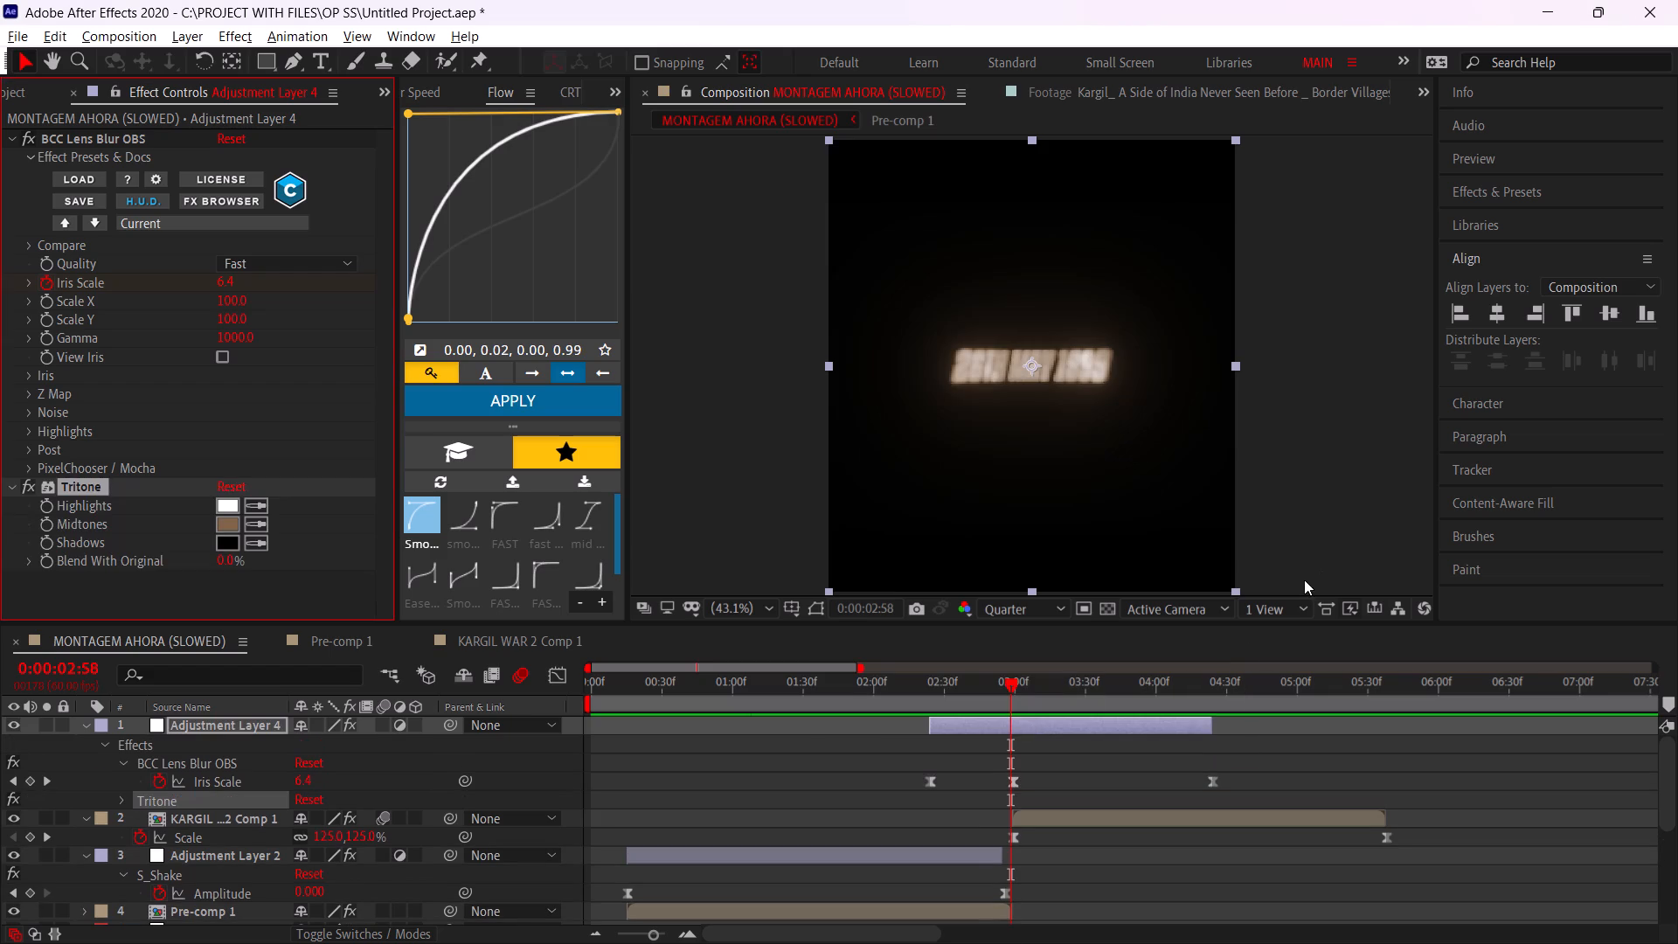
Set the Tritone Midtones colour to pure red, FF0000.
click(228, 536)
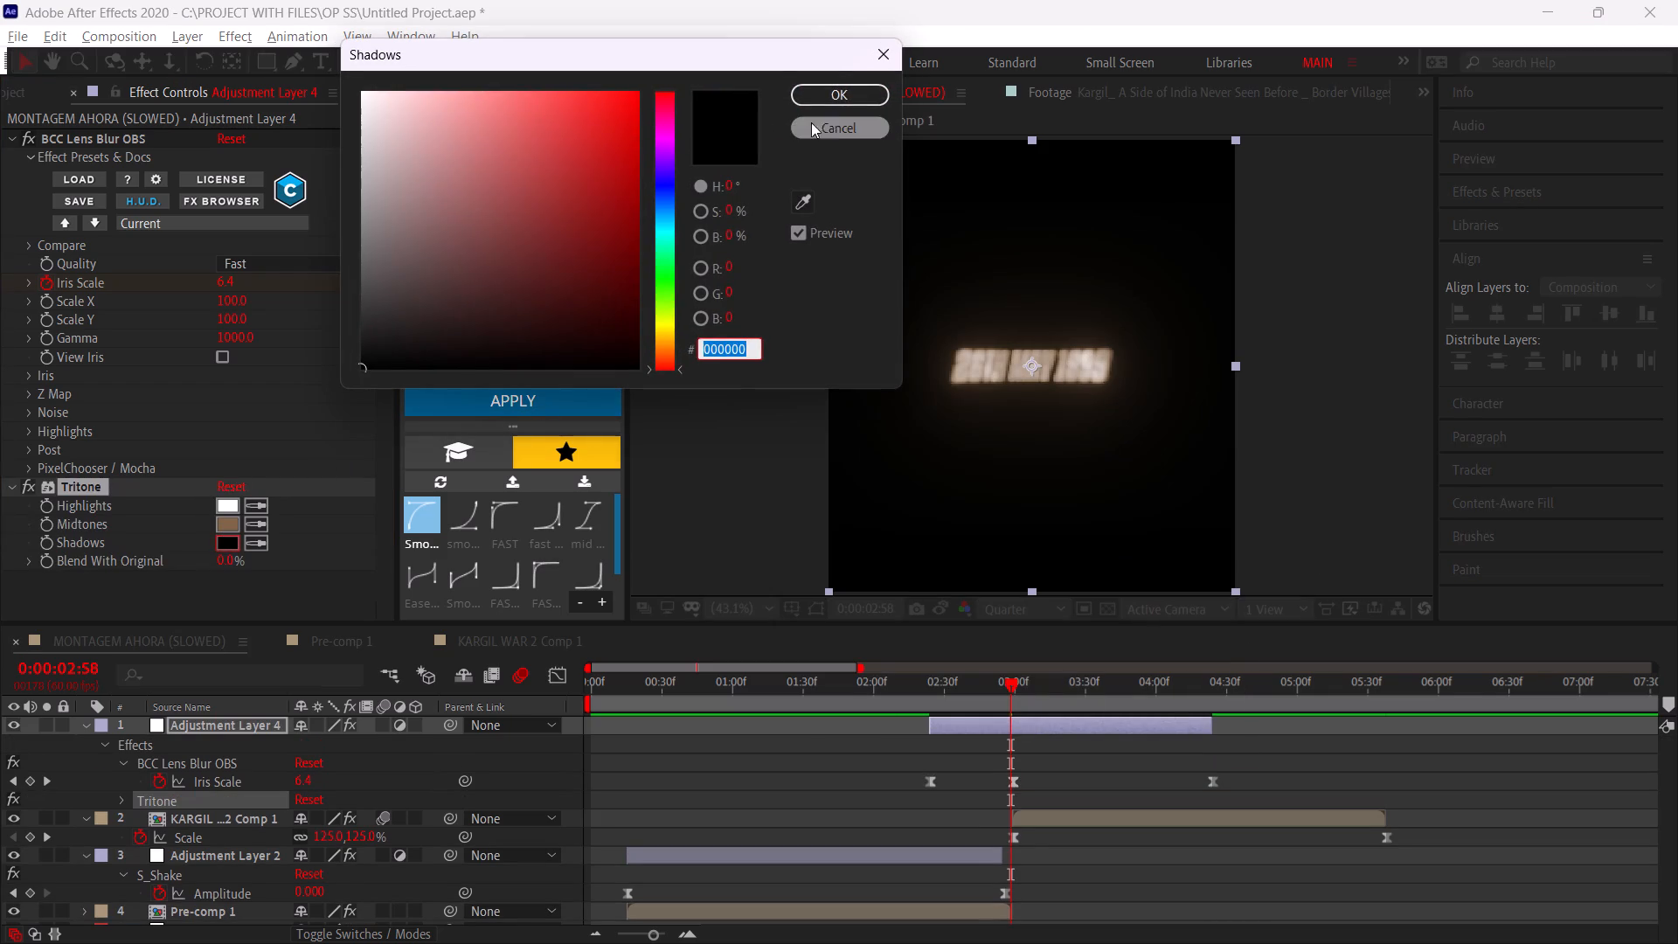
click(831, 119)
click(225, 523)
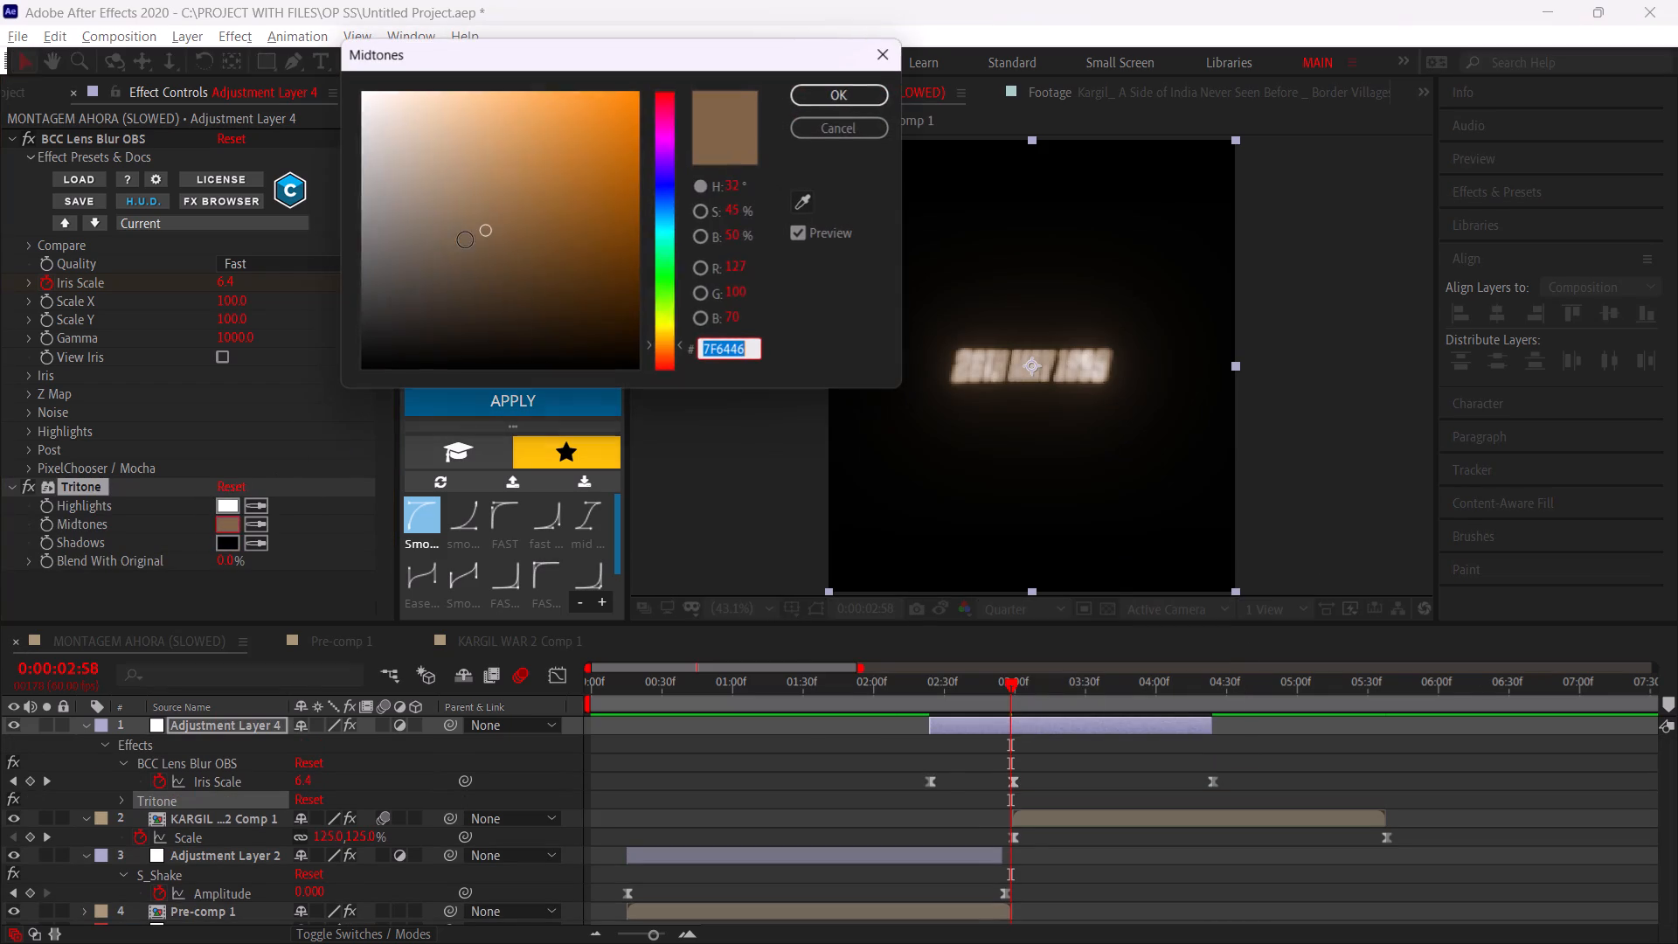
drag(659, 123, 686, 29)
drag(604, 158, 738, 33)
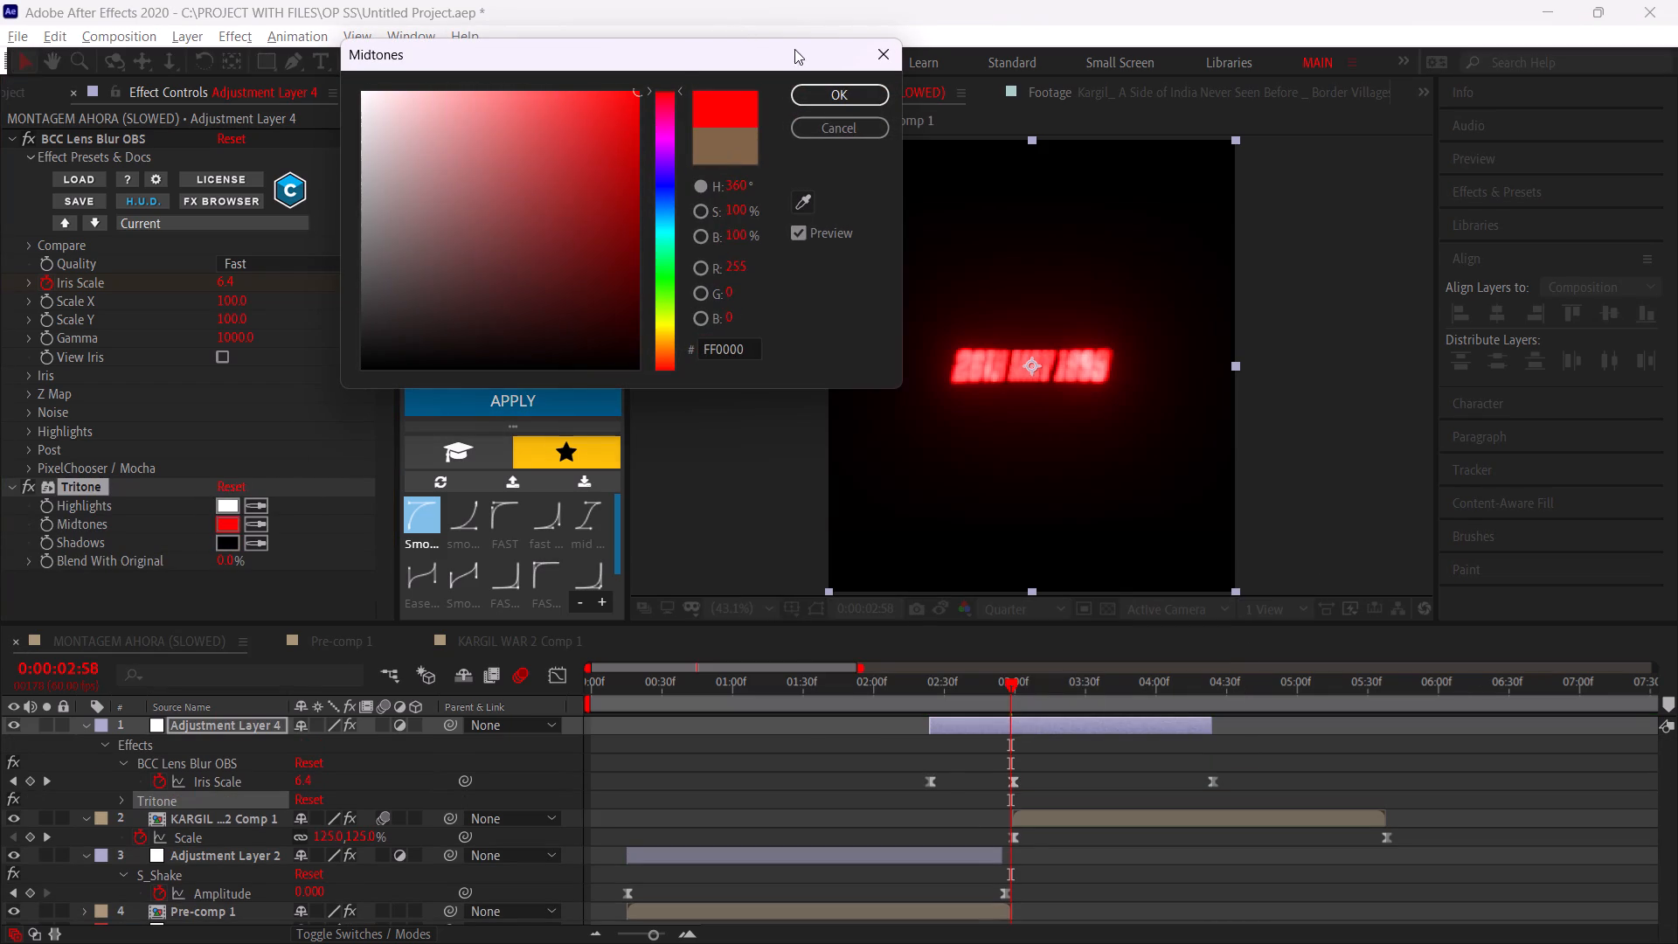
click(829, 92)
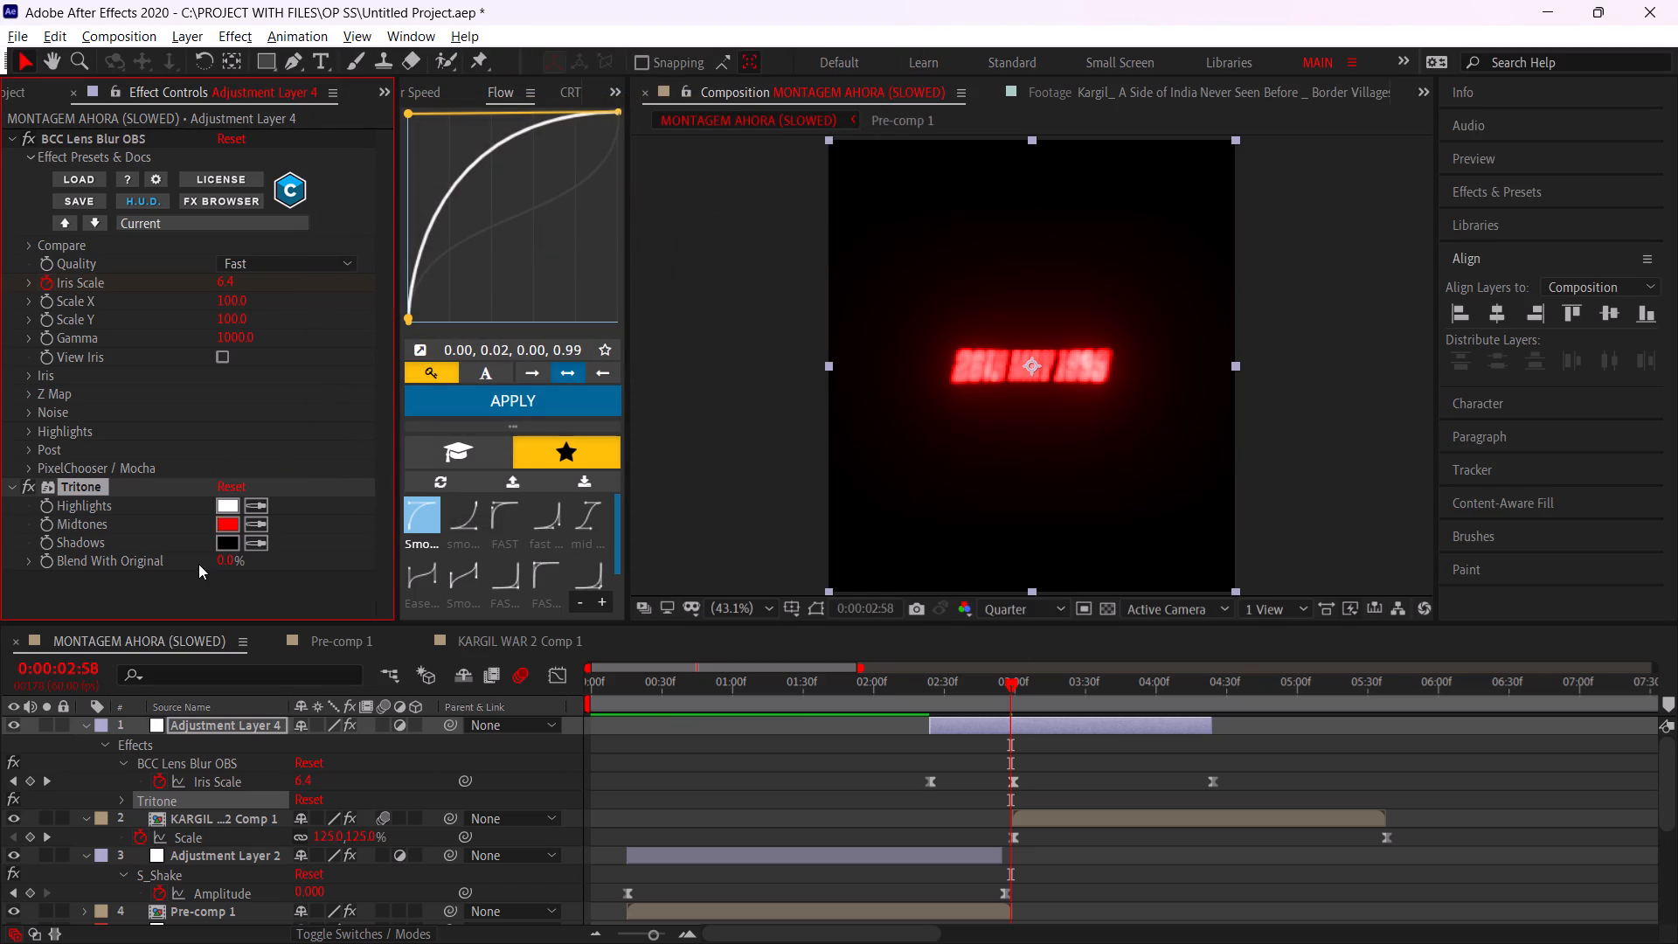
Keyframe Tritone's Blend With Original at 0% at 0:00:02:58 and 100% at 0:00:02:24, and go to Adjustment Layer 4's end.
click(46, 560)
drag(913, 700, 921, 700)
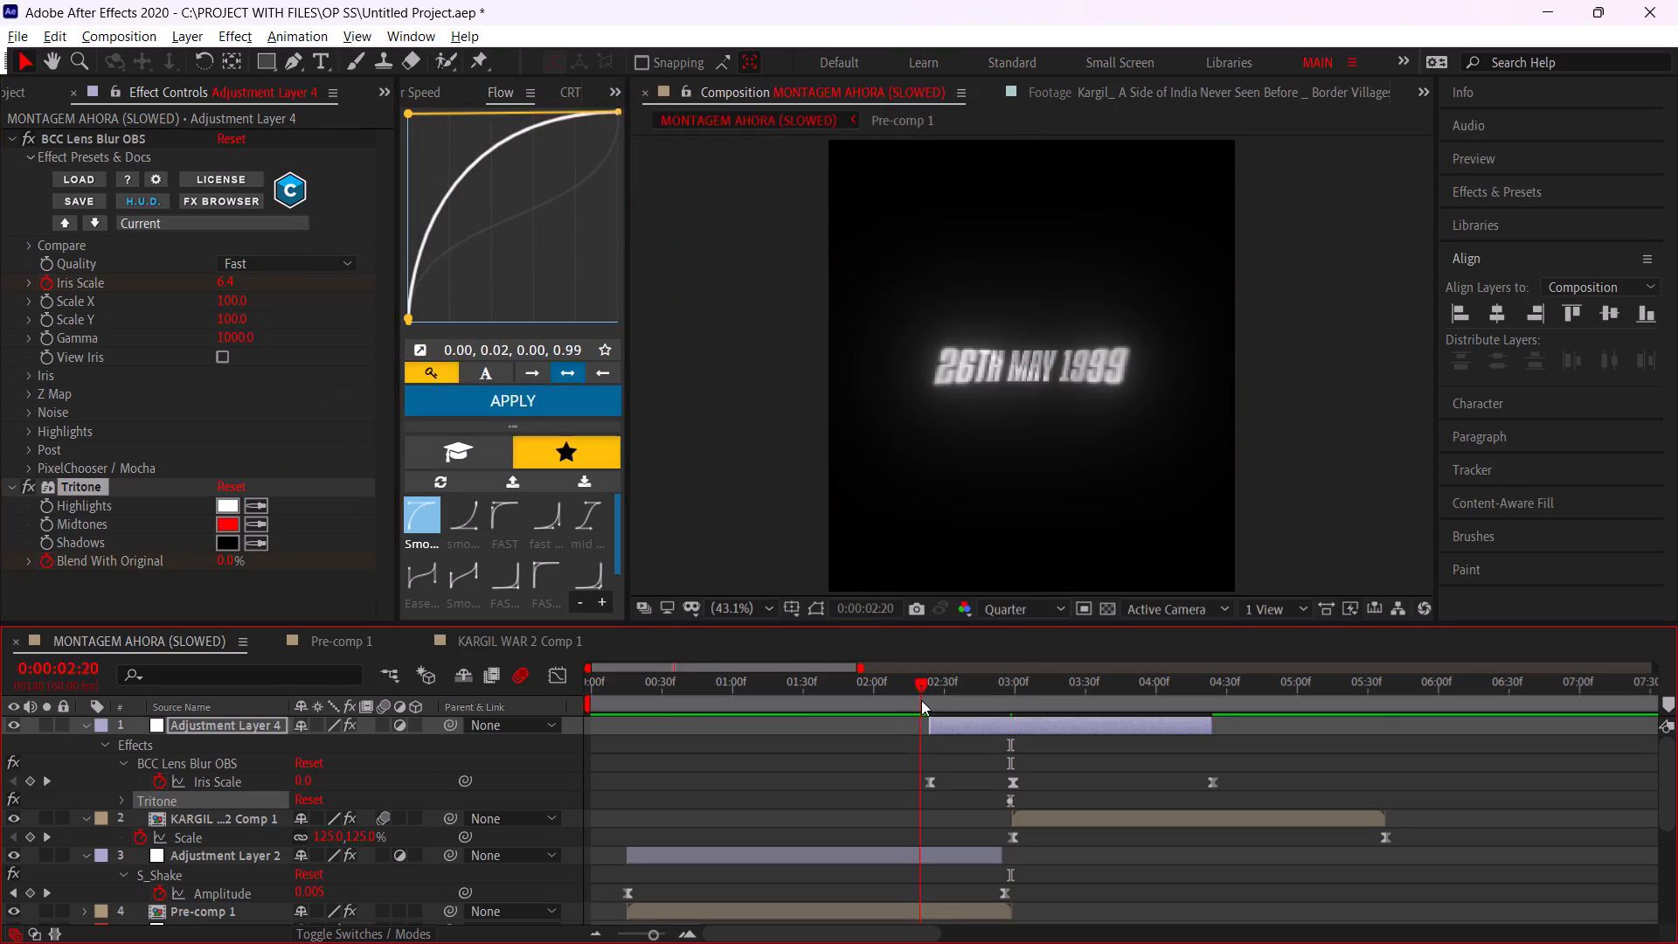
drag(921, 700, 931, 701)
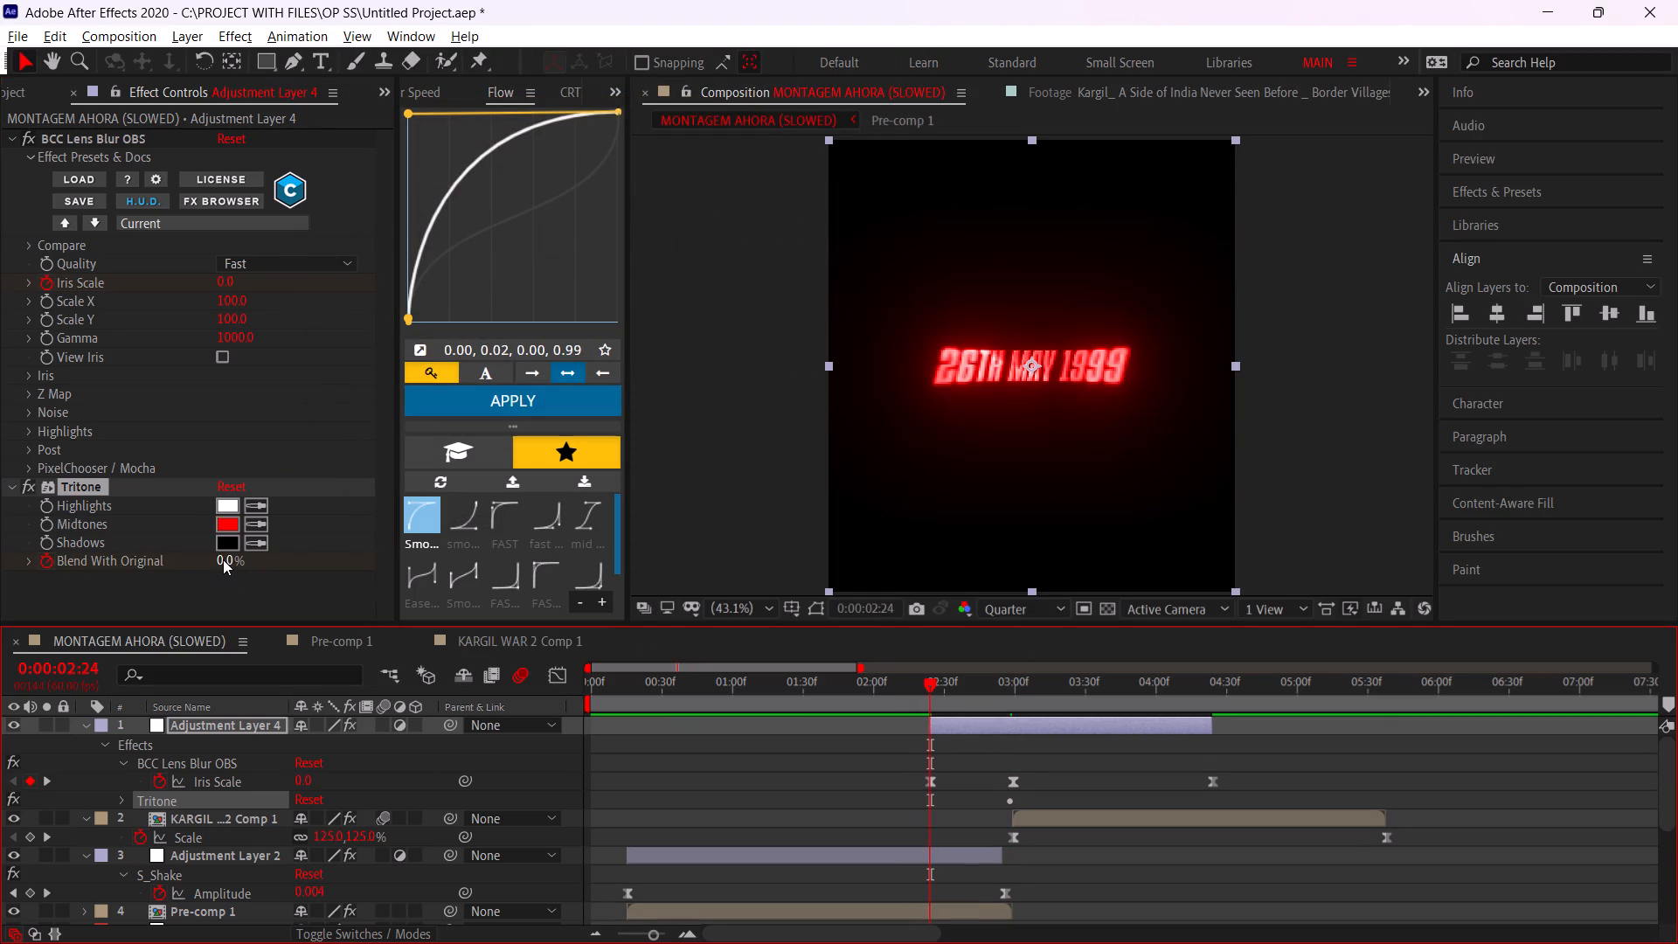
drag(223, 559, 776, 595)
drag(1197, 685, 1213, 691)
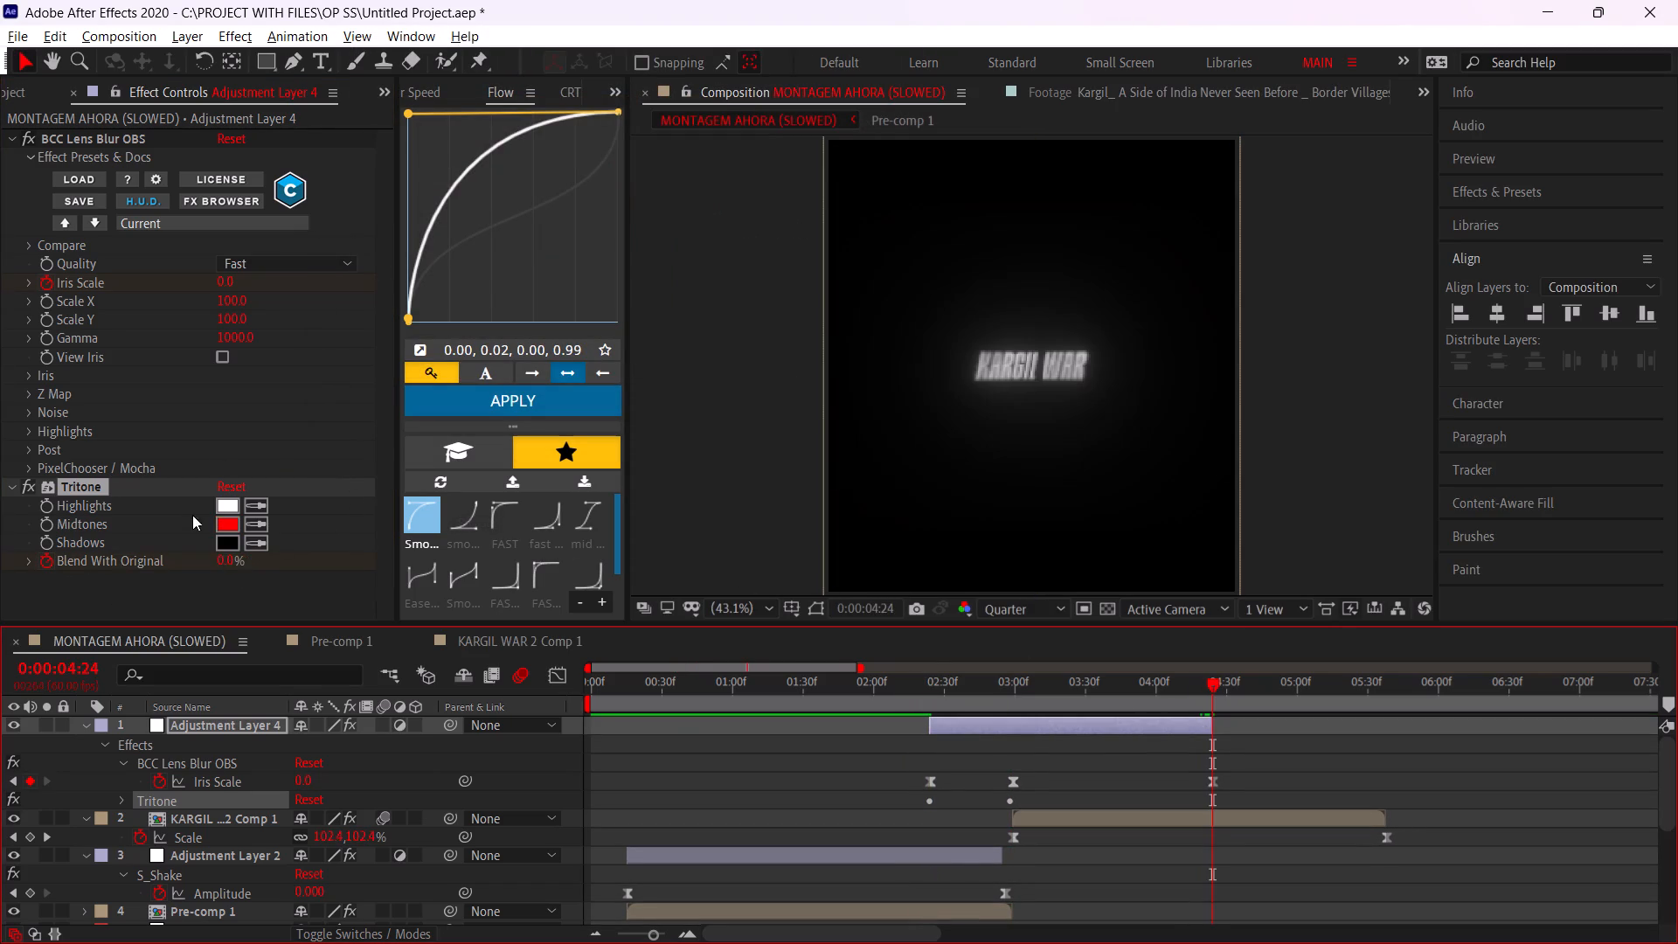
Keyframe Tritone's Blend With Original at 100% at 0:00:04:24 on Adjustment Layer 4.
drag(230, 556, 1161, 648)
Reveal Adjustment Layer 4's keyframes and apply Easy Ease to all three Tritone Blend With Original keyframes.
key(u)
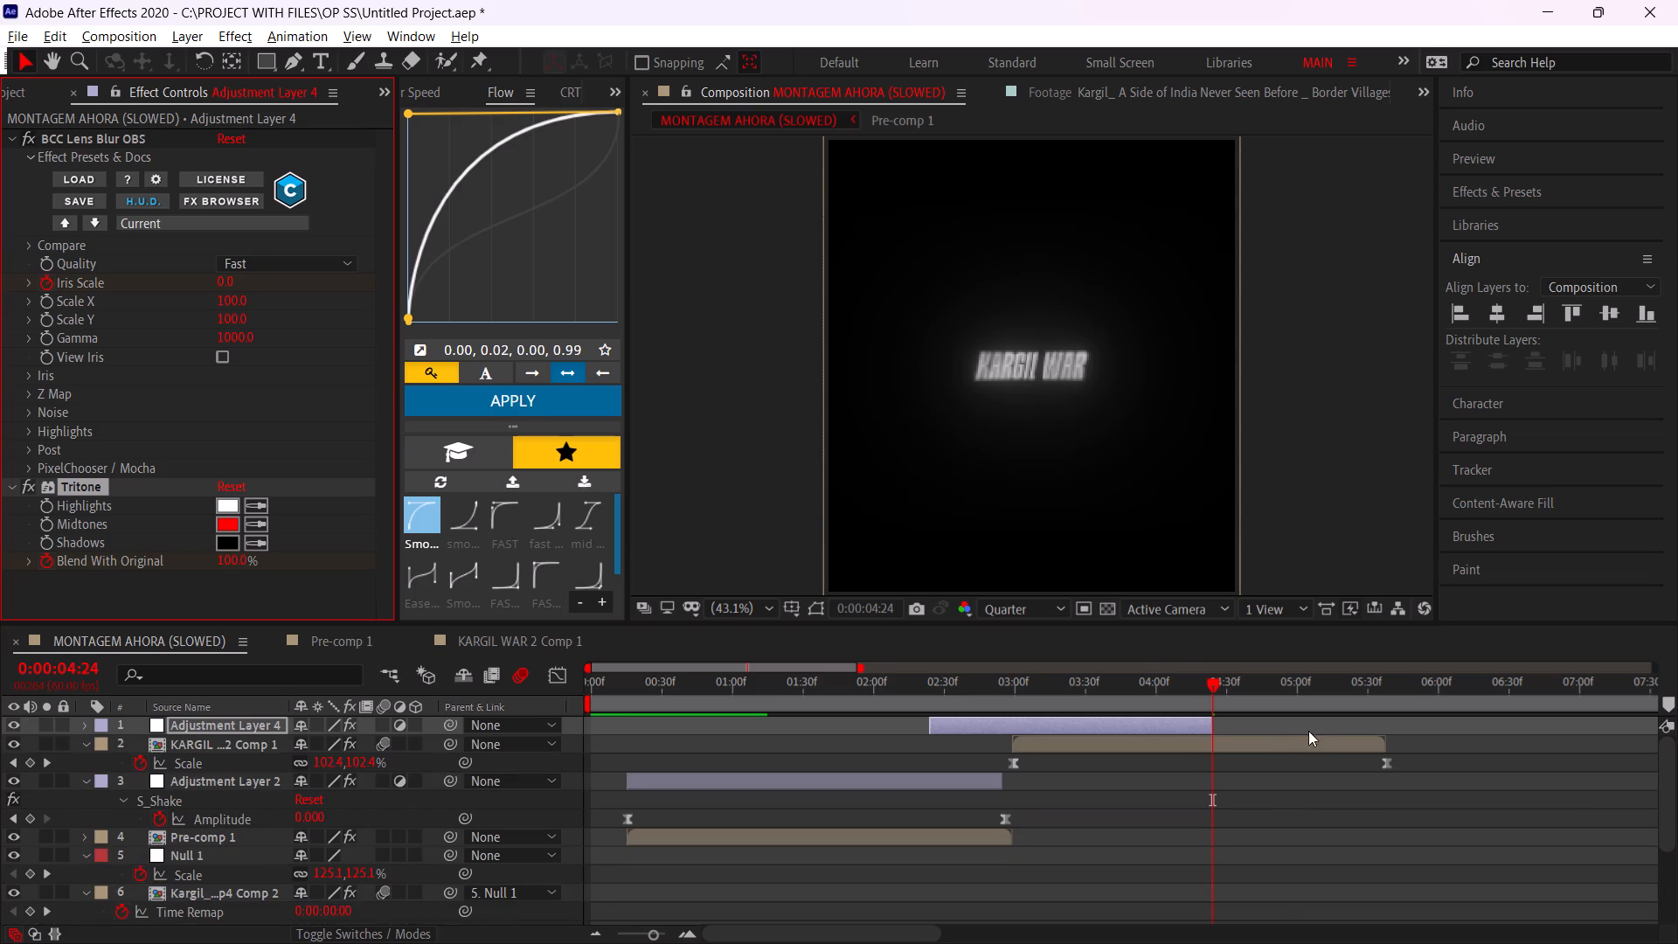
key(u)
drag(1249, 785, 858, 804)
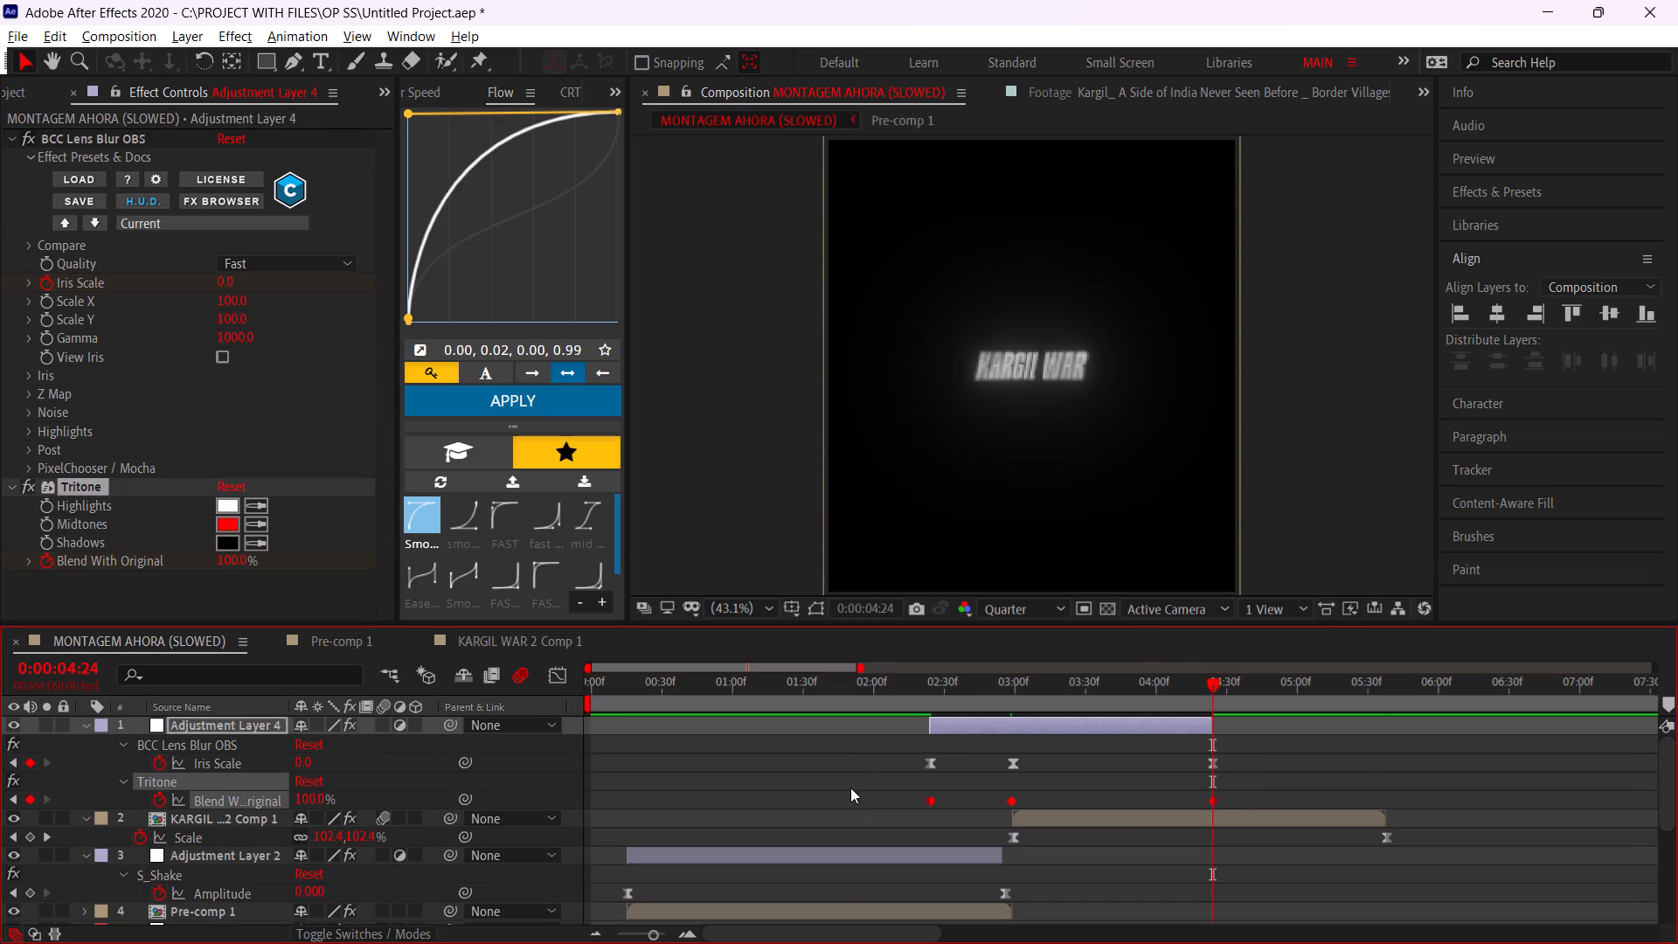
key(F9)
Apply the Flow smooth reverse curve (0.98, 0.00, 1.00, 1.00) between the first two Blend With Original keyframes.
drag(1050, 782, 741, 819)
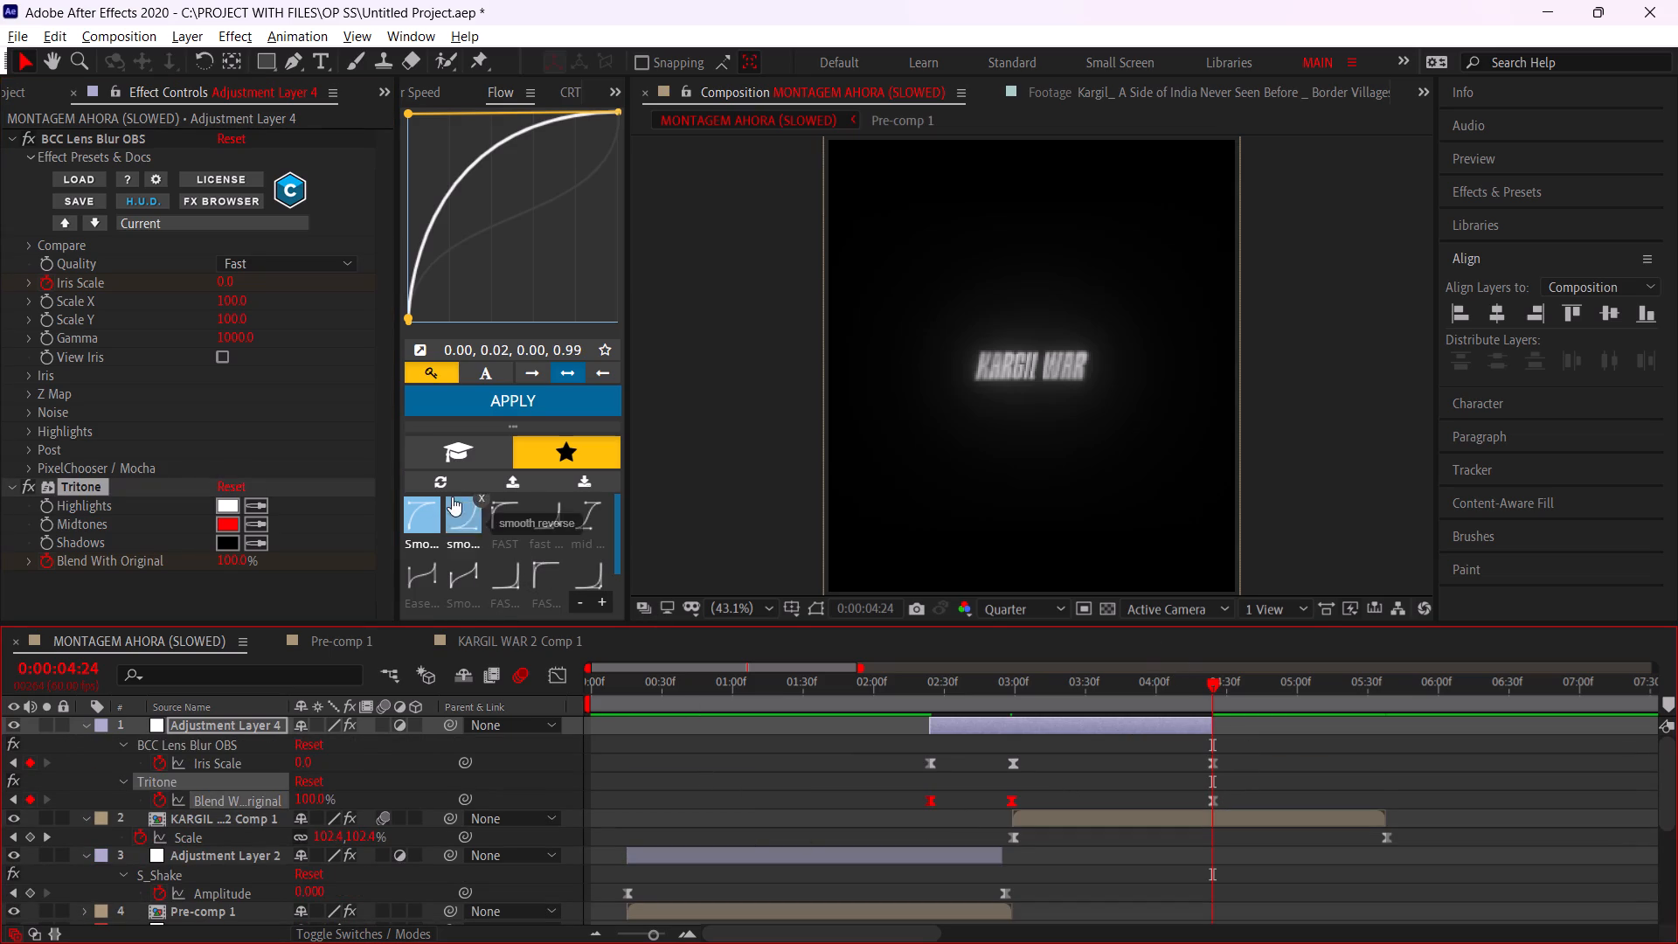
click(442, 514)
click(457, 514)
click(483, 406)
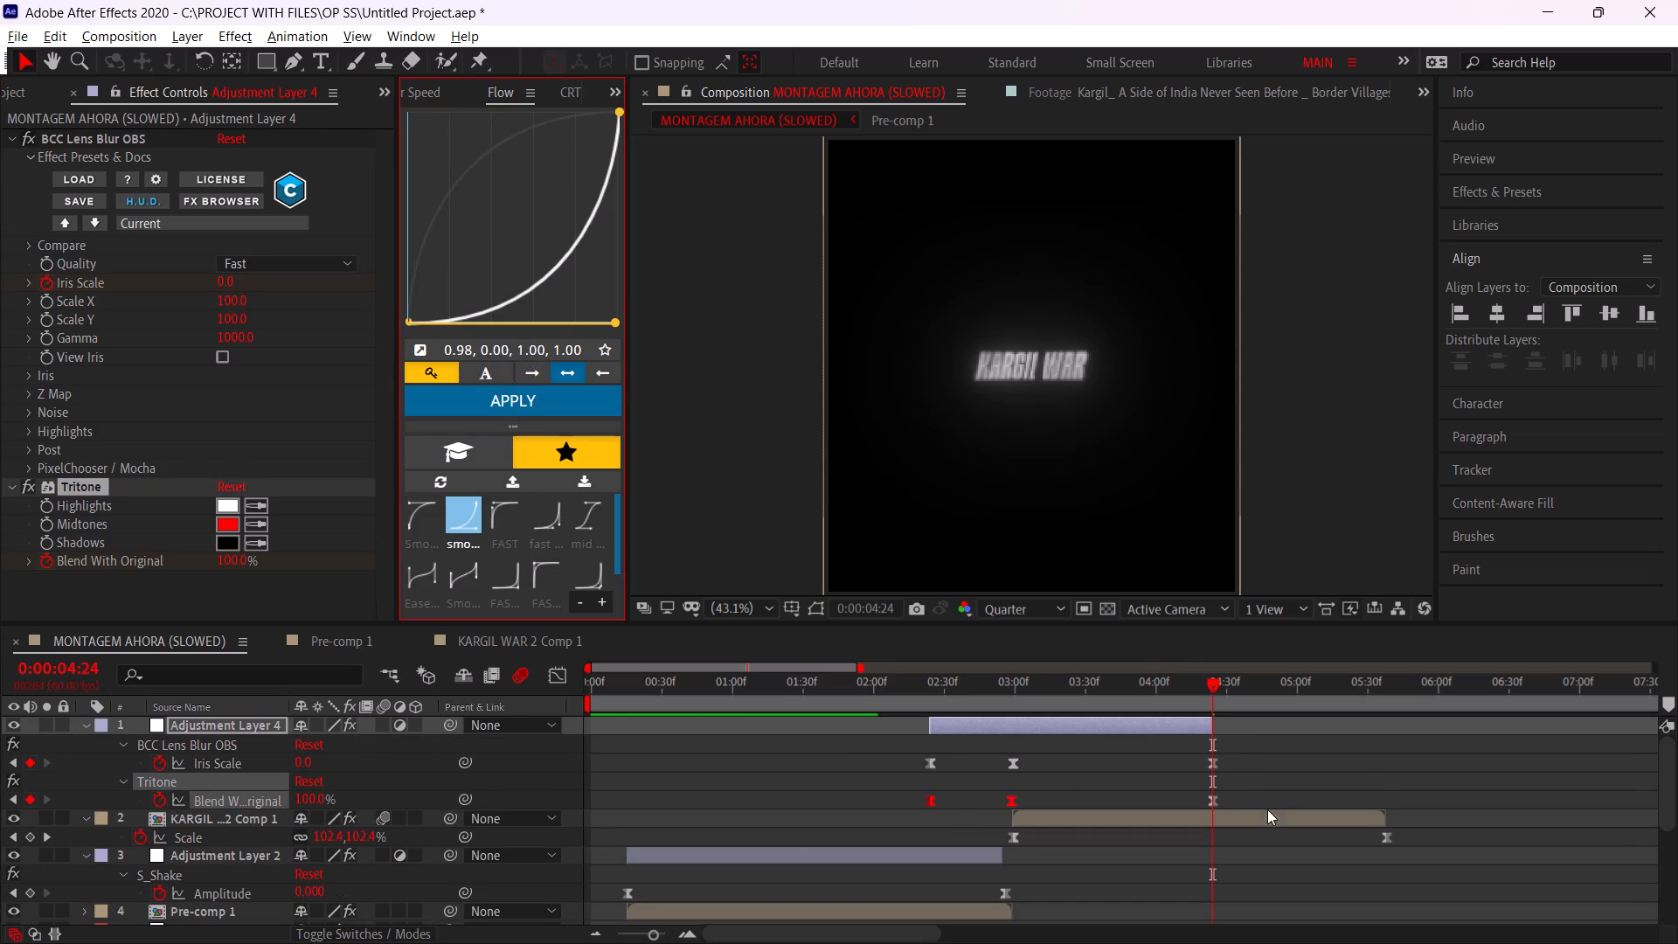
Apply the Flow smooth curve (0.00, 0.02, 0.00, 0.99) between the last two Blend With Original keyframes.
drag(1234, 794, 966, 801)
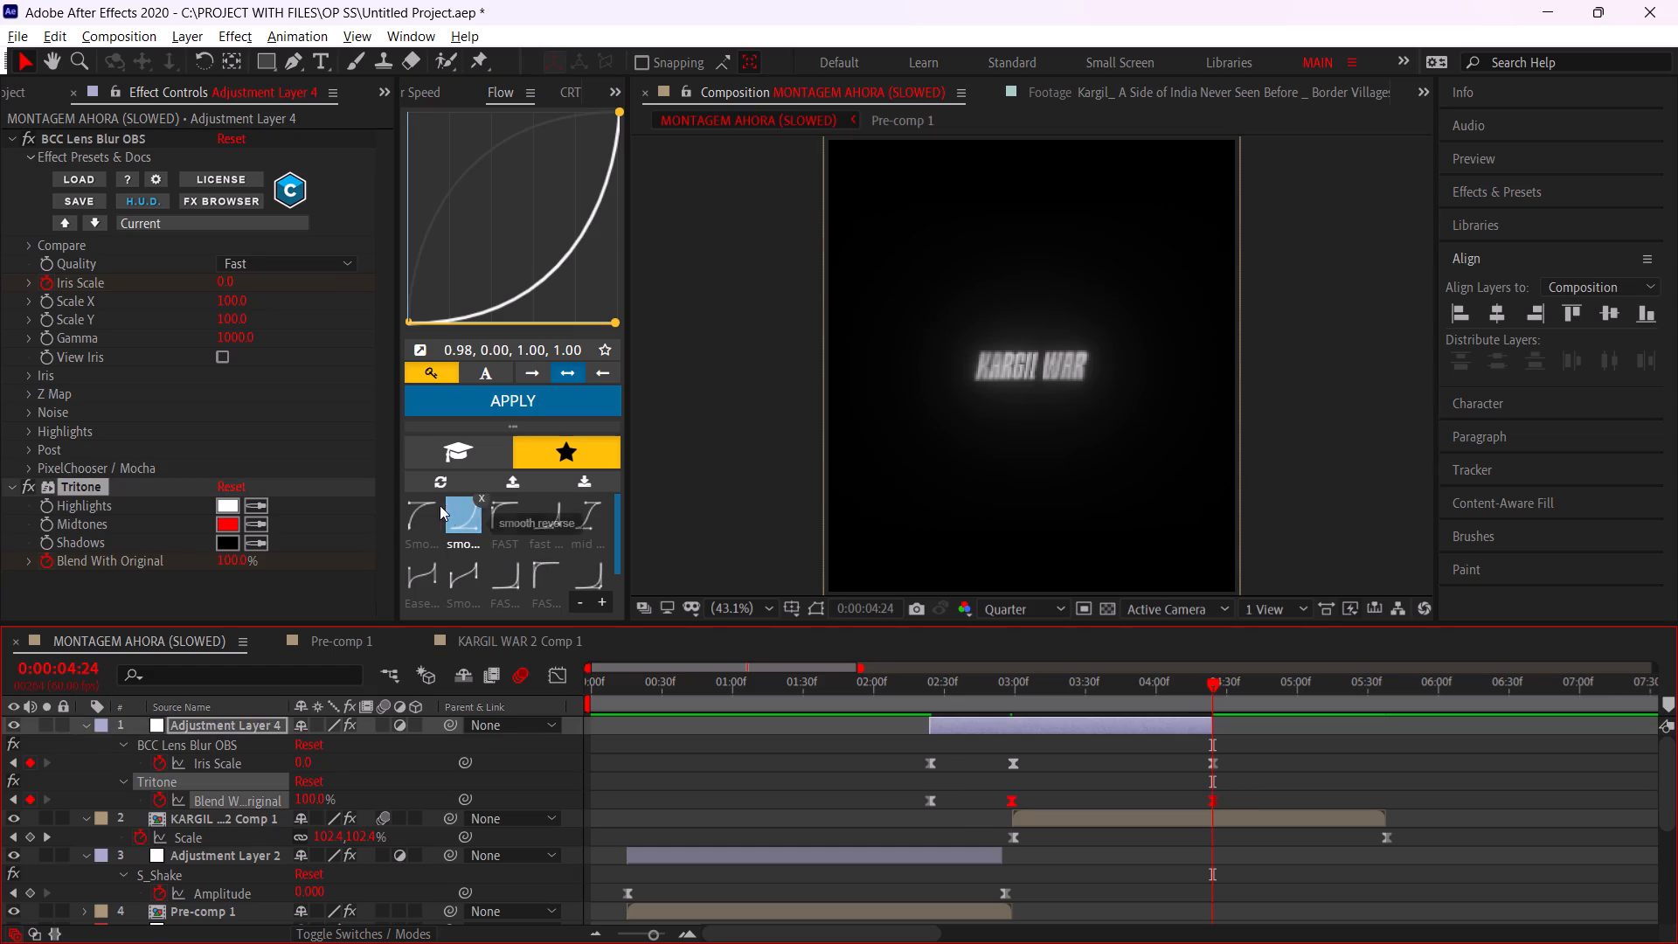
click(412, 510)
click(458, 415)
Play the edit from the start to review the red Tritone flash on the title transition, and go to 0:00:02:21.
alt+scroll(1005, 785, down, 2)
drag(700, 686, 688, 687)
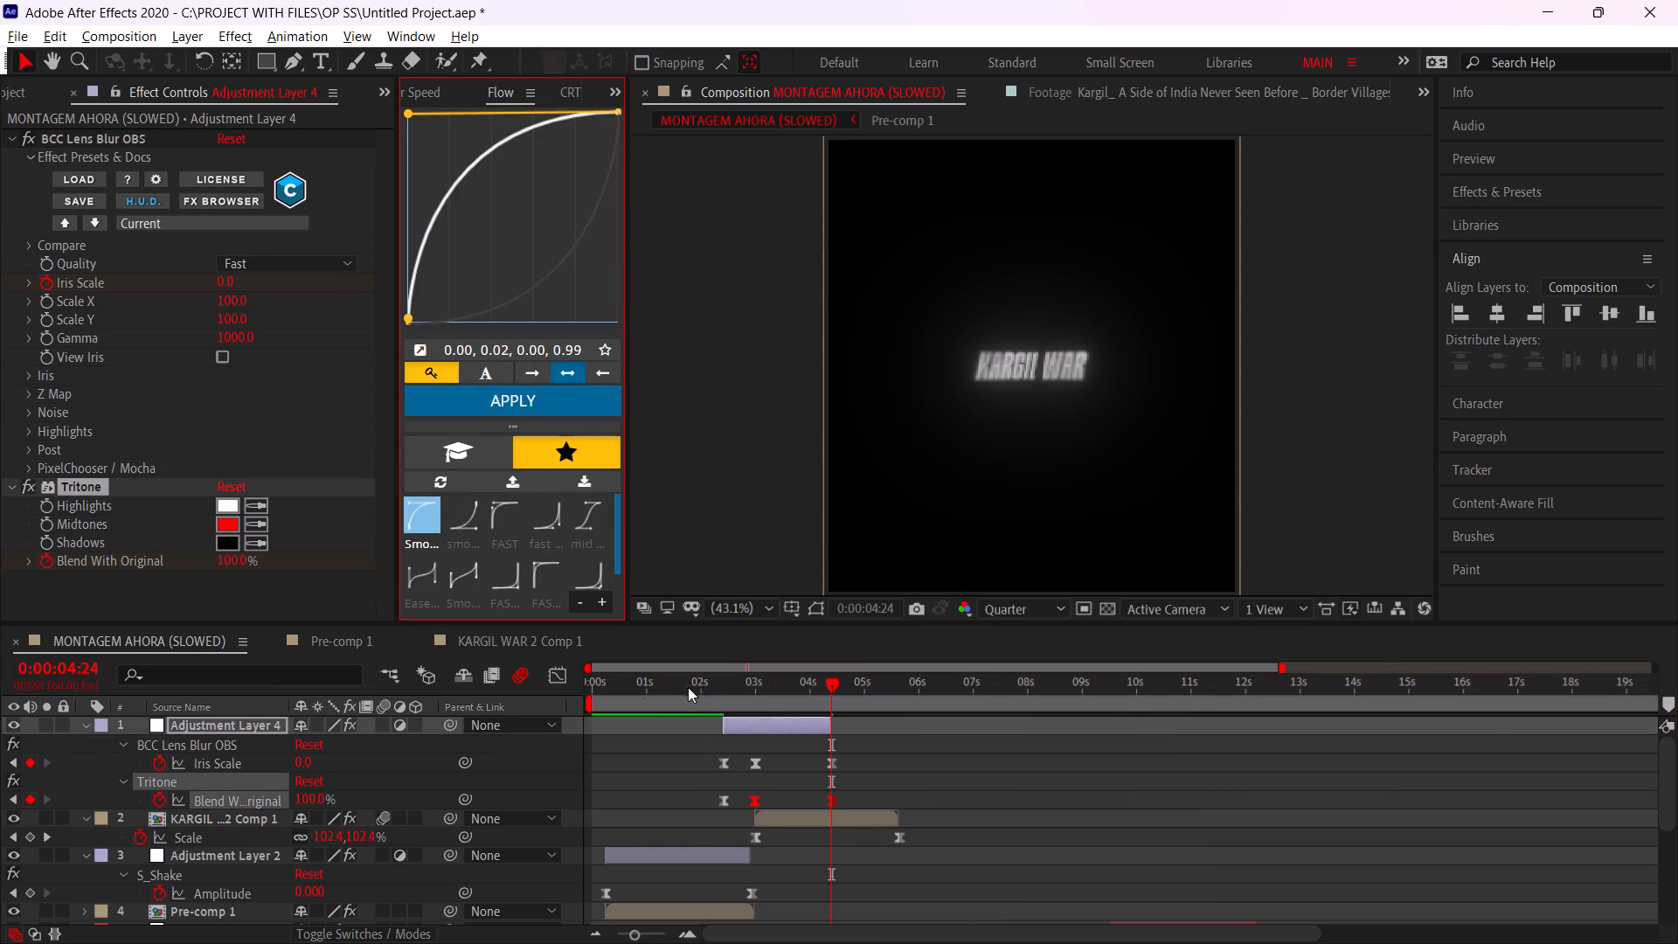
drag(688, 687, 429, 713)
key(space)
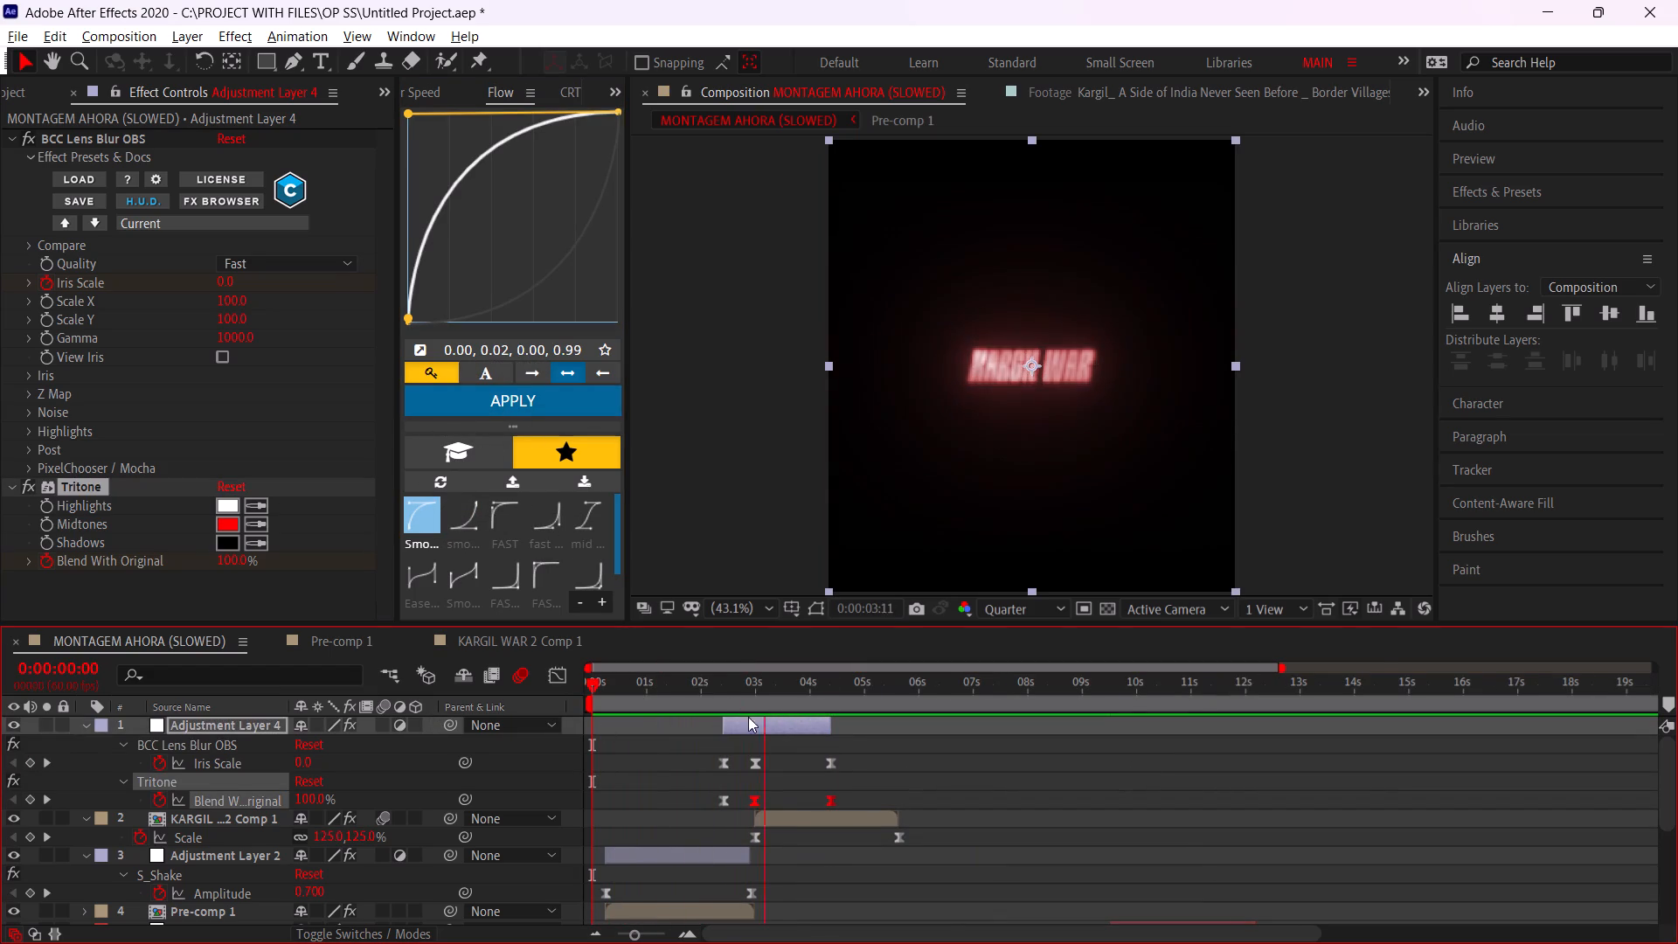
click(711, 774)
click(720, 695)
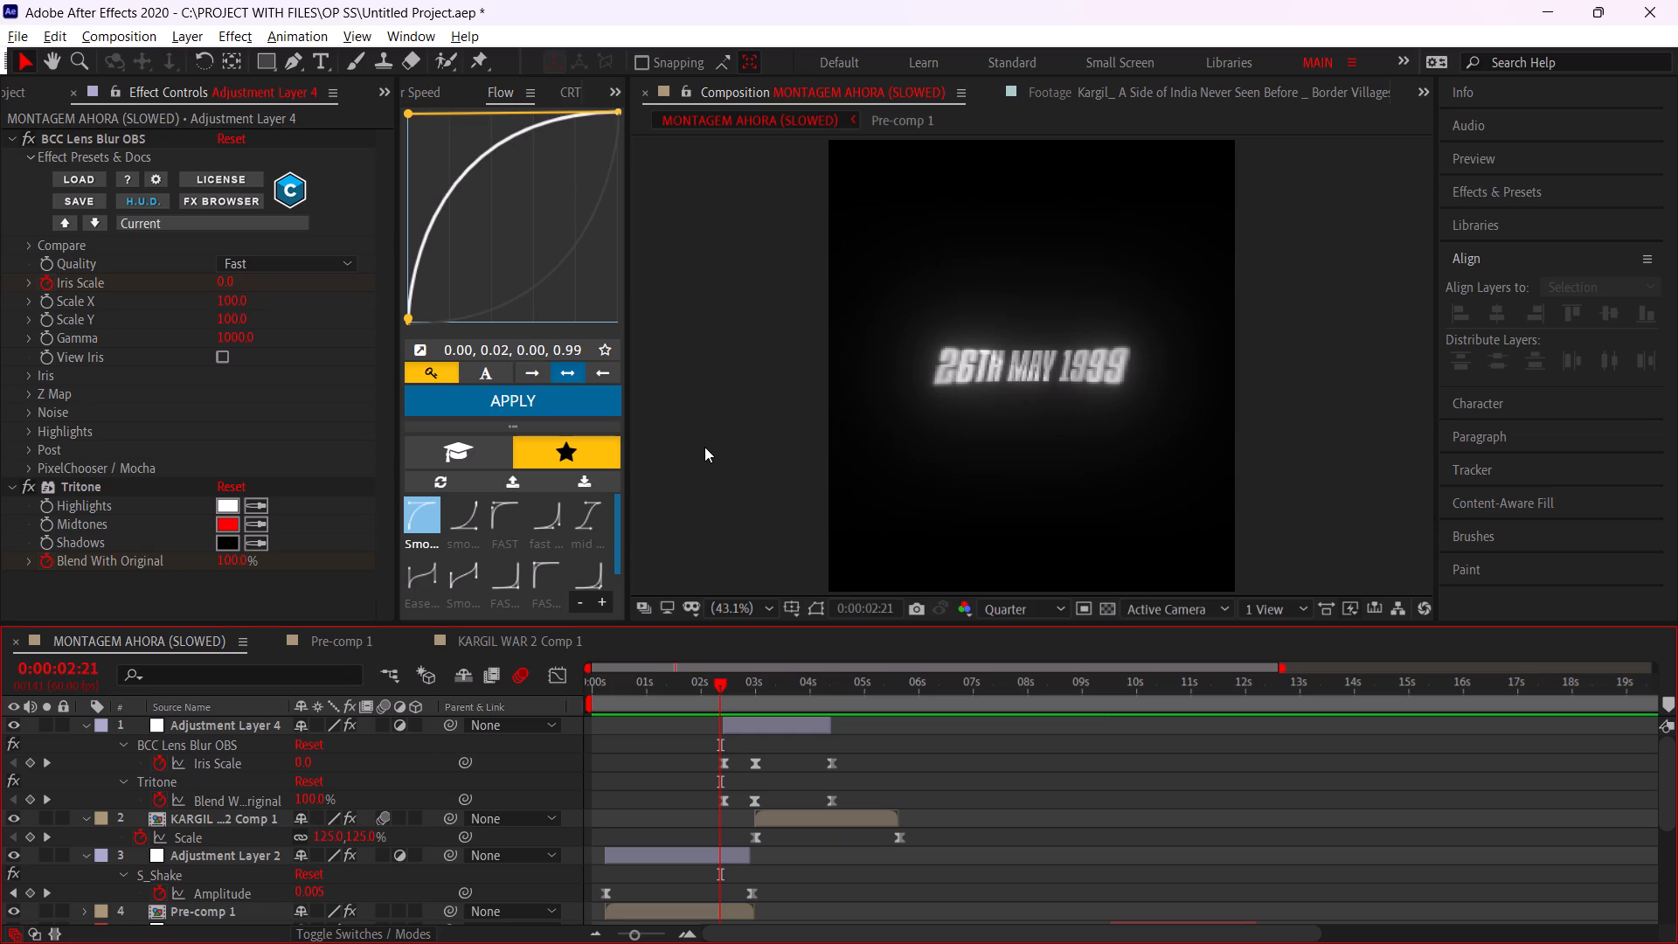
Play the edit from 0:00:02:25 and repeatedly from the start to review the red Tritone flash between the titles.
key(space)
click(723, 696)
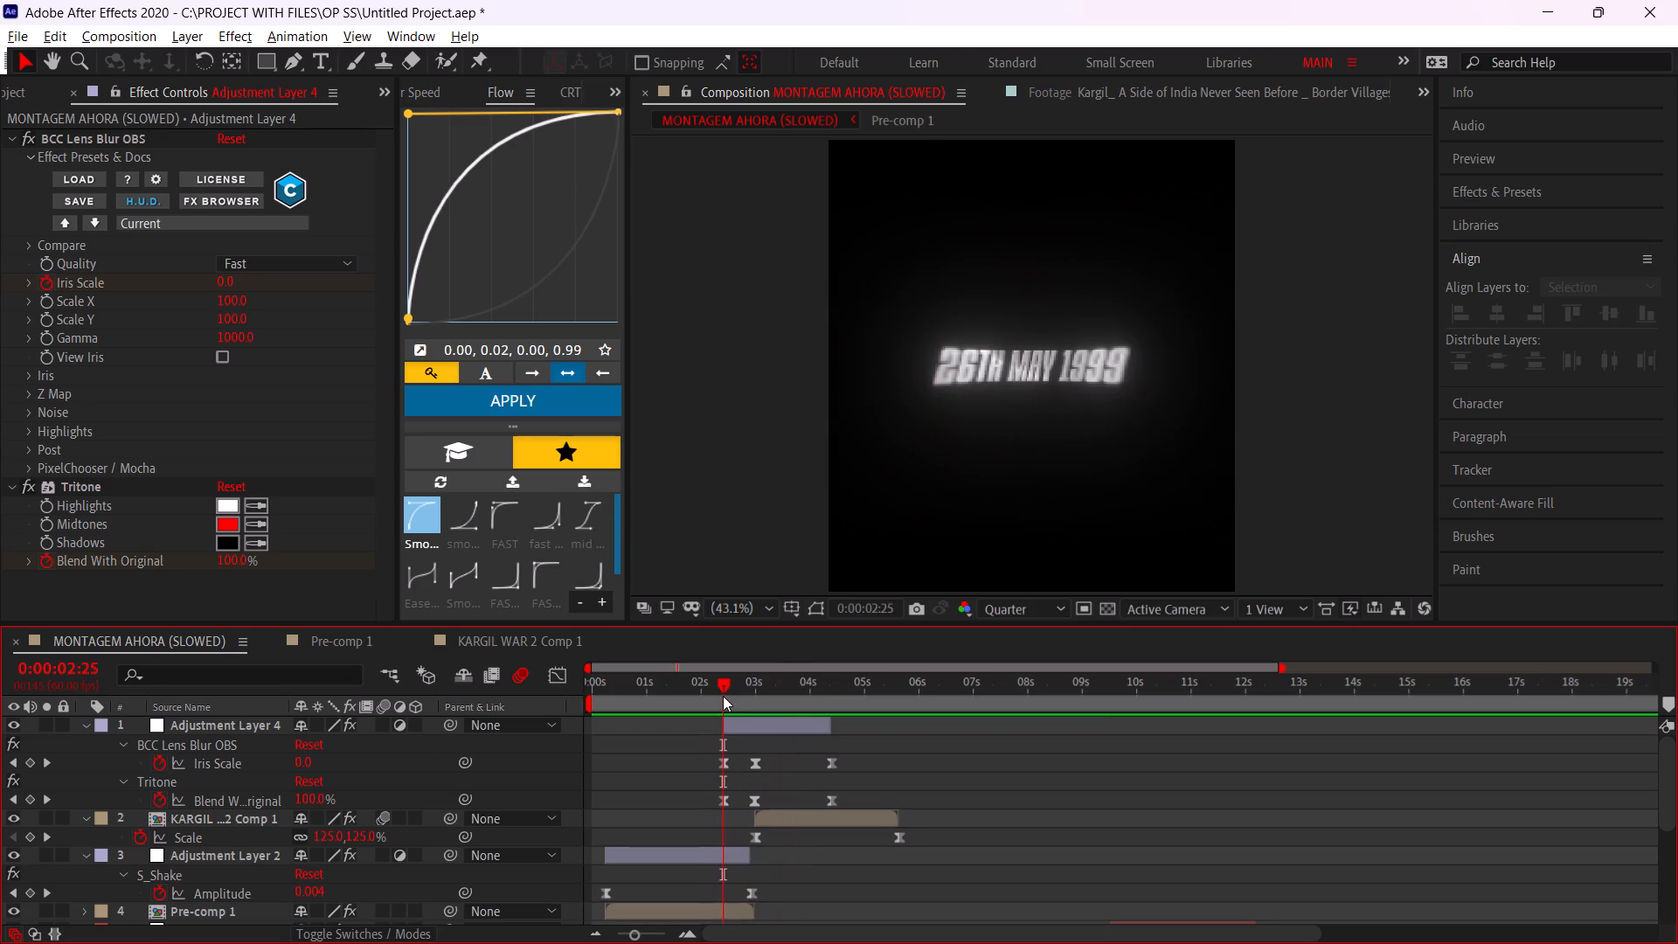
key(space)
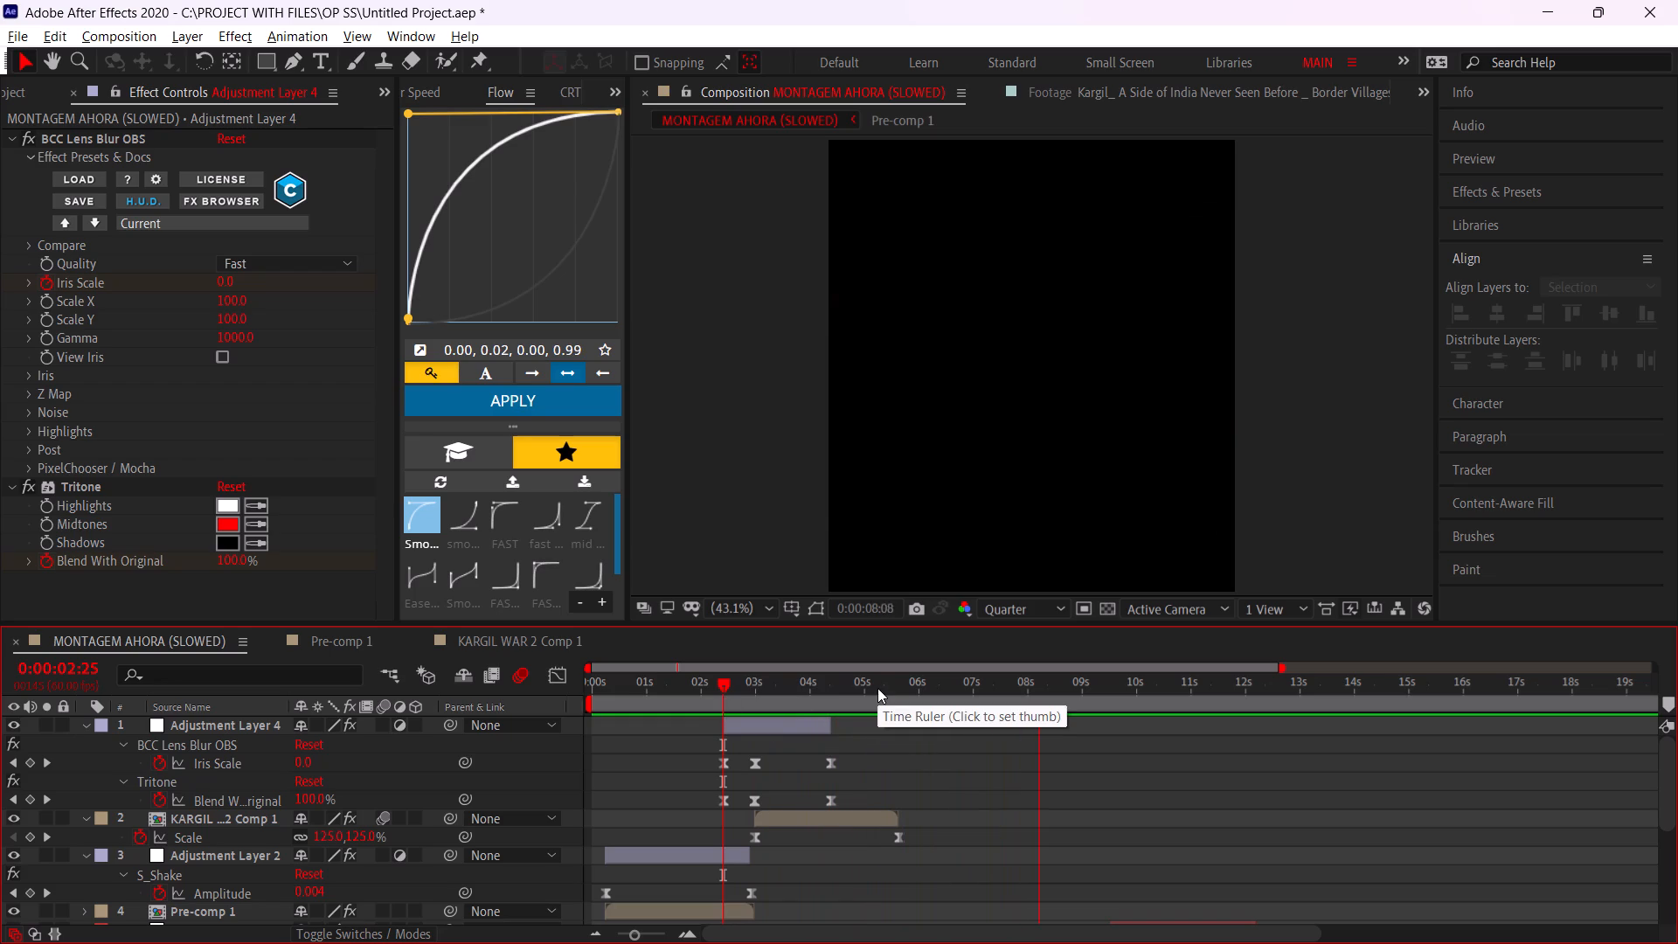
drag(811, 684, 456, 729)
key(space)
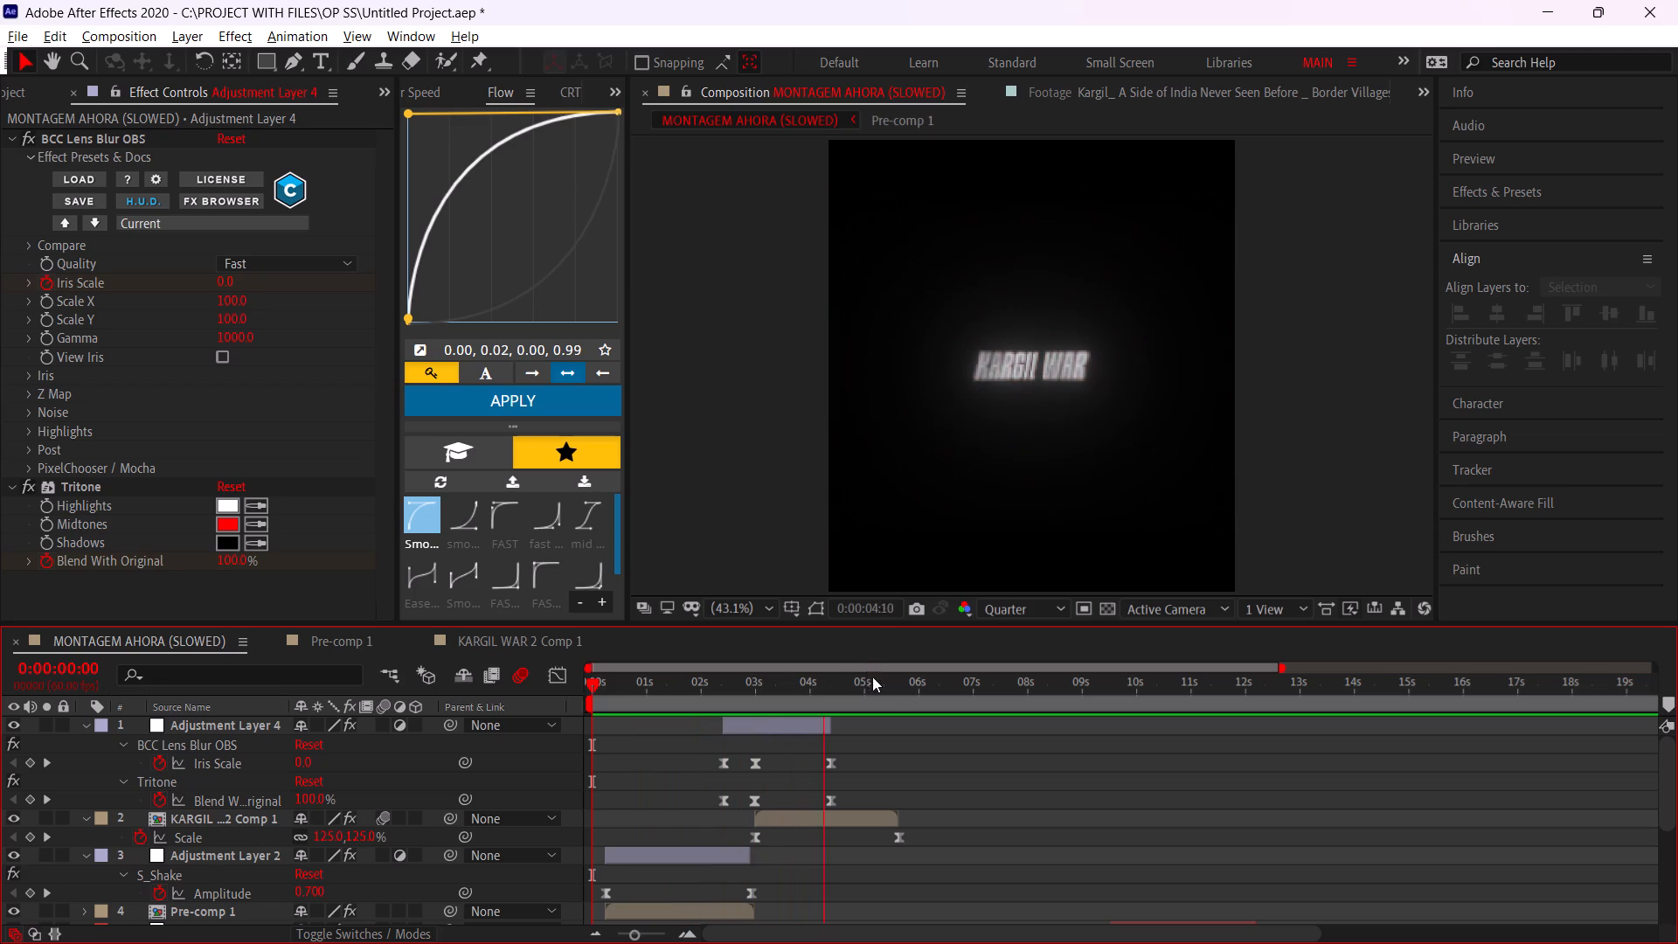
alt+scroll(863, 702, up, 1)
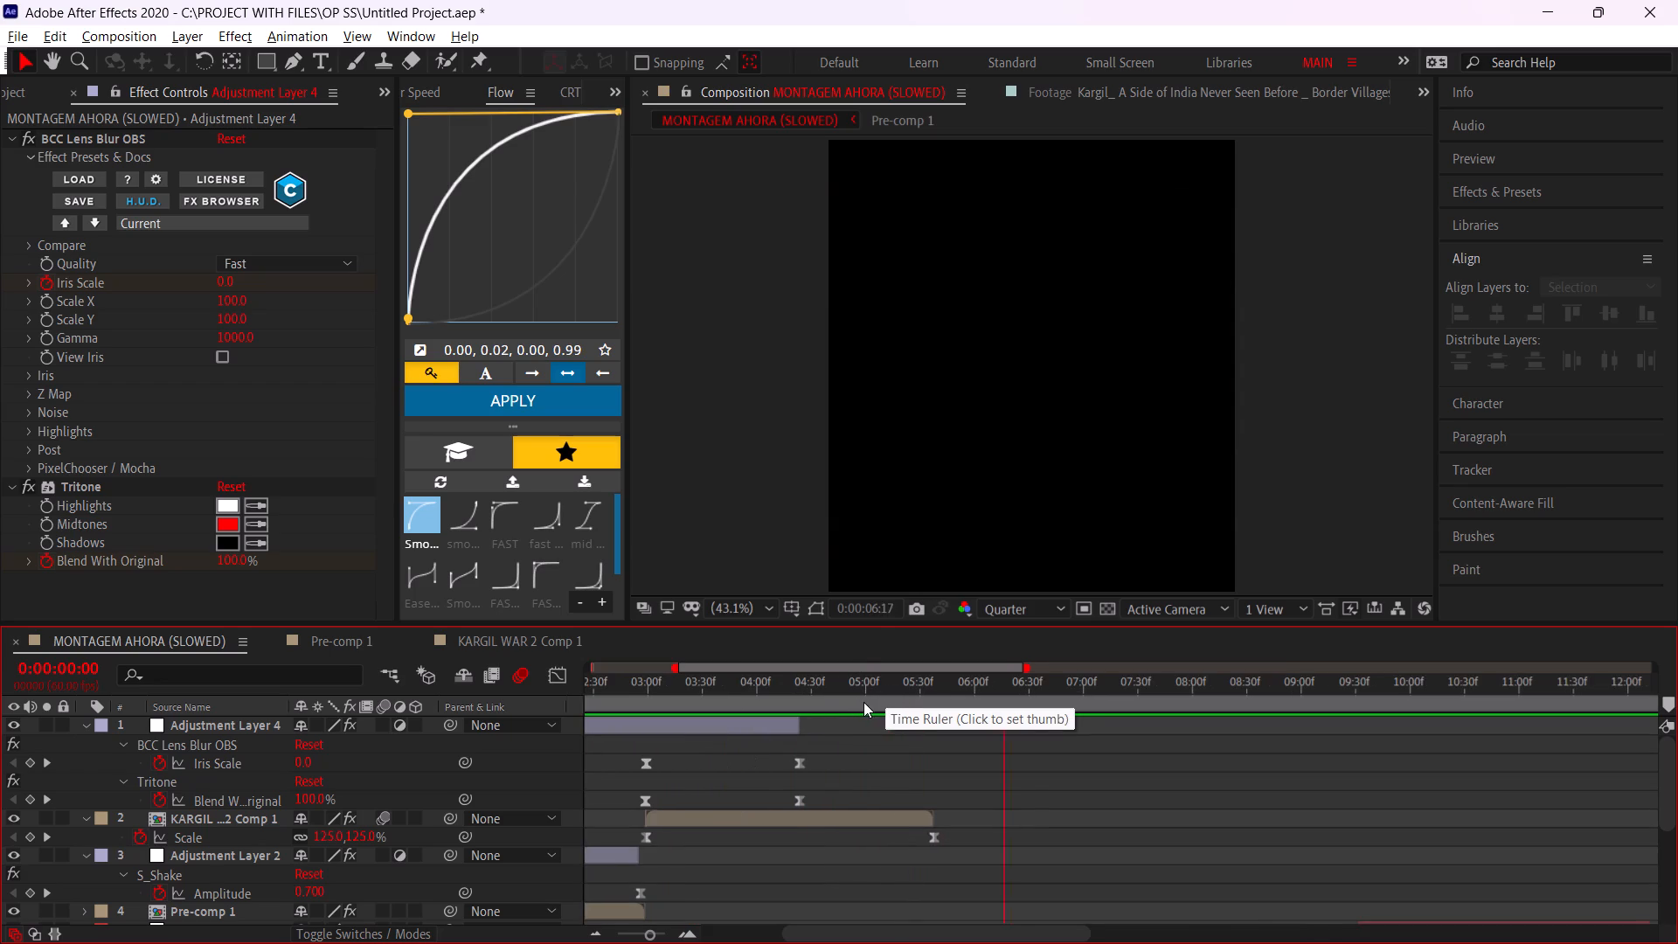
drag(839, 698, 354, 741)
key(space)
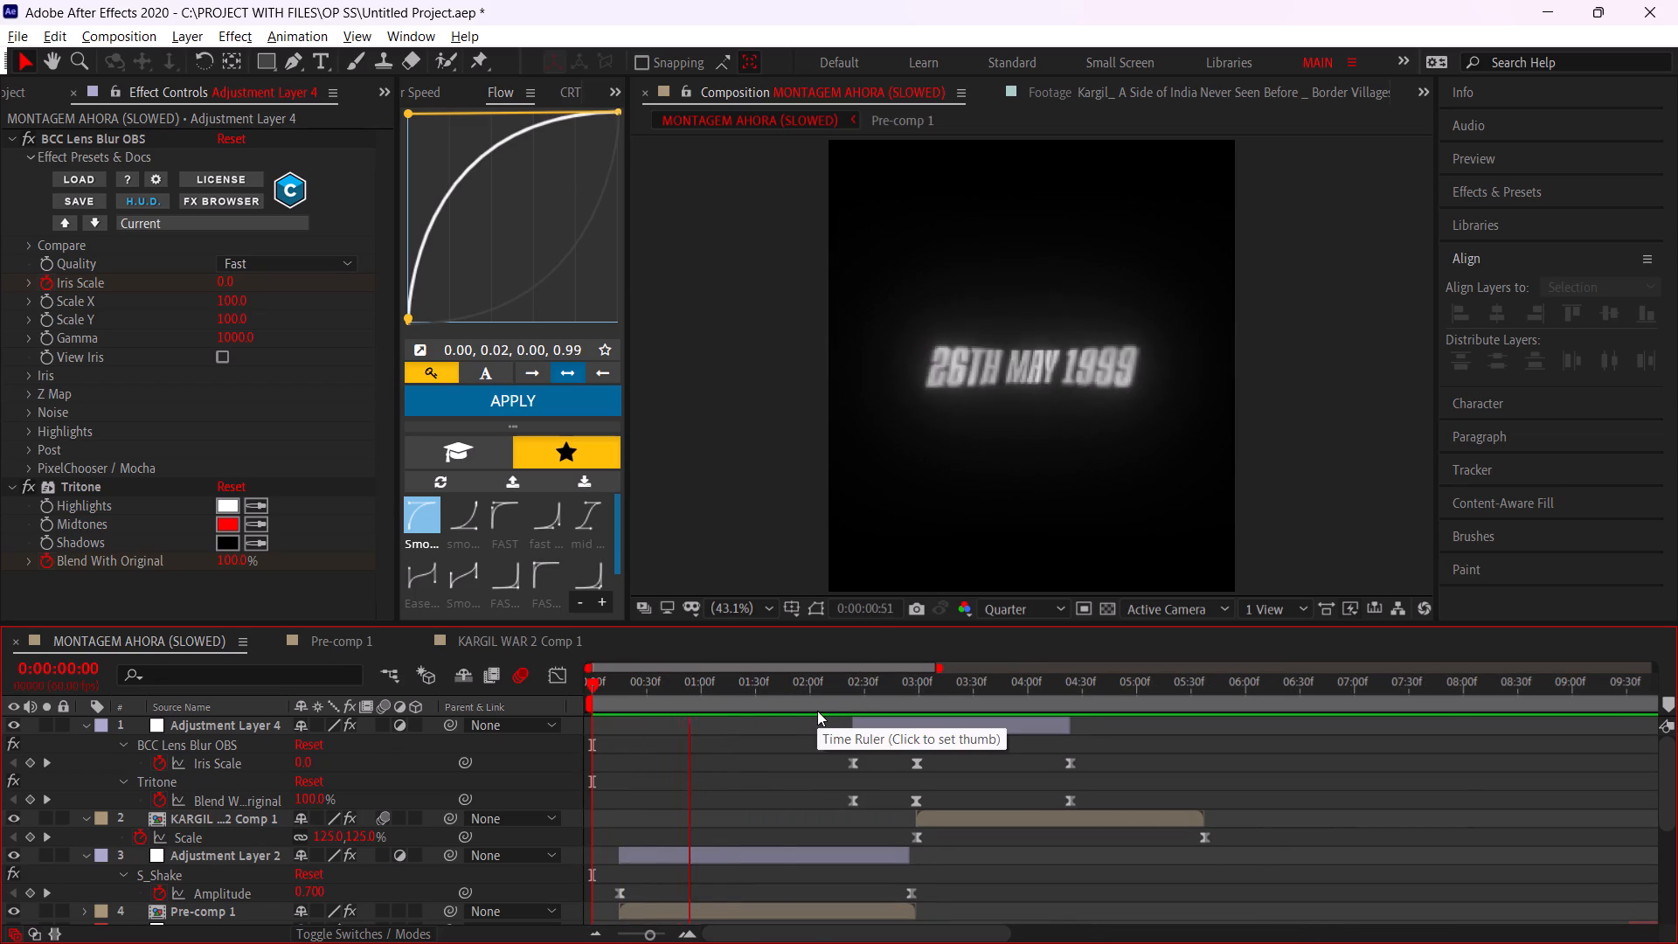
Move the current time back to the start of the composition, 0:00:00:00.
drag(758, 697, 552, 733)
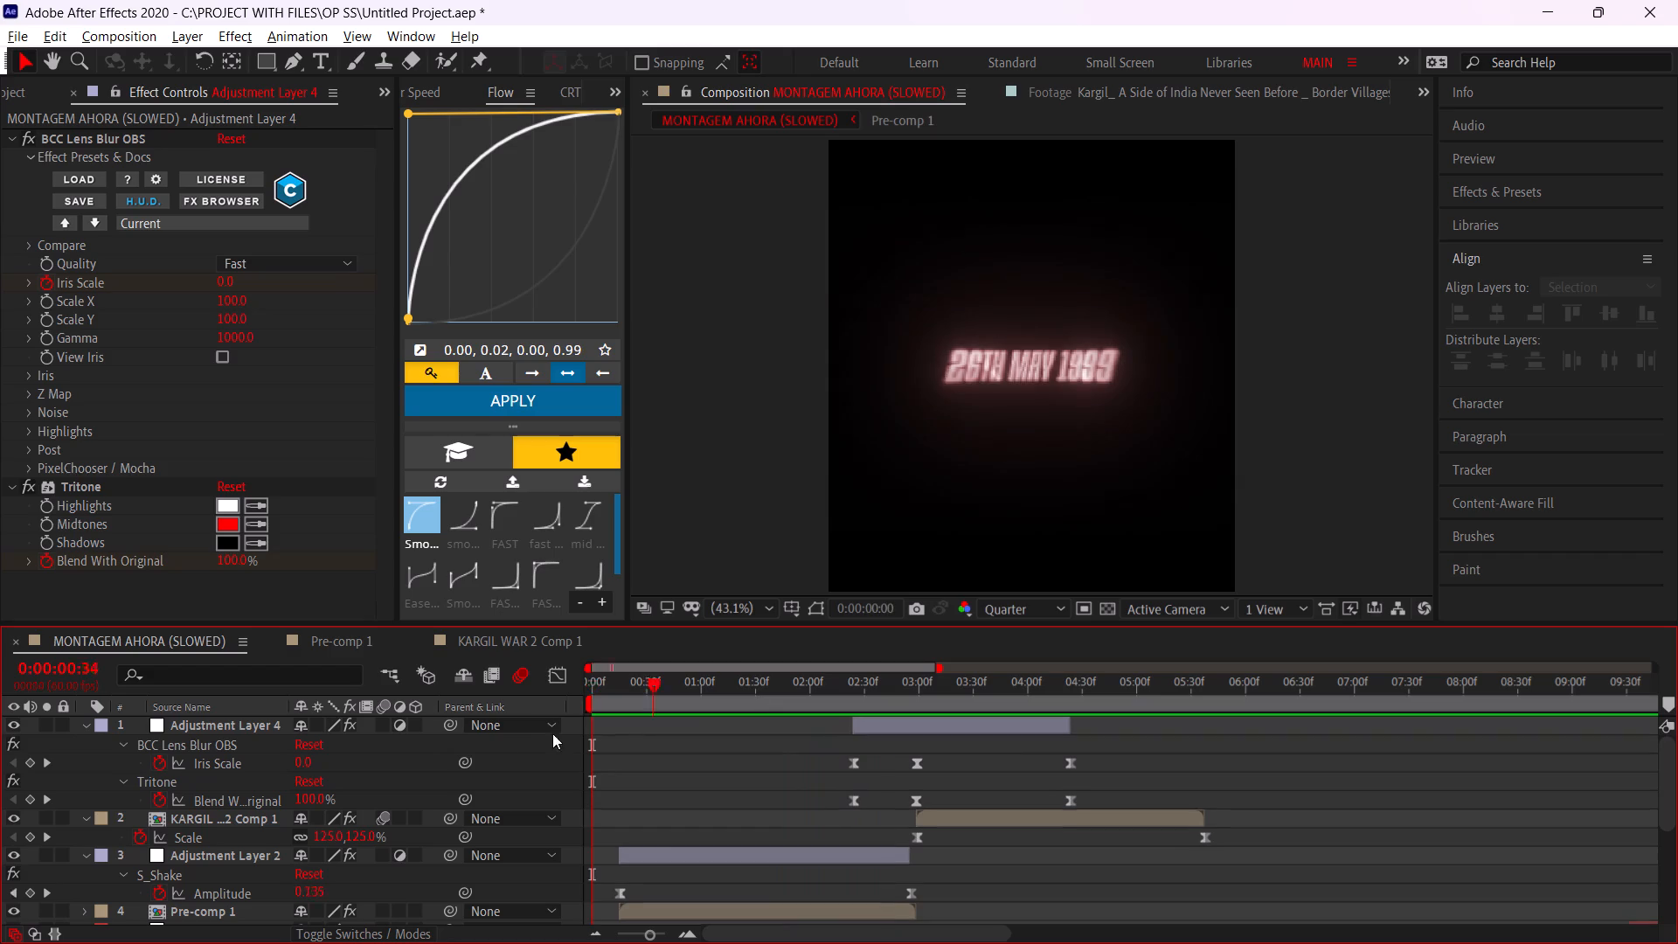
drag(552, 733, 491, 742)
Switch to the Brave browser and search the web for "mig 21" in a new tab.
key(alt+Tab)
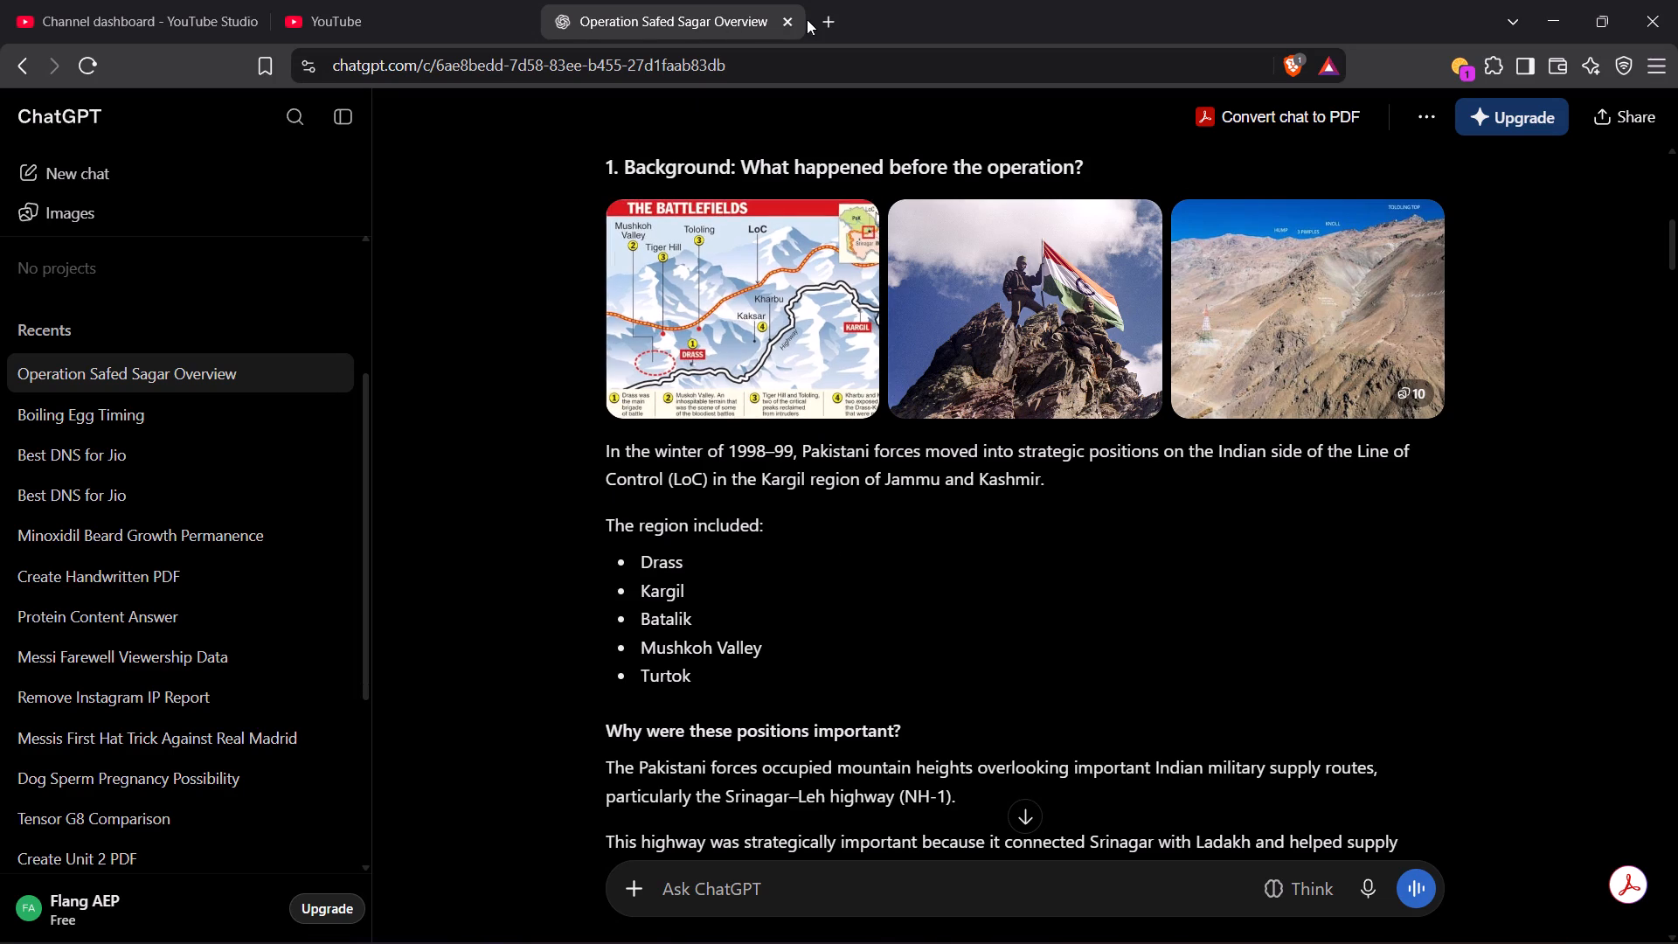
click(821, 19)
click(501, 61)
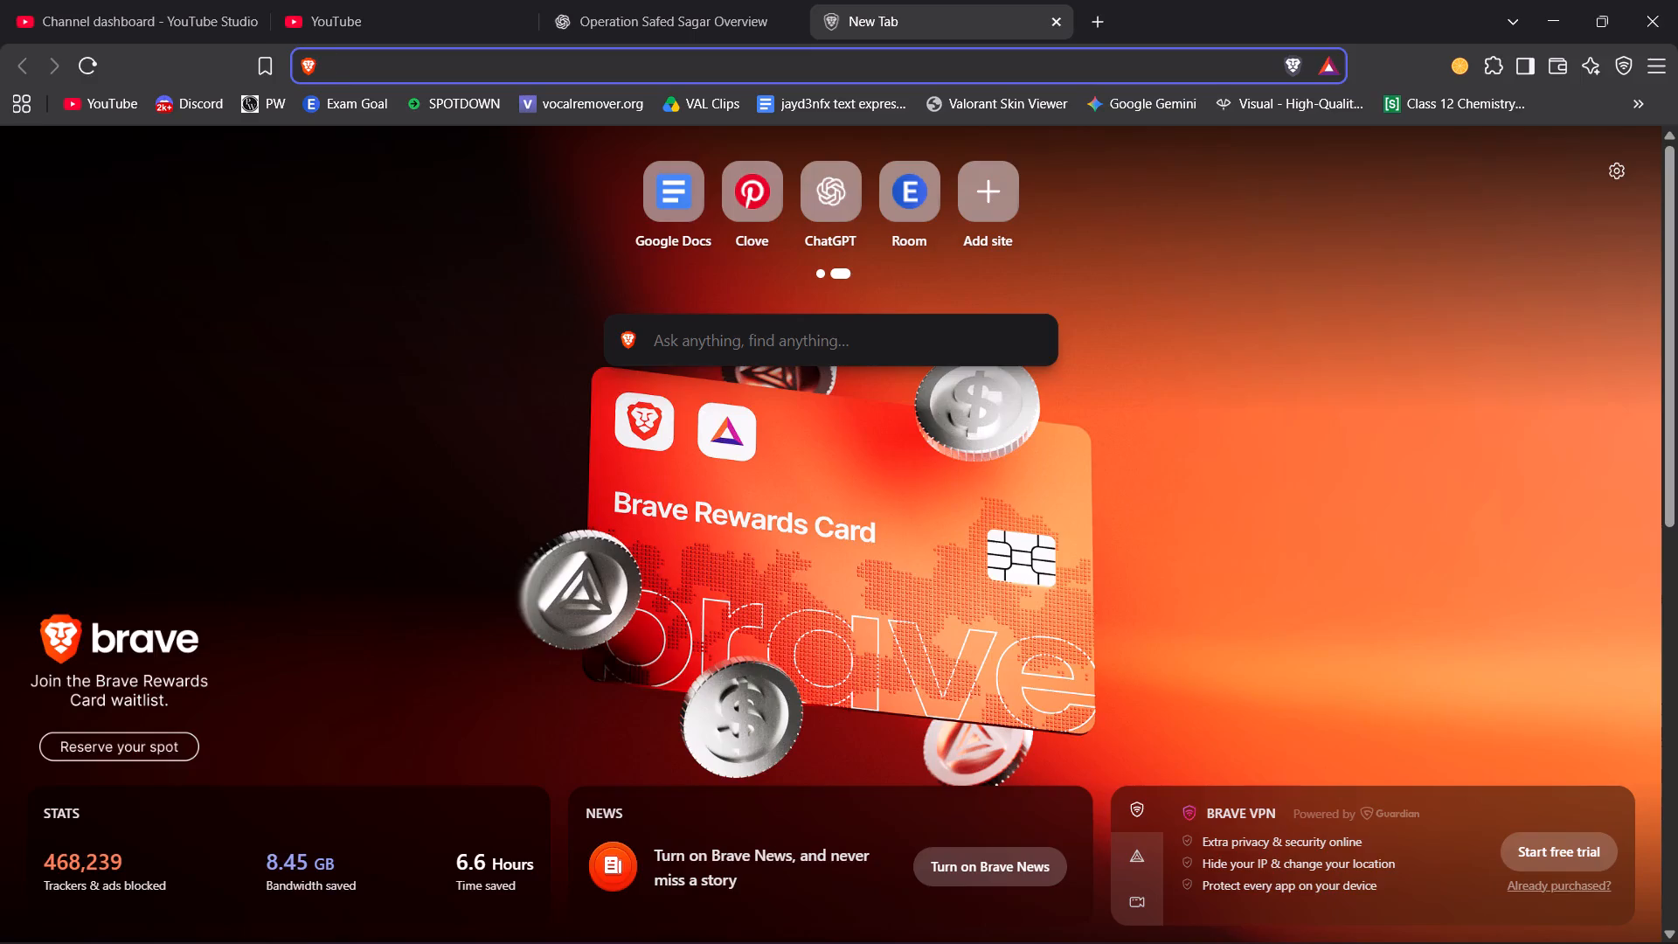
text(rafa)
key(BackSpace)
key(BackSpace)
key(BackSpace)
key(BackSpace)
key(BackSpace)
key(BackSpace)
key(BackSpace)
key(BackSpace)
key(BackSpace)
key(BackSpace)
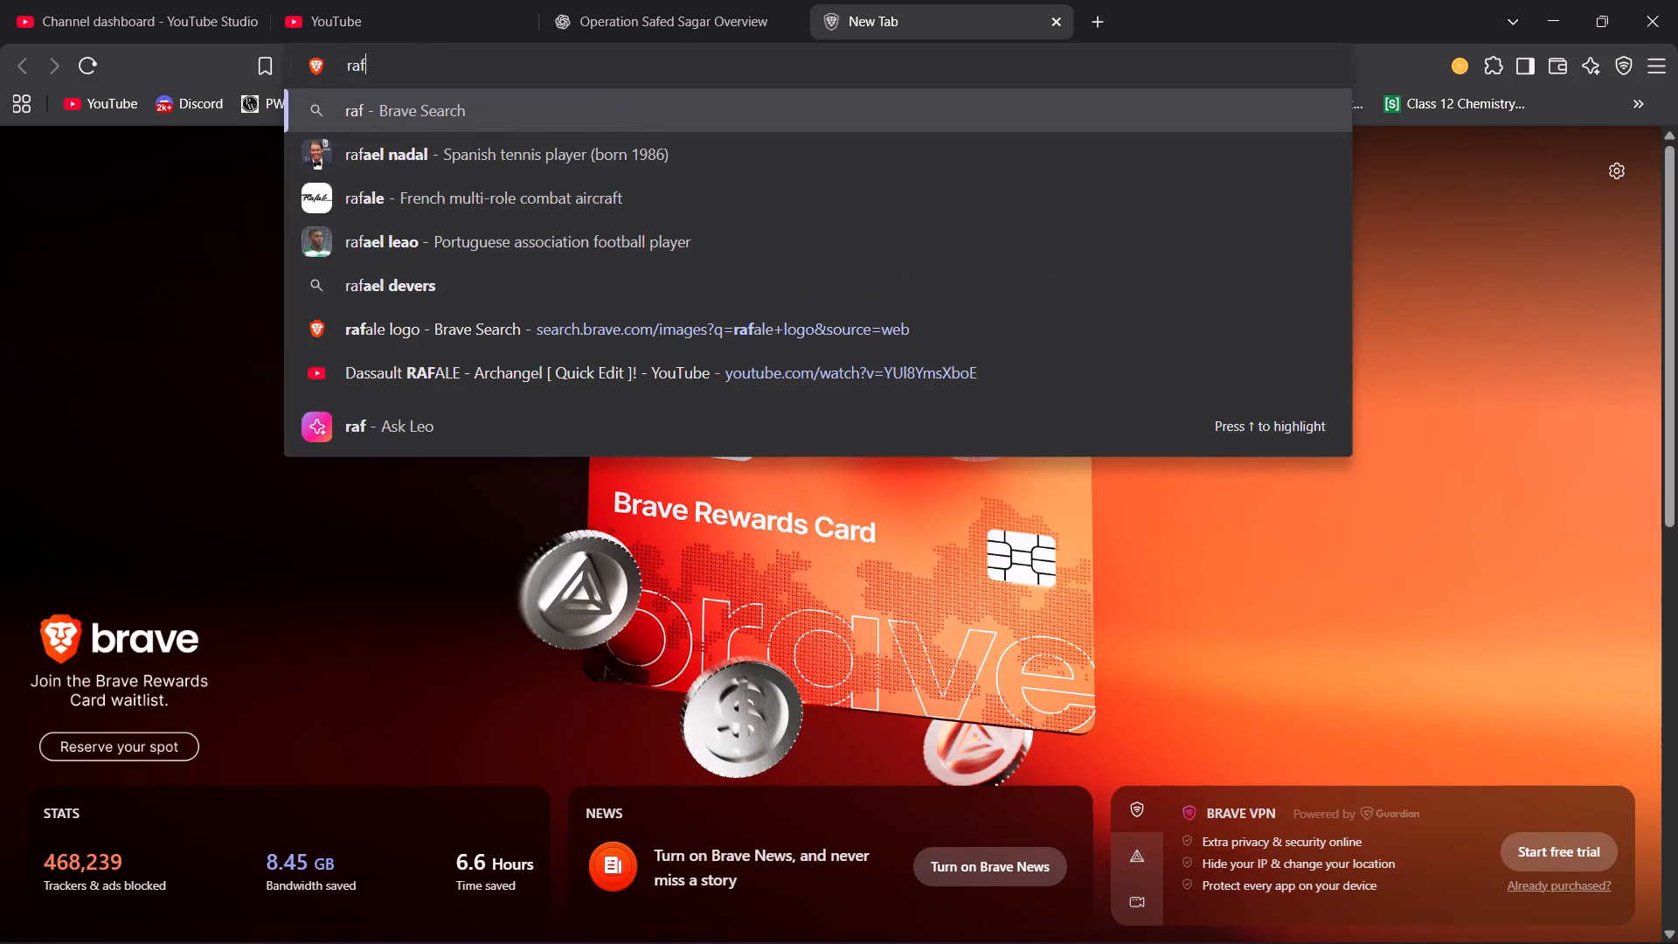
text(mig 21)
key(Return)
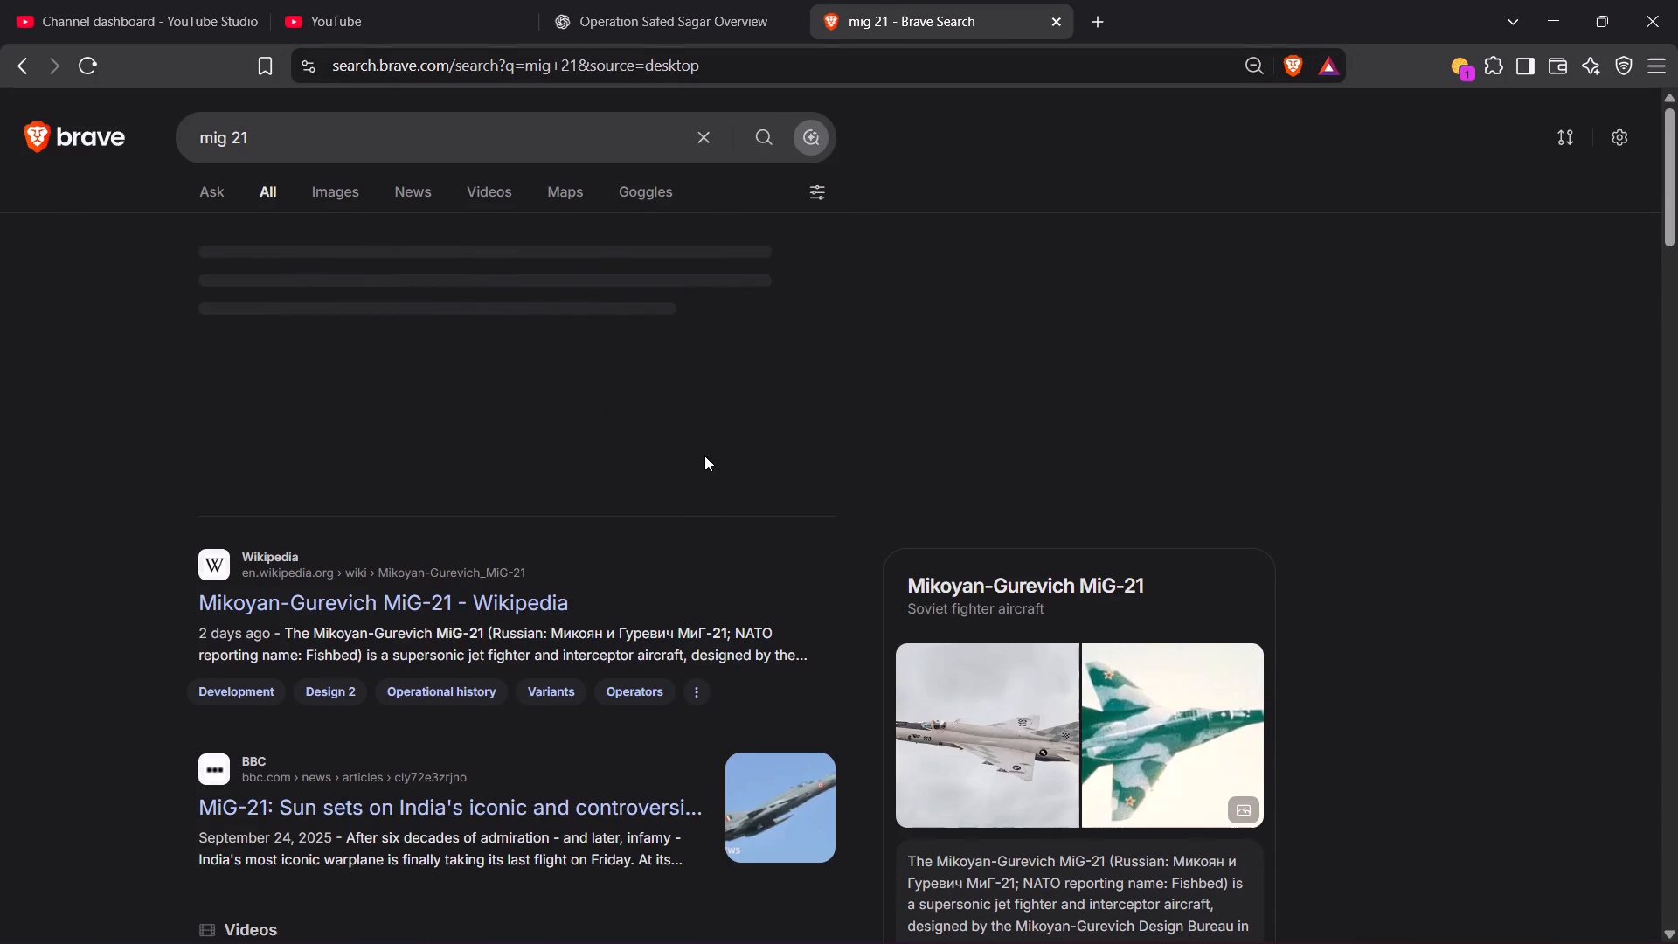
Open the BBC article on India's MiG-21 and save its lead photo of the jet taking off to Downloads.
click(481, 797)
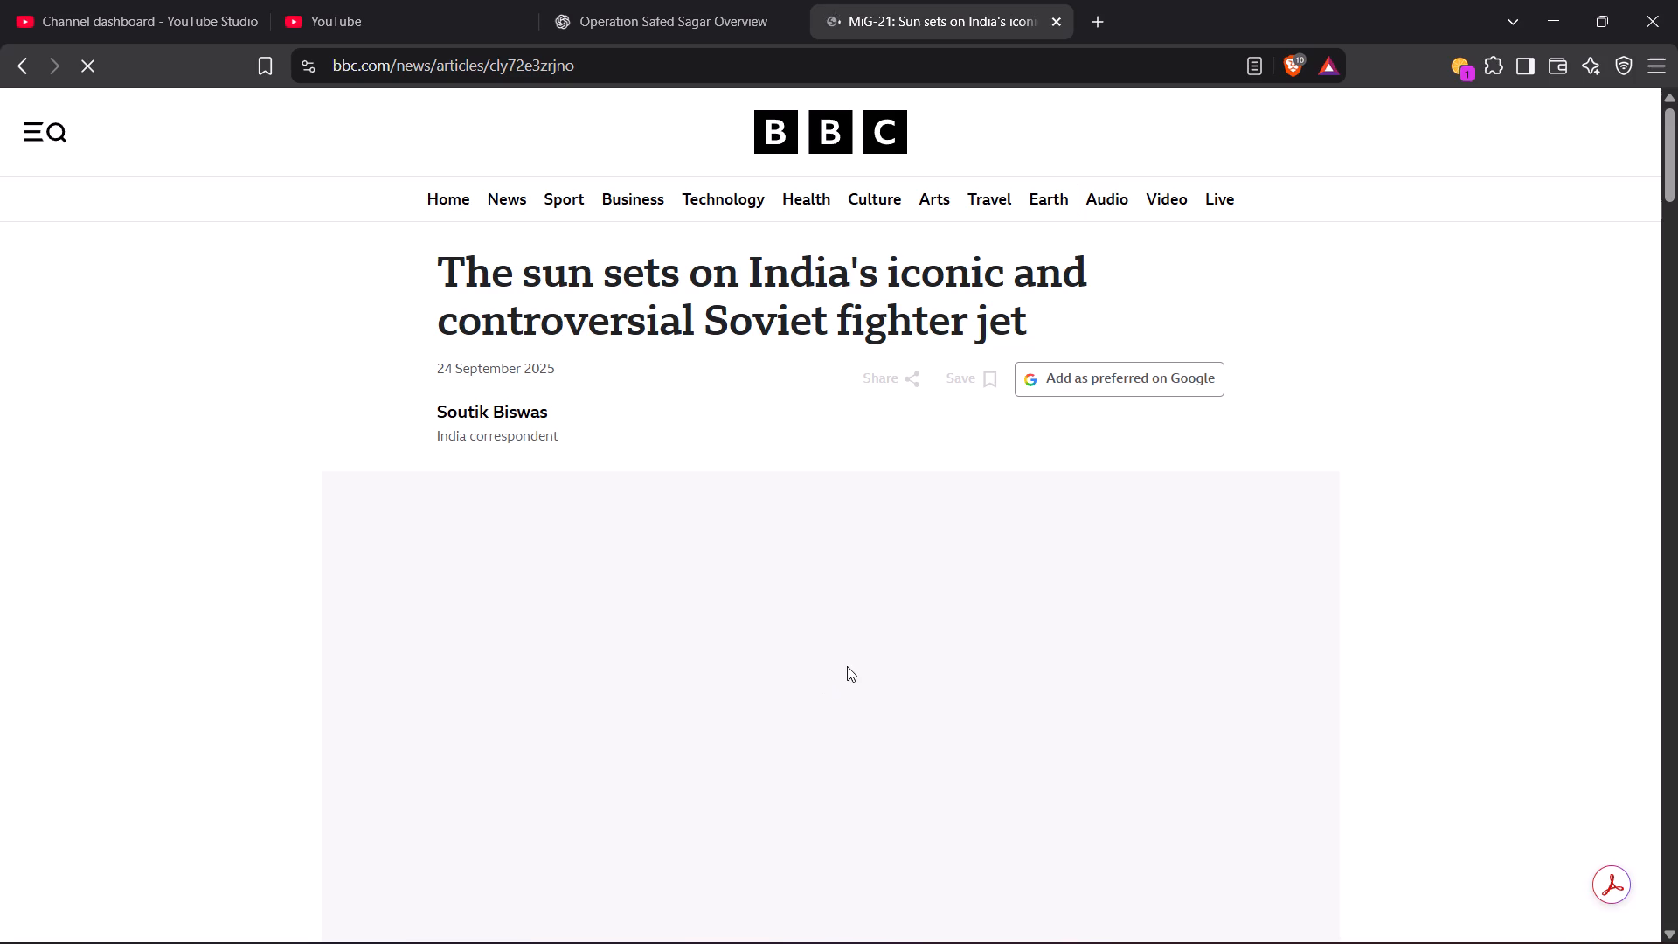
scroll(847, 666, down, 2)
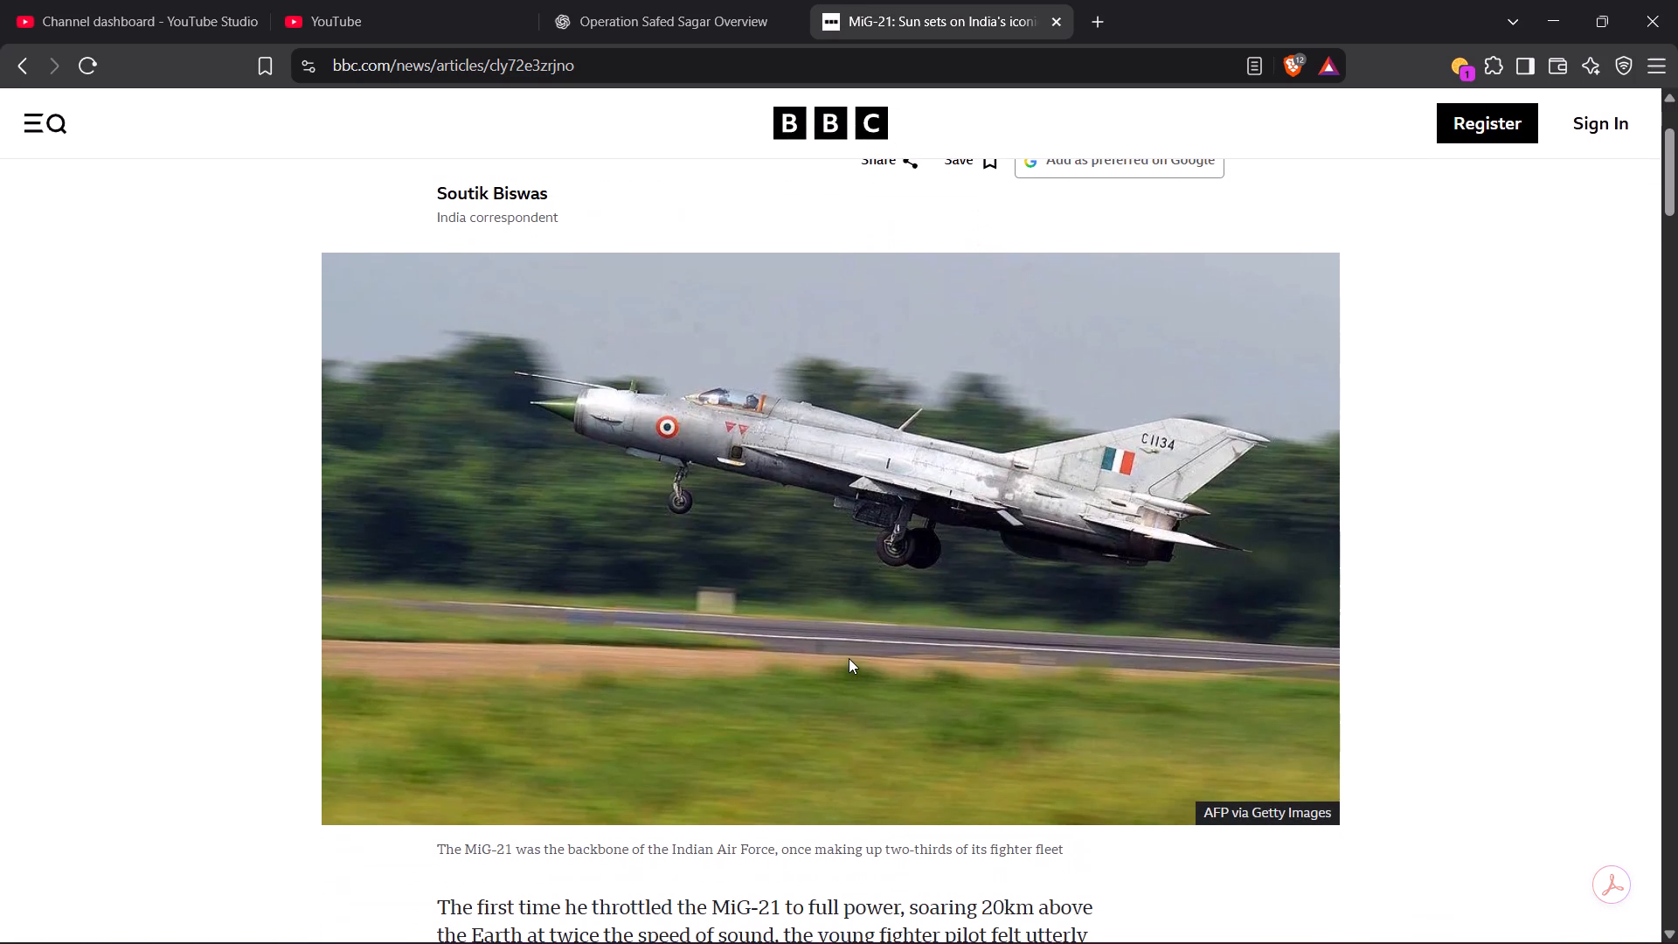
scroll(849, 658, down, 4)
scroll(849, 658, up, 5)
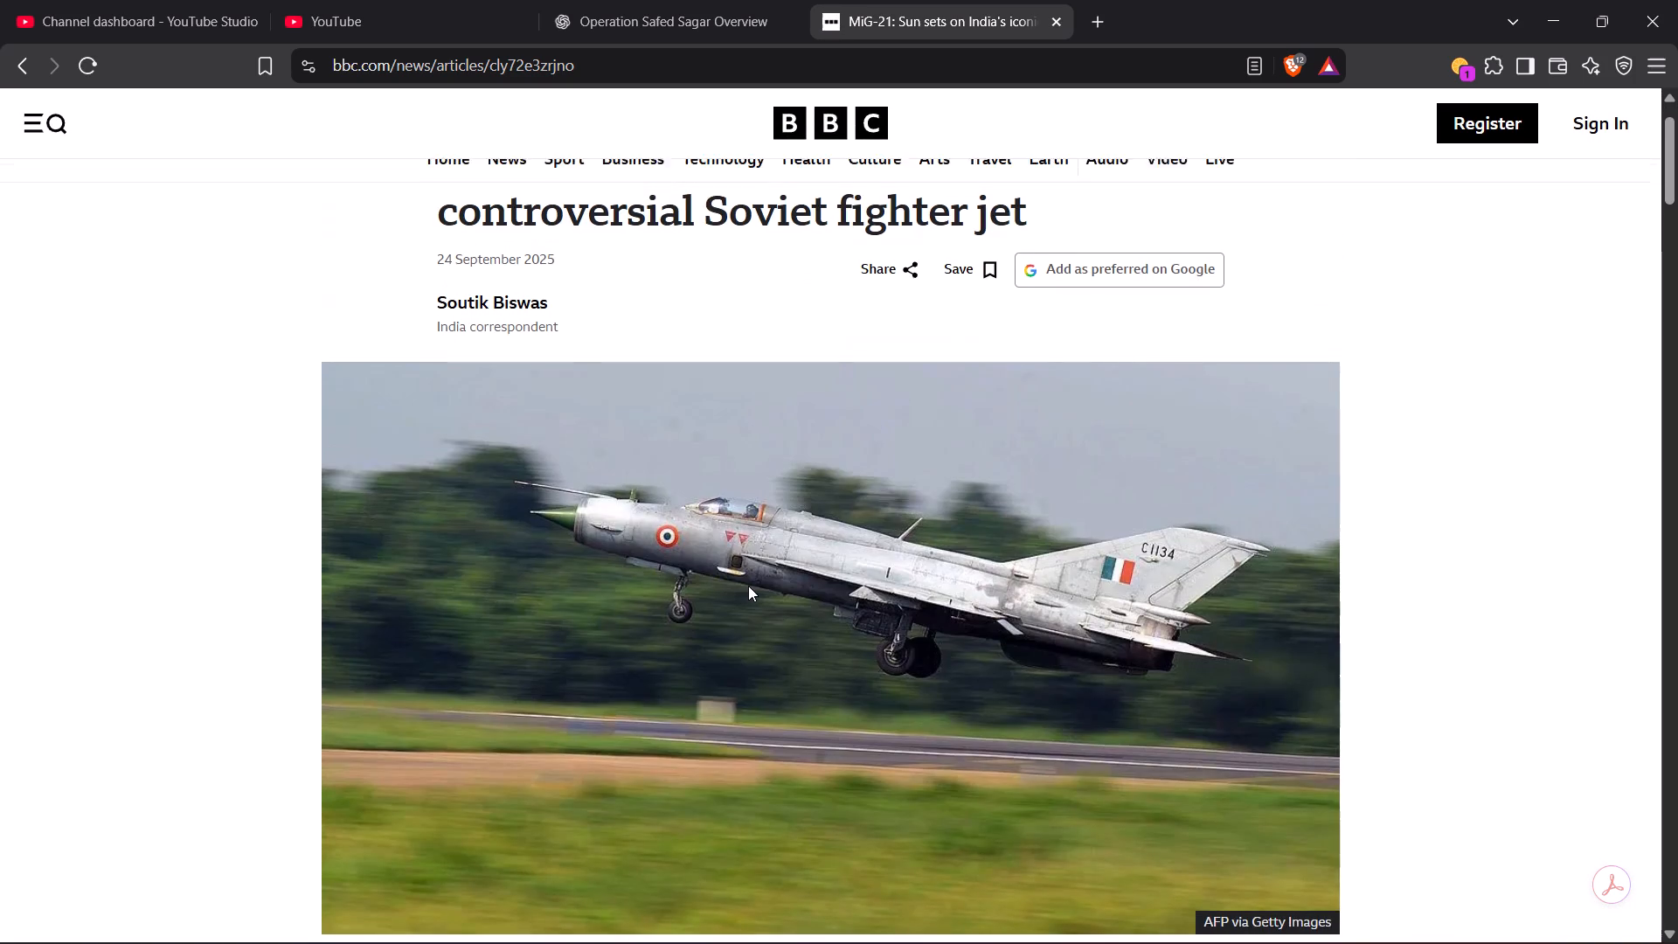
click(748, 586)
right_click(748, 584)
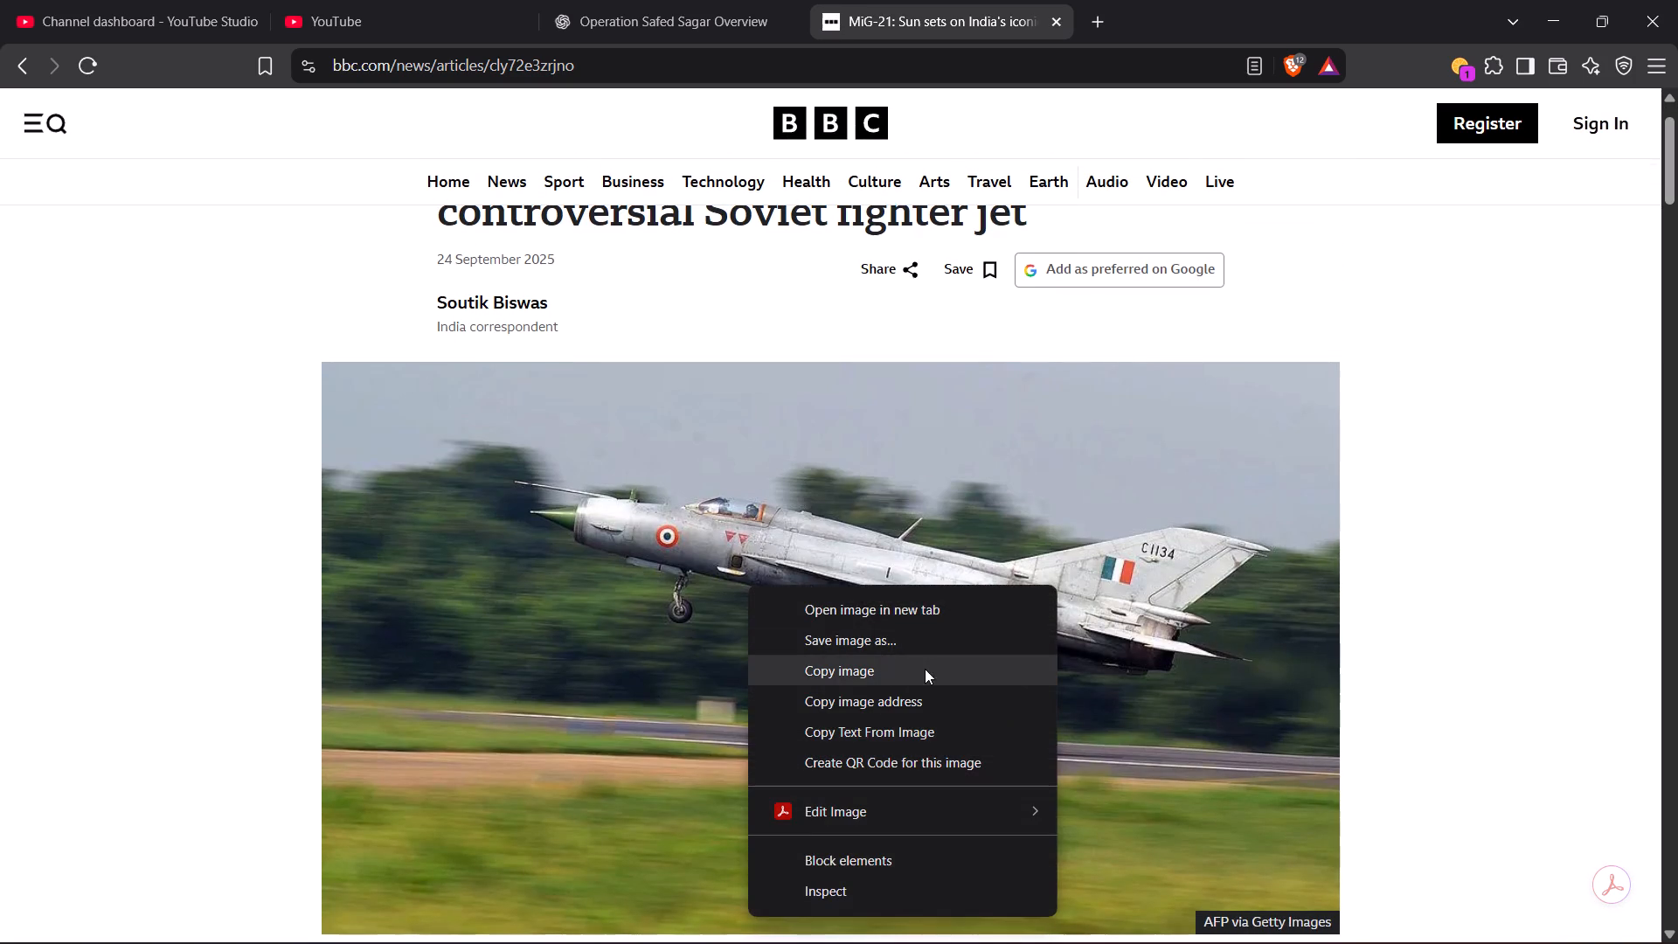
click(853, 667)
right_click(875, 631)
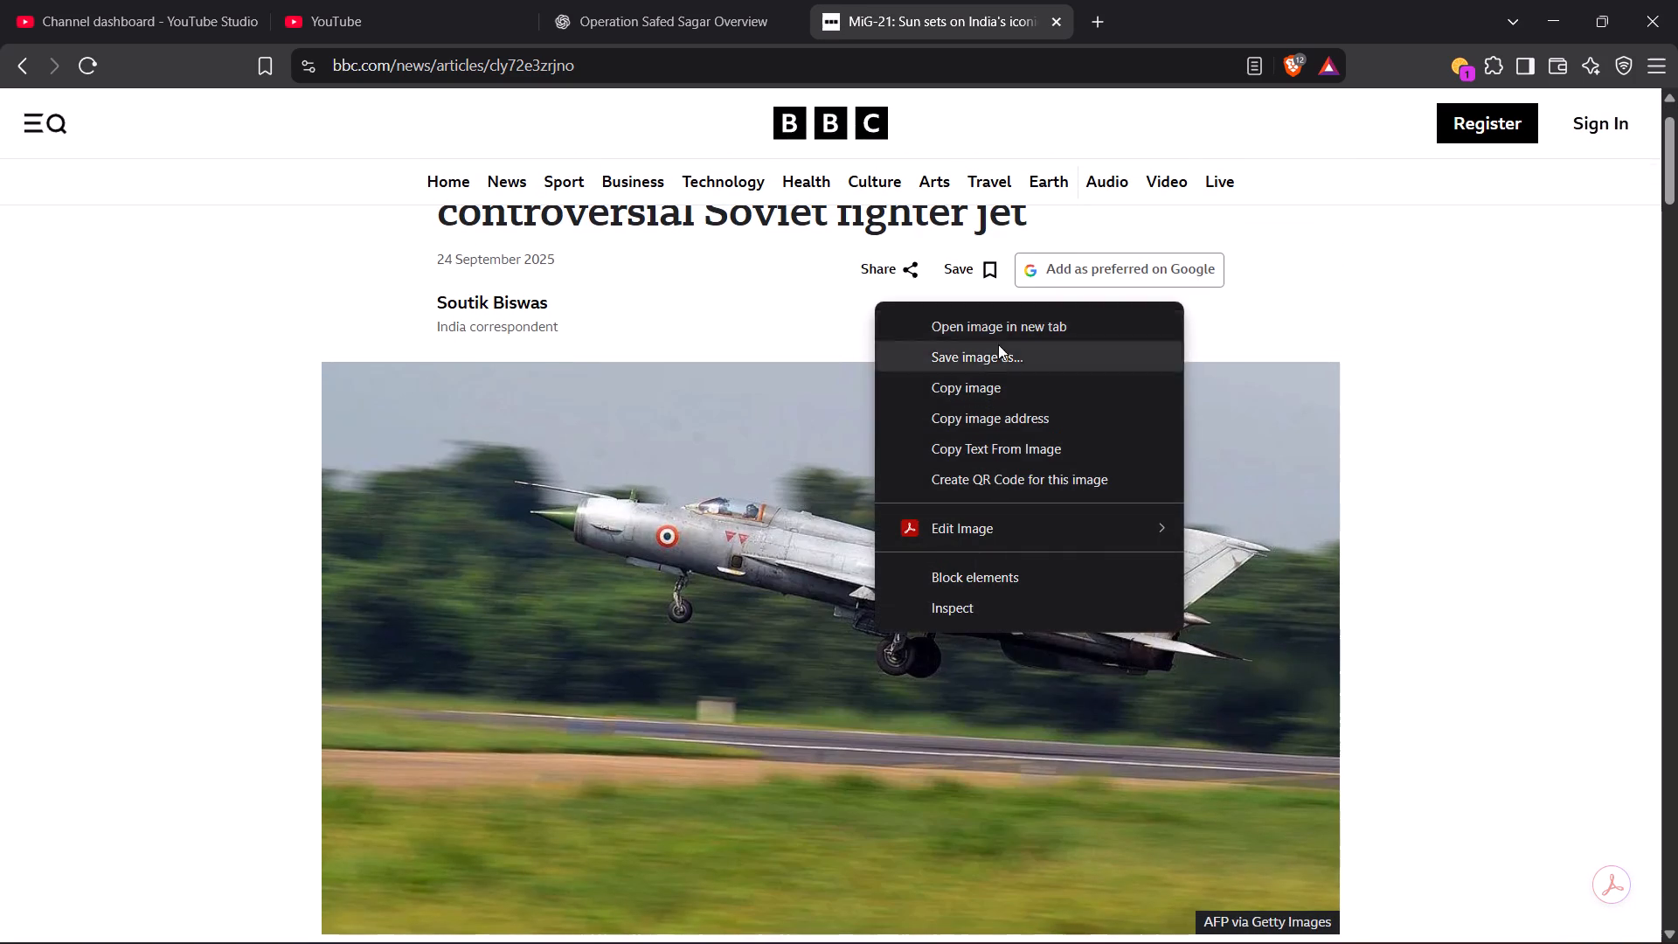
click(984, 359)
click(672, 482)
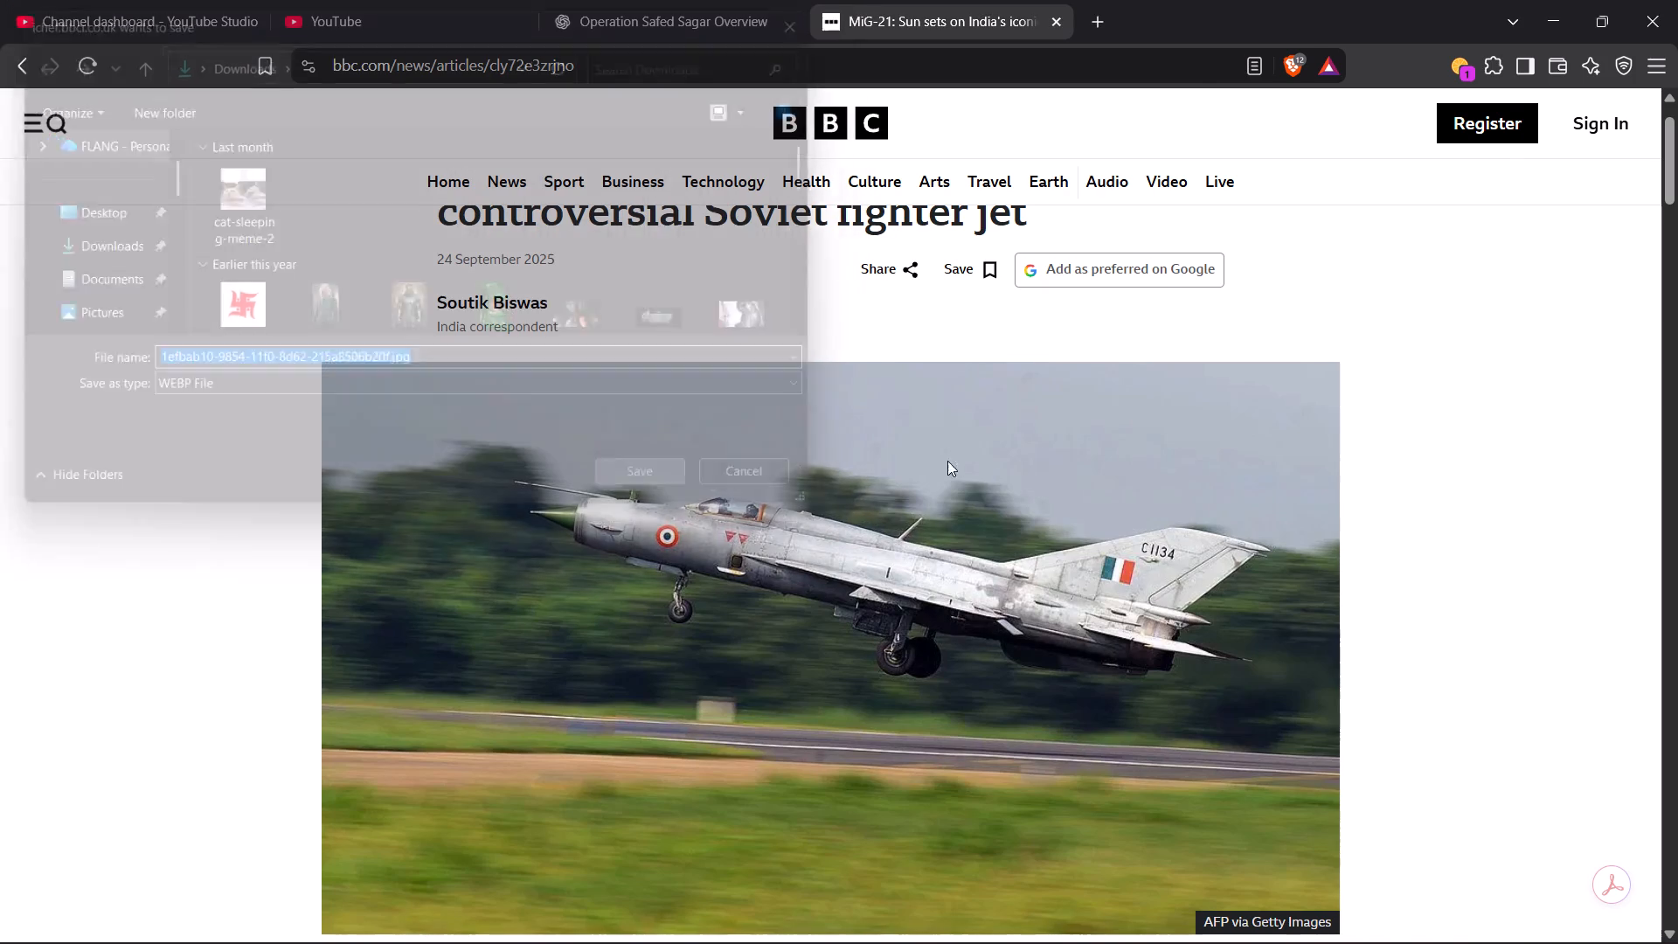
Bring the saved MiG-21 photo from Downloads into the After Effects timeline as the top layer of MONTAGEM AHORA (SLOWED).
click(1379, 115)
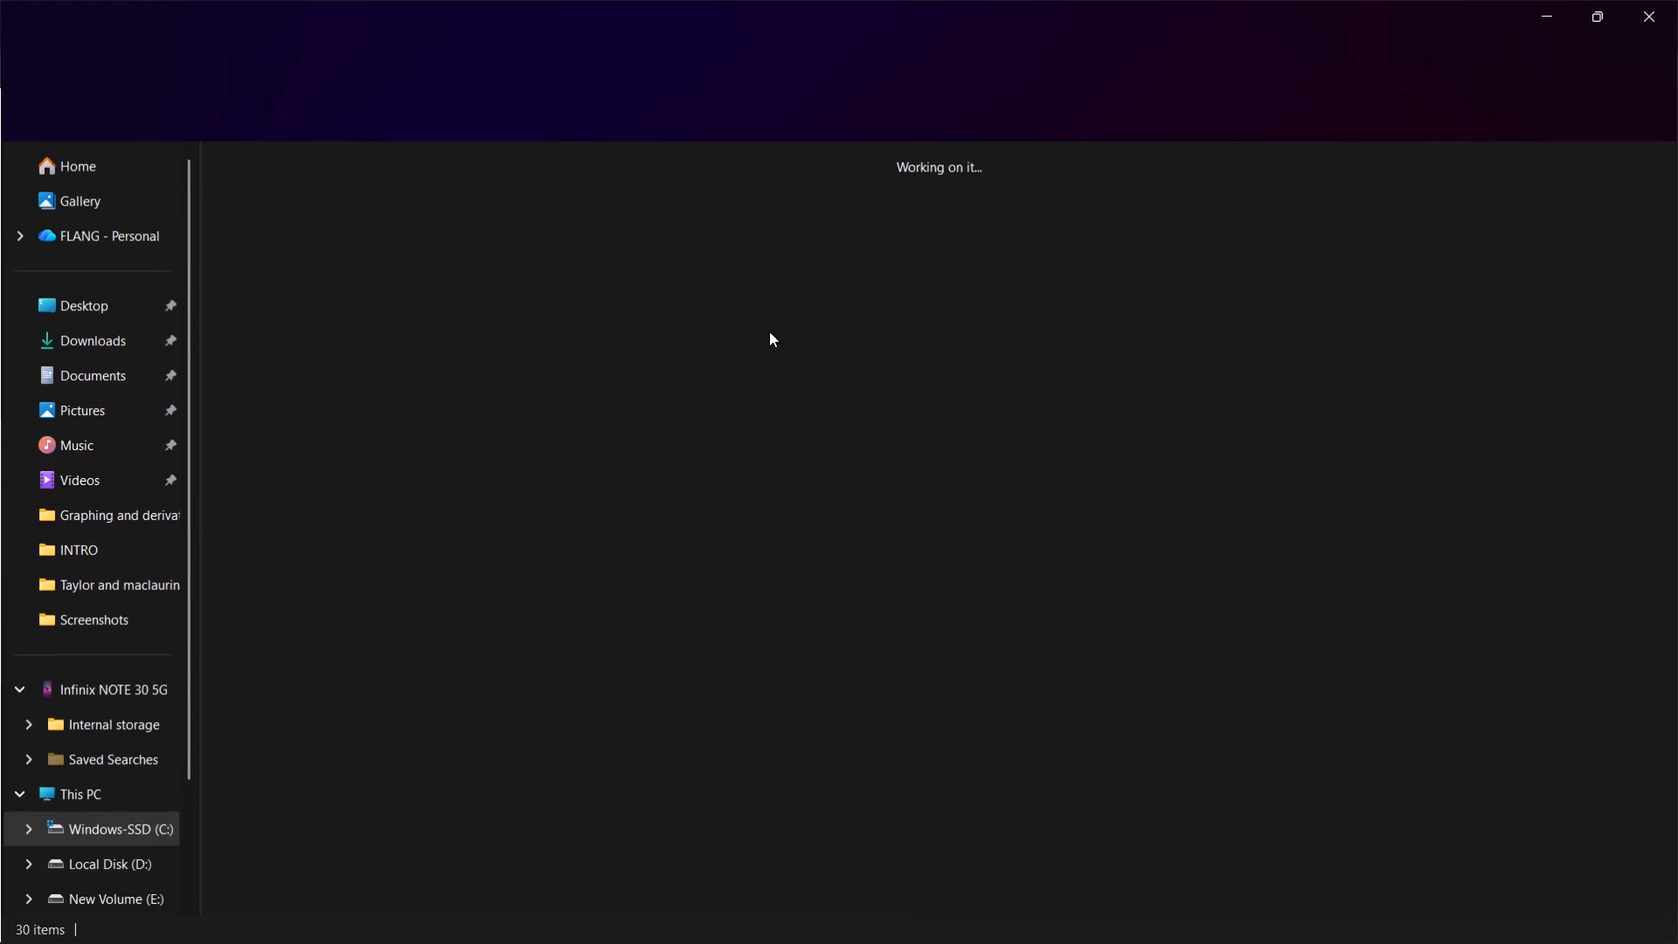
drag(267, 256, 271, 292)
key(alt+Tab)
key(alt+Tab)
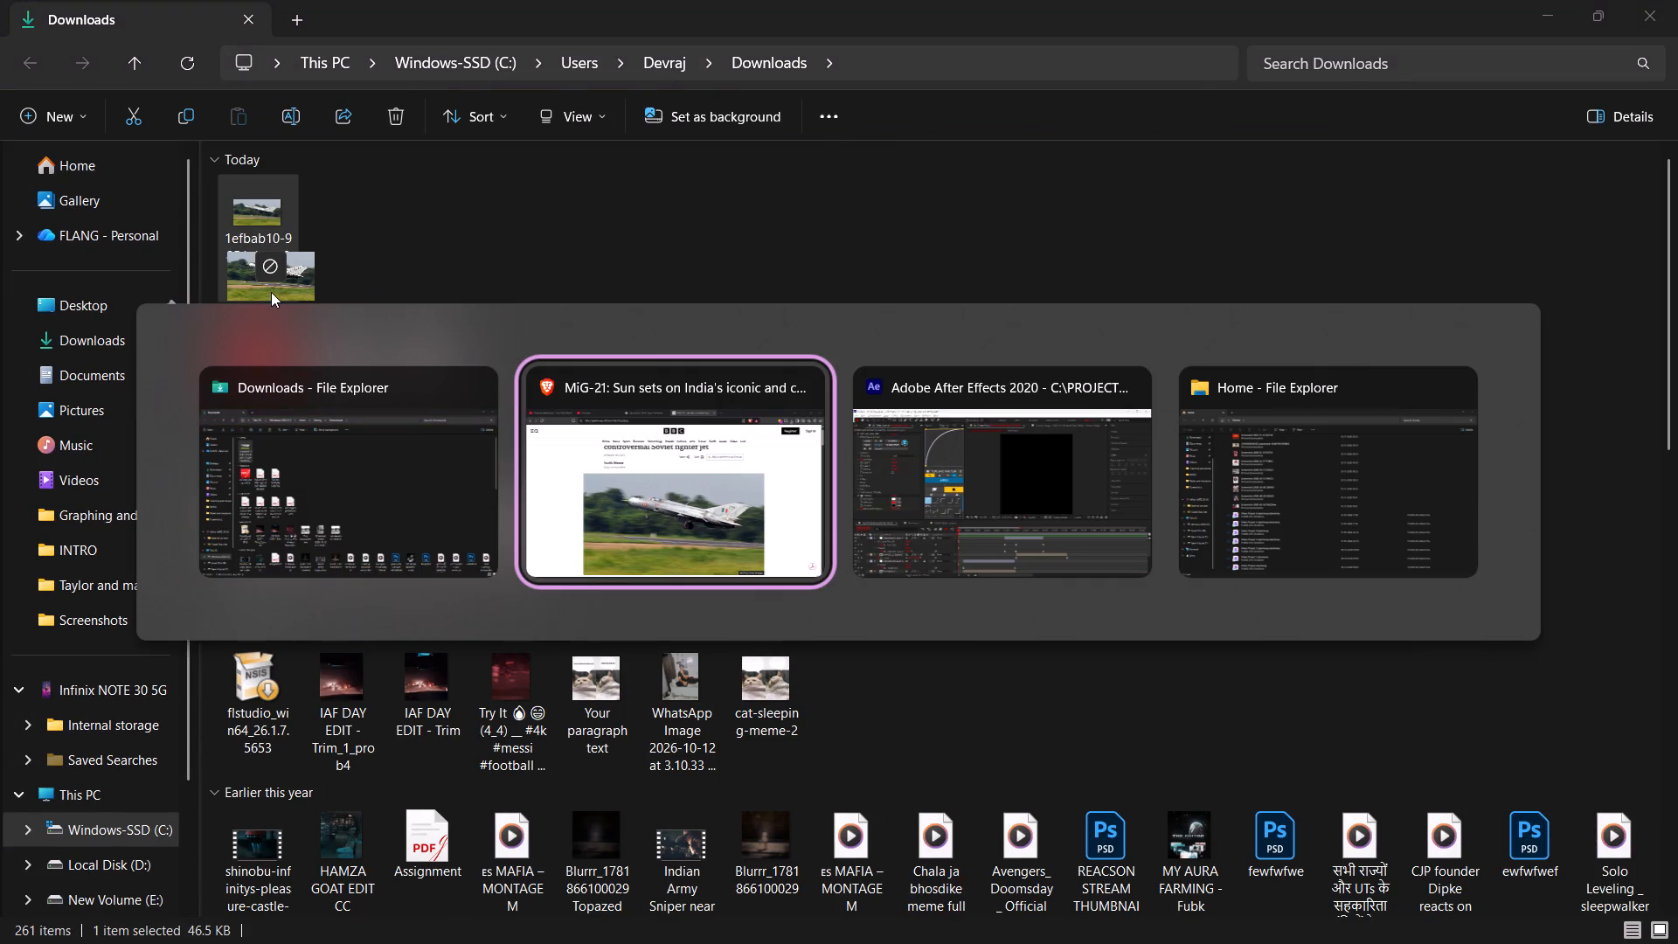
drag(271, 292, 745, 792)
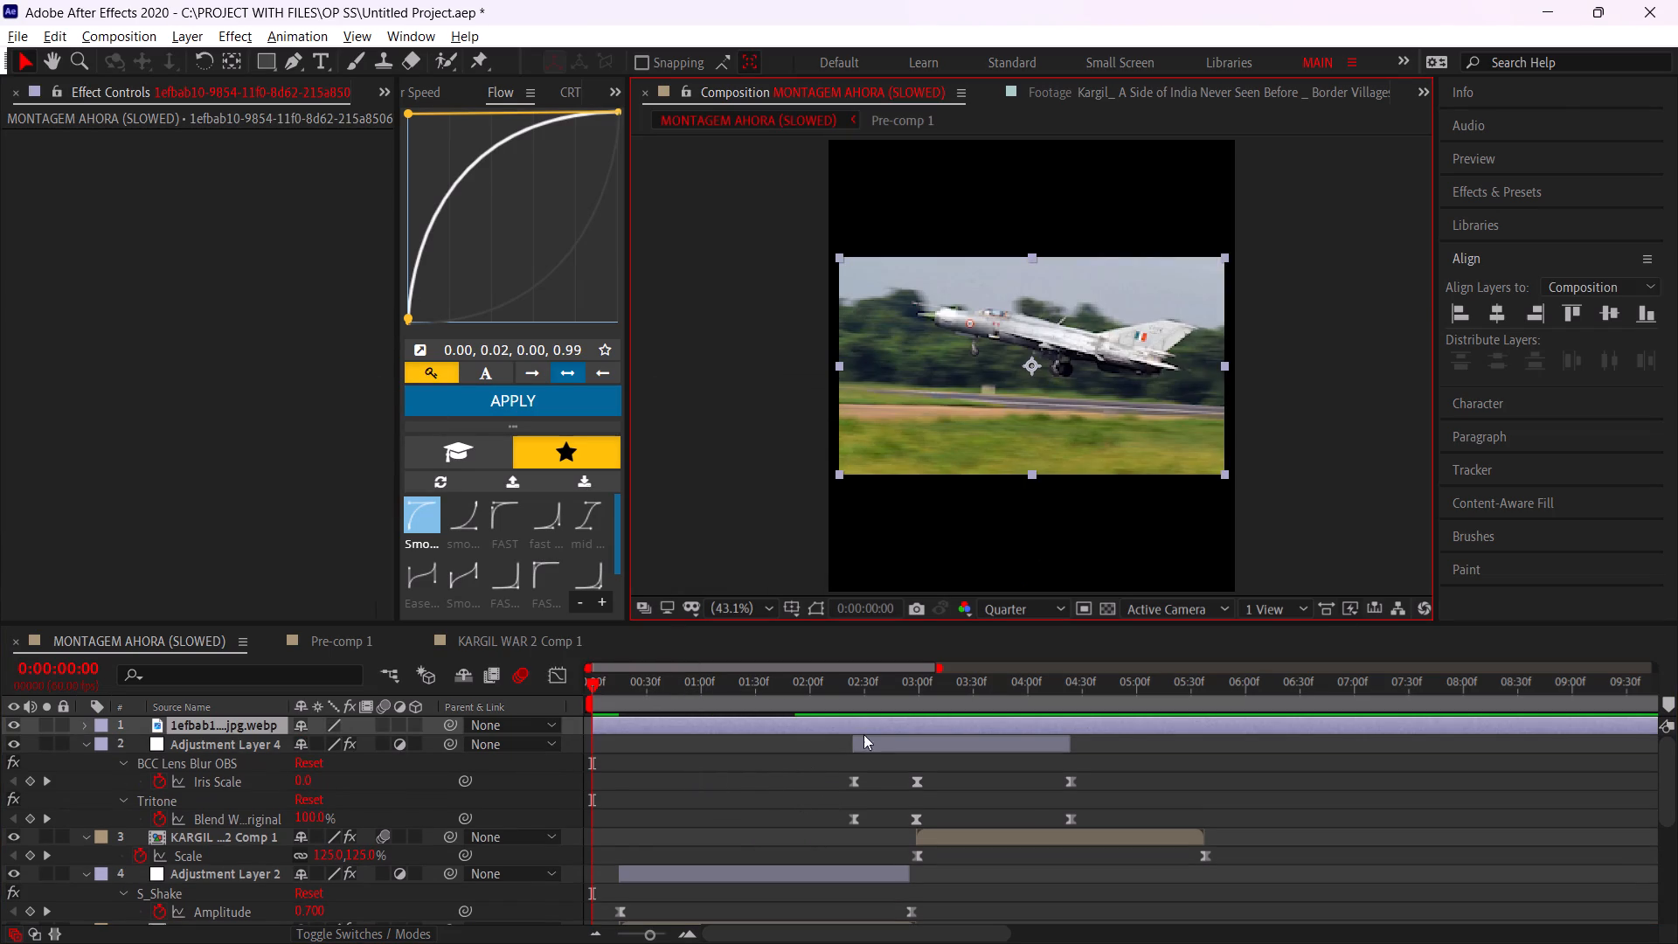
Split the MiG-21 photo layer at 0:00:00:15 and 0:00:02:59, and delete the pieces outside that range.
alt+scroll(586, 730, up, 2)
drag(683, 704, 706, 700)
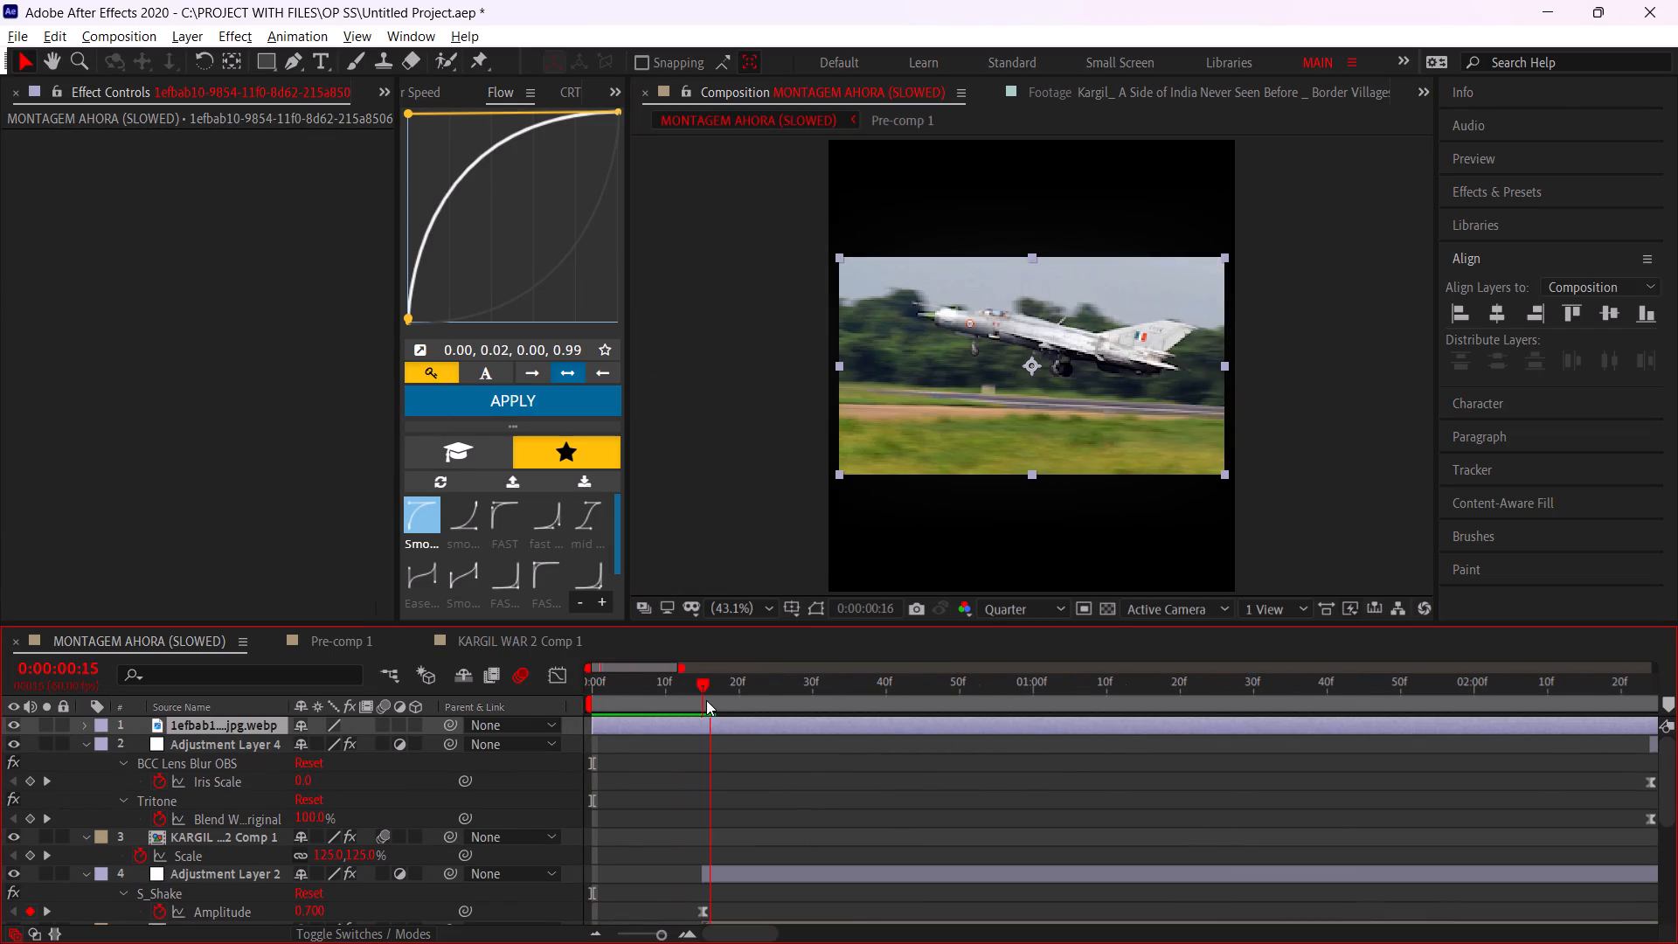
drag(706, 700, 702, 700)
key(ctrl+shift+d)
alt+scroll(711, 766, down, 3)
alt+scroll(792, 766, up, 2)
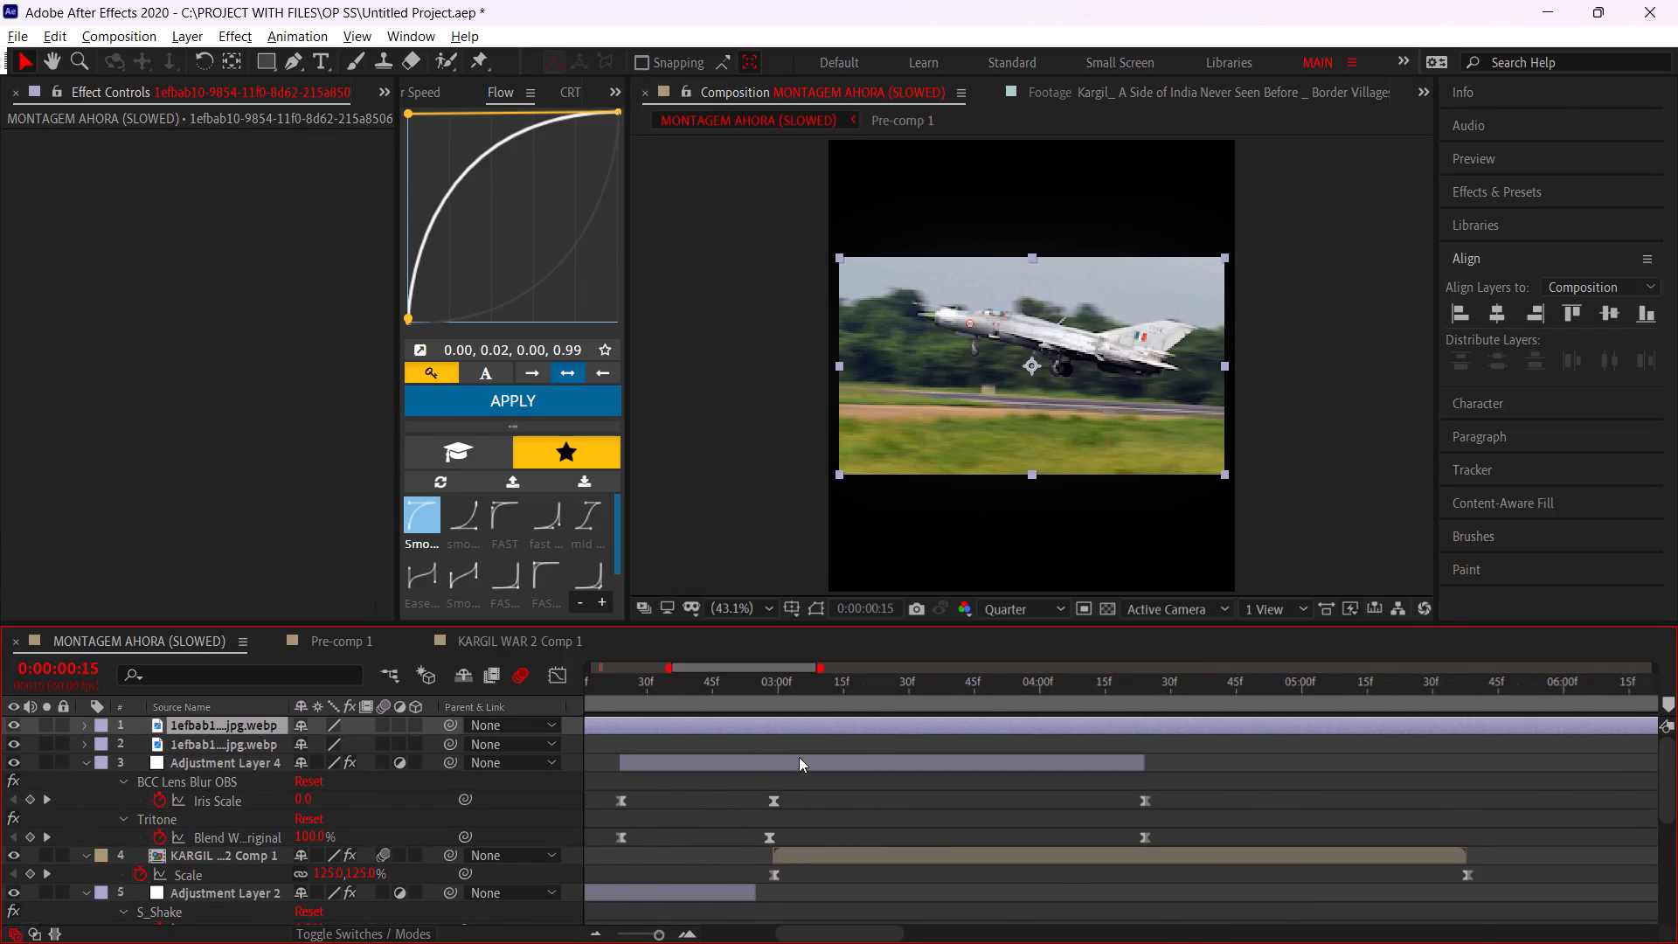
drag(761, 698, 776, 696)
key(ctrl+shift+d)
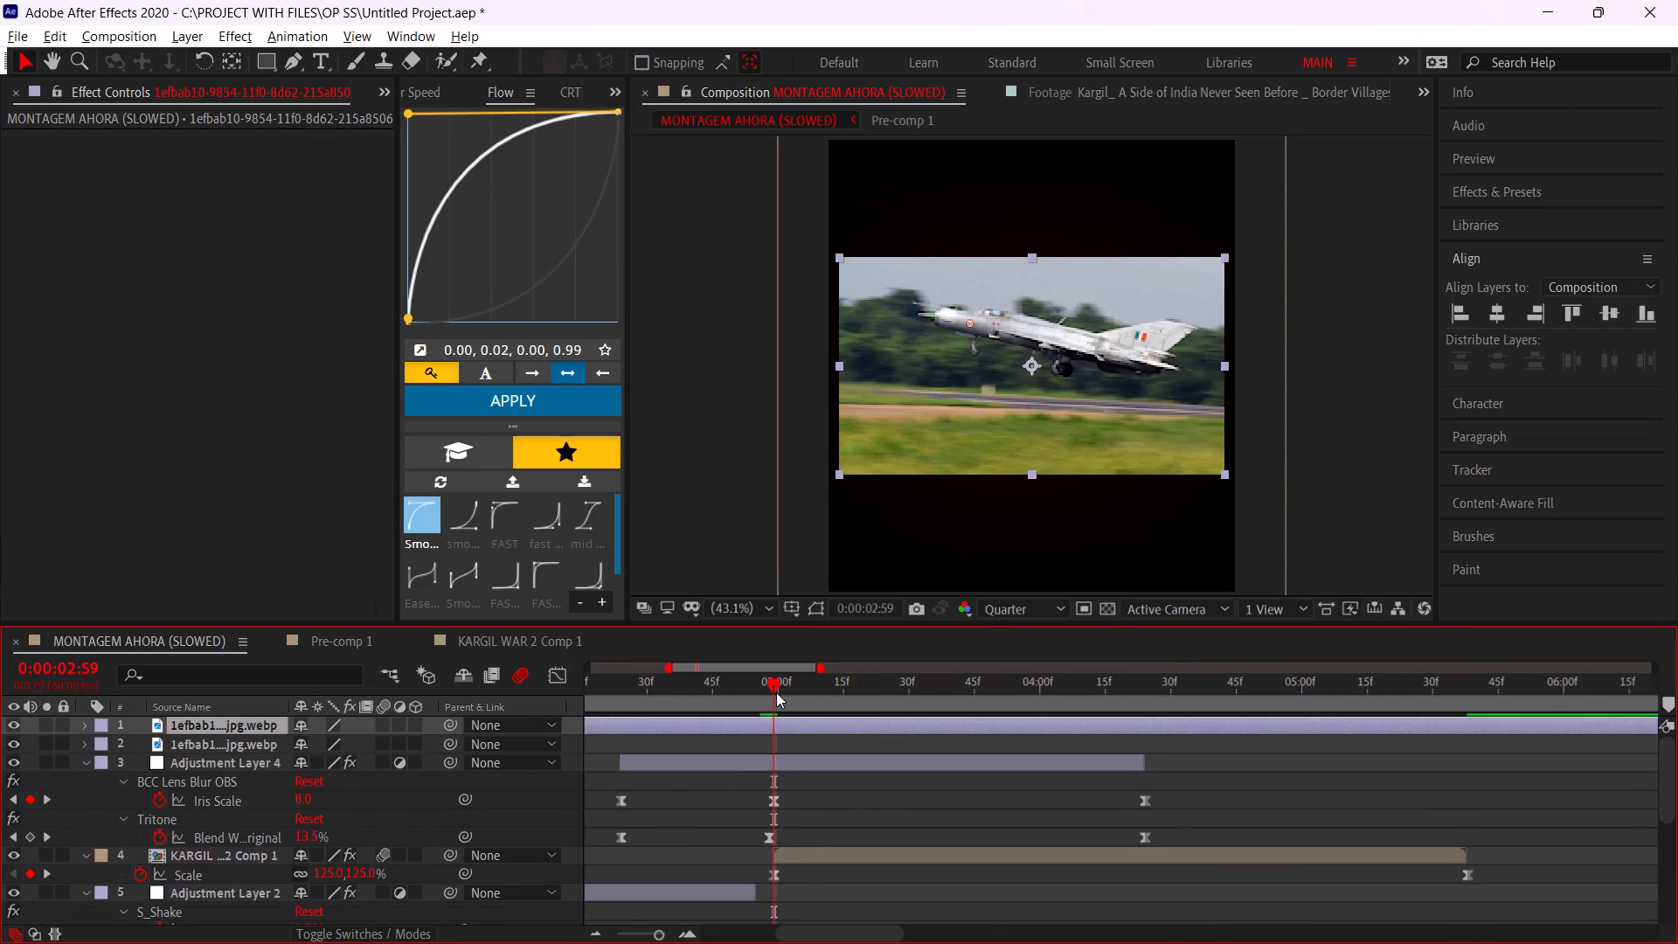
key(F12)
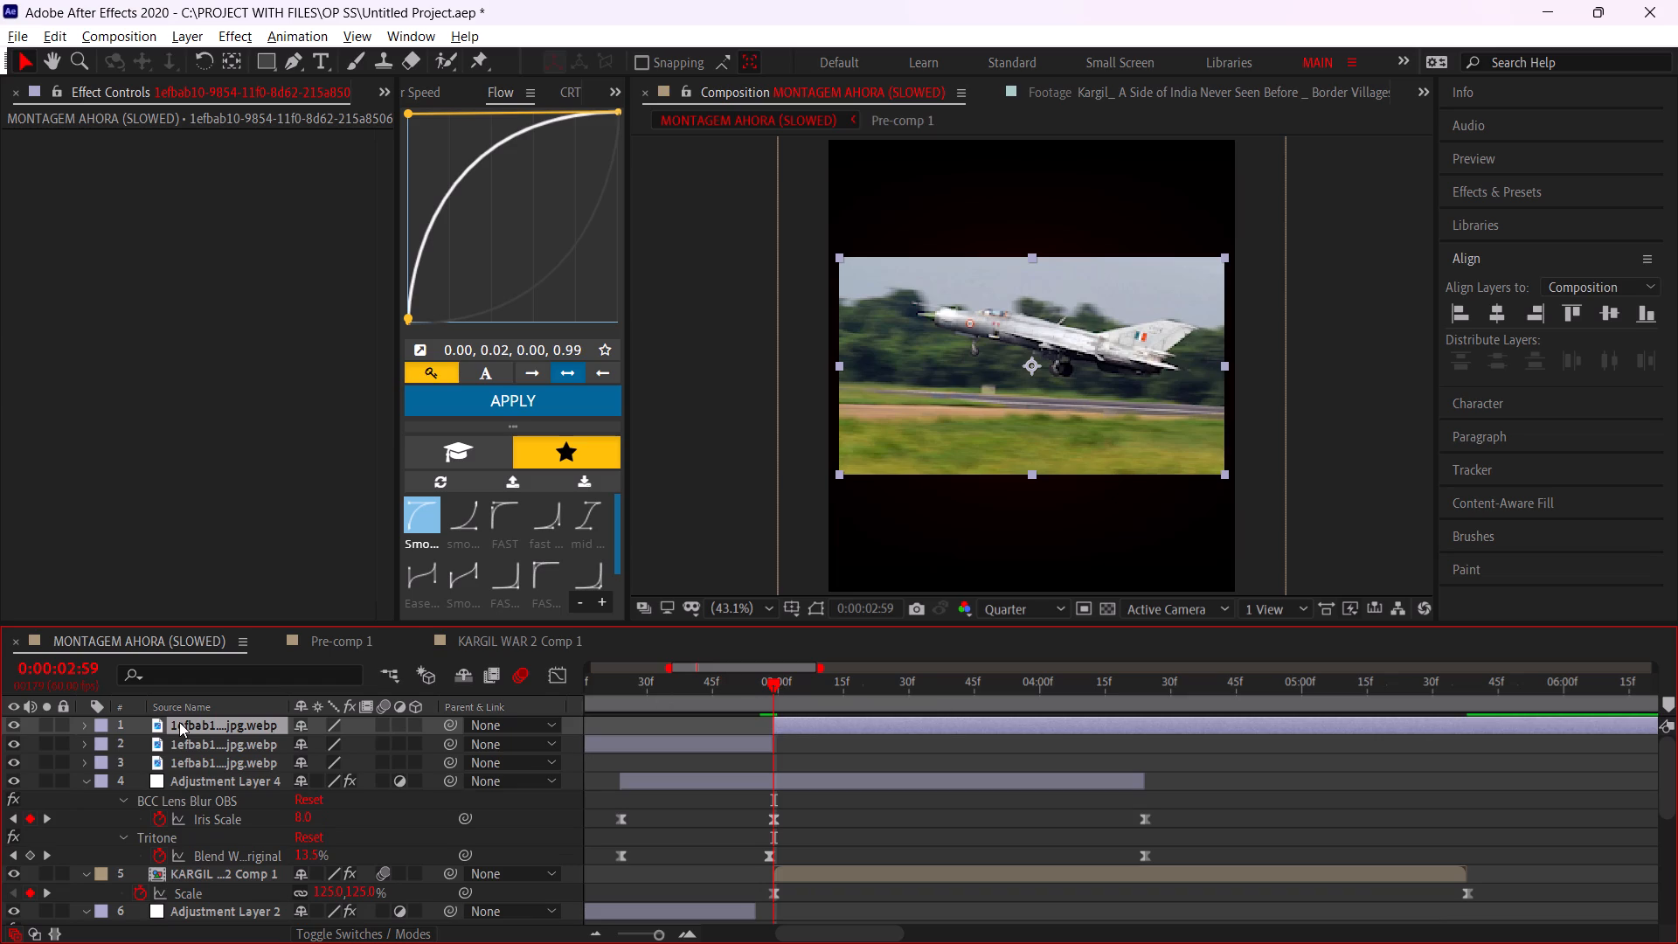
key(Delete)
click(231, 747)
key(Delete)
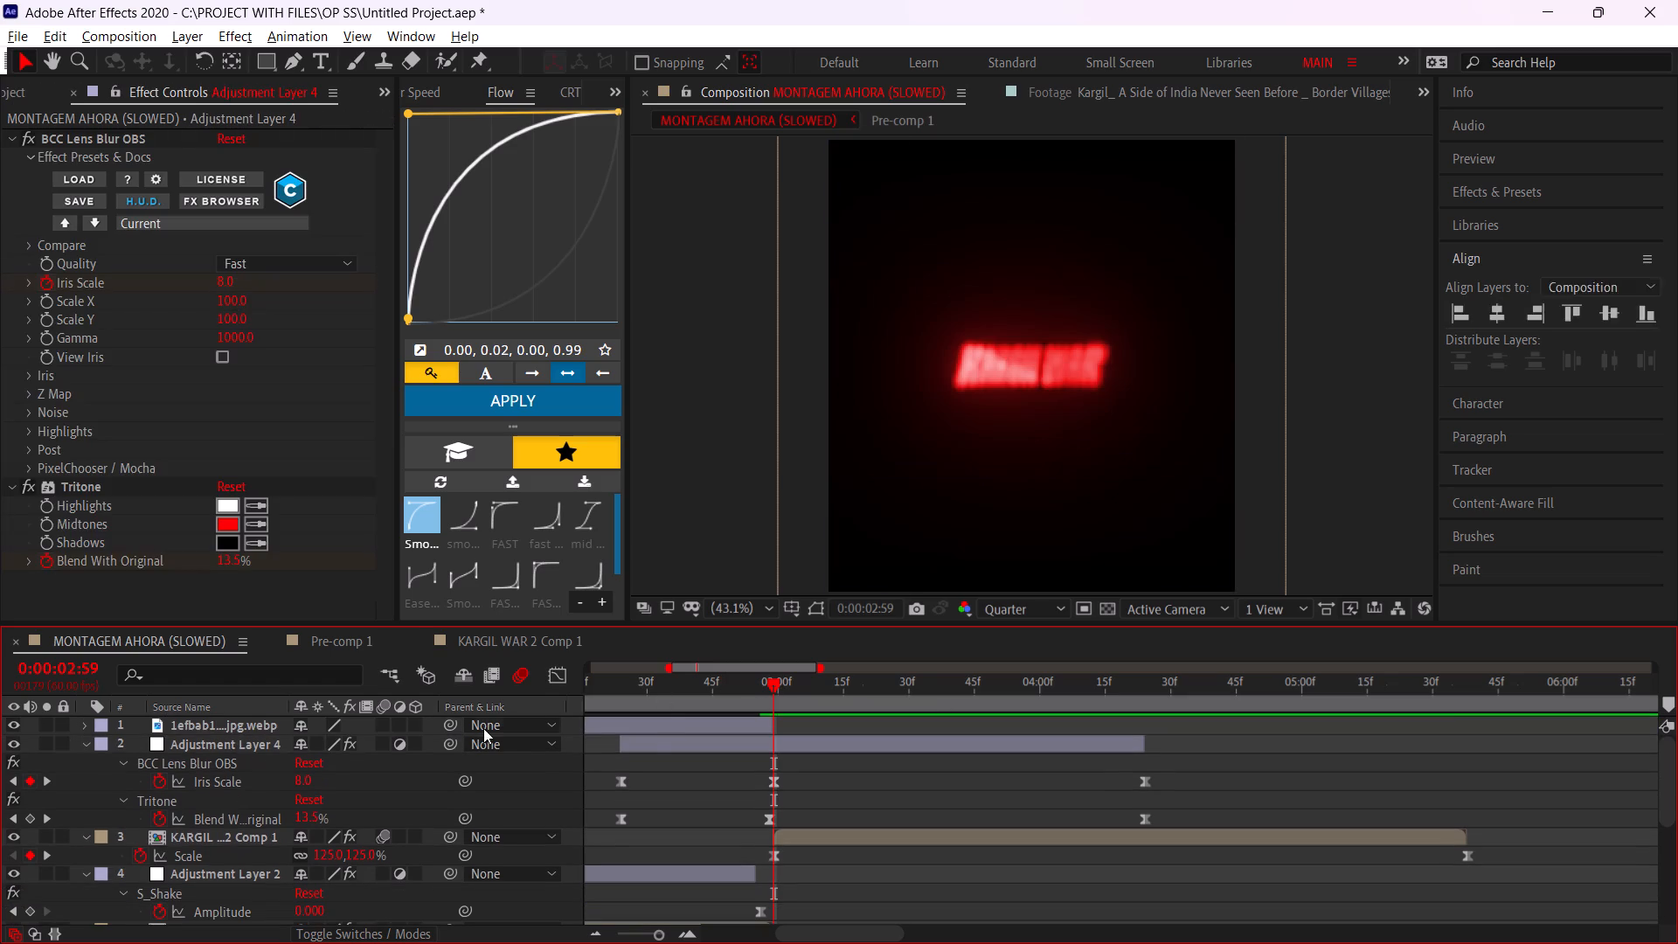
Select the trimmed MiG-21 layer, go to 0:00:01:01 and set the composition preview resolution to Full.
click(669, 718)
middle_drag(683, 776, 1236, 816)
click(811, 693)
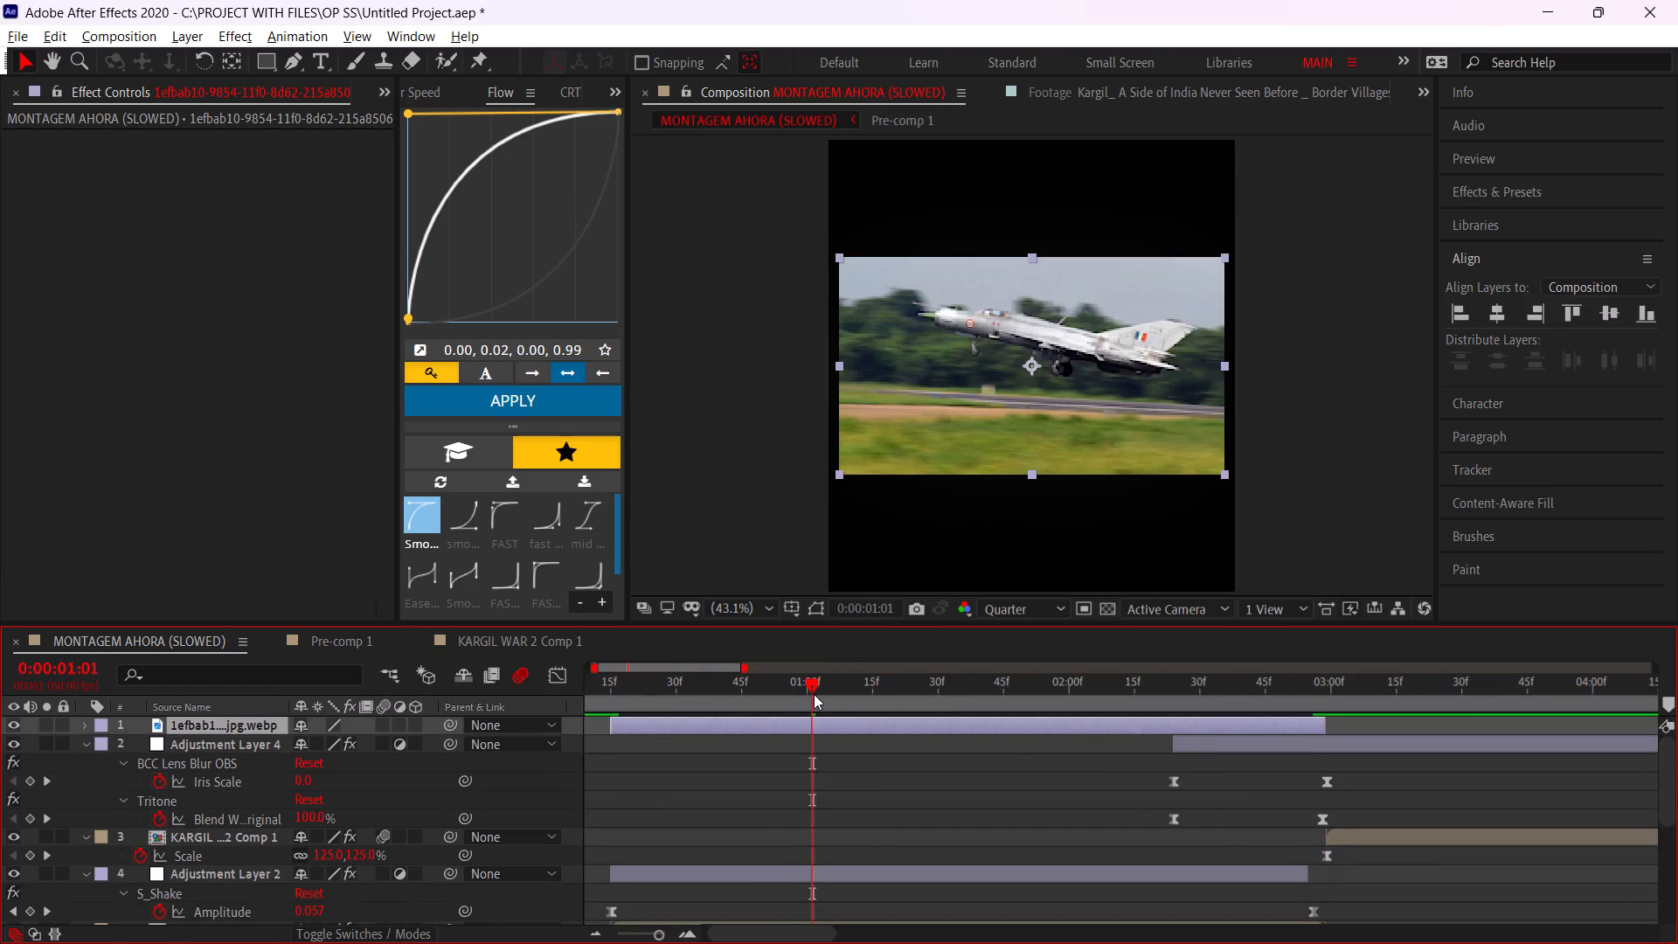
alt+scroll(1031, 367, up, 2)
click(1027, 616)
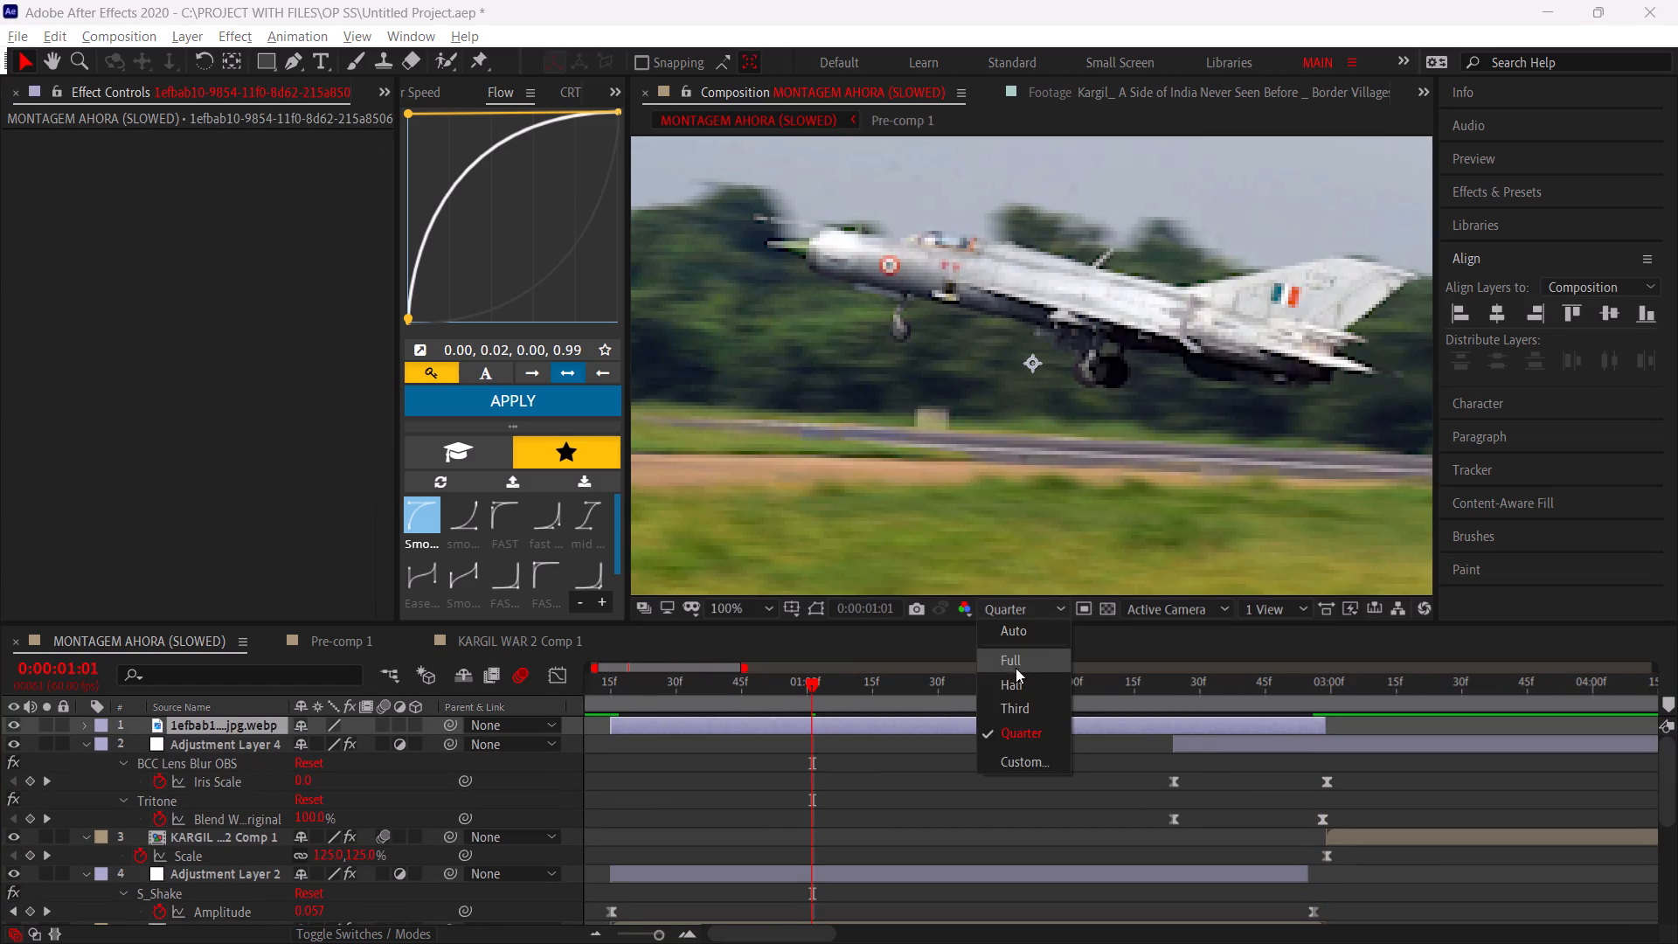
click(1015, 668)
alt+scroll(998, 599, down, 1)
alt+scroll(959, 671, down, 2)
Scale the MiG-21 photo to 130% and reposition it so the whole jet fits inside the frame.
key(s)
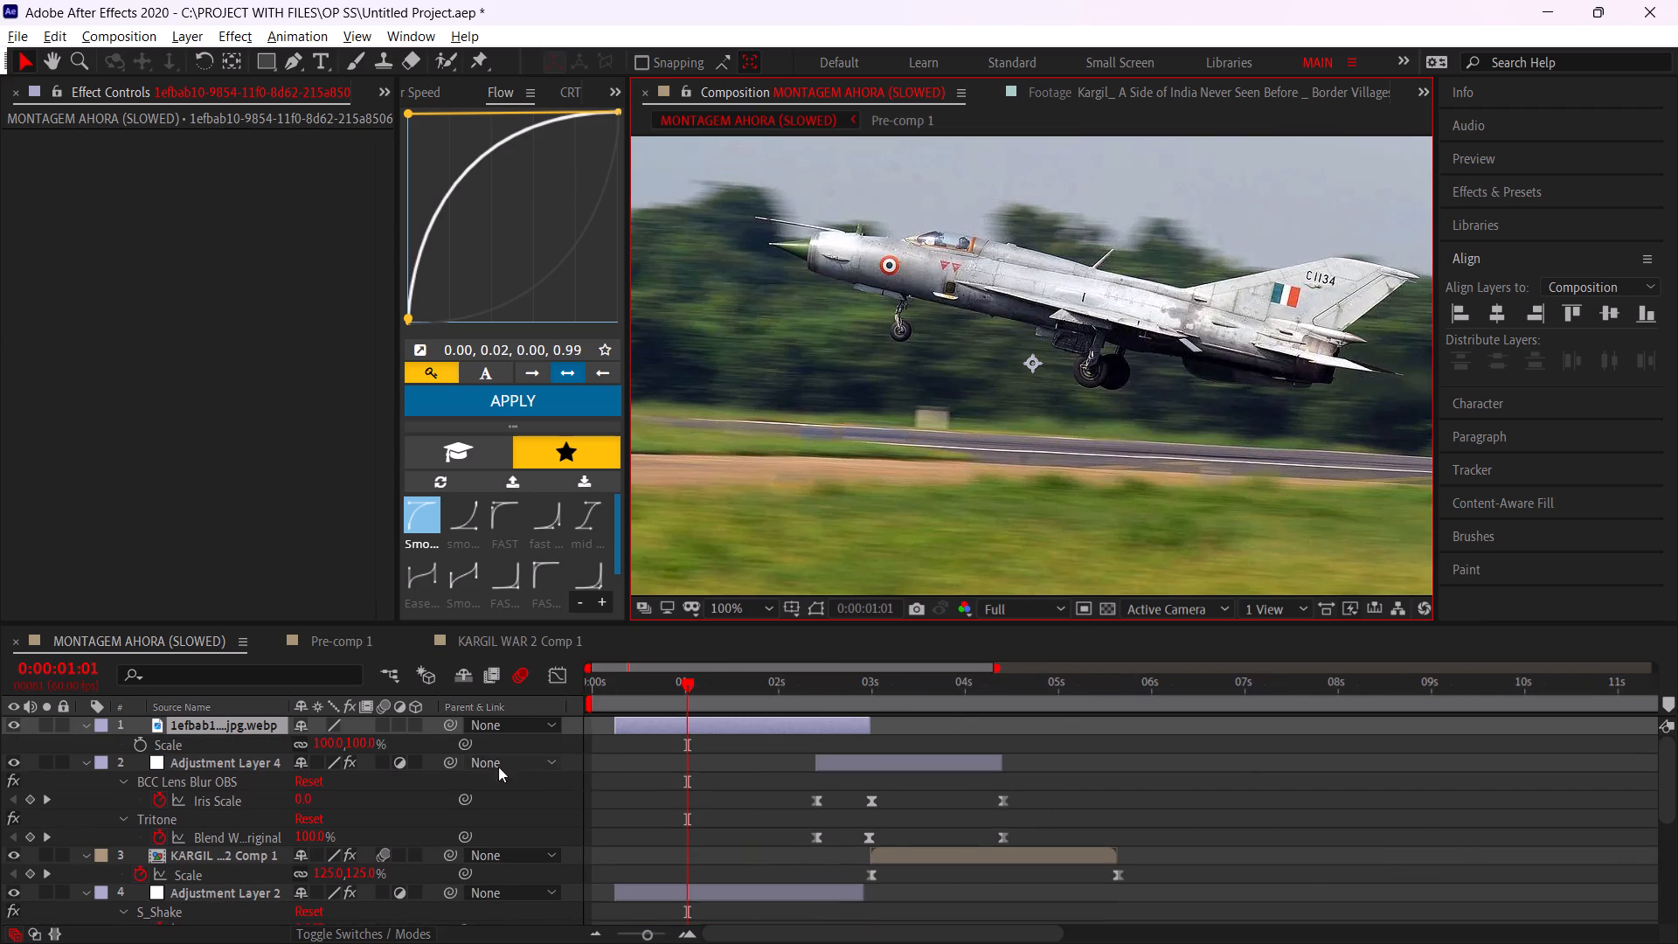
drag(361, 750, 433, 739)
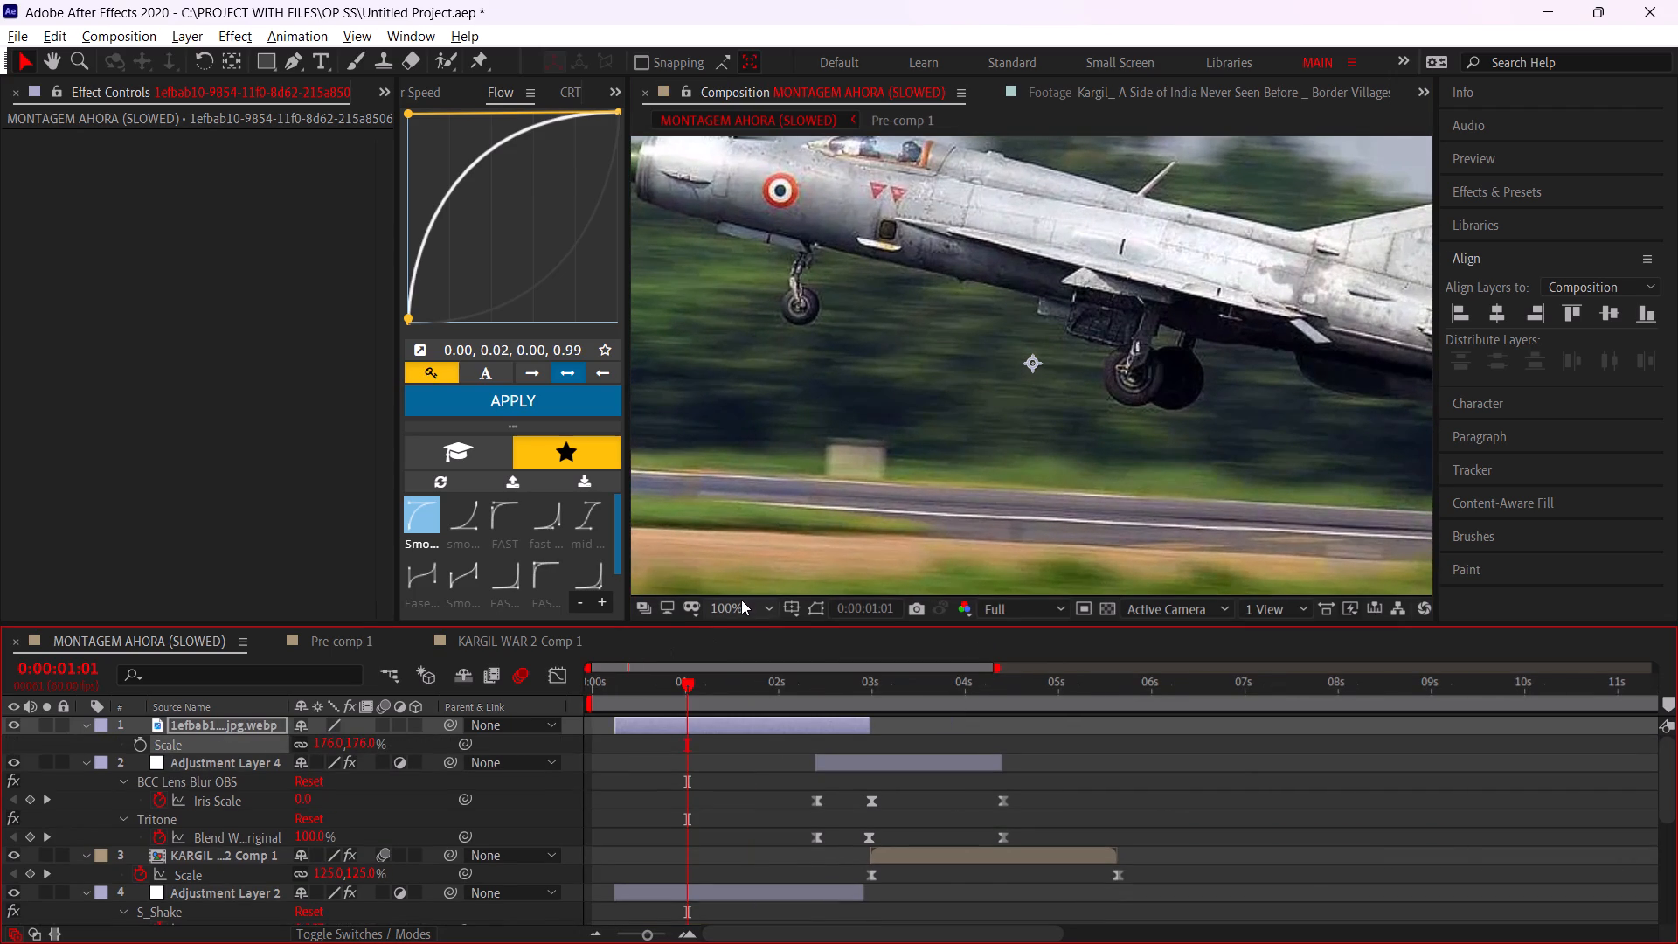
click(741, 600)
click(788, 255)
click(787, 254)
drag(939, 337, 945, 357)
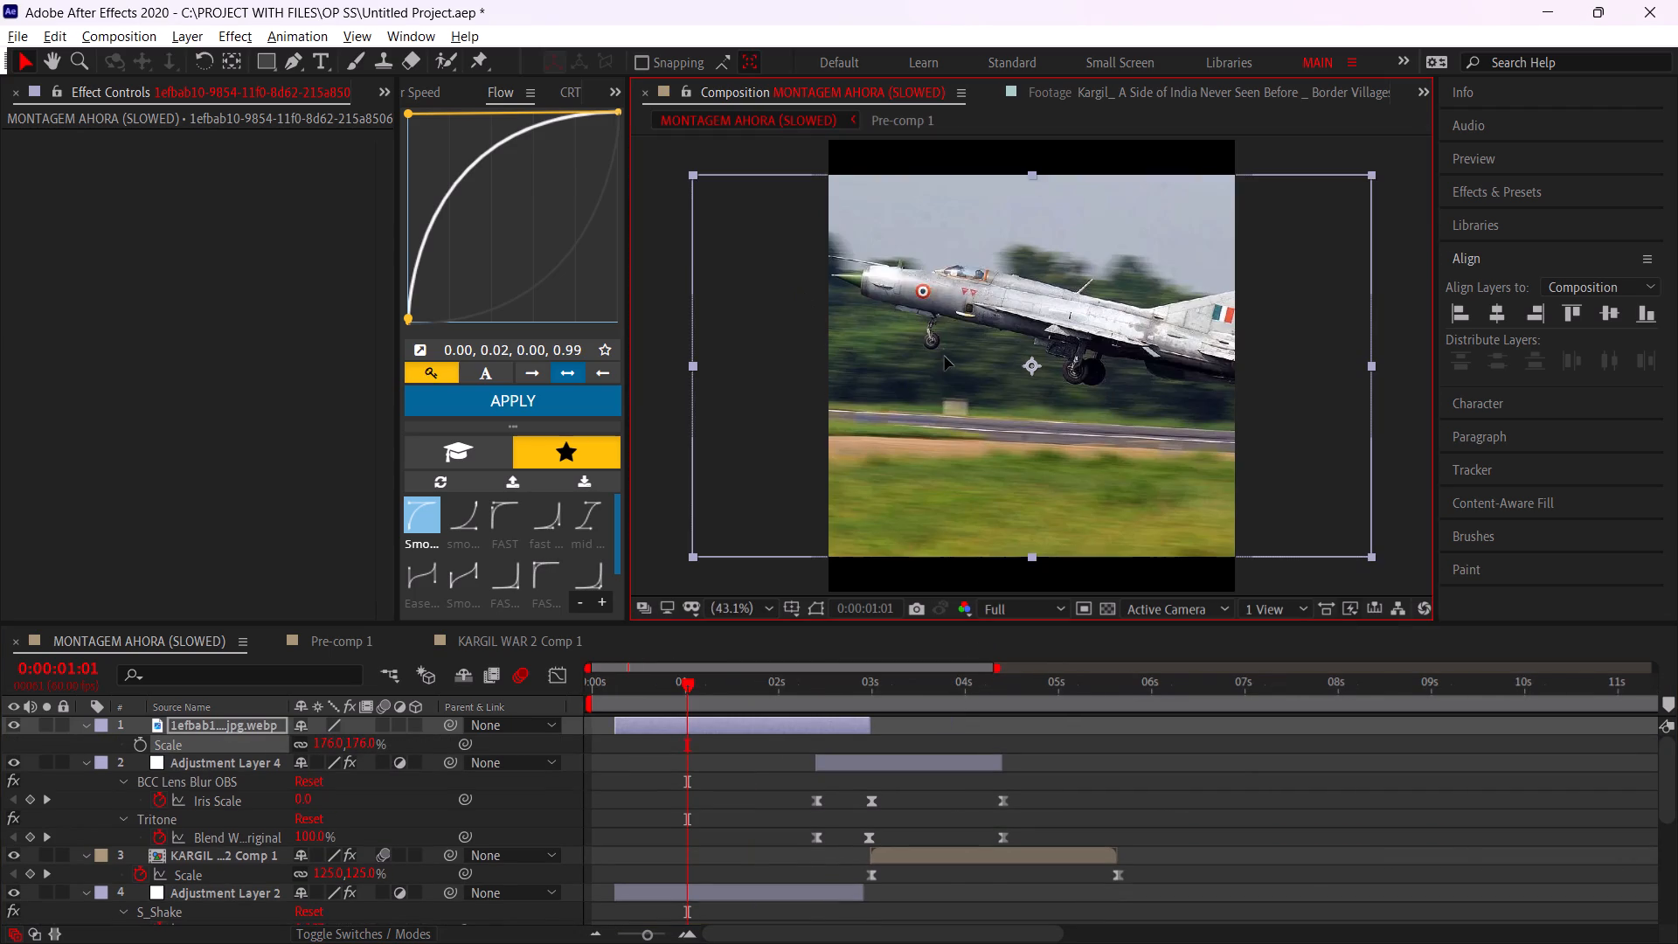
drag(945, 357, 926, 365)
drag(363, 743, 345, 741)
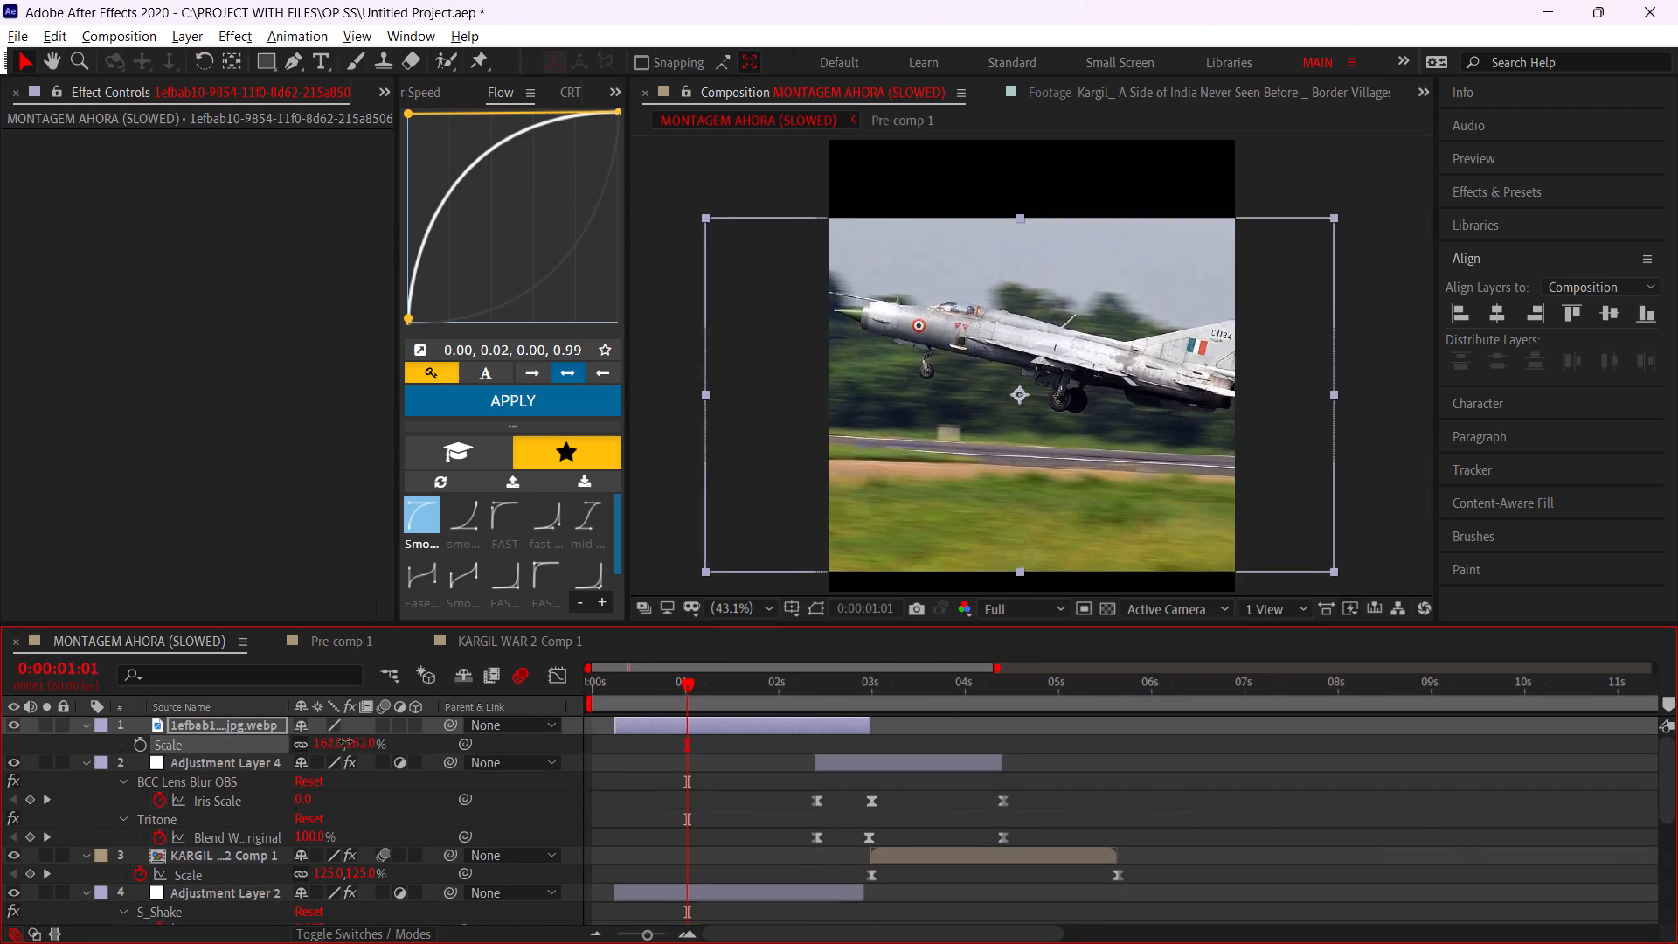
drag(345, 741, 316, 735)
drag(1074, 456, 1055, 459)
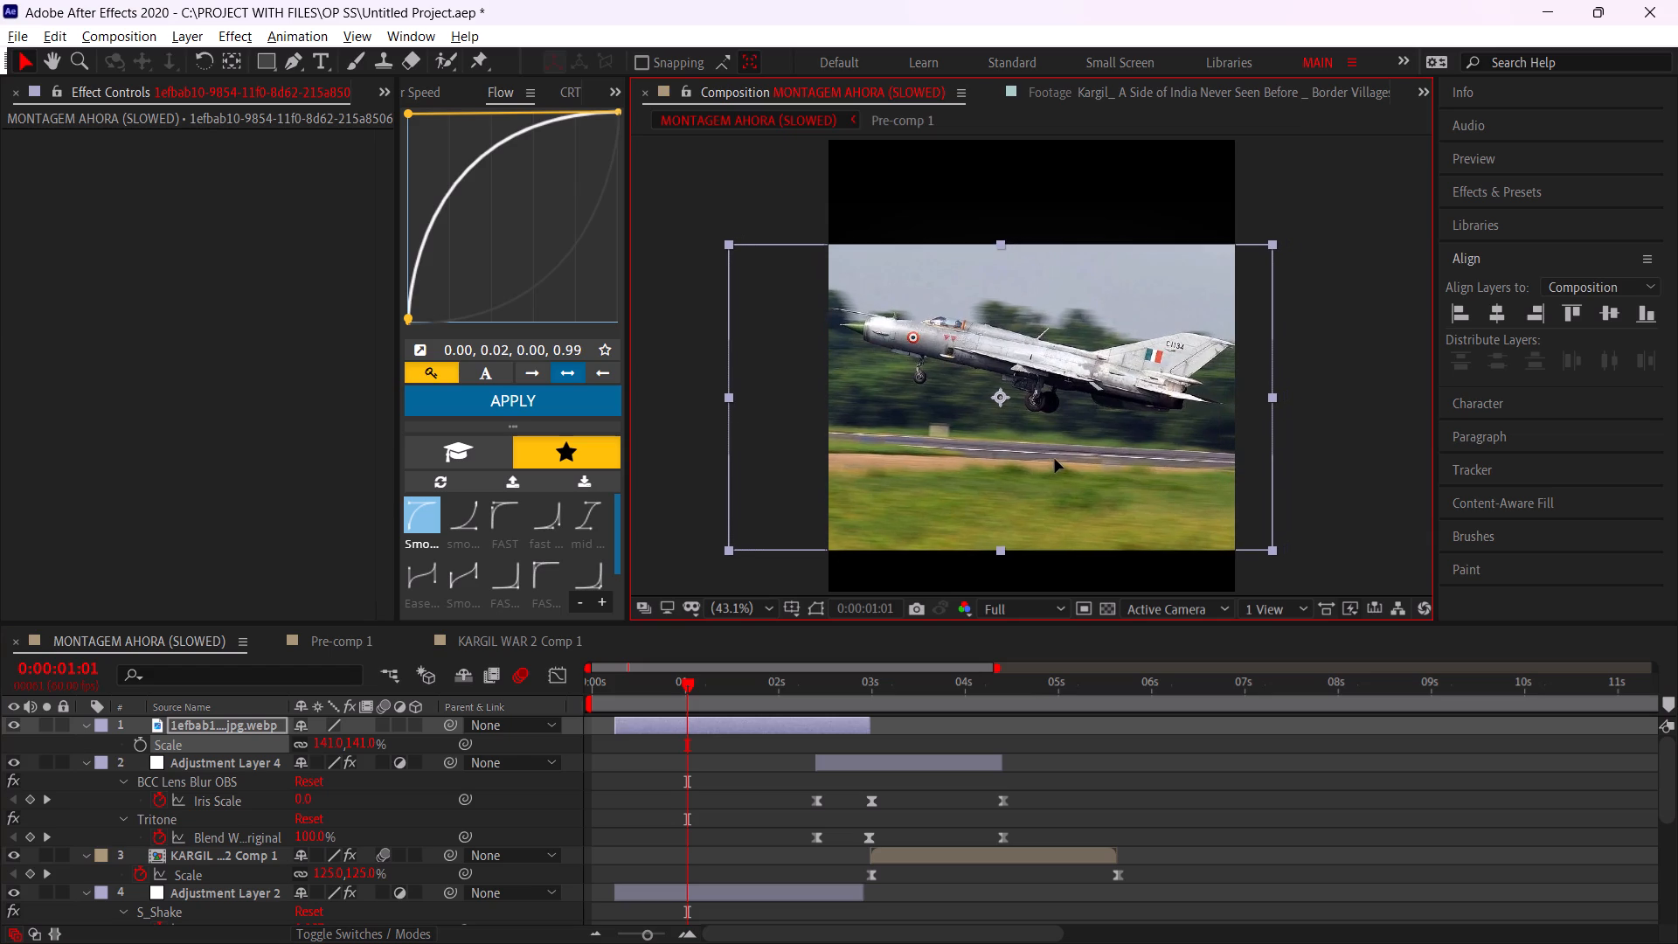
drag(1055, 459, 1050, 462)
drag(353, 746, 343, 748)
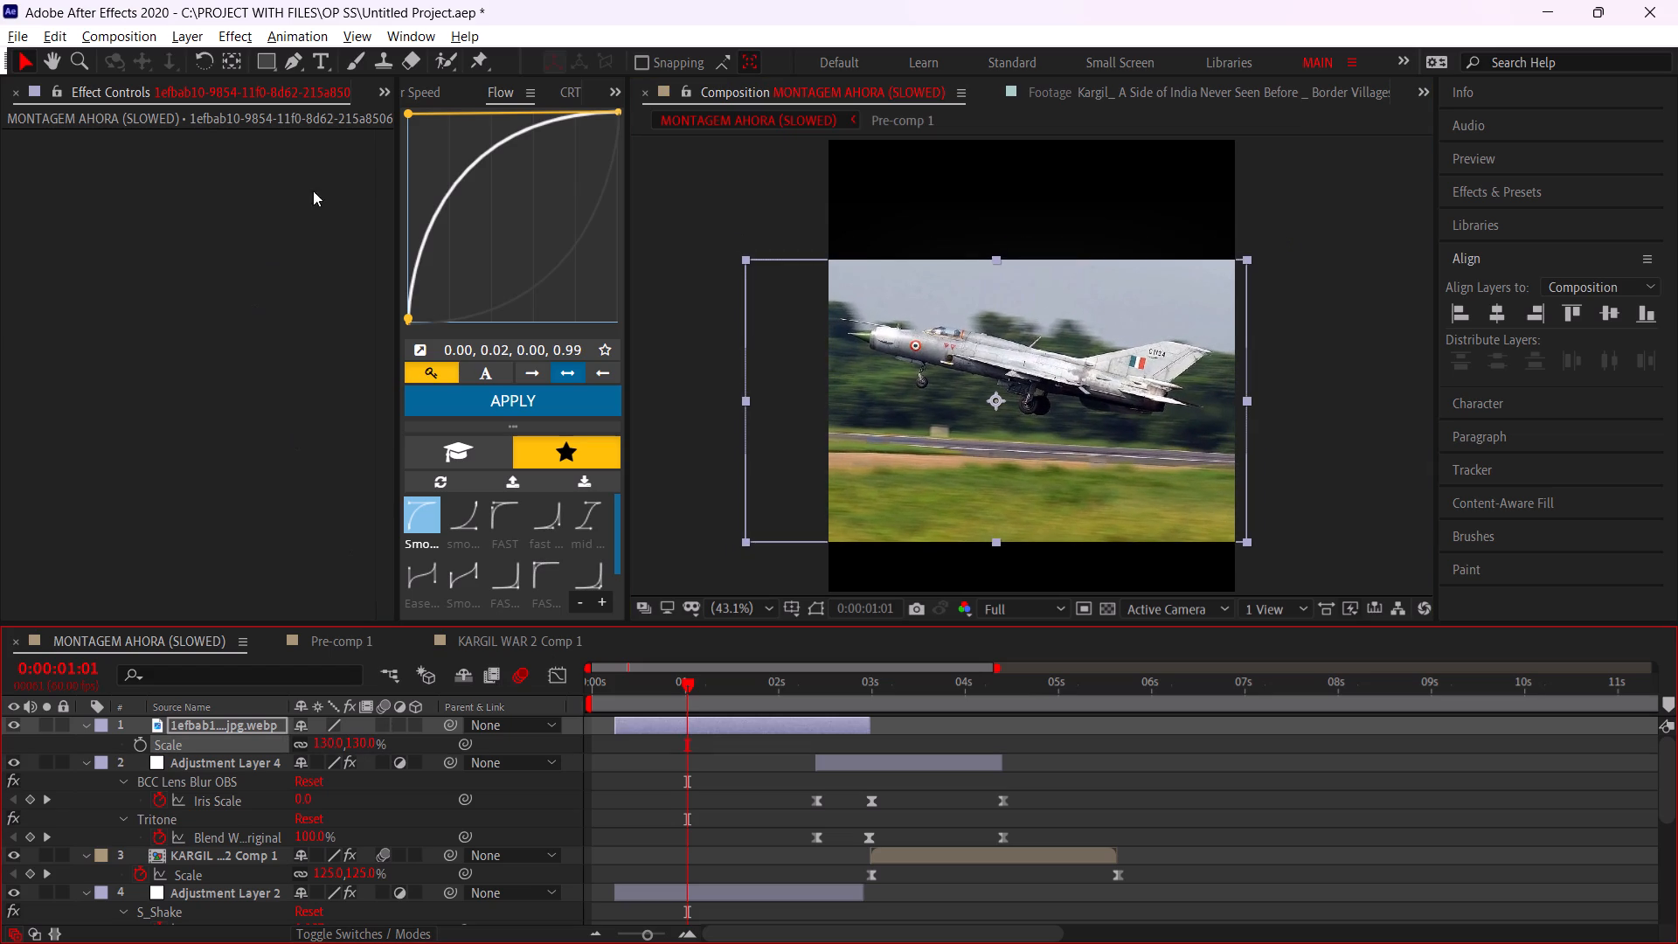
With no layer selected, start a Pen path along the fuselage underside just behind the MiG-21's nose wheel.
click(290, 73)
alt+scroll(930, 380, up, 3)
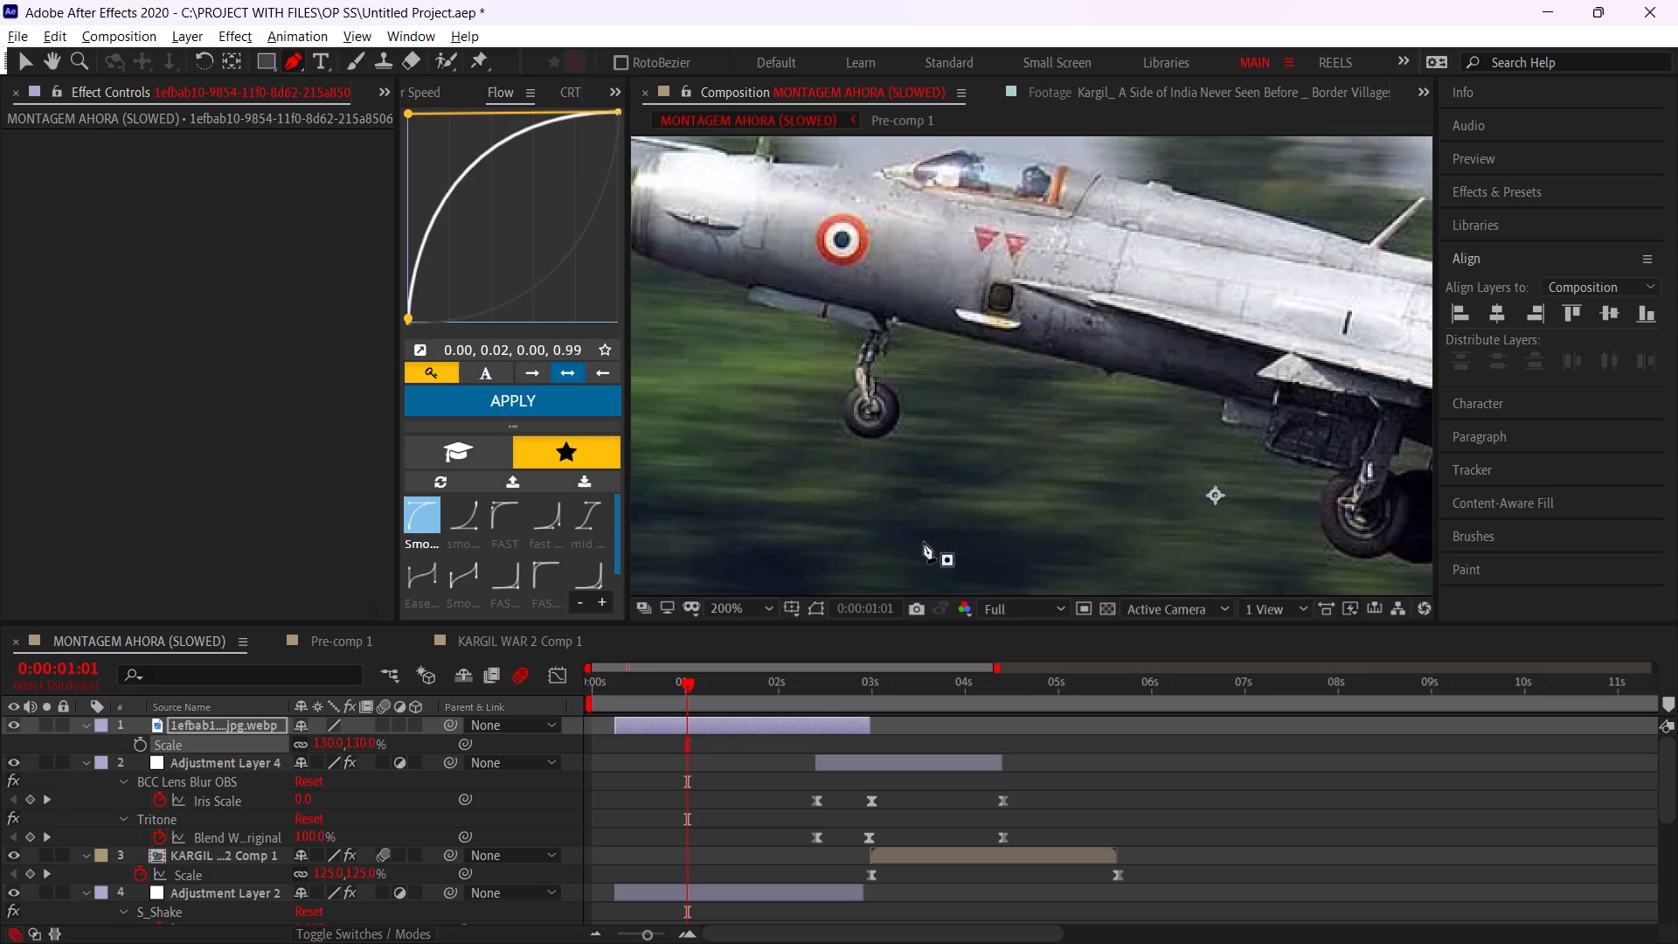
click(708, 770)
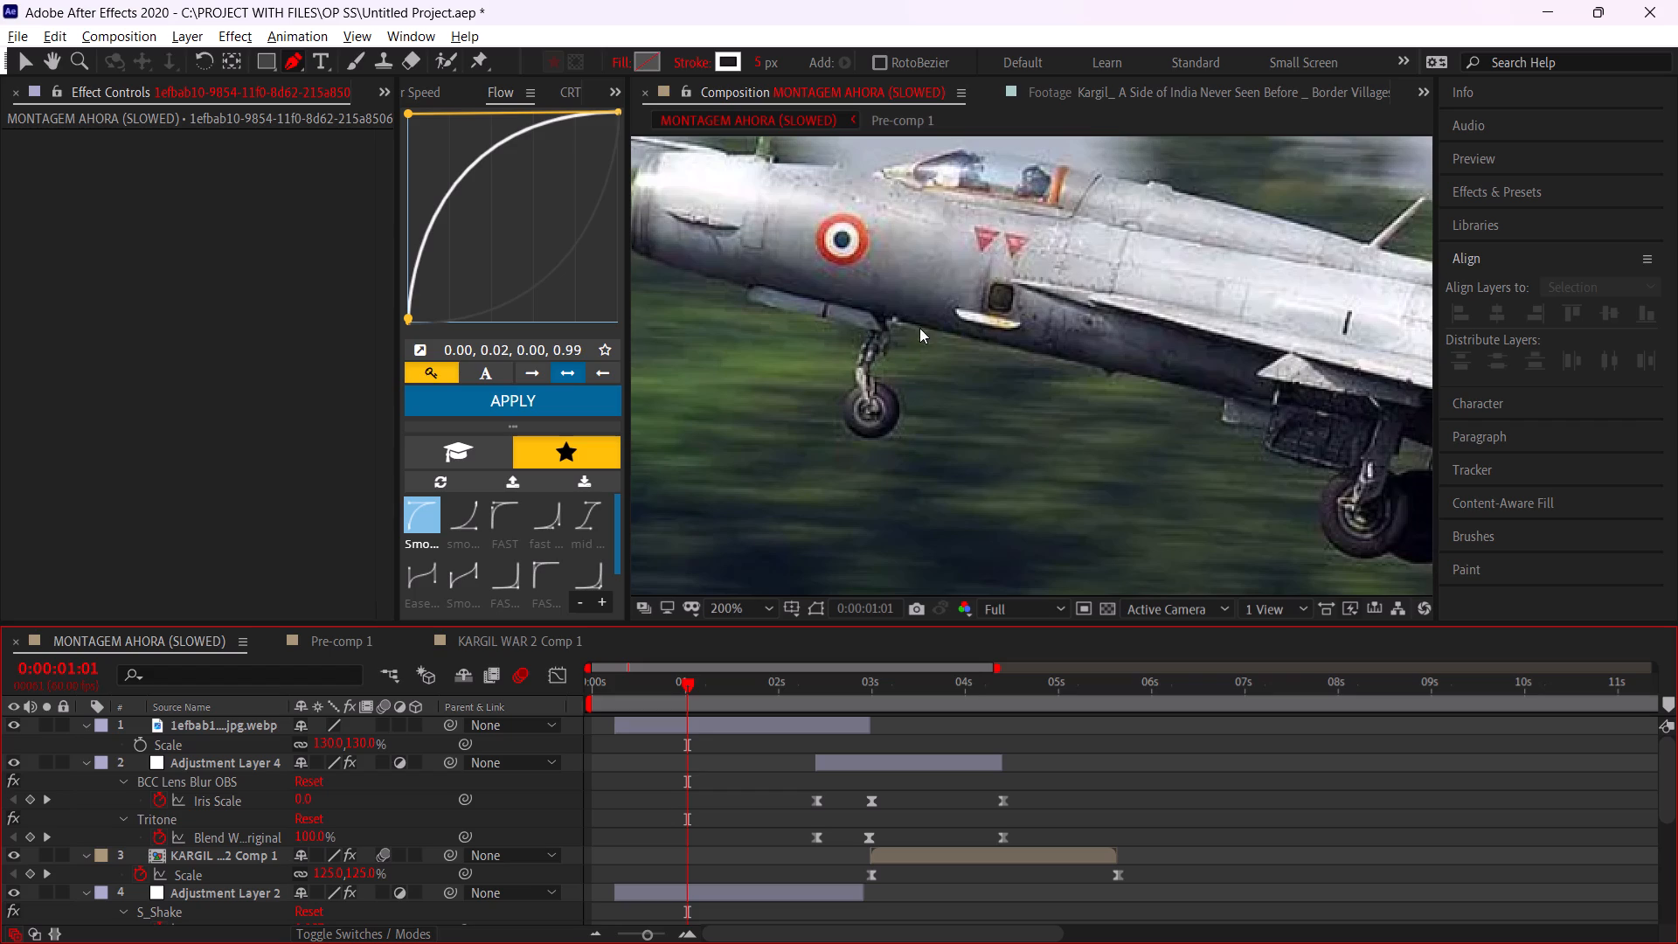
alt+scroll(919, 326, up, 2)
click(919, 327)
click(1224, 405)
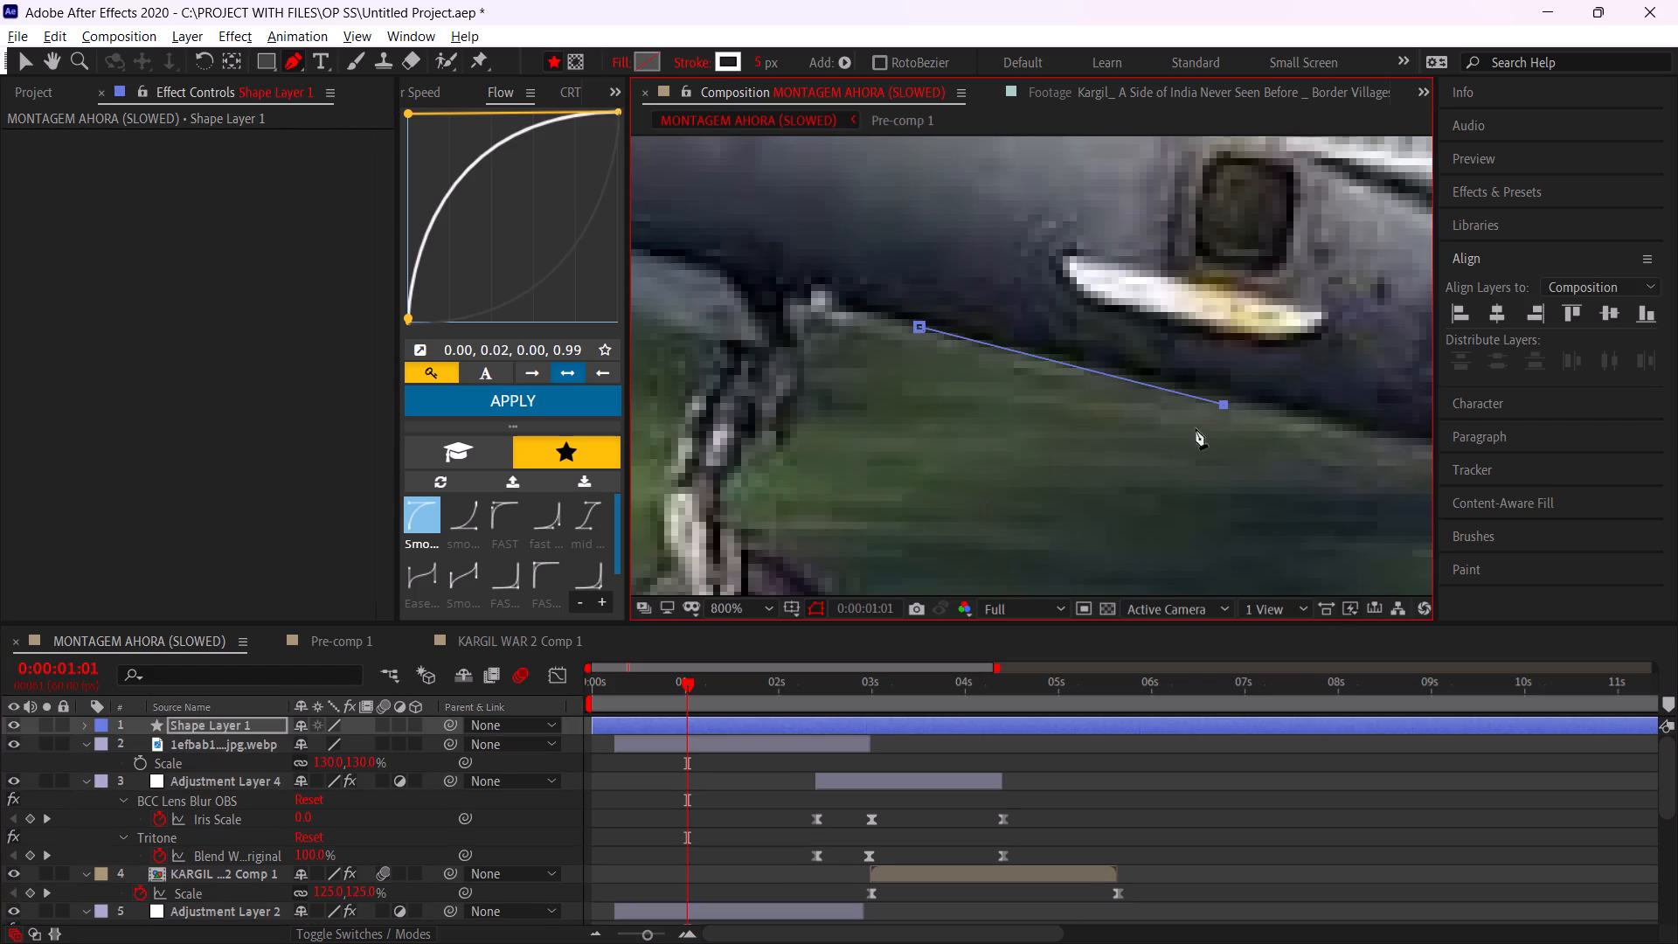
key(space)
drag(1150, 462, 837, 425)
click(1027, 393)
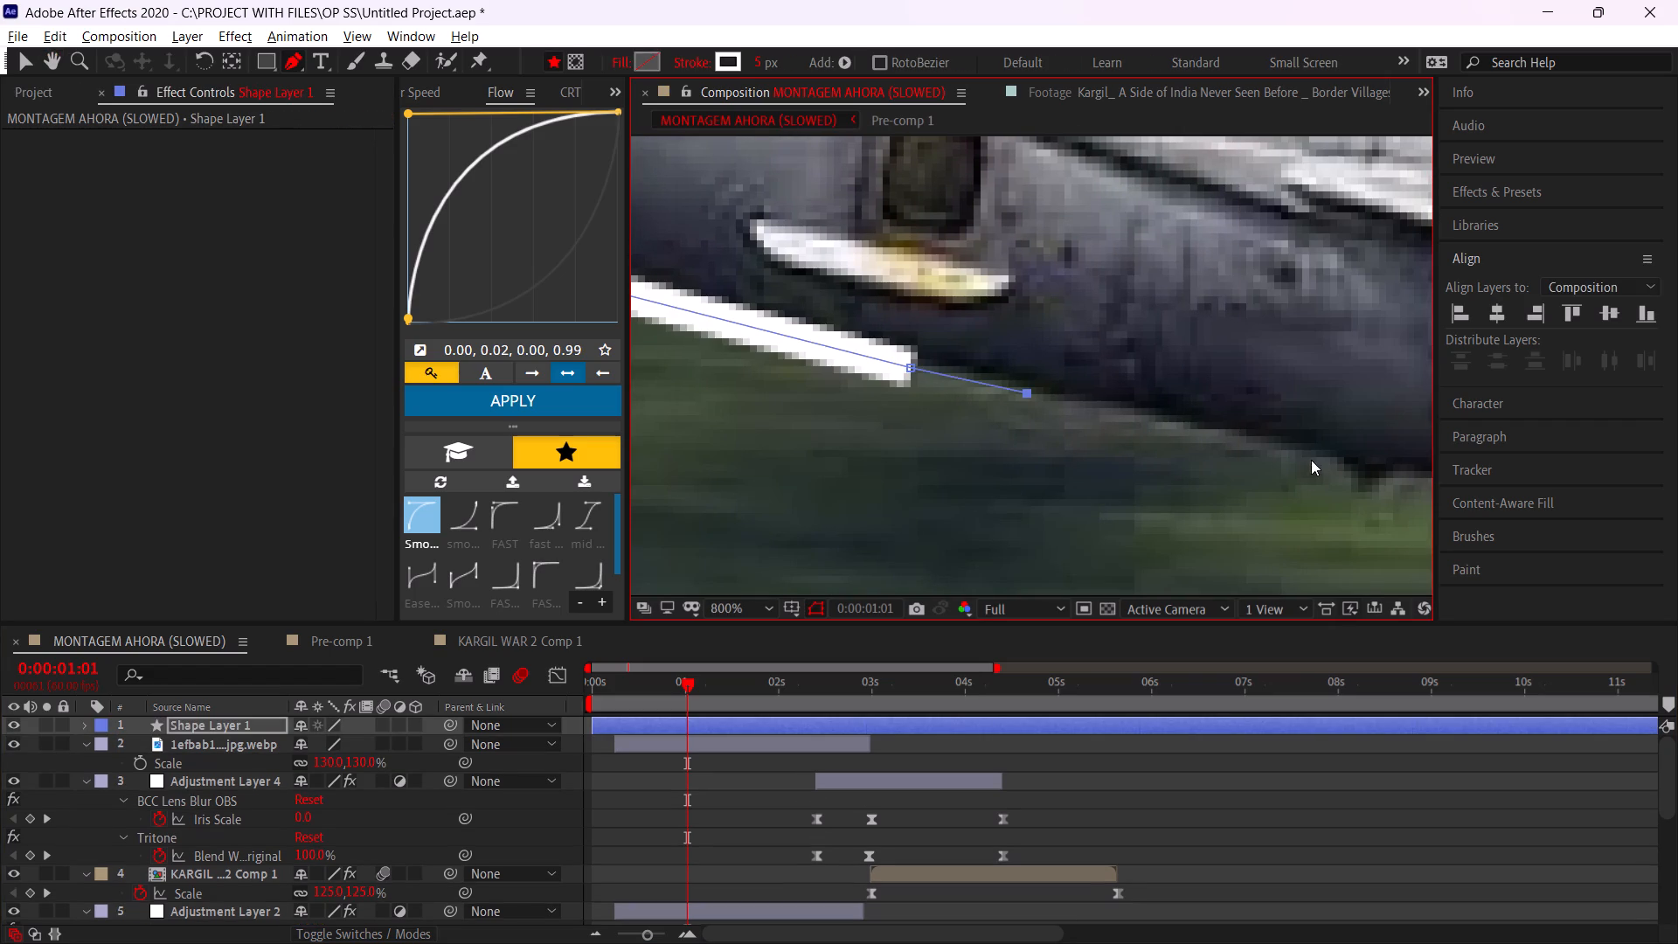
click(1329, 457)
click(1360, 484)
Continue the Pen path backwards along the lower edge of the MiG-21's fuselage, beneath the wing.
key(space)
key(space)
key(space)
drag(1289, 511, 823, 542)
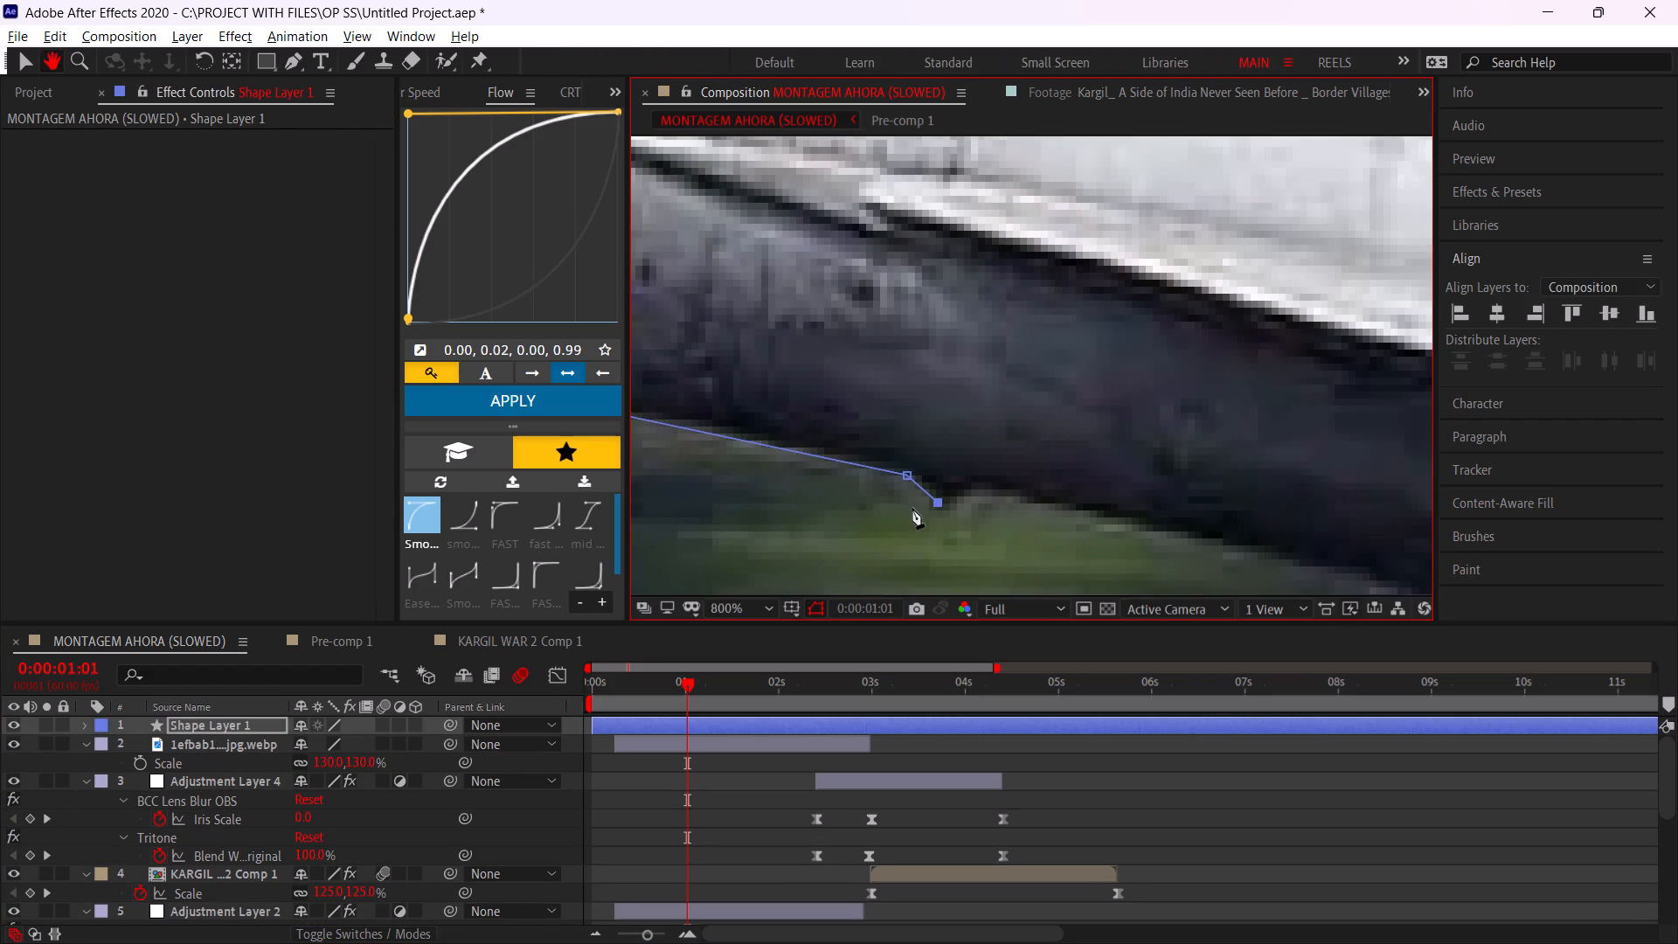
click(933, 500)
click(1089, 538)
key(space)
key(space)
key(space)
drag(1254, 583, 1219, 561)
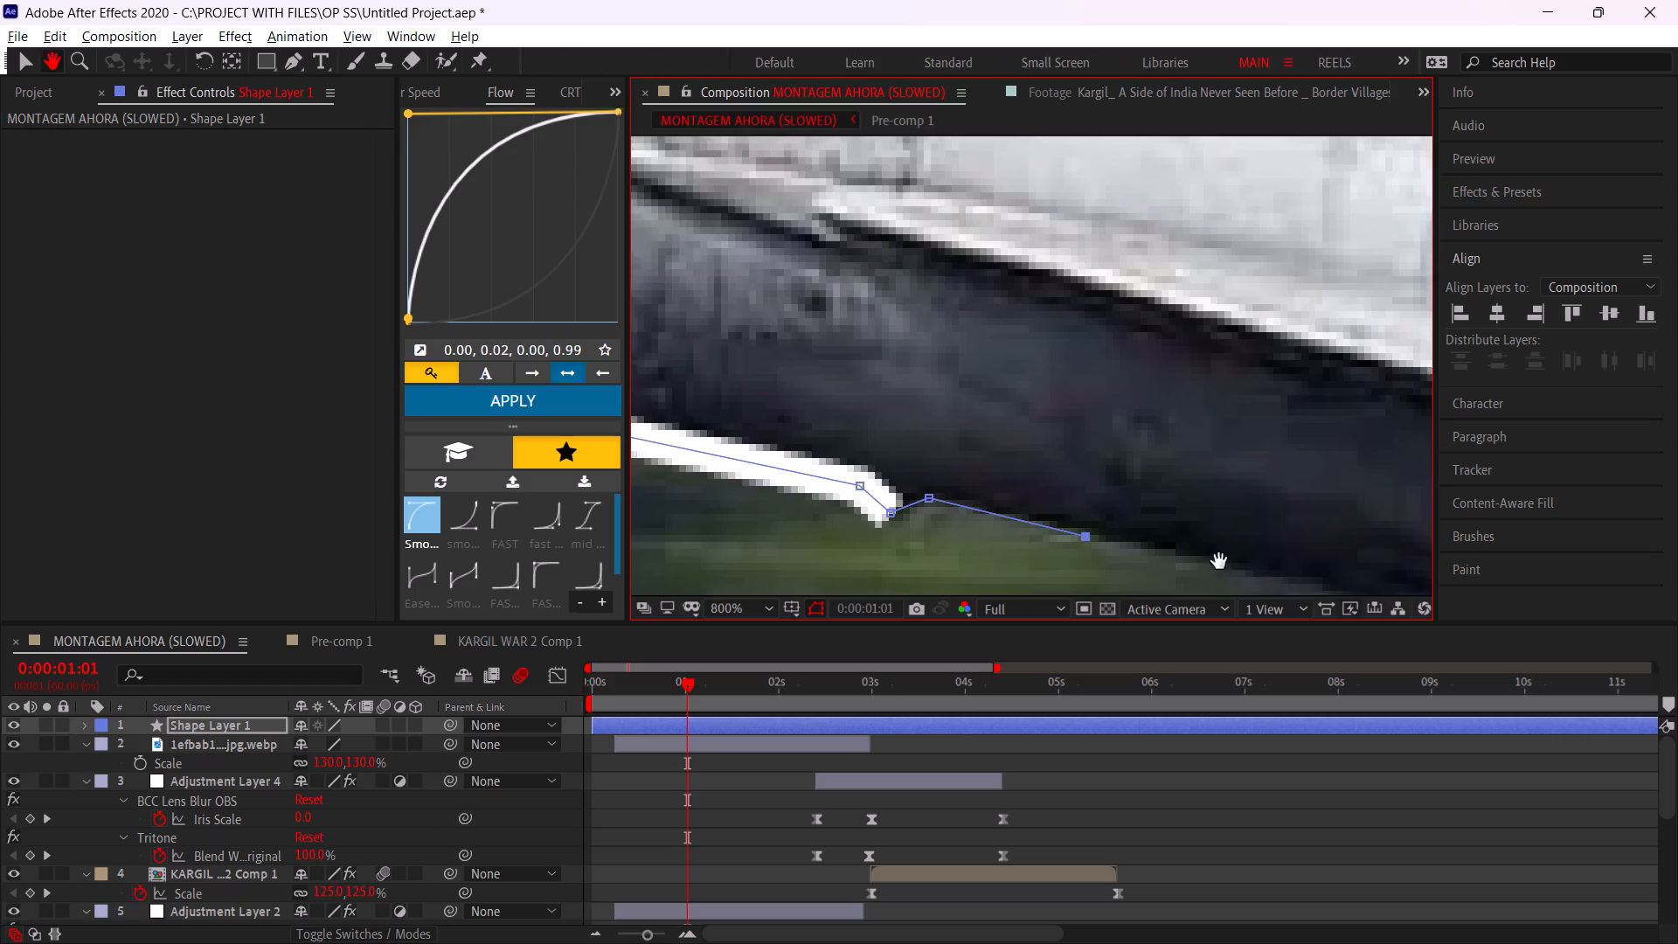
Continue the Pen path along the fuselage's lower edge and around the main landing-gear door's outline to the near wheel.
drag(1219, 561, 798, 383)
click(905, 408)
click(893, 503)
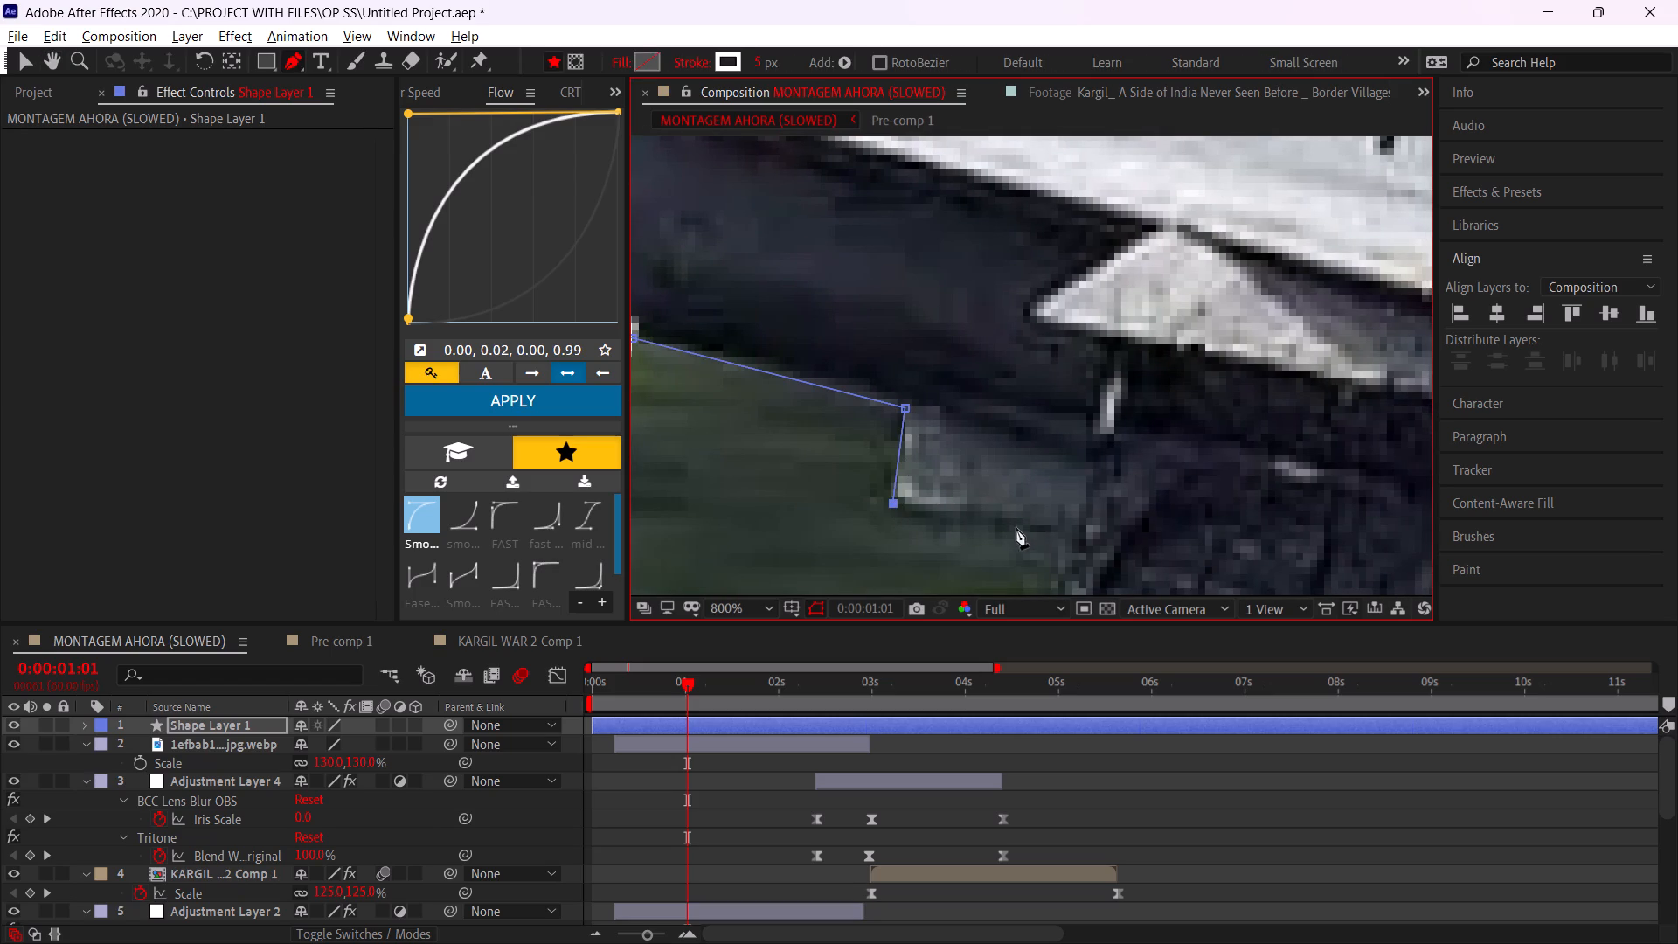
click(1066, 533)
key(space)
drag(1098, 470, 1054, 208)
click(1019, 353)
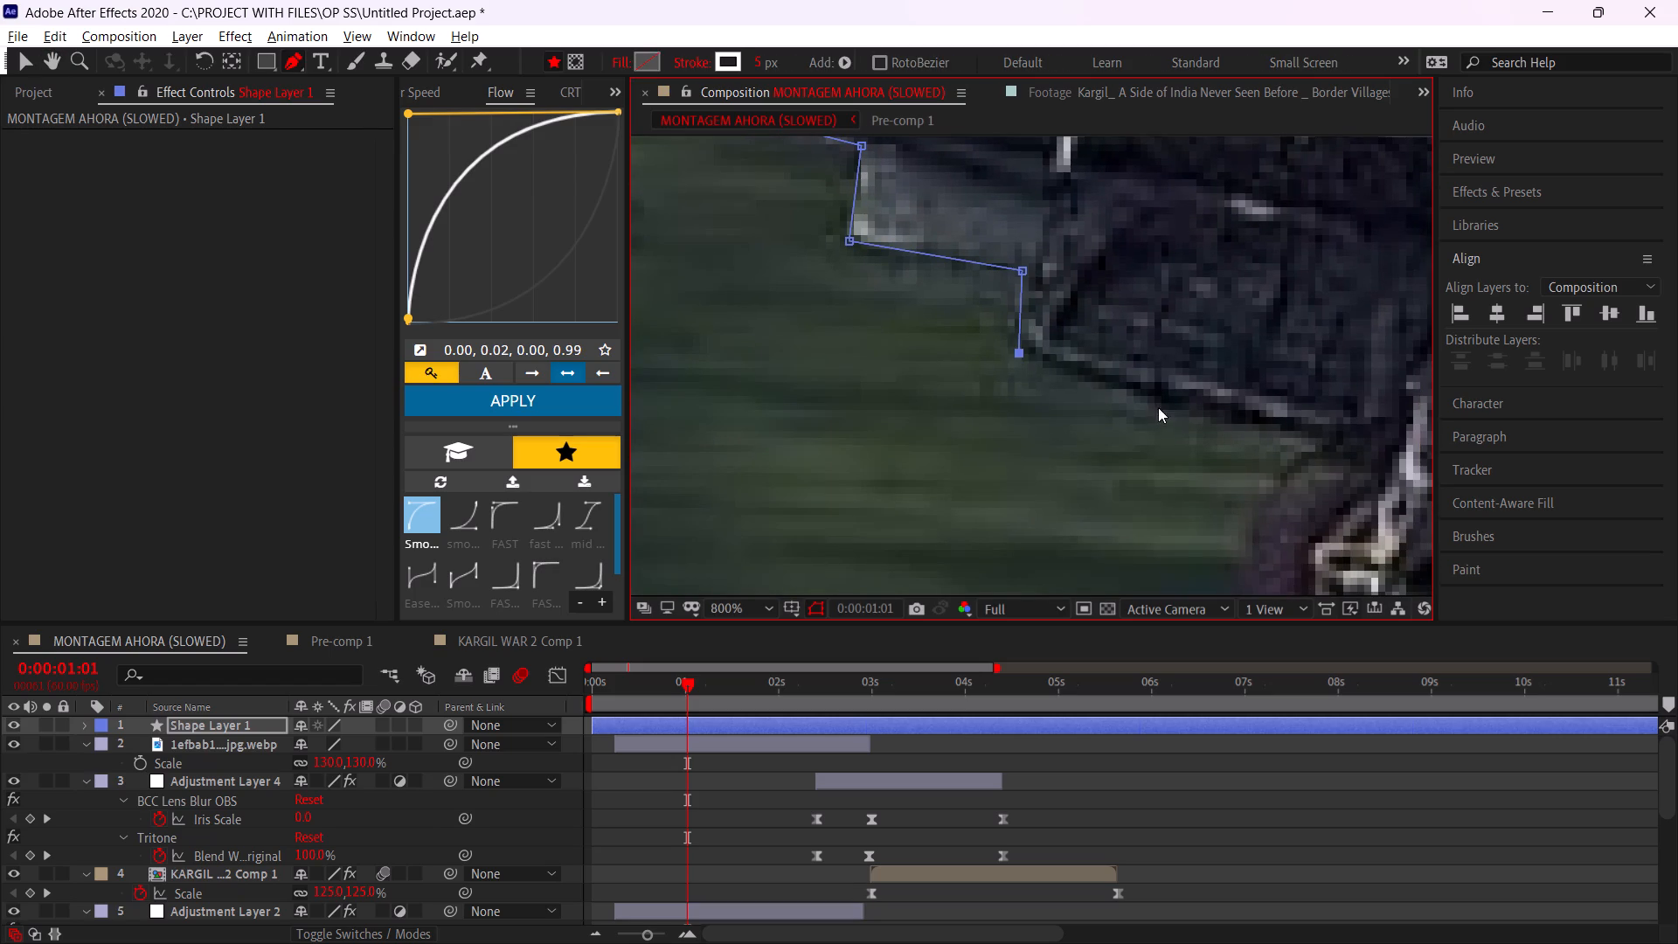
click(1158, 407)
click(1314, 449)
Trace the Pen path around the front and bottom of the near main wheel to the notch between both wheels.
click(1256, 510)
click(1245, 563)
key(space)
drag(1265, 479, 1063, 251)
click(1048, 427)
click(1094, 518)
click(1186, 558)
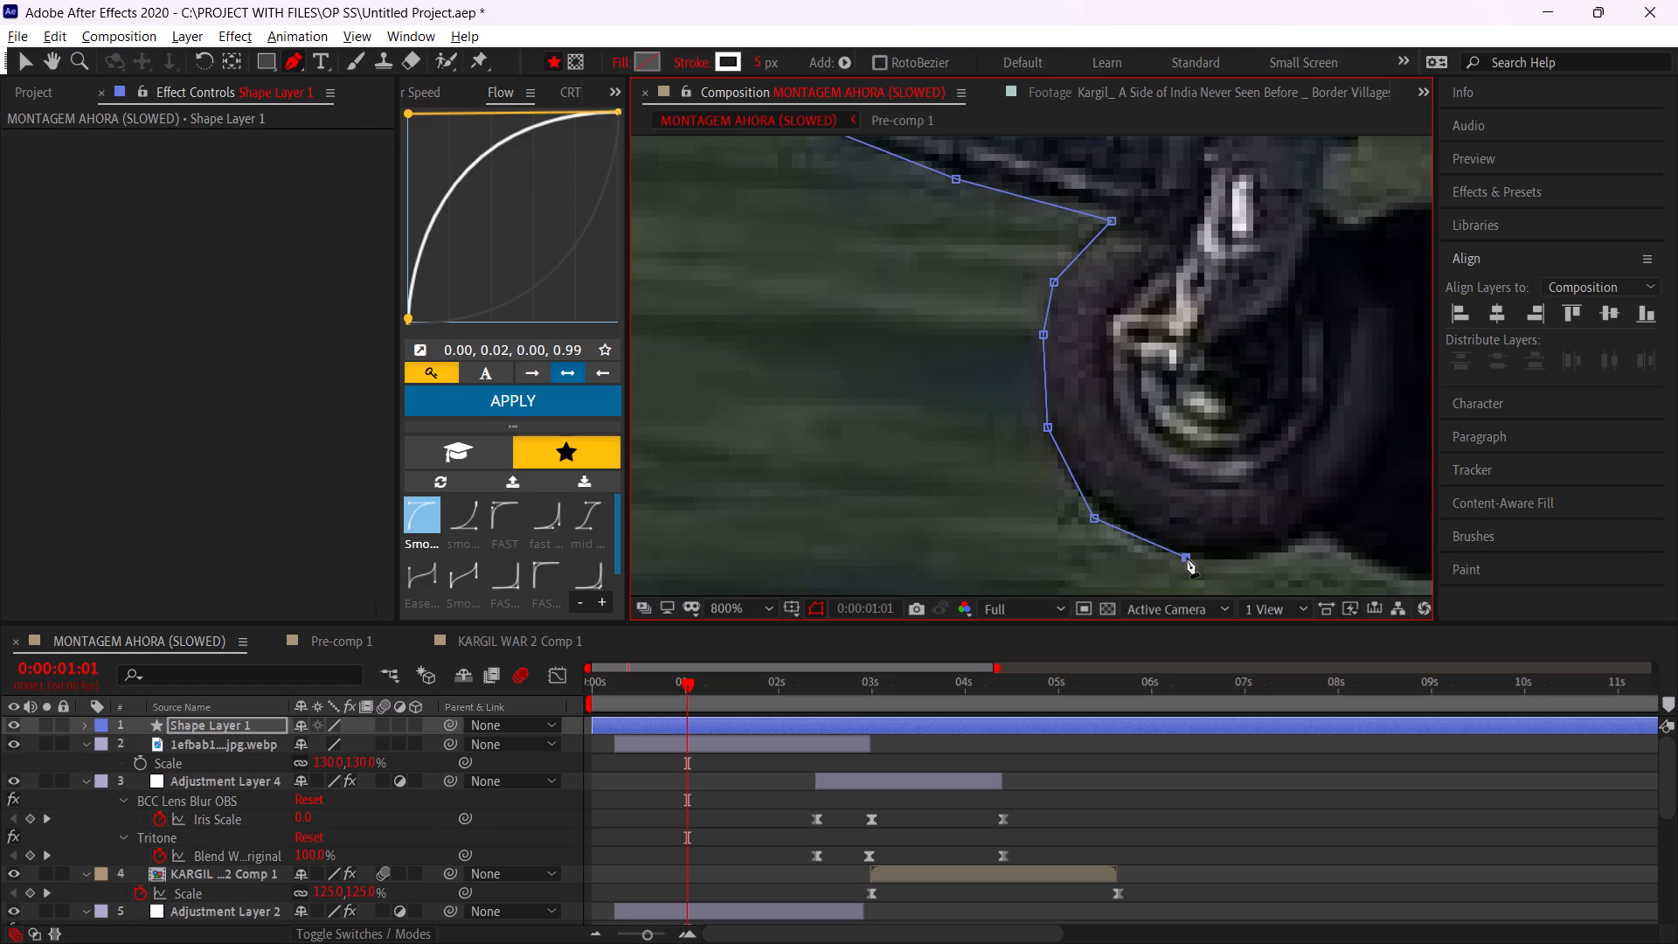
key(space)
drag(1287, 492, 1002, 354)
click(1016, 404)
click(1035, 394)
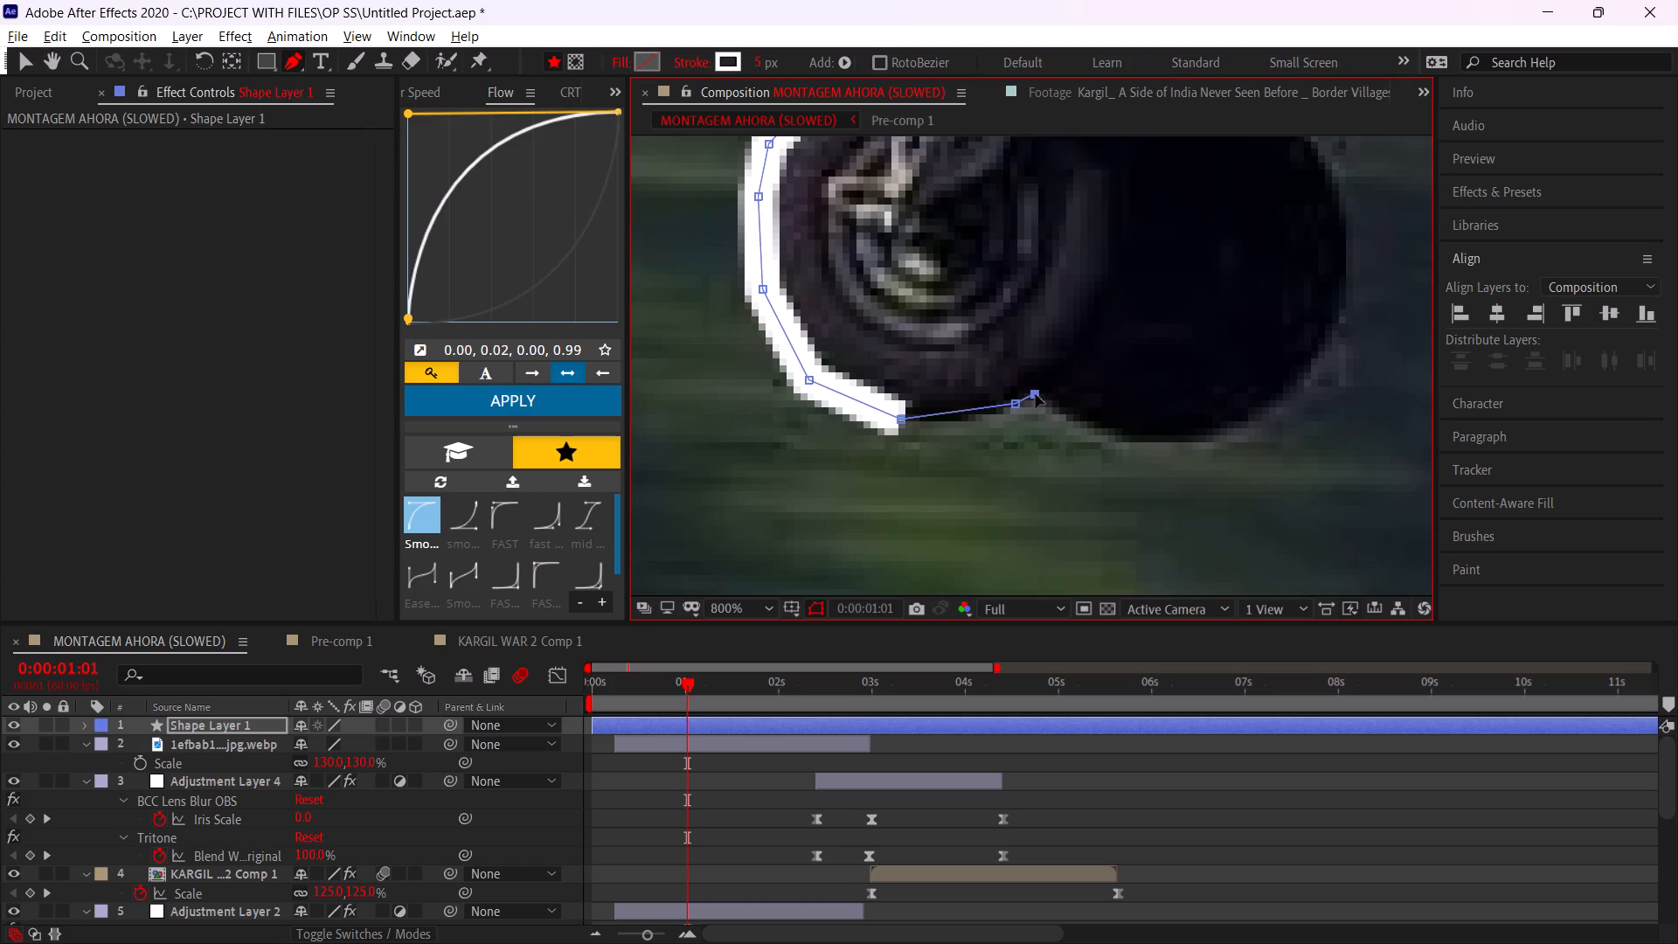
Continue the Pen path around the bottom and rear edge of the far main wheel, up toward the fuselage.
click(1097, 429)
click(1175, 443)
click(1239, 427)
click(1322, 351)
click(1340, 289)
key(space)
drag(1244, 309, 1075, 604)
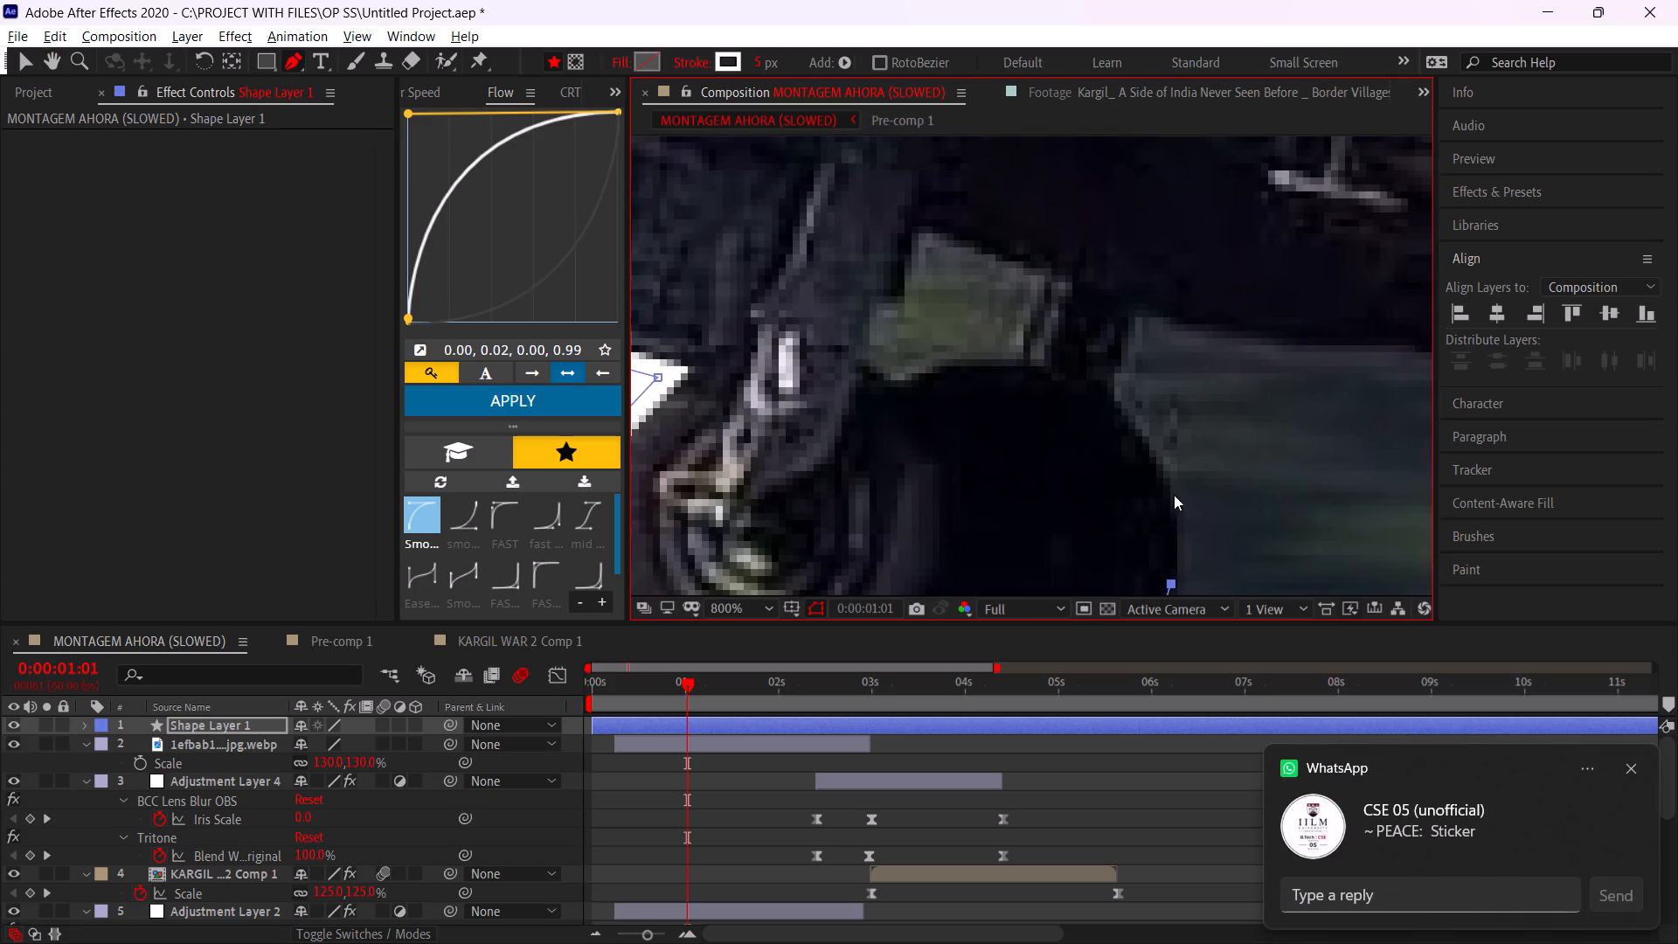
click(1175, 506)
click(1133, 426)
click(1117, 396)
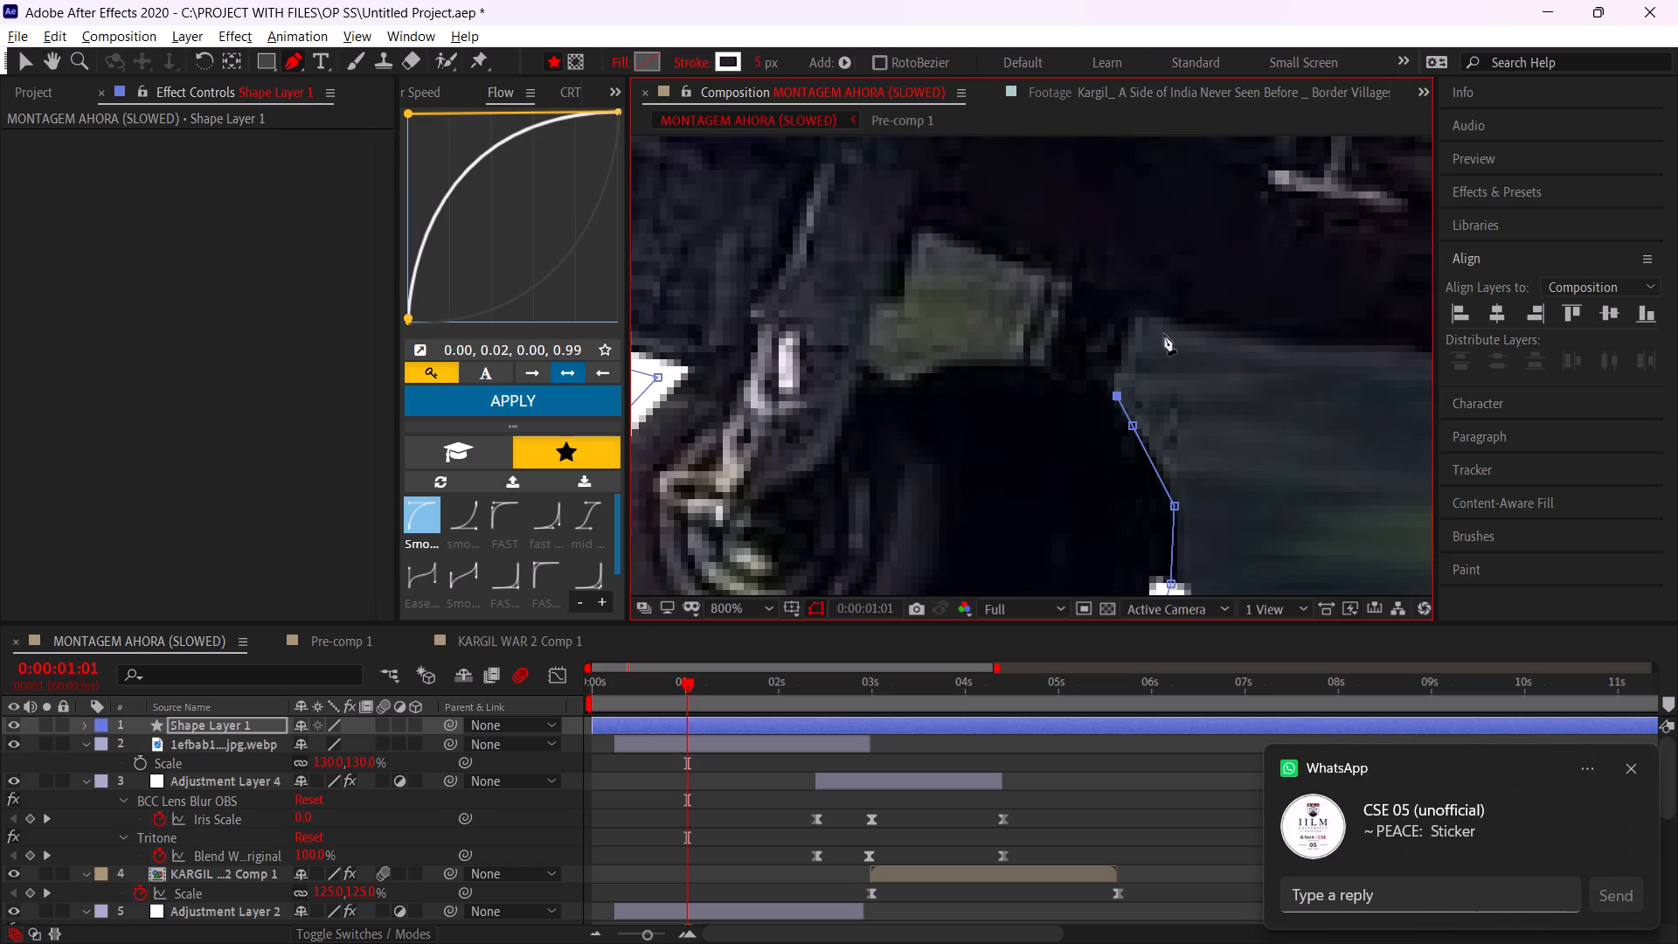
Extend the Pen path rearward along the dark underside edge of the jet behind the main wheels.
click(1147, 320)
click(1268, 344)
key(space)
drag(1264, 364, 804, 389)
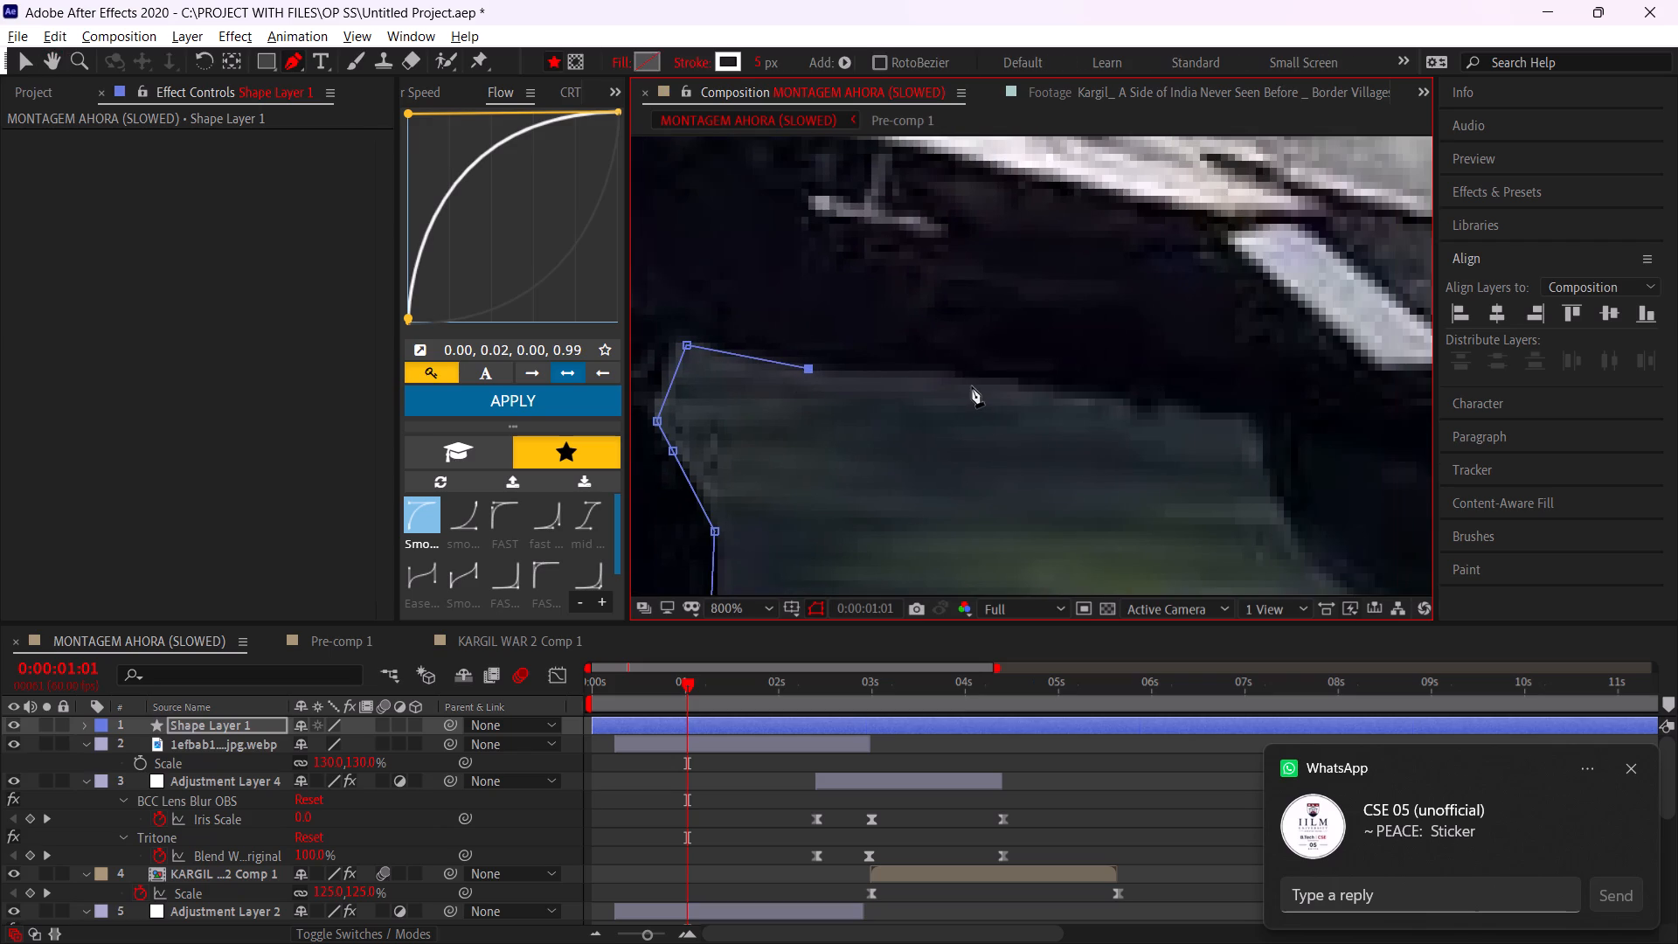
click(969, 383)
click(1192, 415)
click(1246, 431)
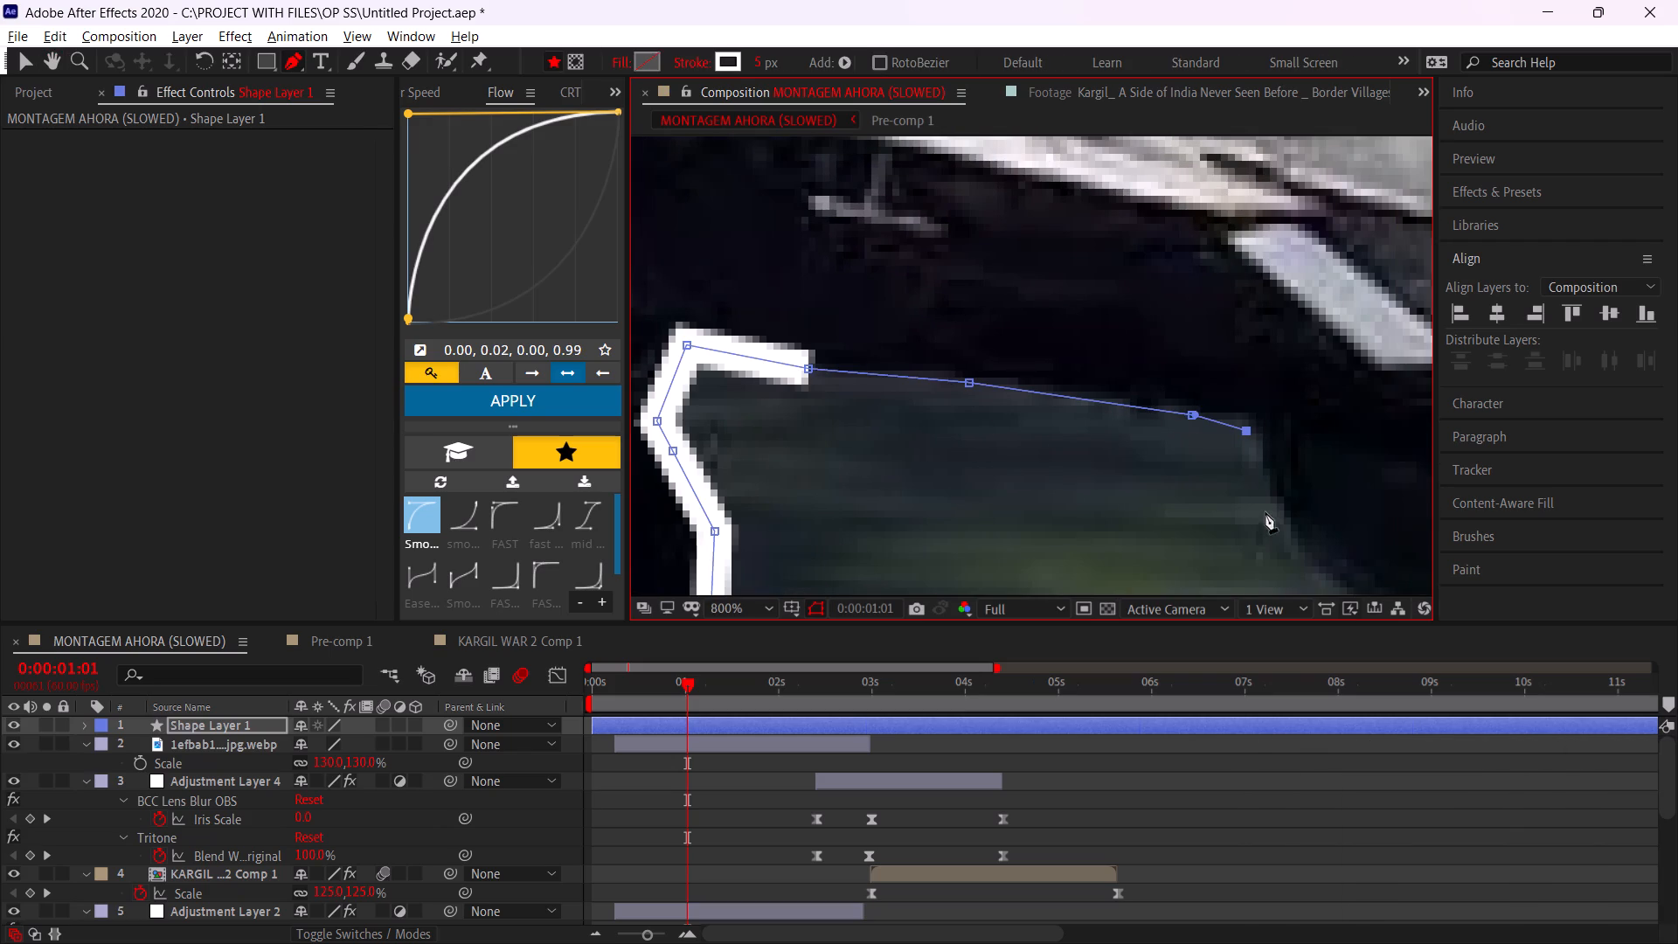
Trace the Pen path down the curved front of the dark shape under the rear fuselage and back along its bottom edge.
click(1277, 516)
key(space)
drag(1304, 533, 843, 298)
click(891, 356)
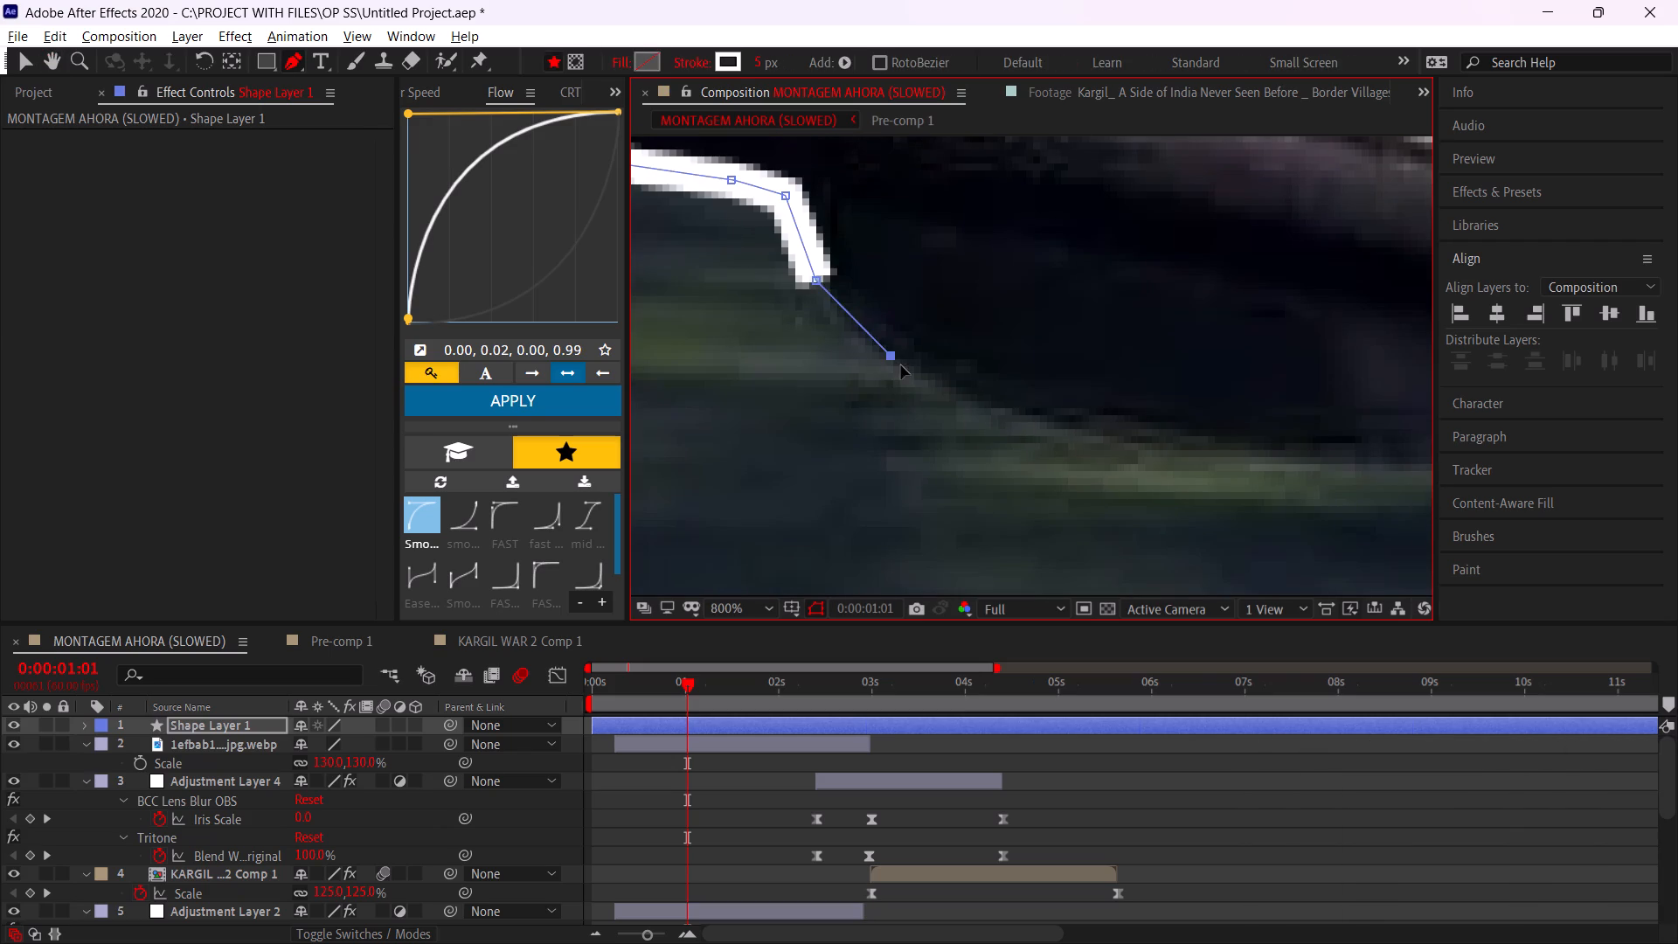
click(1035, 420)
click(1193, 448)
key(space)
drag(1242, 421, 1063, 393)
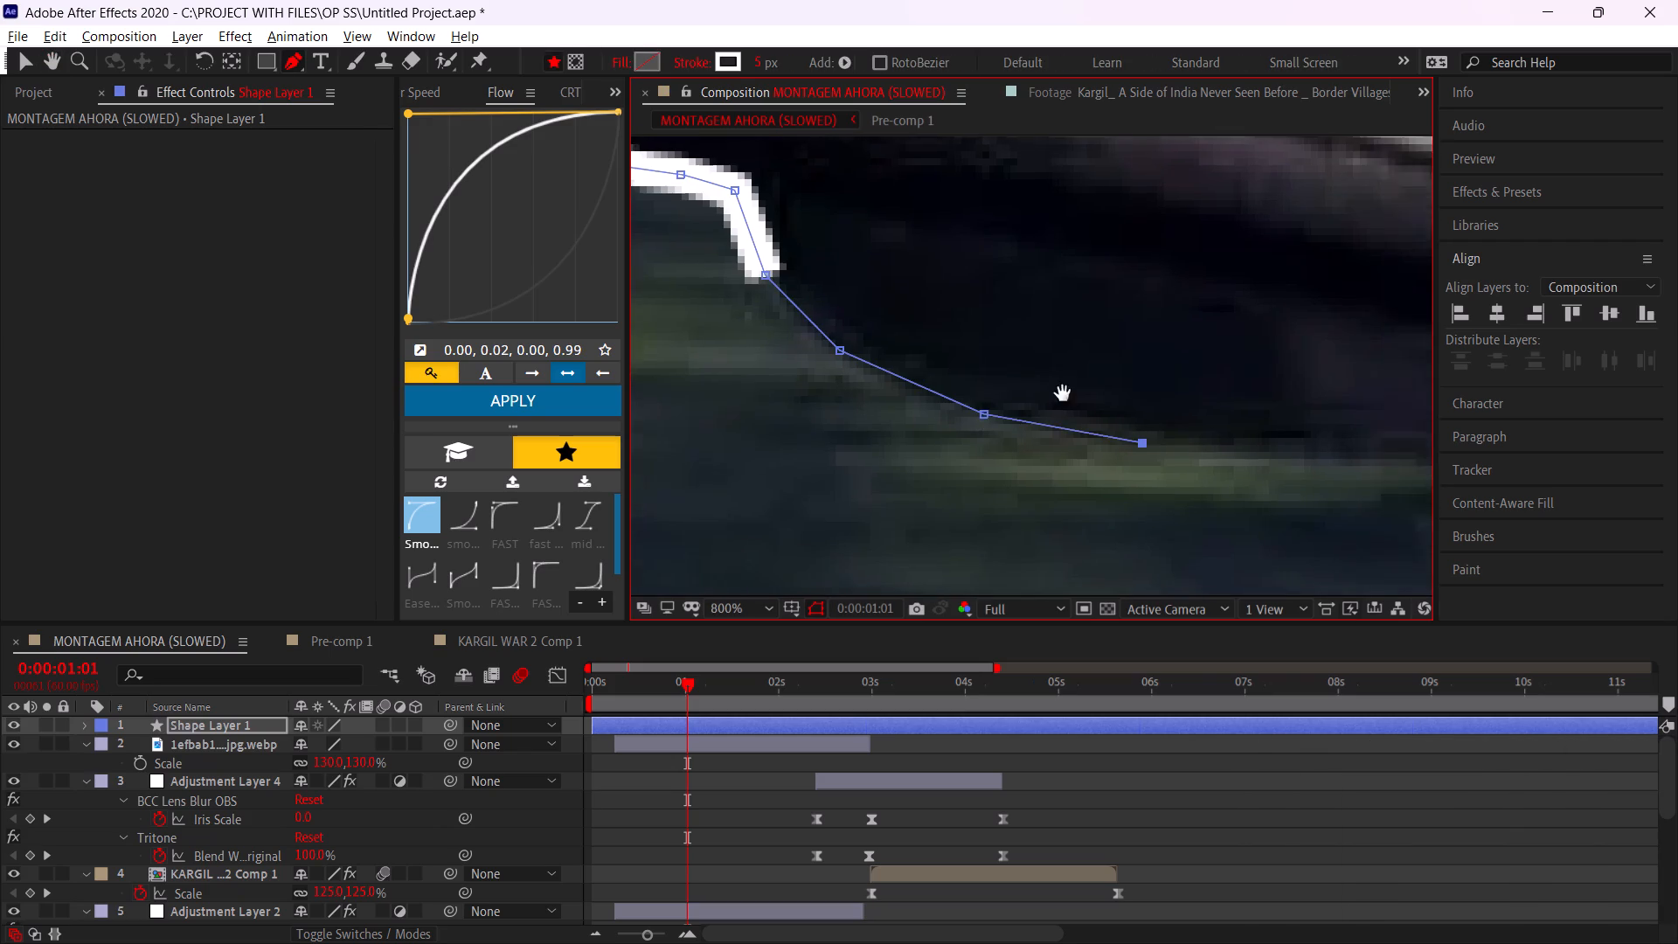
drag(1063, 393, 683, 346)
click(878, 389)
click(1163, 404)
Continue the Pen path along the rear fuselage's bottom edge and up the small step near the jet's tail end.
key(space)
drag(1238, 408, 736, 403)
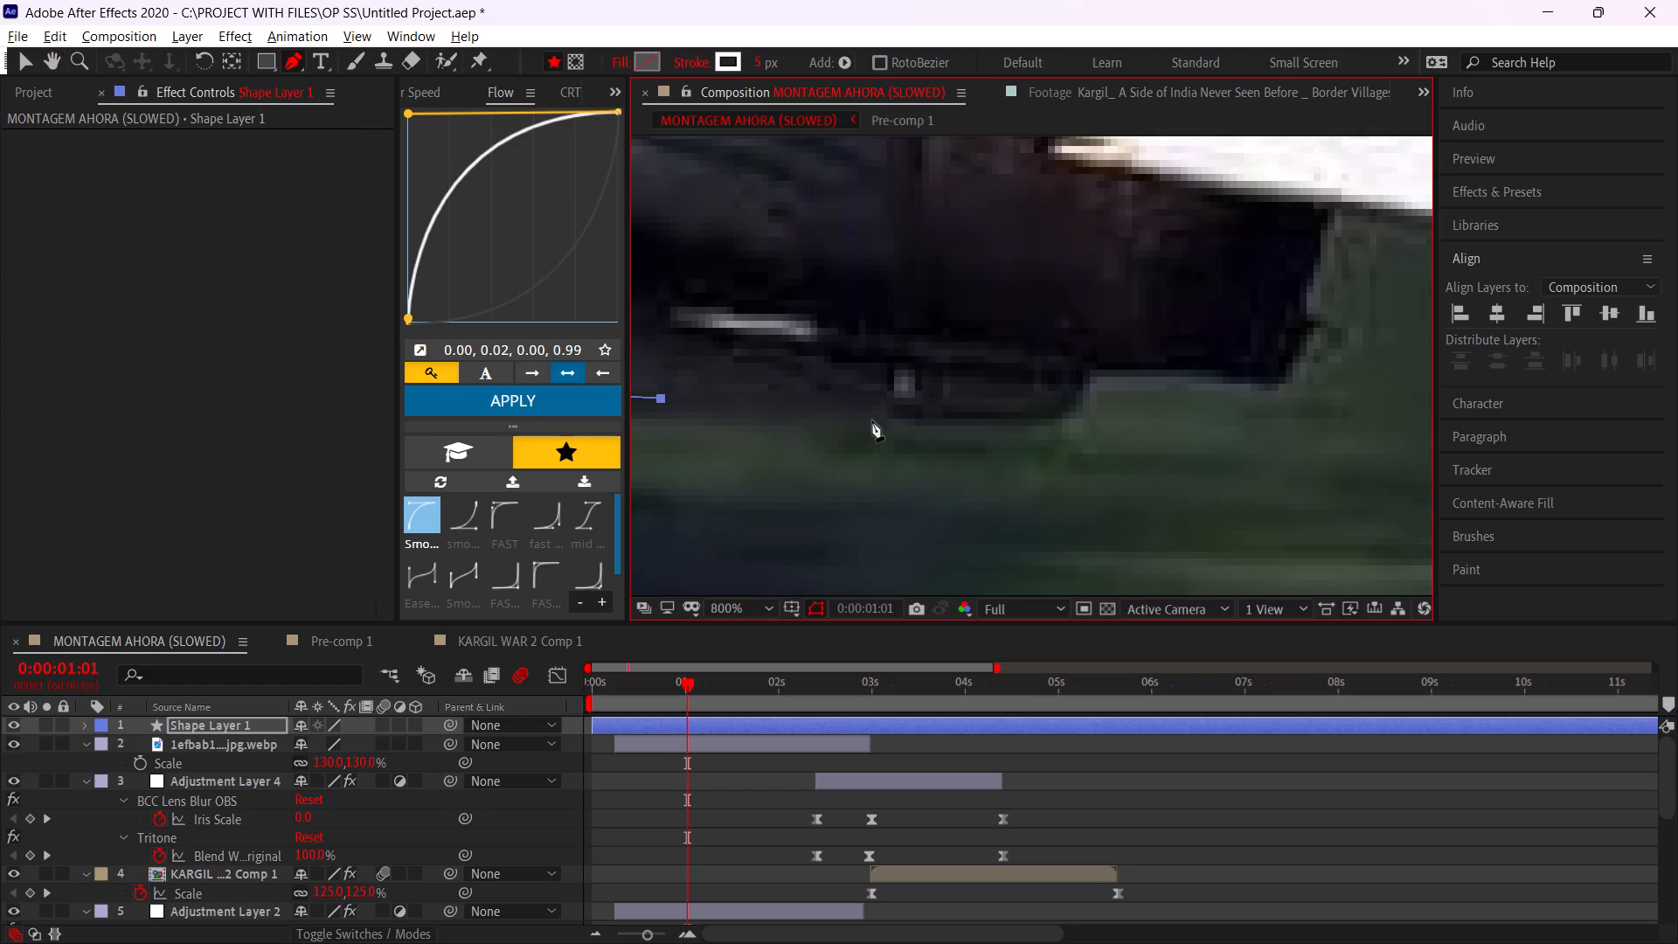
click(872, 420)
click(1058, 412)
click(1098, 377)
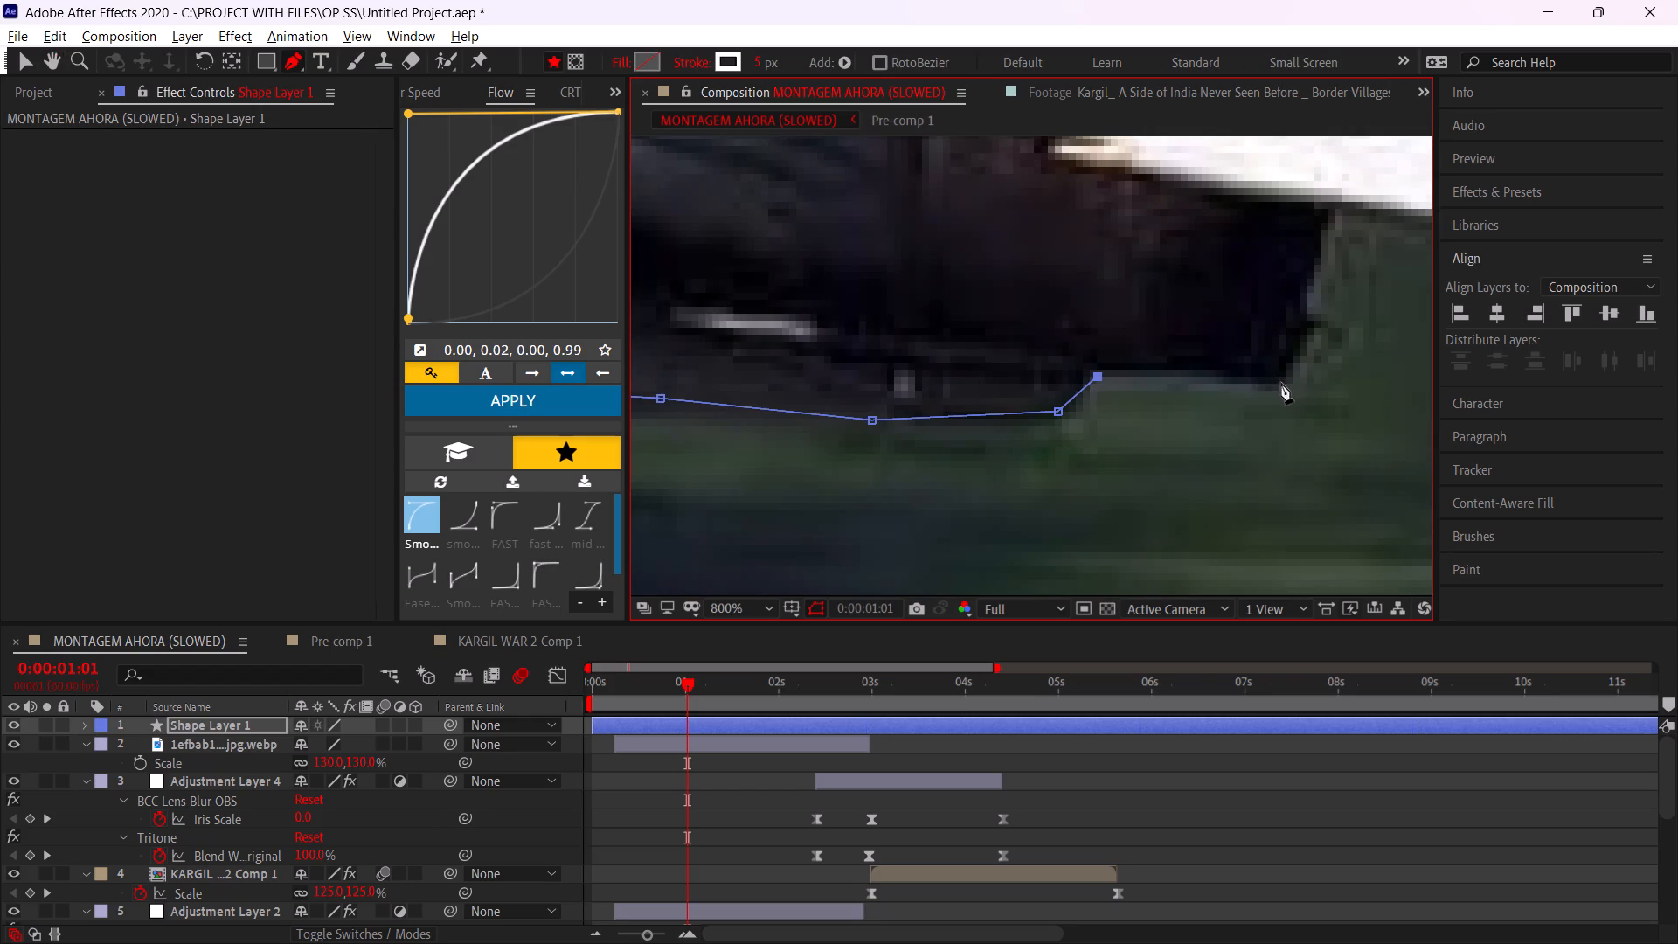
Continue the Pen path around the dark rear underside section and out along the tailplane's lower edge to its tip.
click(1281, 383)
click(1306, 329)
click(1334, 214)
key(space)
drag(1149, 282, 807, 436)
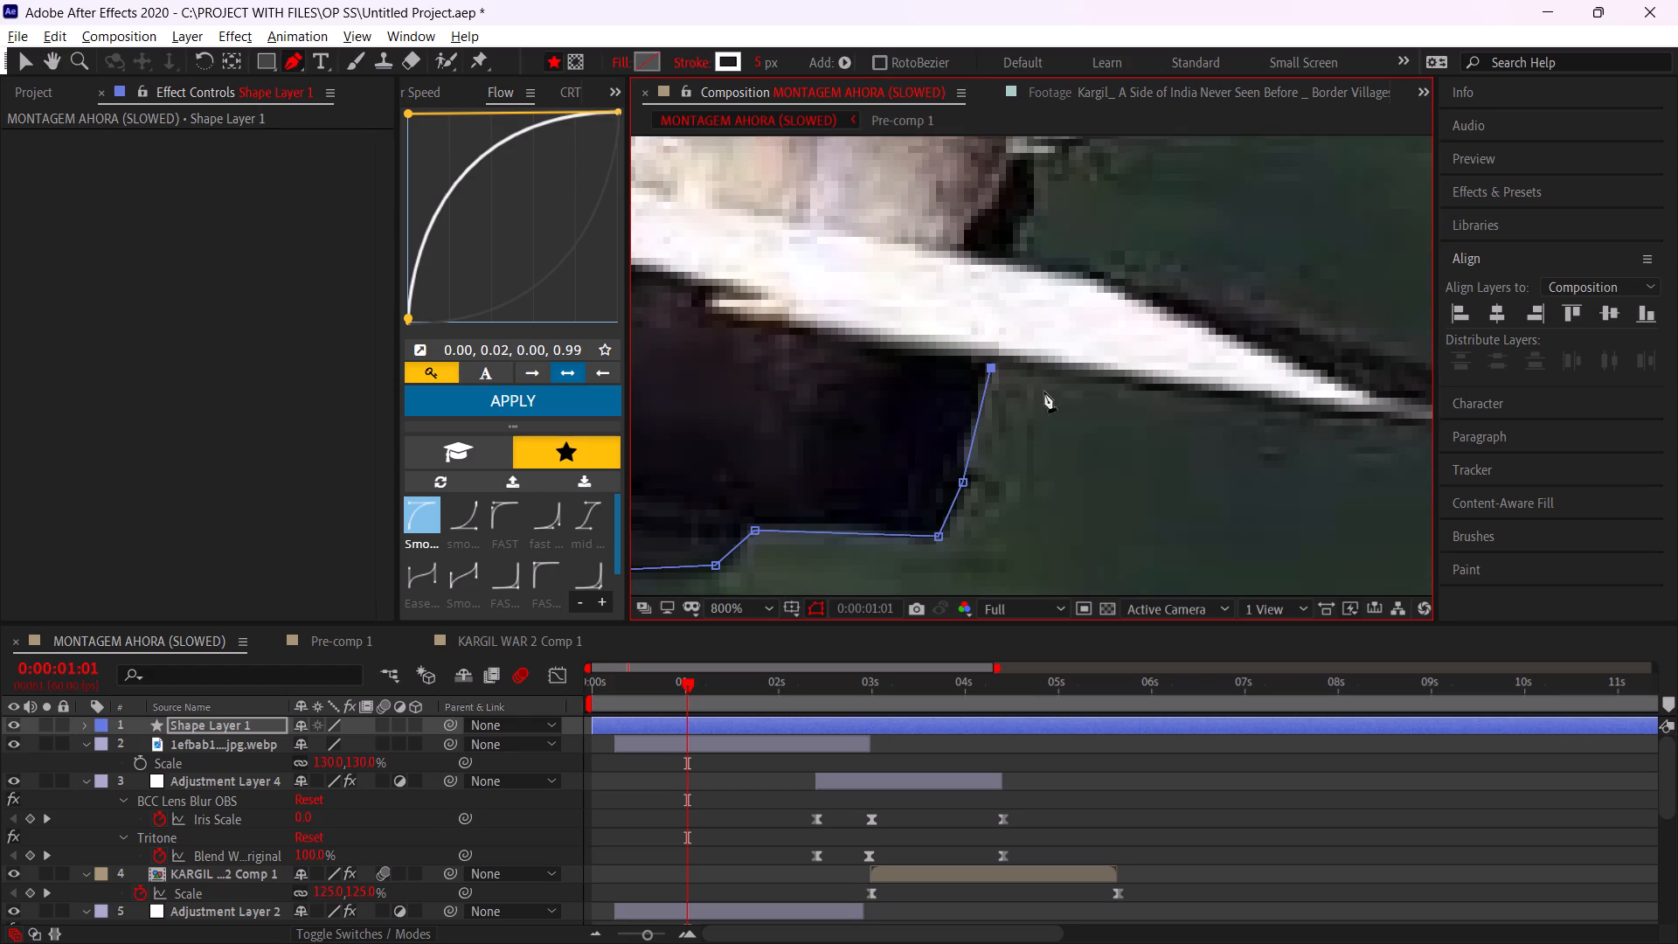
click(1149, 383)
key(space)
key(space)
key(space)
drag(1248, 399, 903, 338)
click(1198, 376)
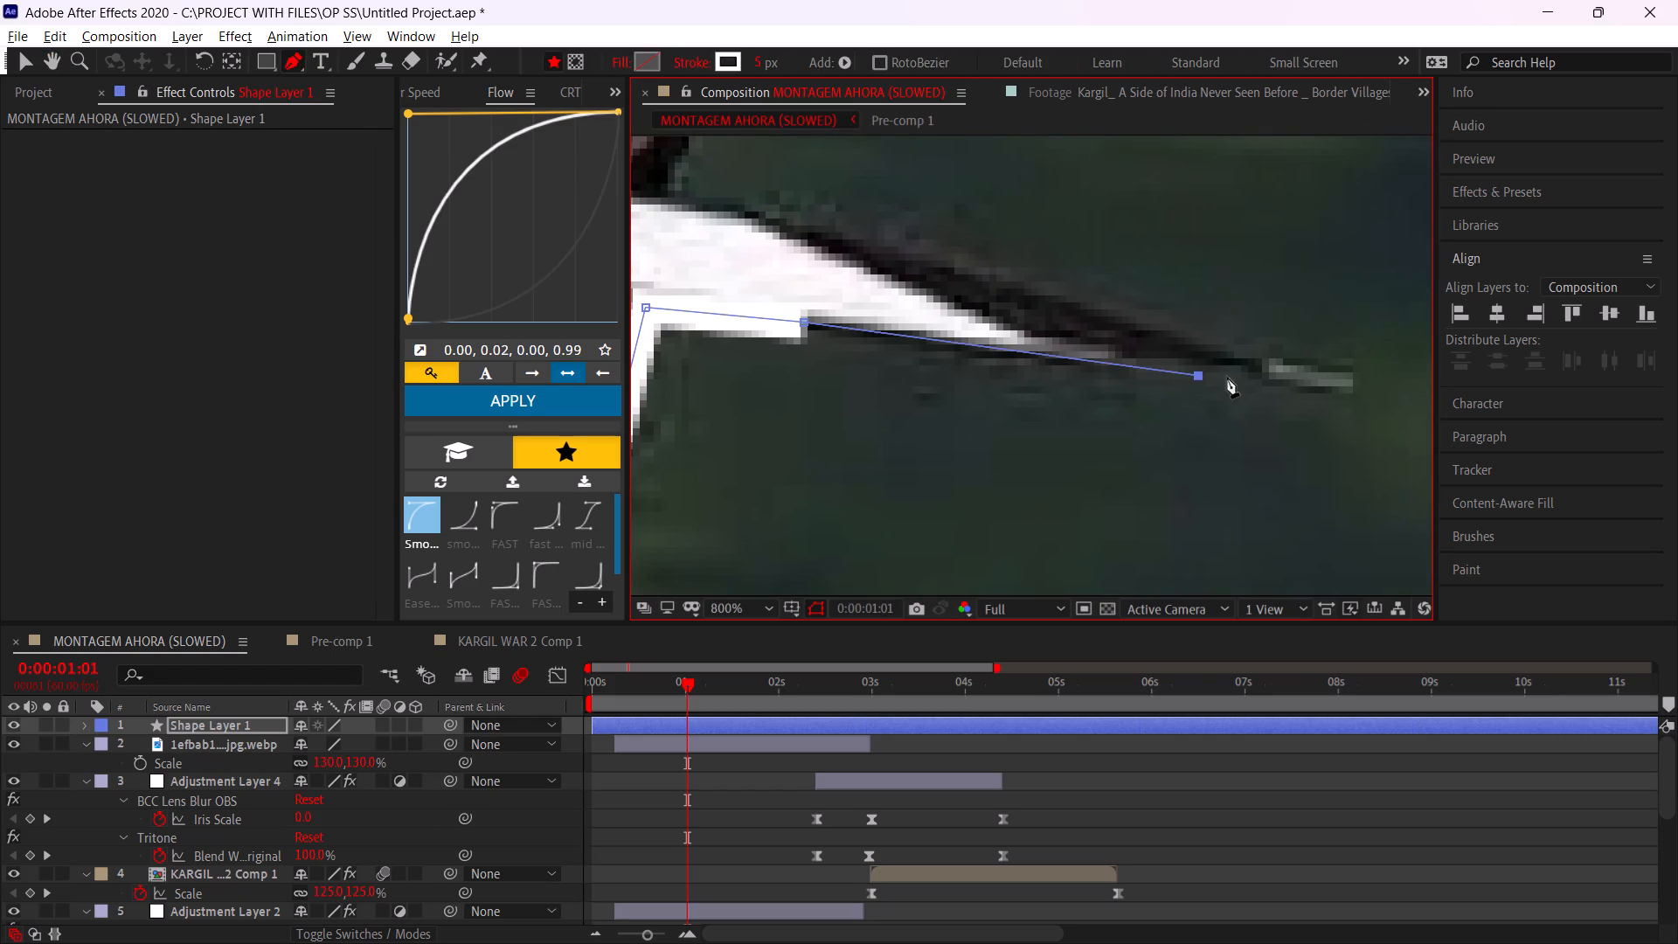
click(1348, 381)
Trace back along the tailplane's upper edge and up the rear rim of the exhaust nozzle.
click(873, 246)
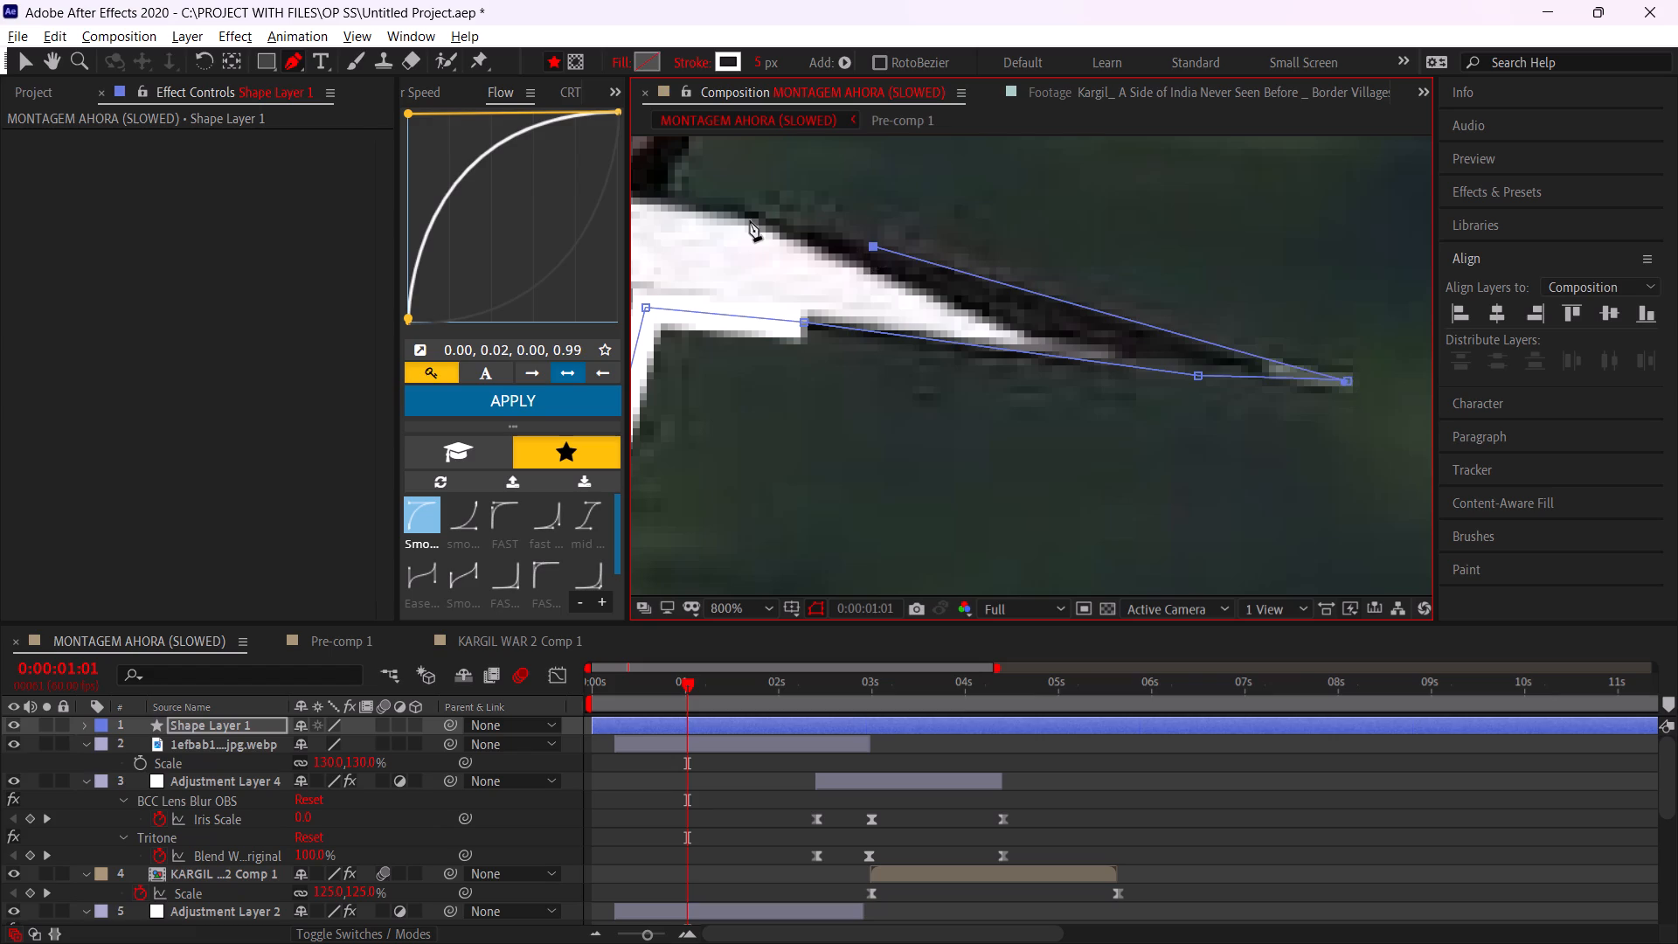
click(750, 212)
key(space)
drag(698, 266, 948, 445)
click(927, 375)
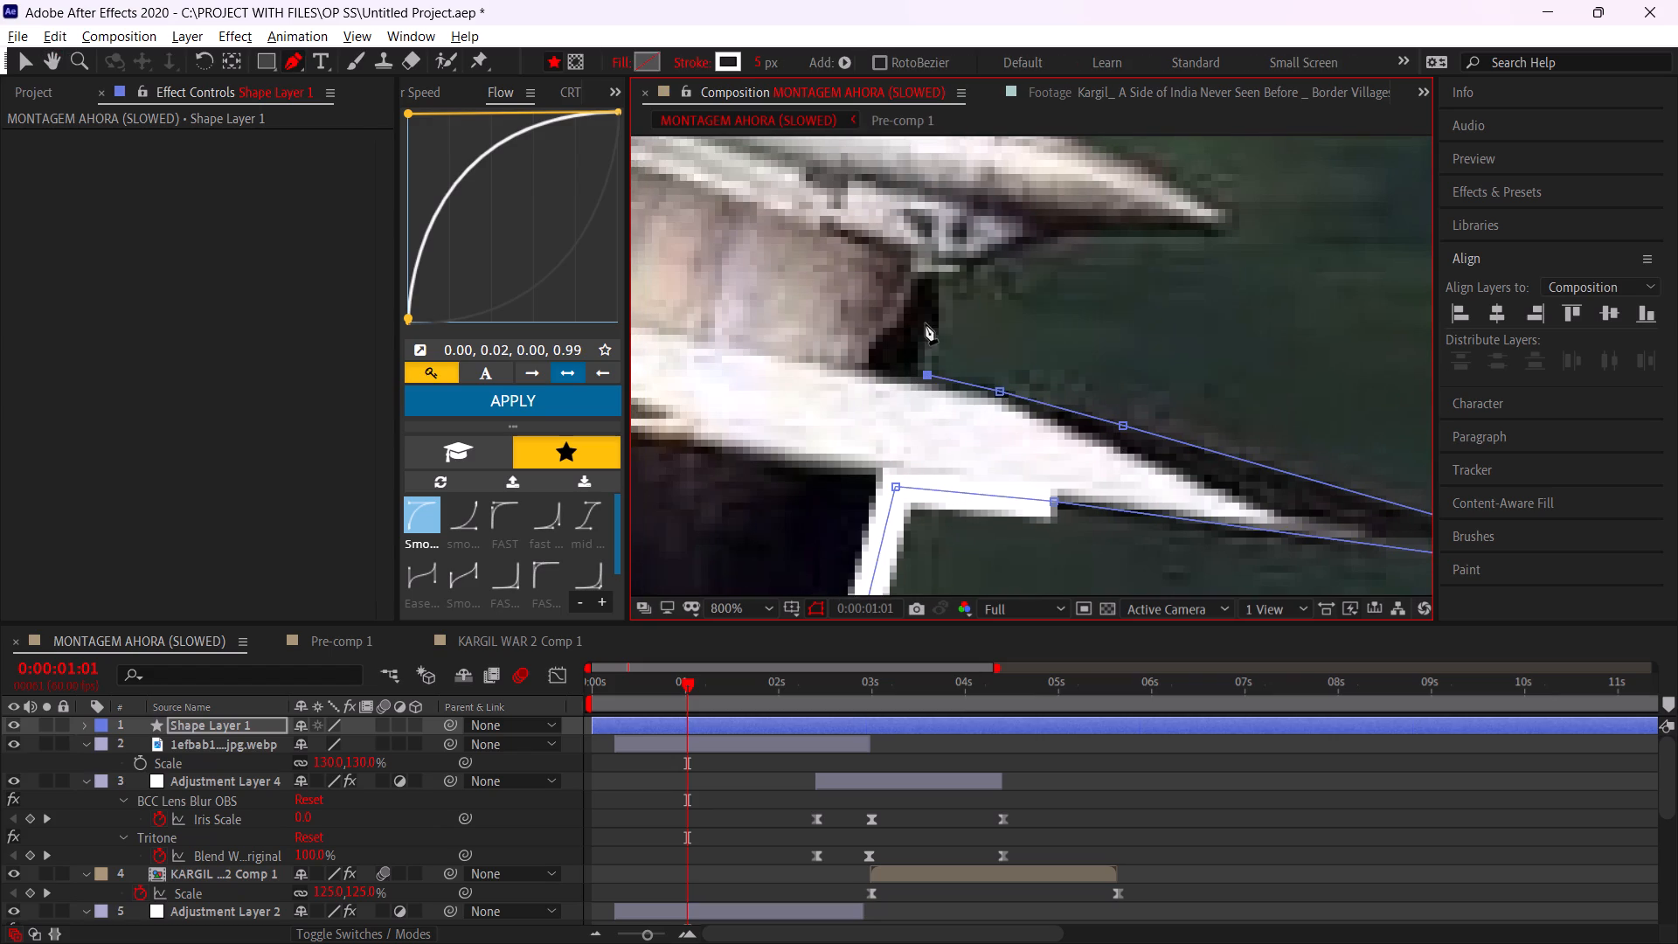
click(939, 324)
click(942, 278)
Extend the Pen path around the pointed fairing above the exhaust to the base of the tail fin.
drag(1043, 243, 1051, 244)
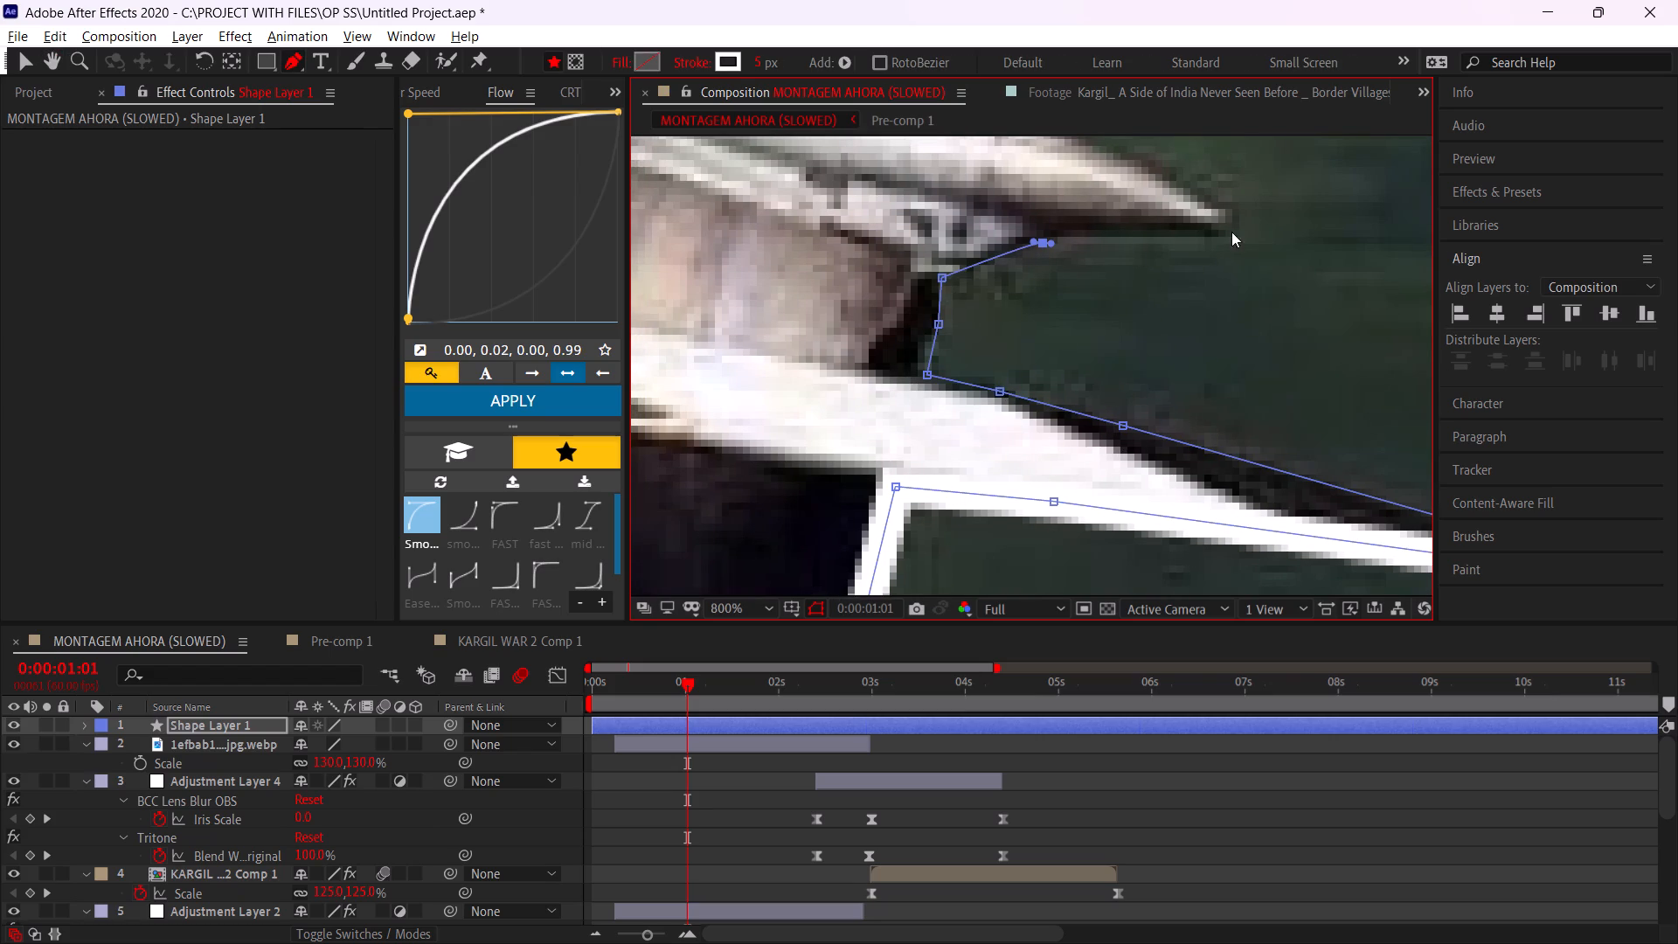
click(1238, 233)
key(space)
drag(1056, 223, 1131, 505)
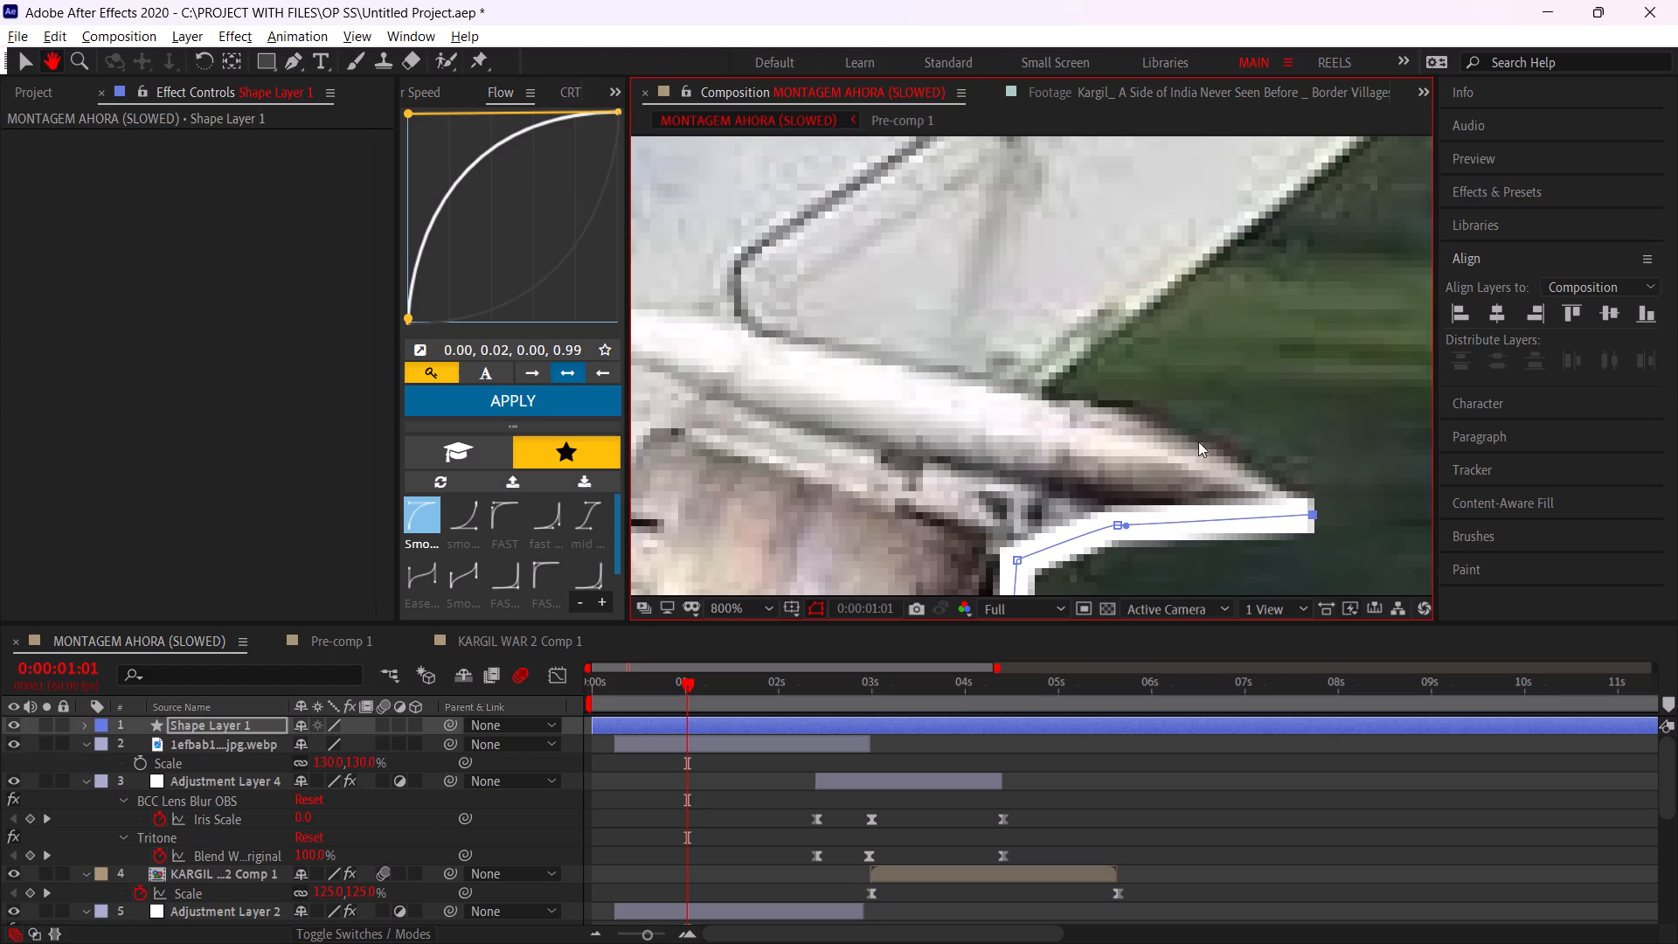
key(g)
click(1154, 422)
click(1049, 397)
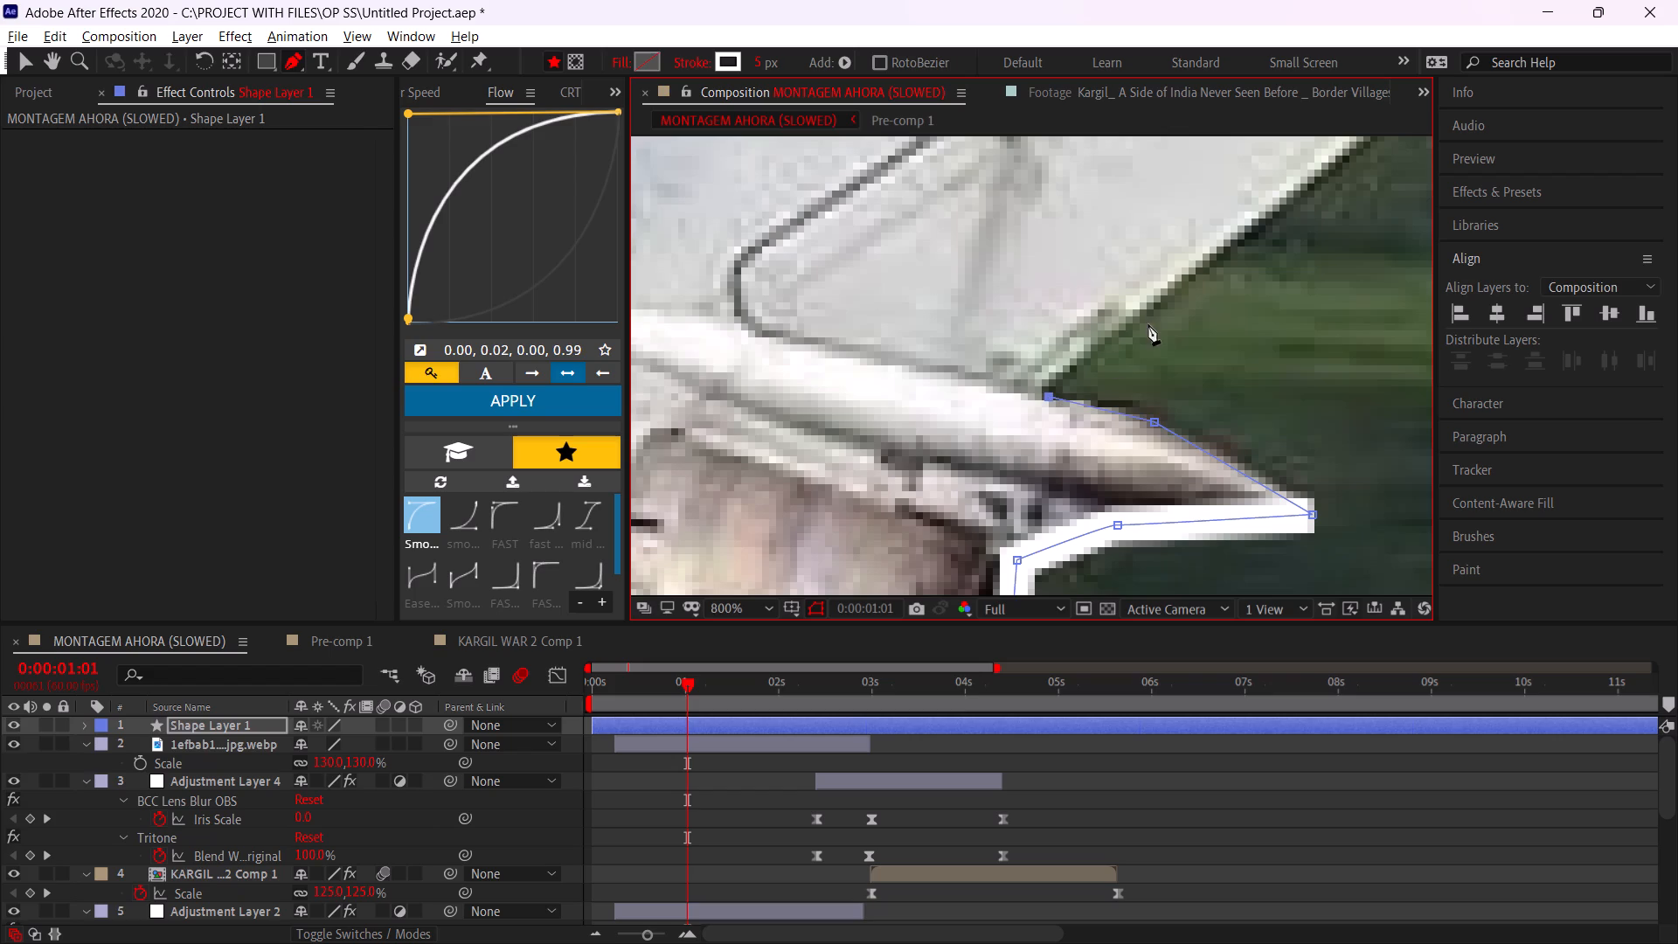
Trace the tail fin's trailing edge from its base up to the fin tip.
click(1148, 316)
key(space)
drag(1190, 269, 872, 579)
click(1023, 470)
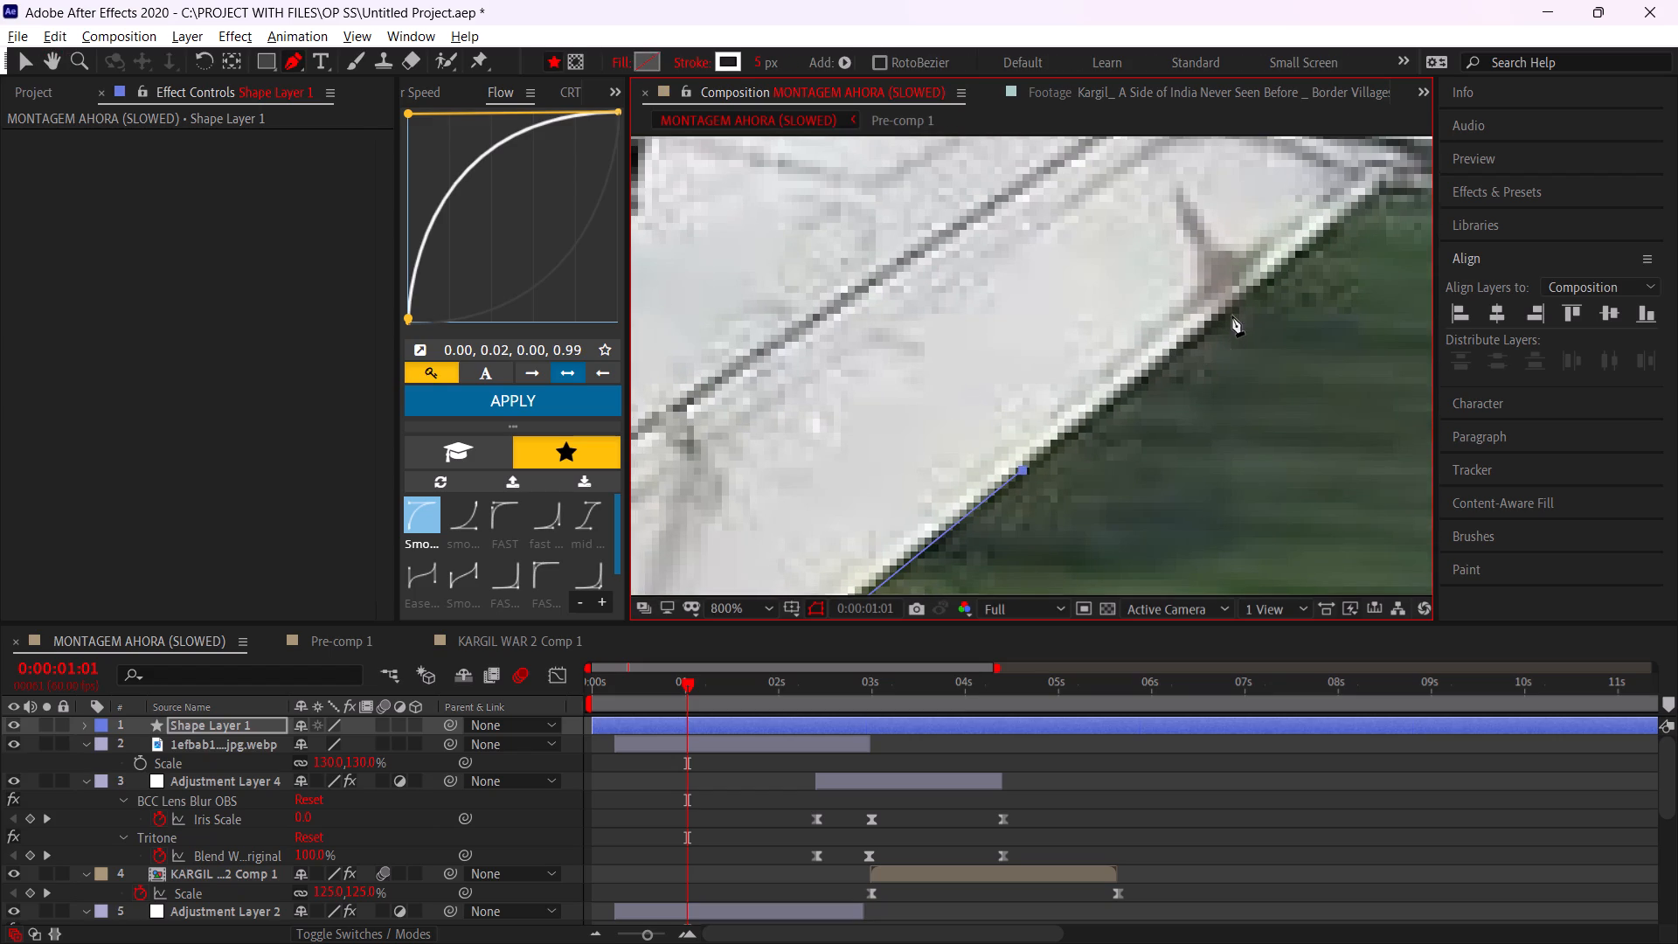
click(1233, 312)
key(space)
drag(1150, 322, 814, 456)
click(1019, 338)
click(1060, 316)
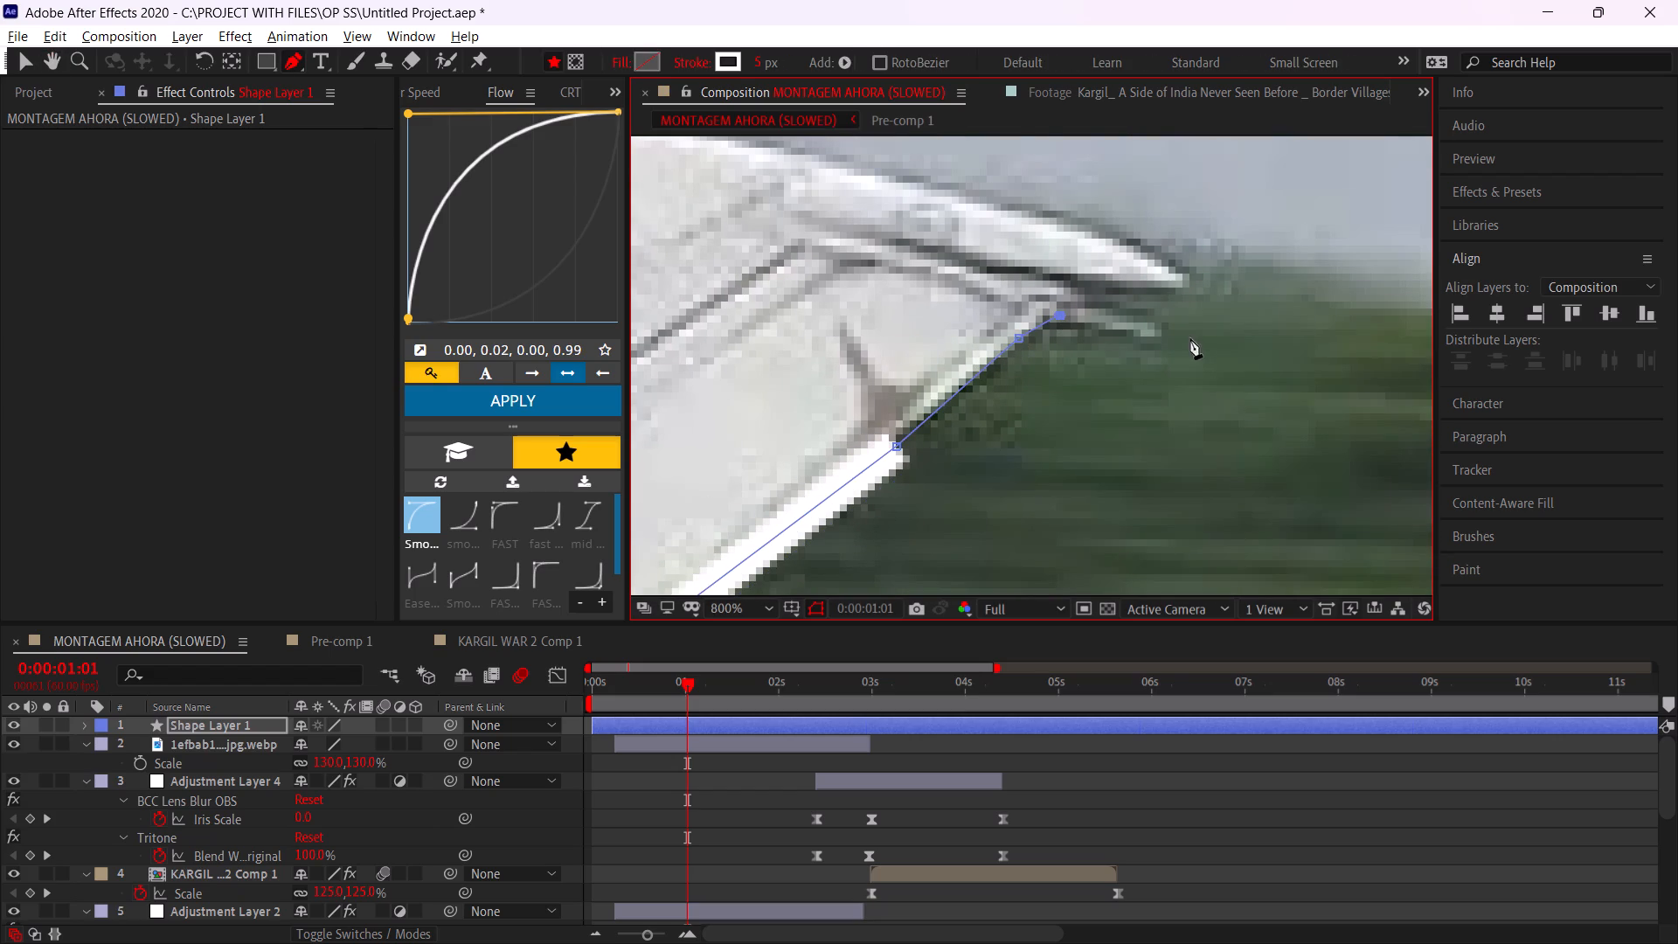
Outline the two small rear-facing points at the tip of the tail fin.
click(1155, 338)
click(1097, 299)
click(1178, 281)
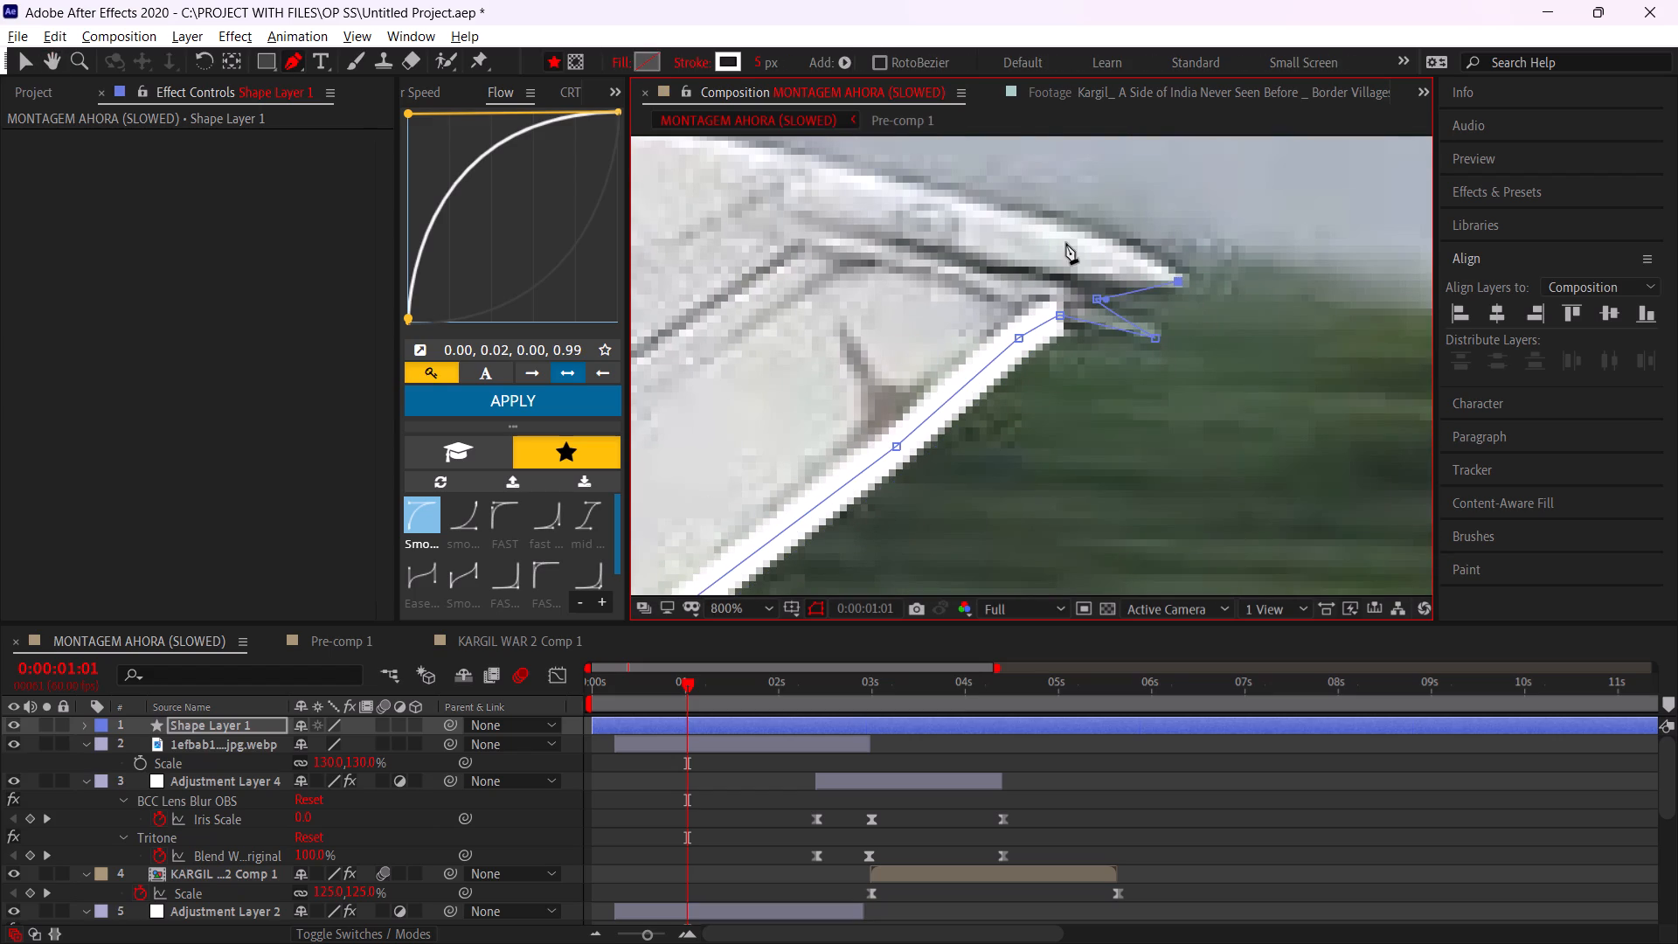
click(1105, 233)
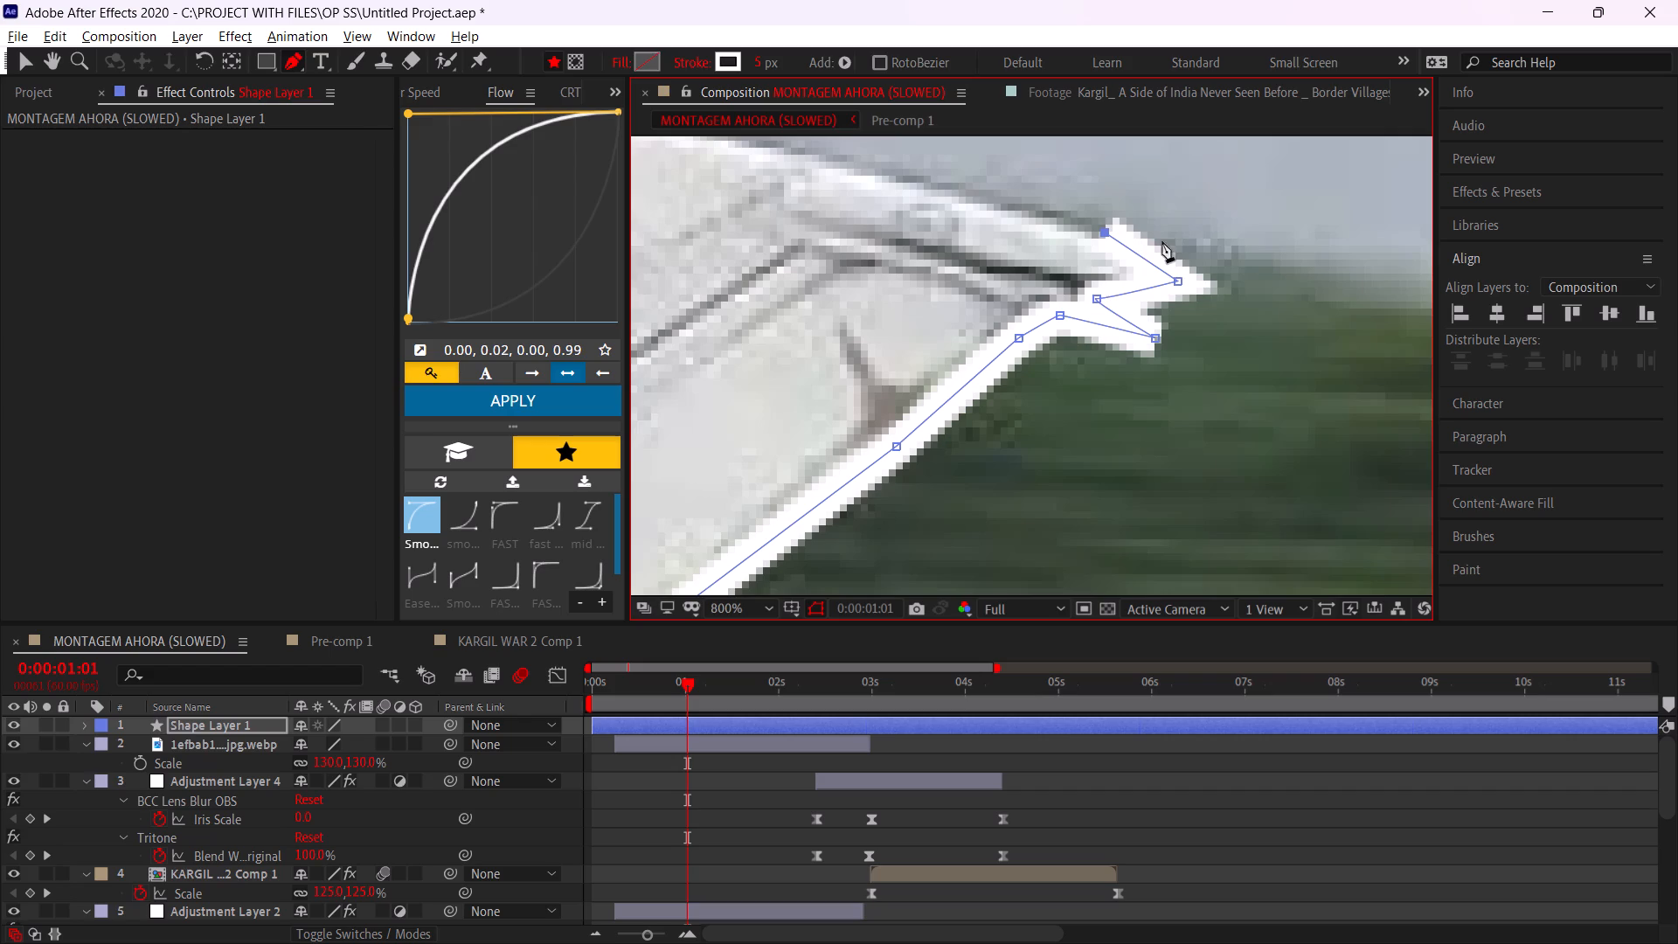
Continue the Pen path forward along the top edge of the tail fin and over its front corner above the C1134 marking.
key(space)
key(space)
key(space)
key(space)
key(space)
drag(1025, 263, 1259, 392)
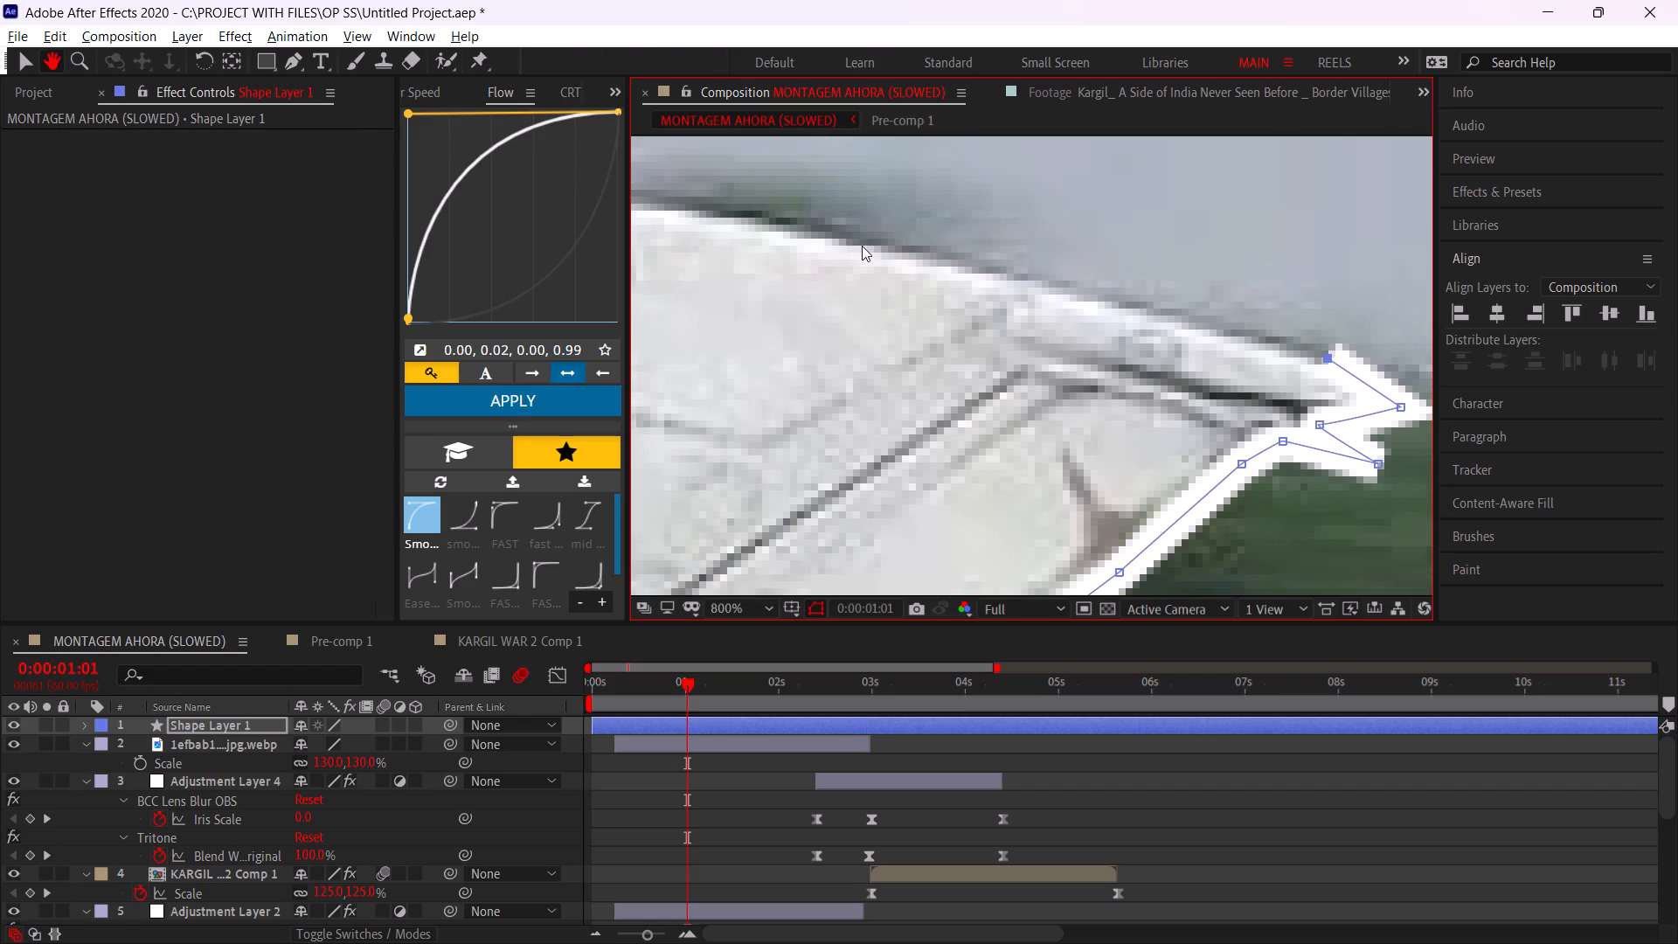
key(g)
click(862, 246)
key(space)
drag(776, 269, 1263, 424)
click(1135, 354)
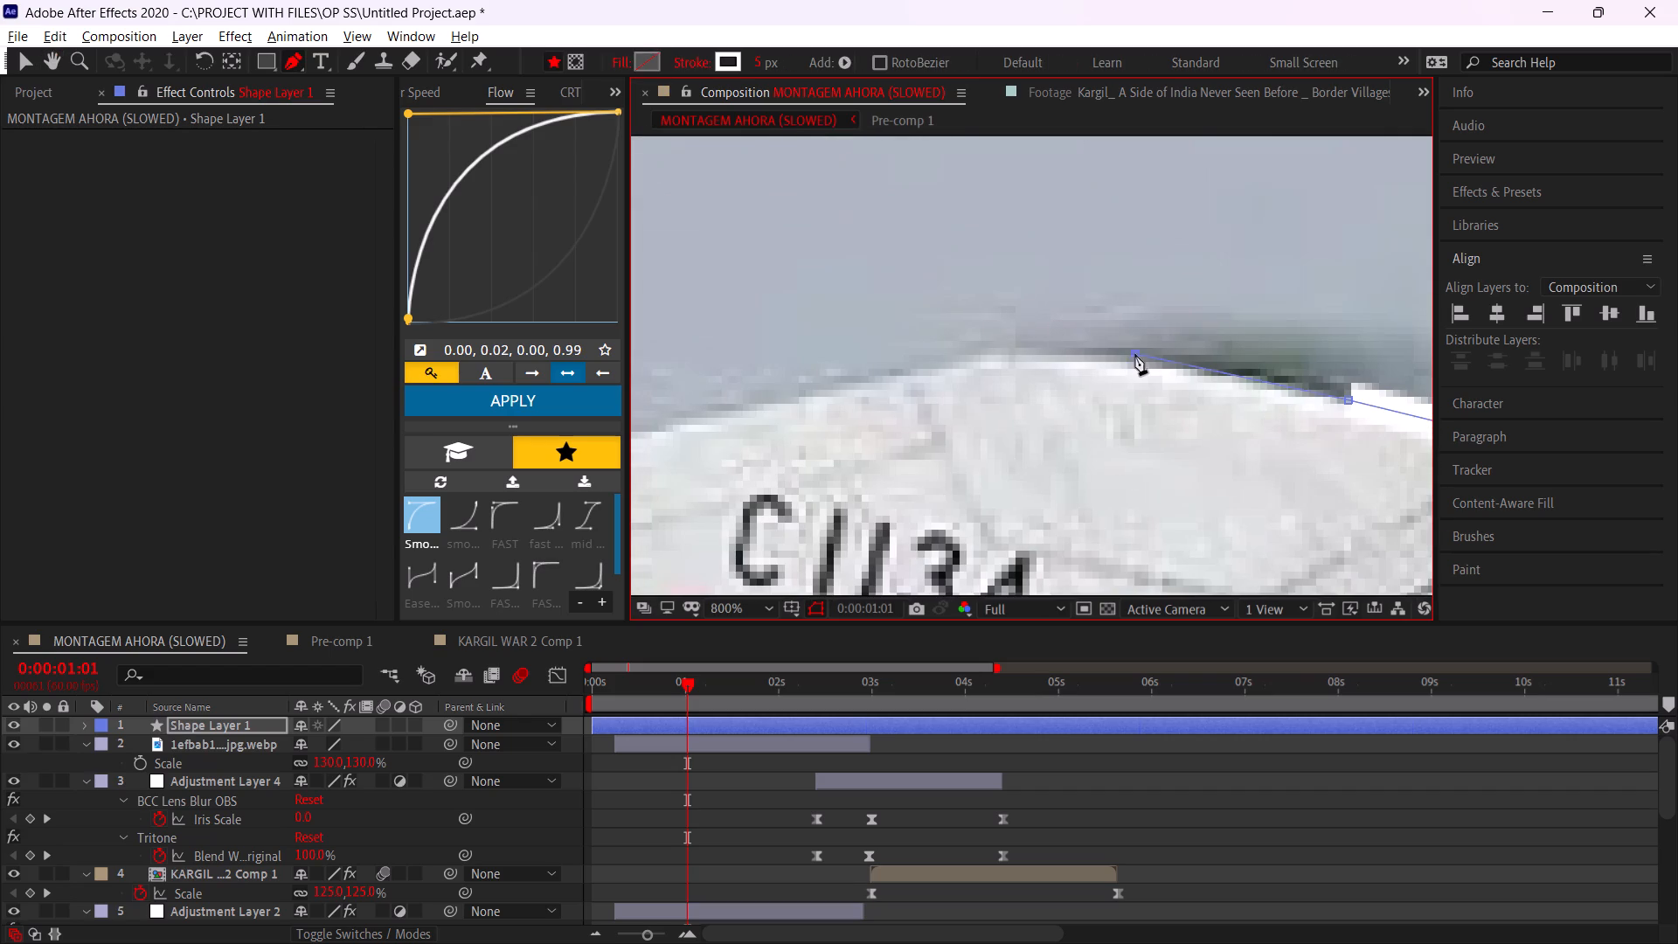
click(996, 360)
click(877, 383)
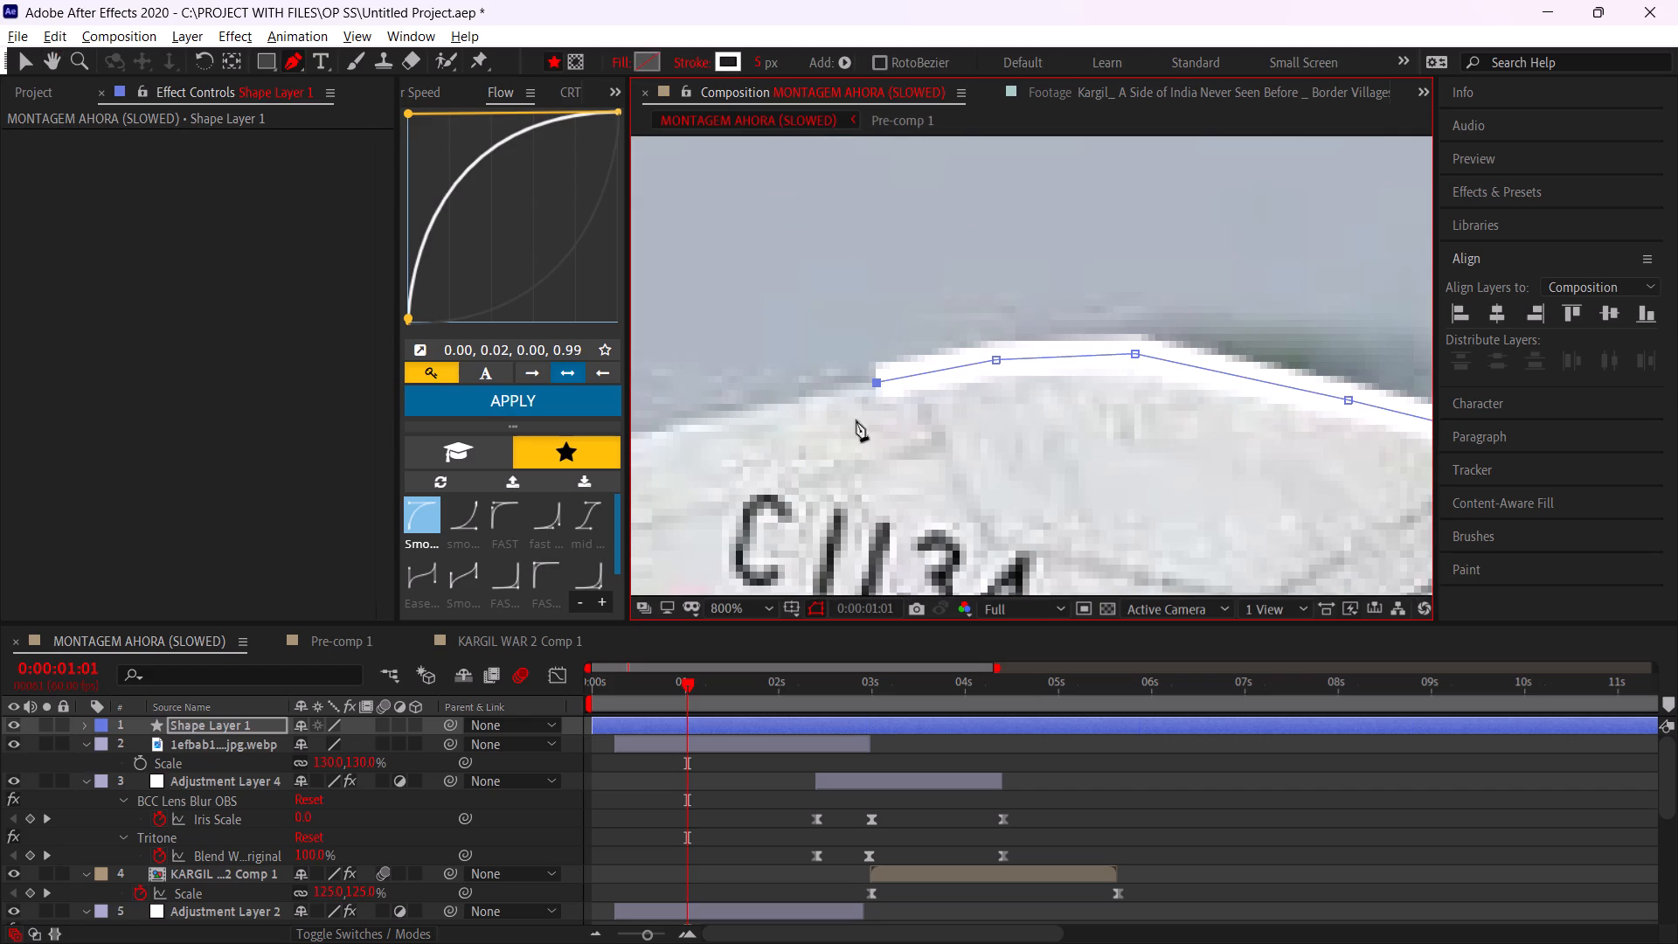
Trace the tail fin's leading edge down to where it meets the fuselage spine.
key(space)
key(space)
key(space)
key(space)
drag(859, 485, 1257, 402)
click(852, 390)
key(space)
drag(697, 463, 1238, 367)
click(863, 403)
key(space)
drag(673, 473, 1152, 368)
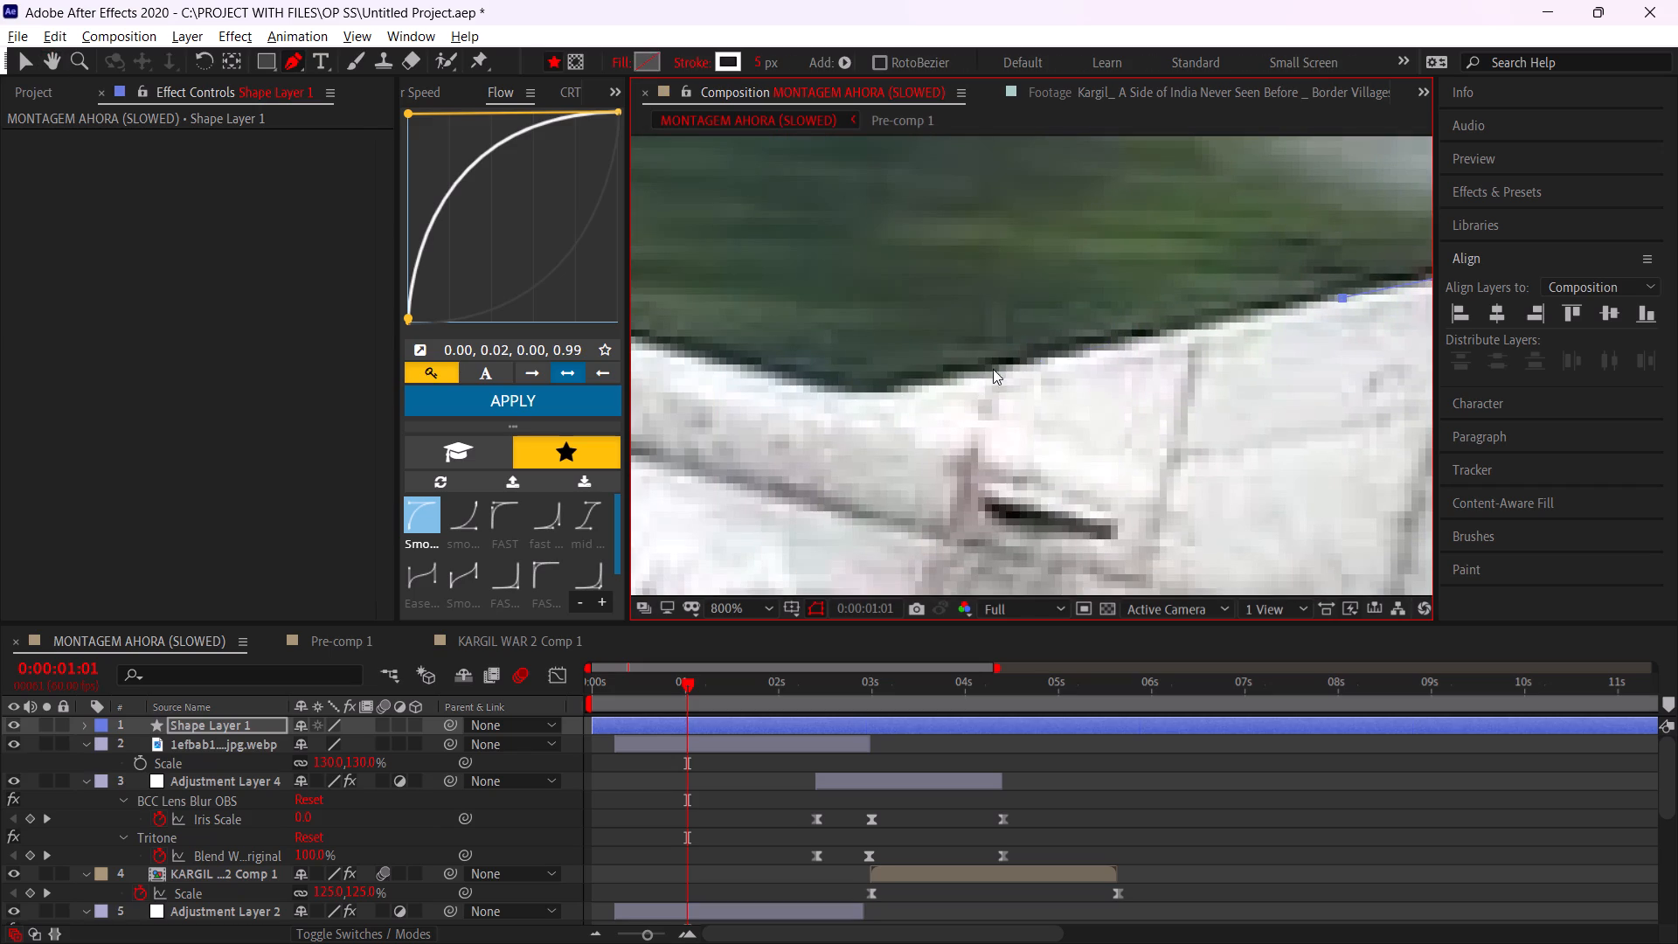
click(993, 369)
click(906, 388)
click(811, 380)
Continue the Pen path forward along the fuselage spine towards the slanted antenna.
key(space)
drag(754, 394, 805, 414)
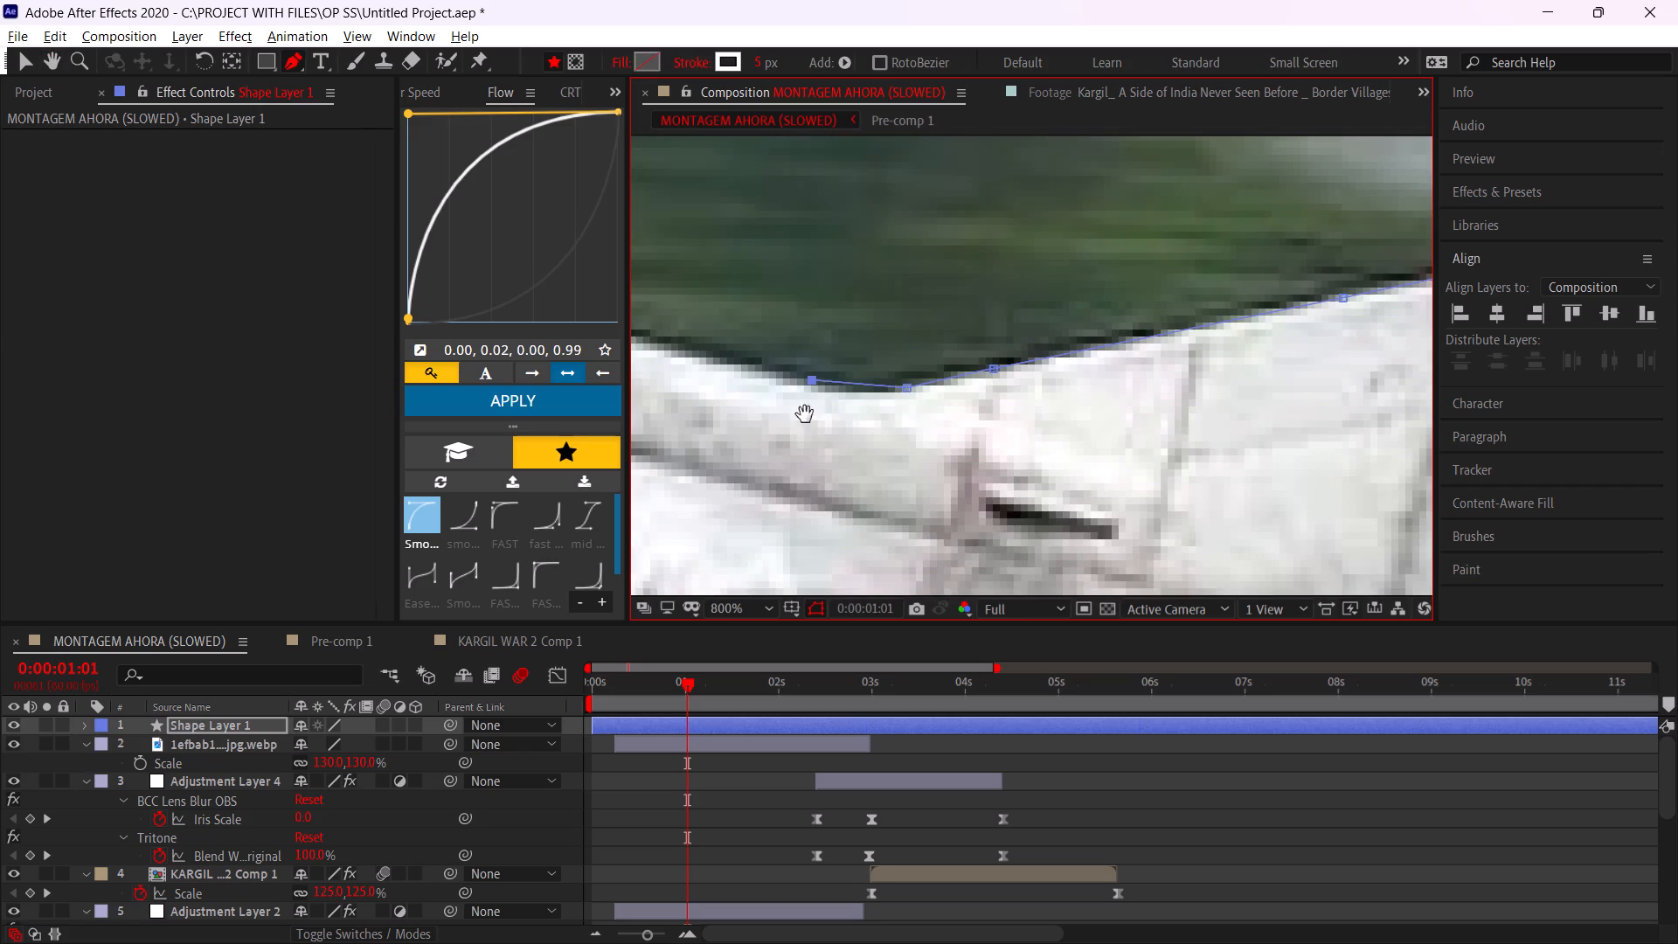
drag(805, 414, 1094, 483)
click(898, 425)
drag(897, 422, 909, 413)
key(space)
drag(805, 415, 980, 521)
click(765, 449)
Outline the slanted antenna on the fuselage spine, going up its rear side and down its front side.
key(space)
drag(745, 455, 1066, 527)
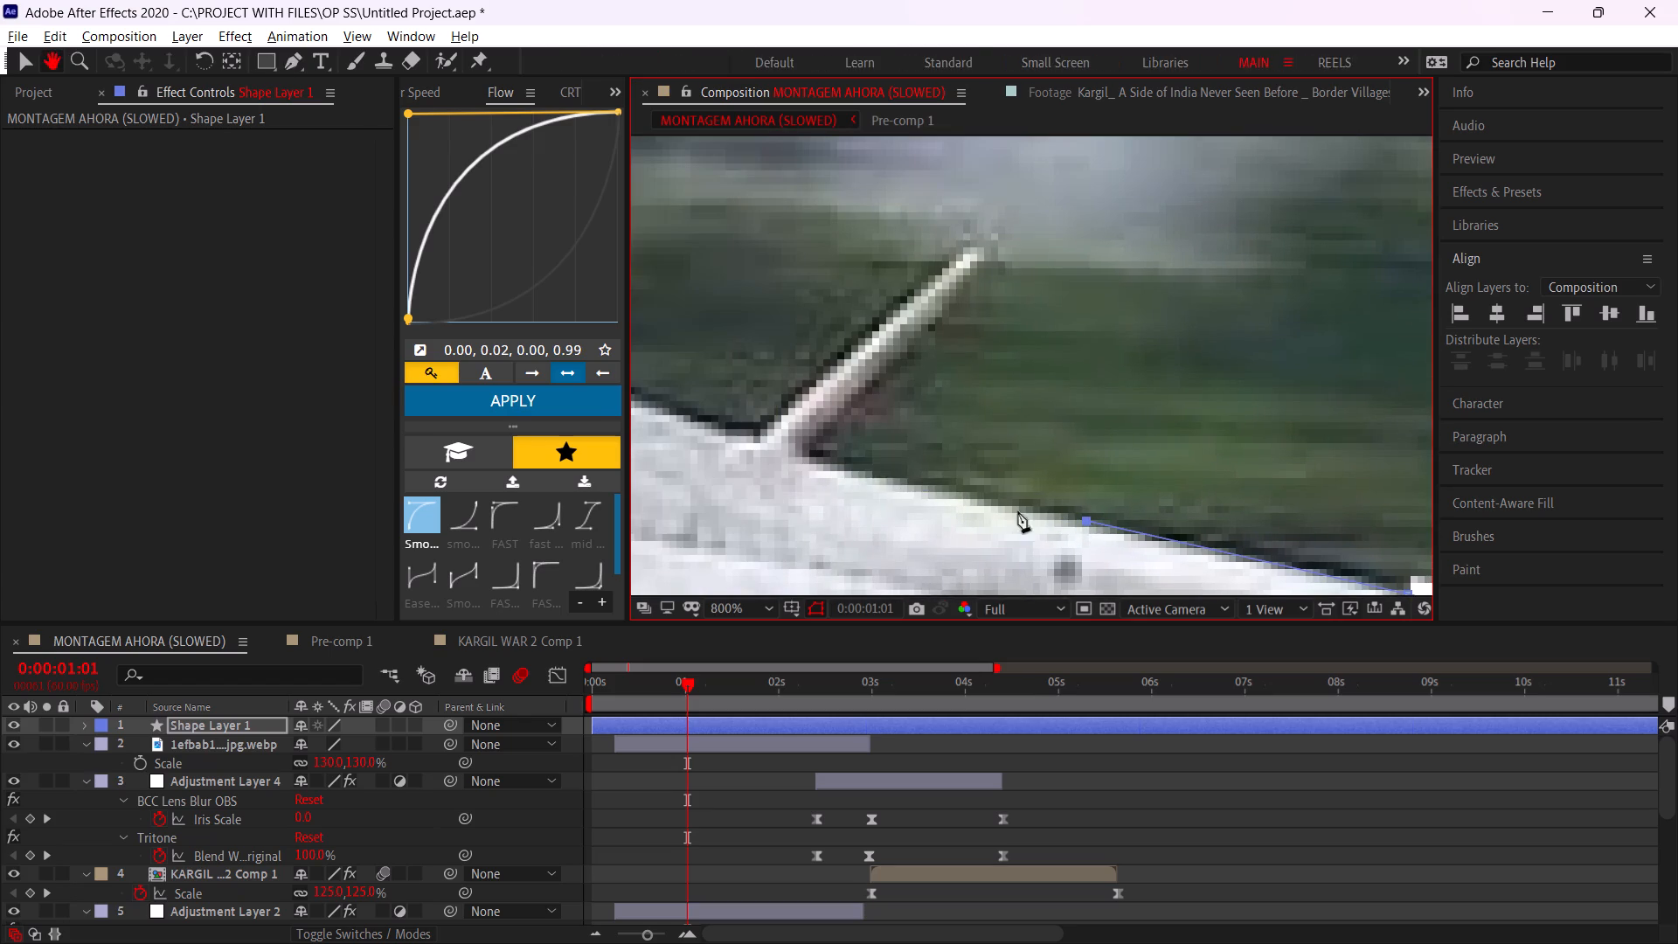
click(807, 455)
click(896, 369)
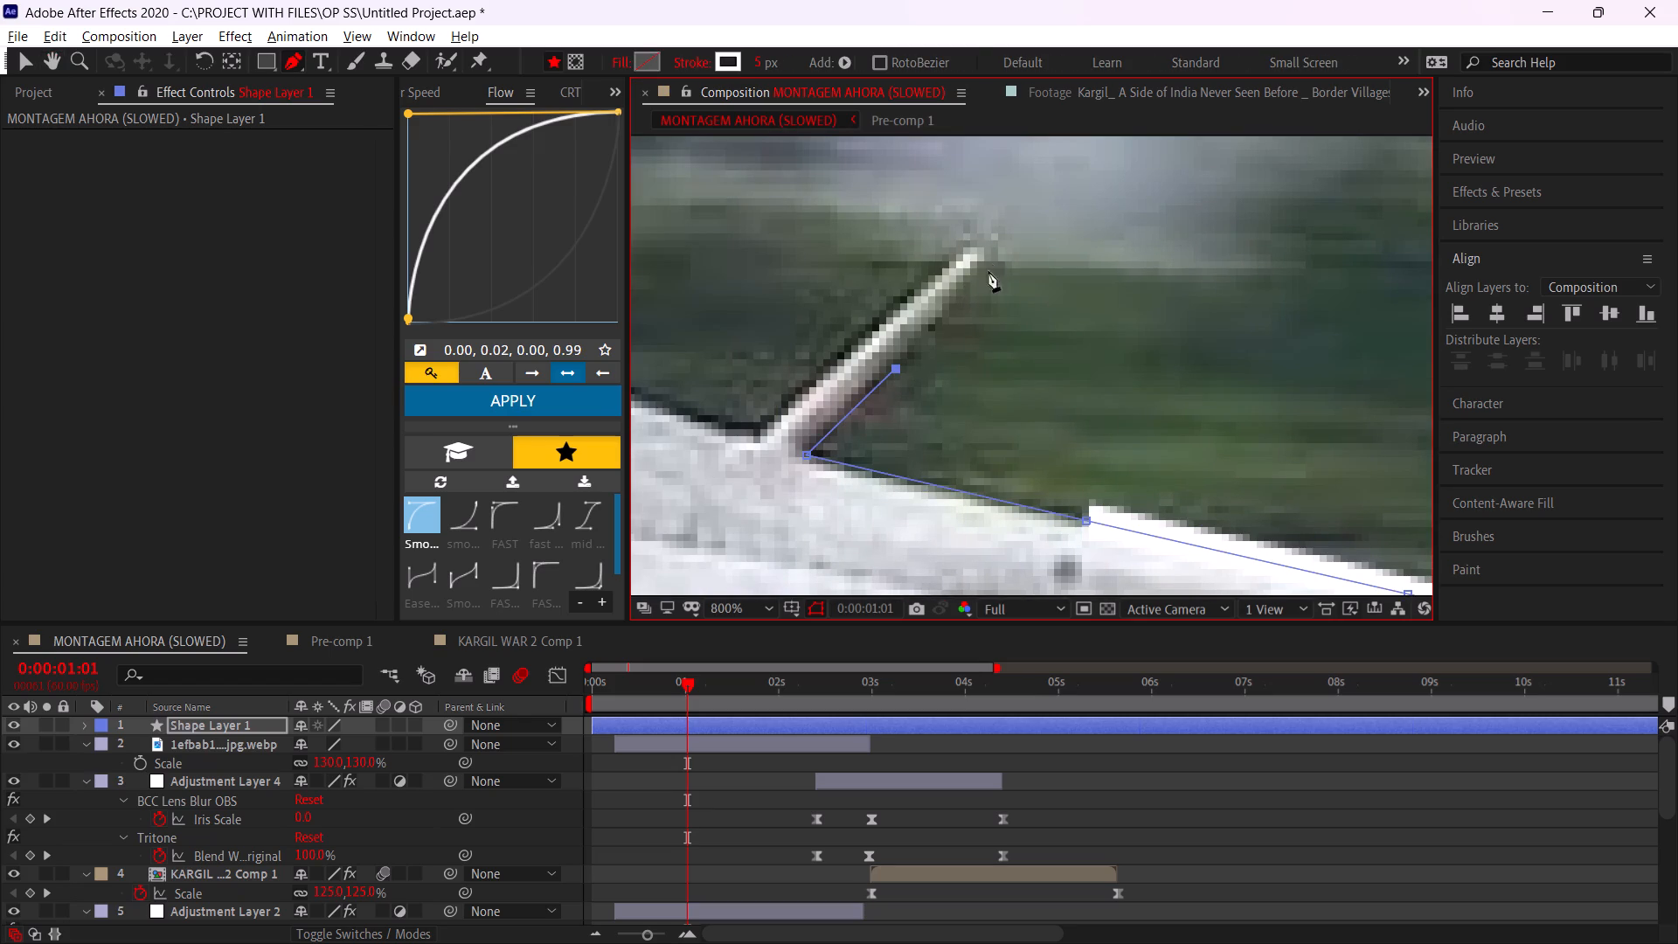
click(996, 259)
click(953, 262)
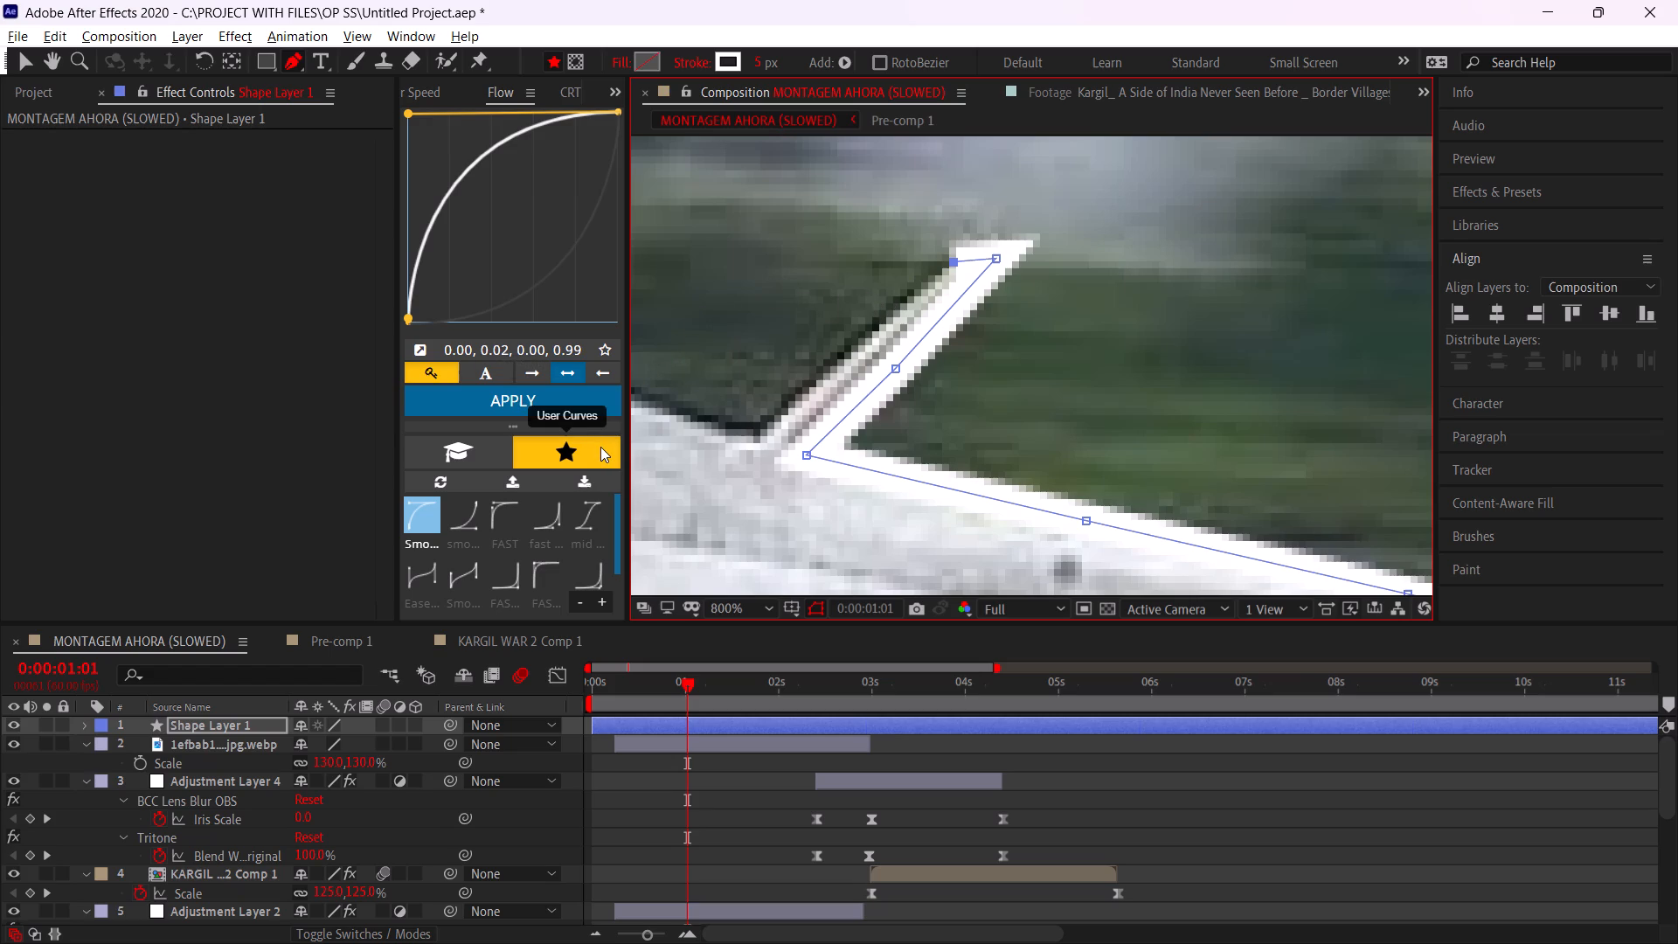
click(756, 433)
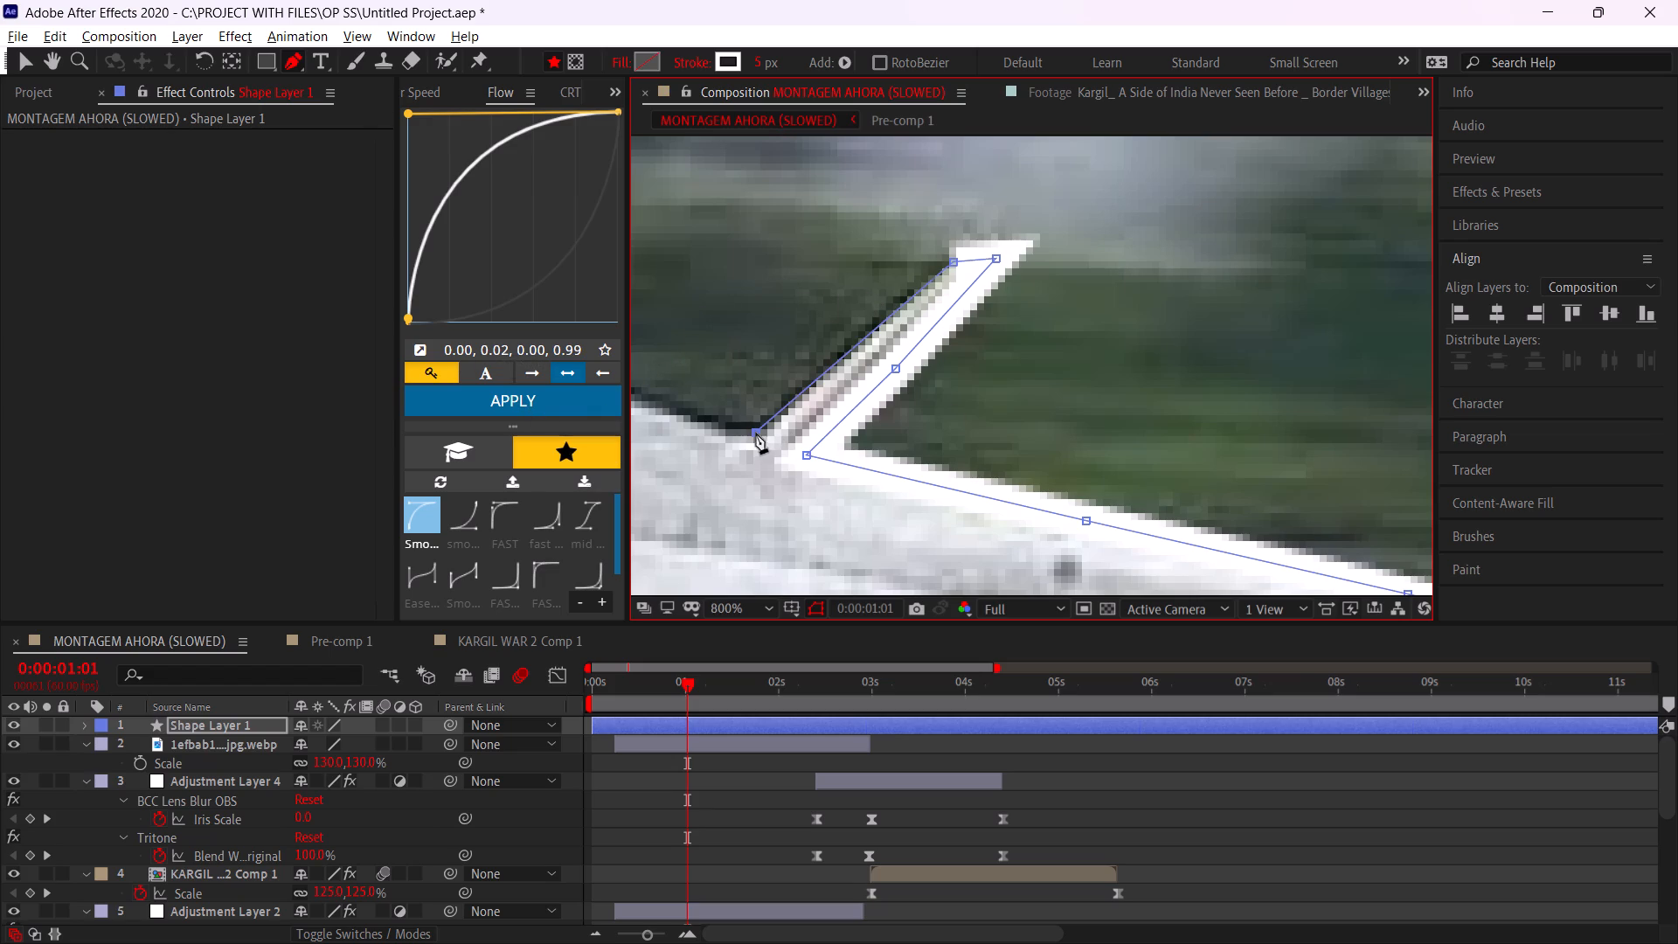
Extend the Pen path forward along the spine from the antenna towards the small raised bump.
key(space)
key(space)
key(space)
key(space)
key(space)
key(space)
key(space)
key(space)
key(space)
key(space)
key(space)
key(space)
key(space)
key(space)
key(space)
key(space)
key(space)
key(space)
key(space)
key(space)
drag(813, 476, 1246, 469)
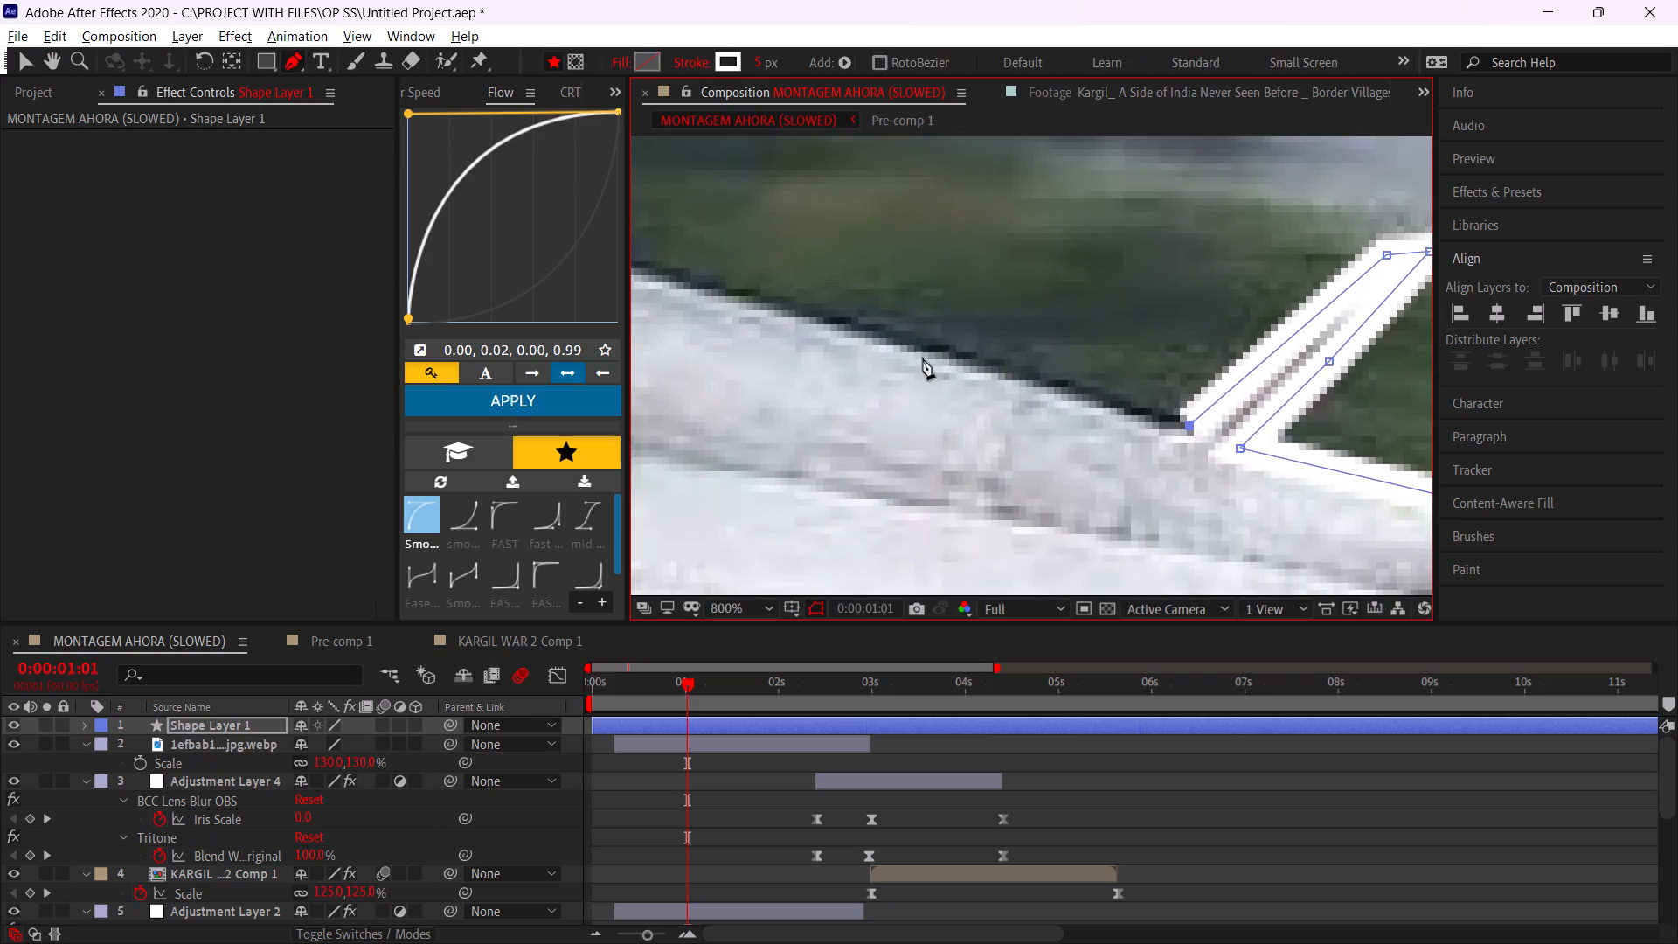
click(979, 363)
key(space)
drag(840, 337, 1281, 496)
click(983, 399)
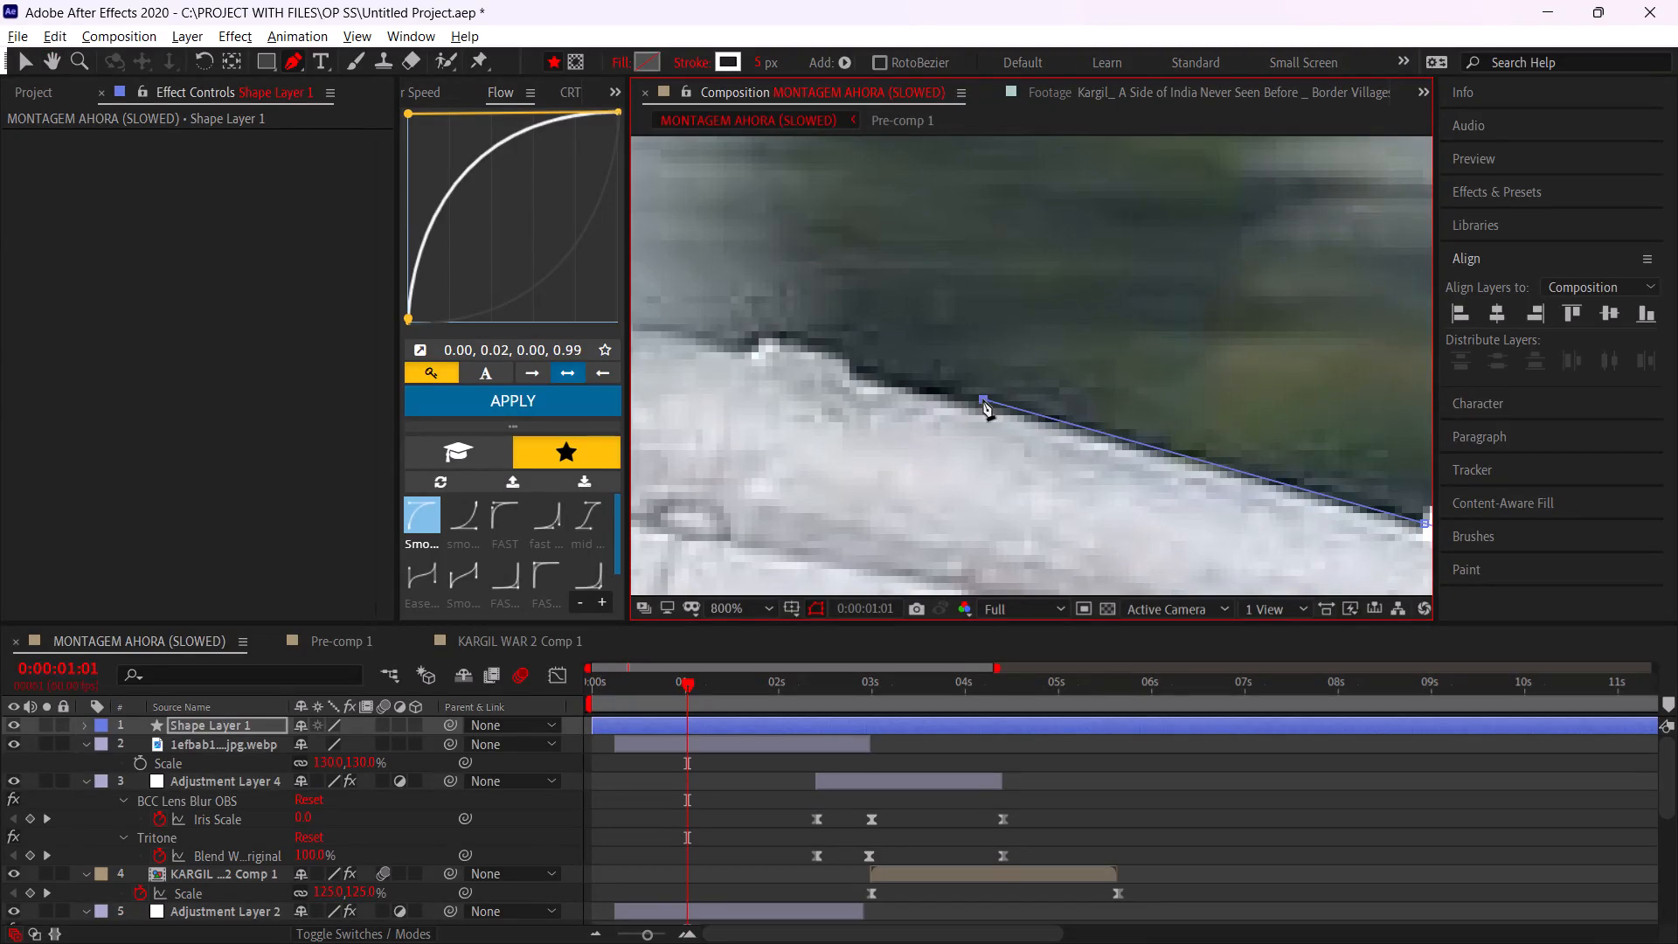
Trace around the small bump on the spine and forward to the orange frame behind the cockpit.
click(849, 376)
click(840, 353)
click(754, 337)
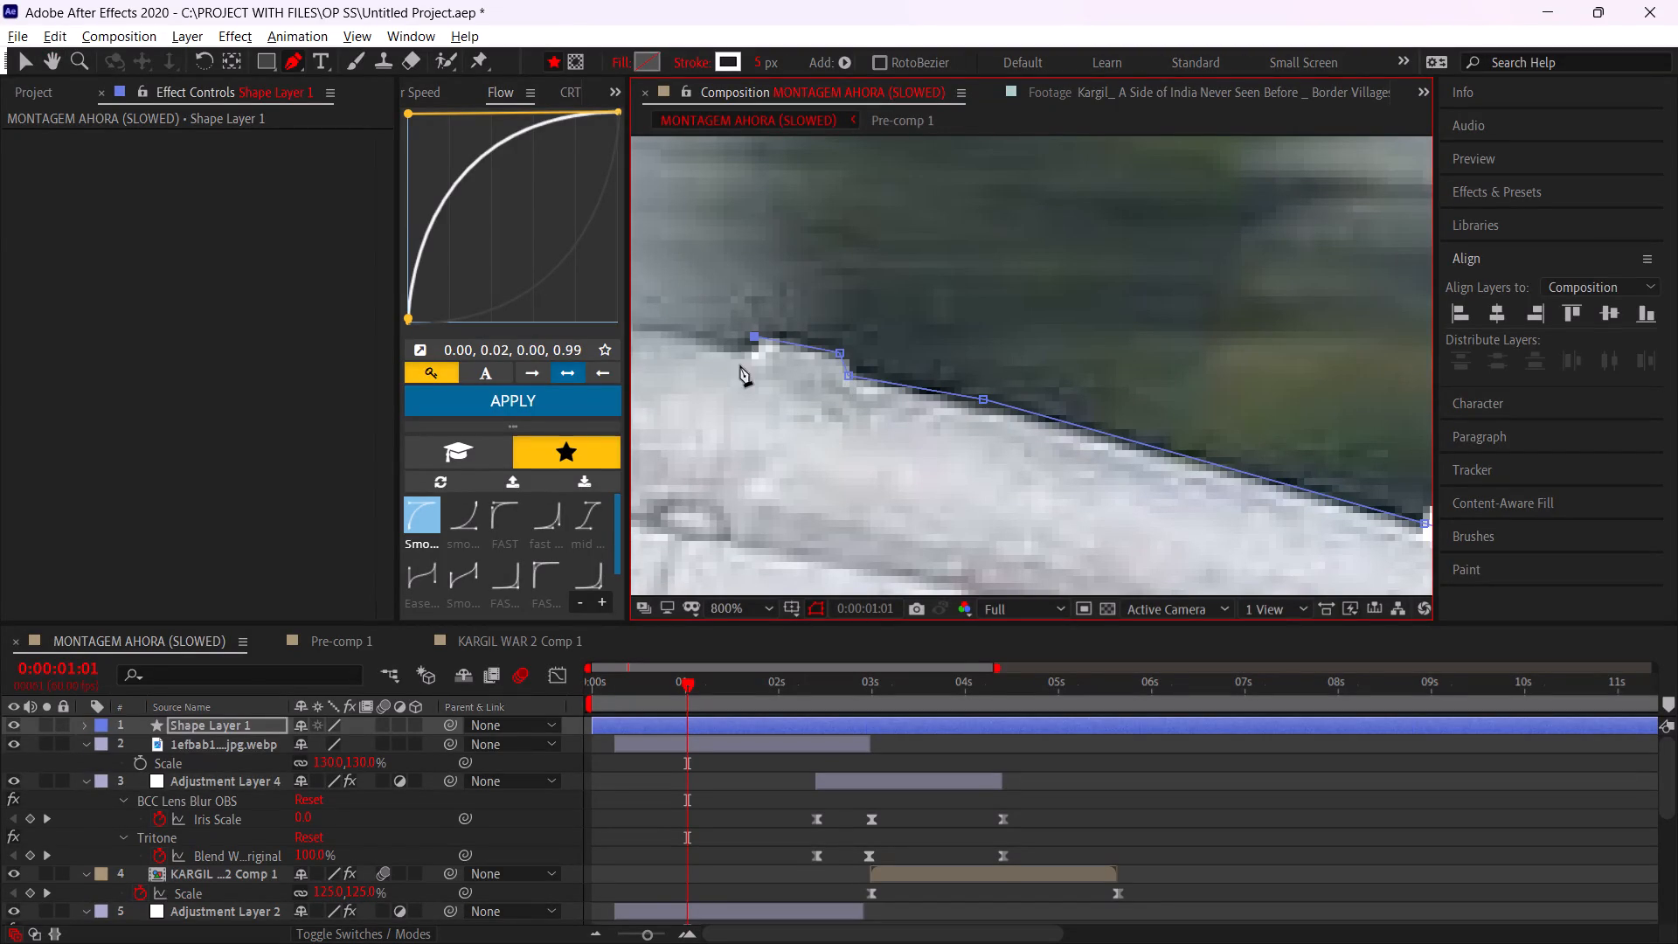
click(752, 353)
key(space)
drag(726, 385, 1114, 474)
click(935, 399)
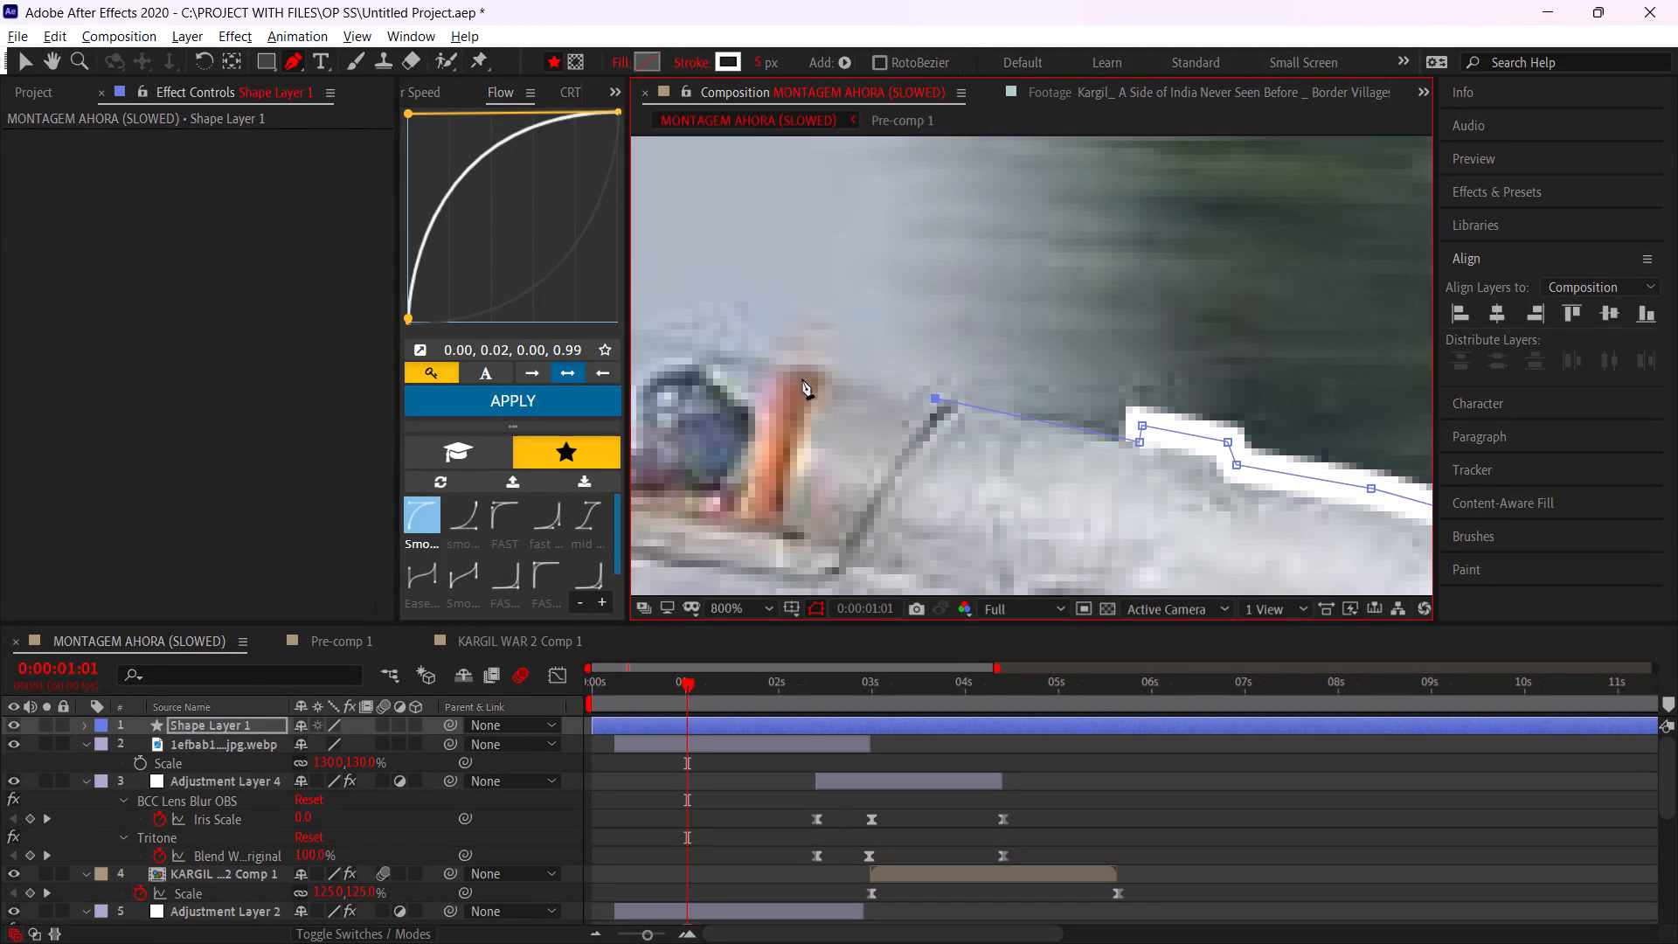
click(802, 361)
Trace the top of the cockpit canopy forward and down the windshield to its front end.
key(space)
drag(757, 392, 1011, 432)
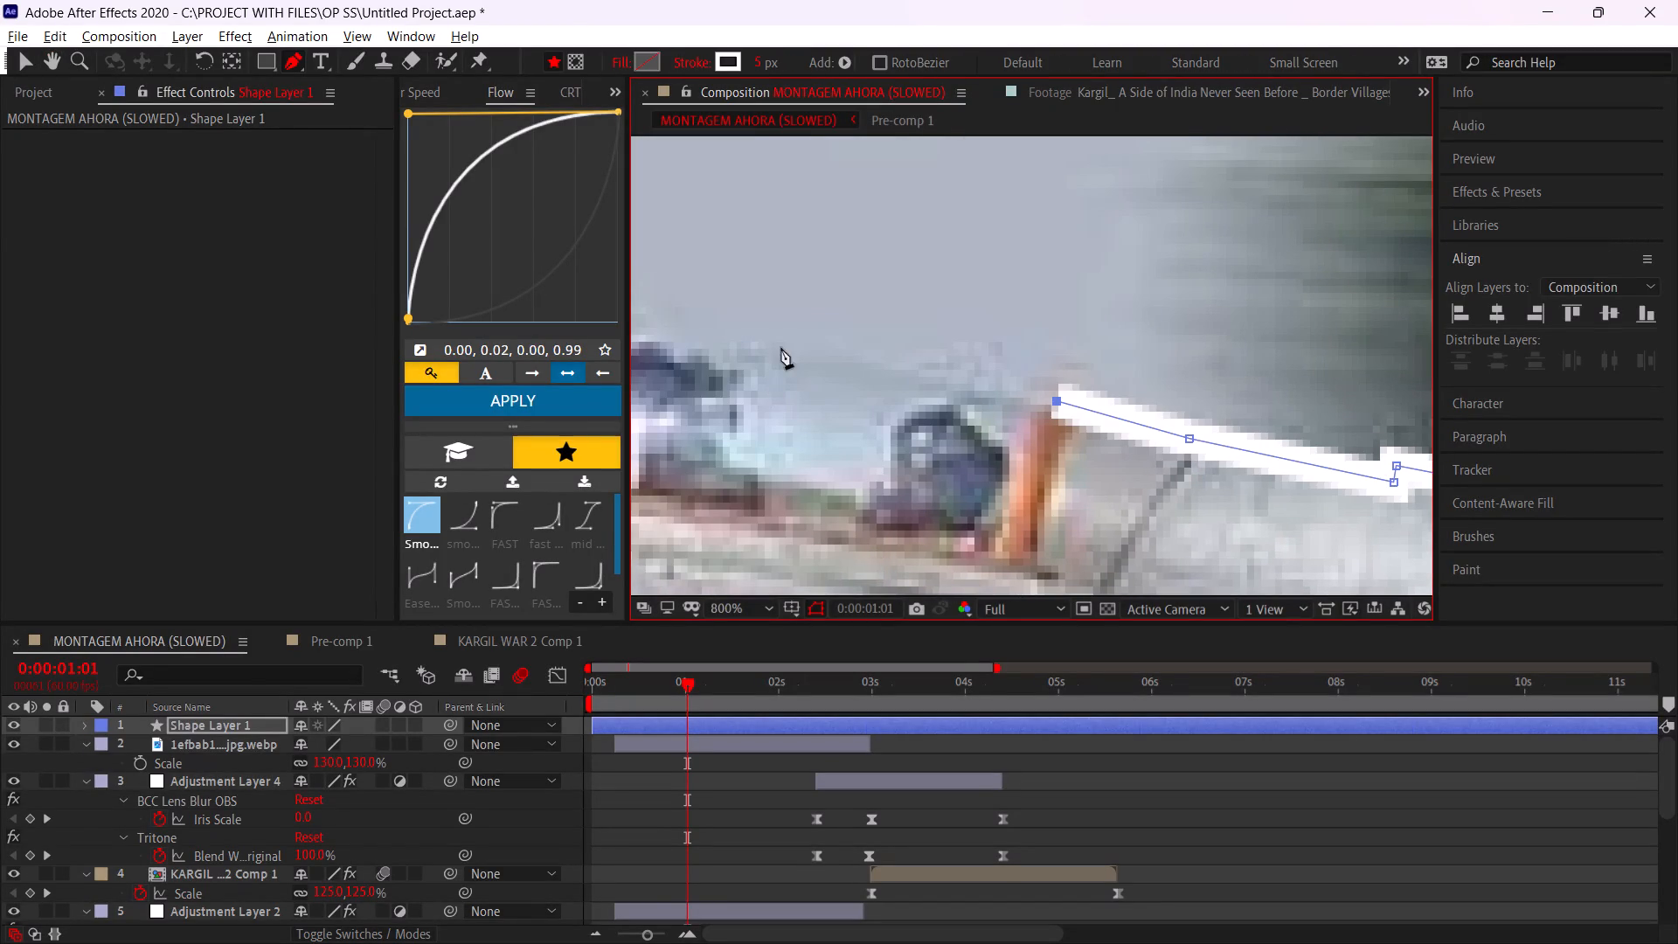
click(783, 348)
click(693, 347)
key(space)
drag(654, 409, 1067, 455)
click(971, 399)
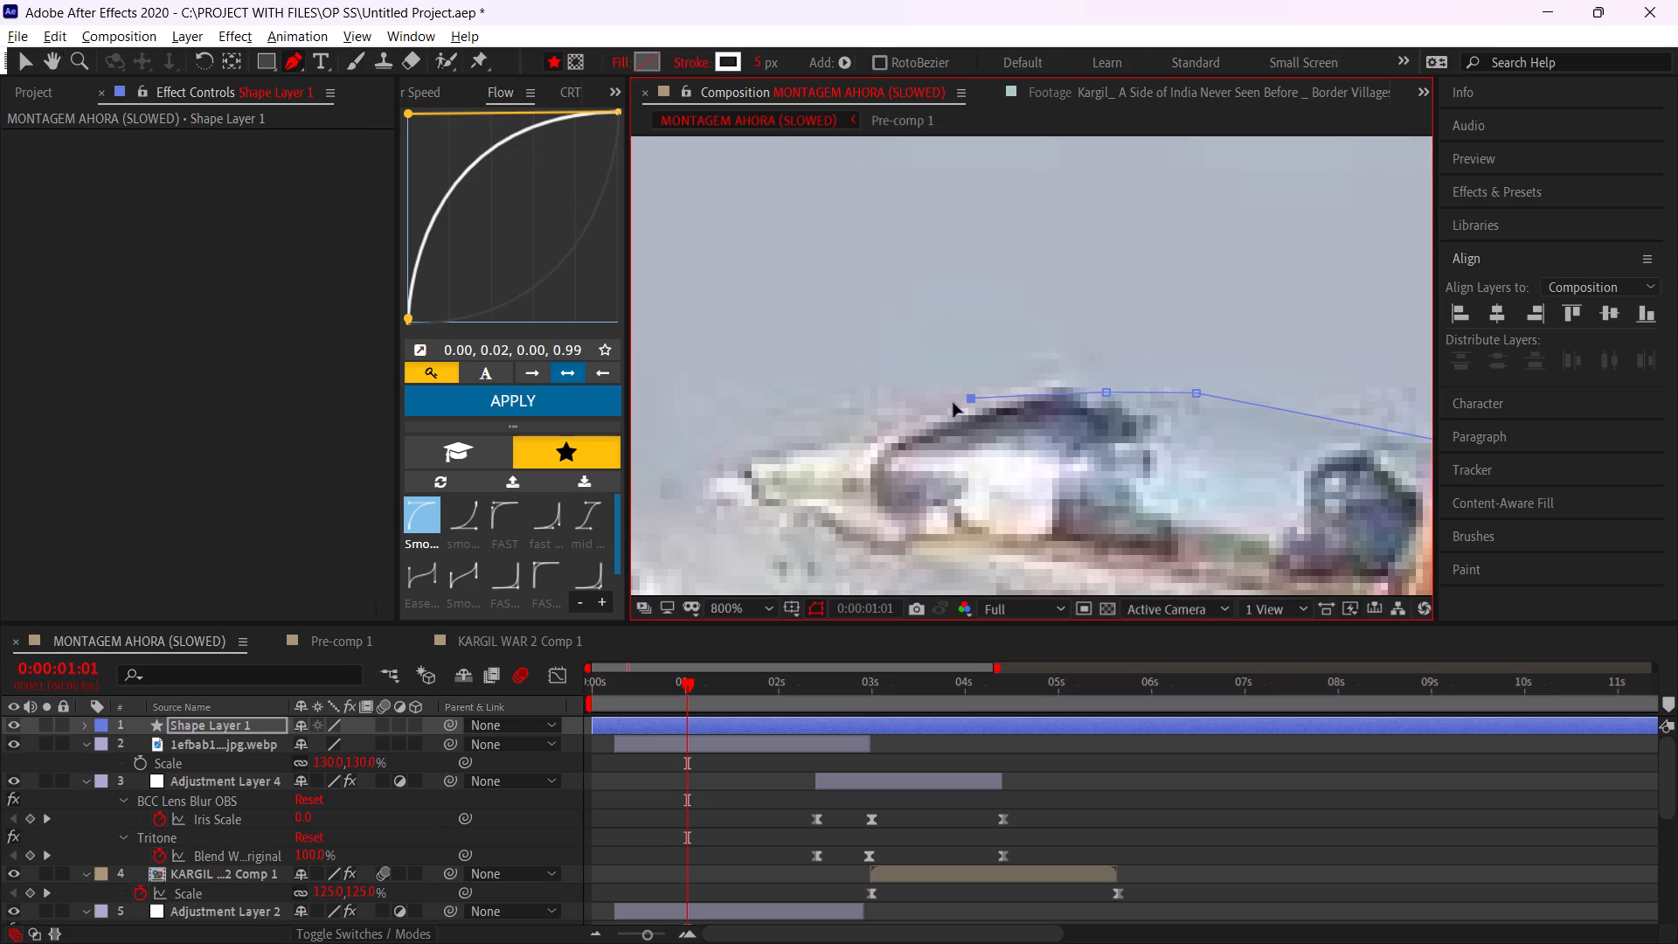
click(878, 433)
click(766, 459)
Continue the Pen path along the upper nose and around the small upright probe ahead of the cockpit.
key(space)
drag(738, 498, 1071, 385)
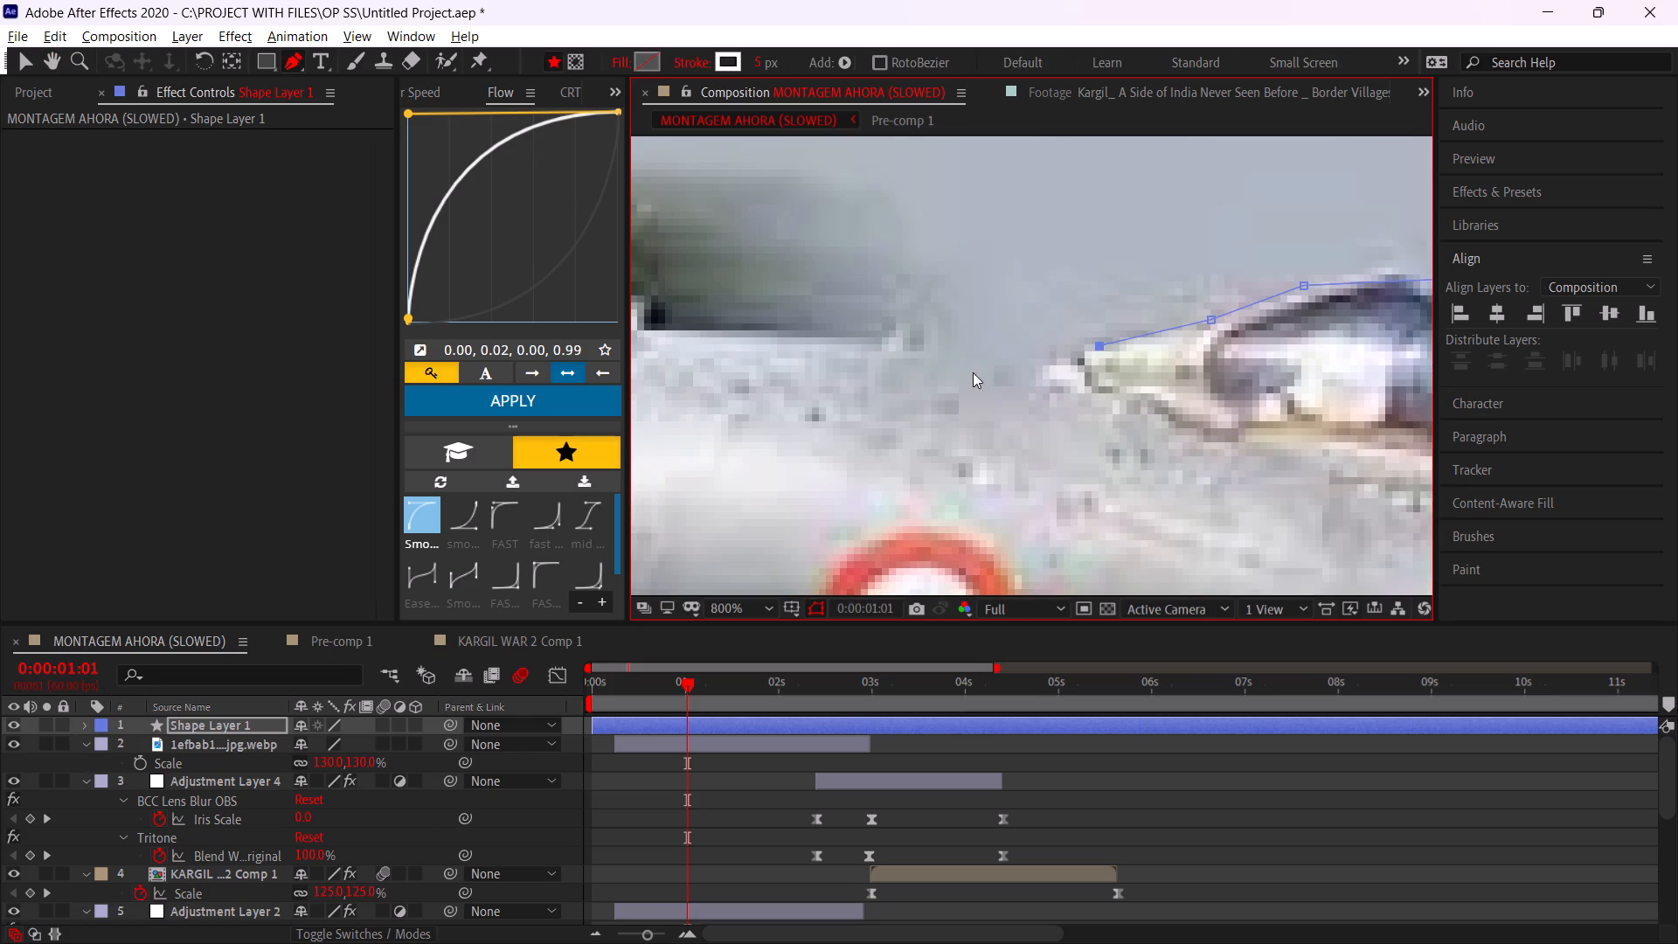
click(981, 354)
click(757, 332)
key(space)
drag(725, 388, 1178, 472)
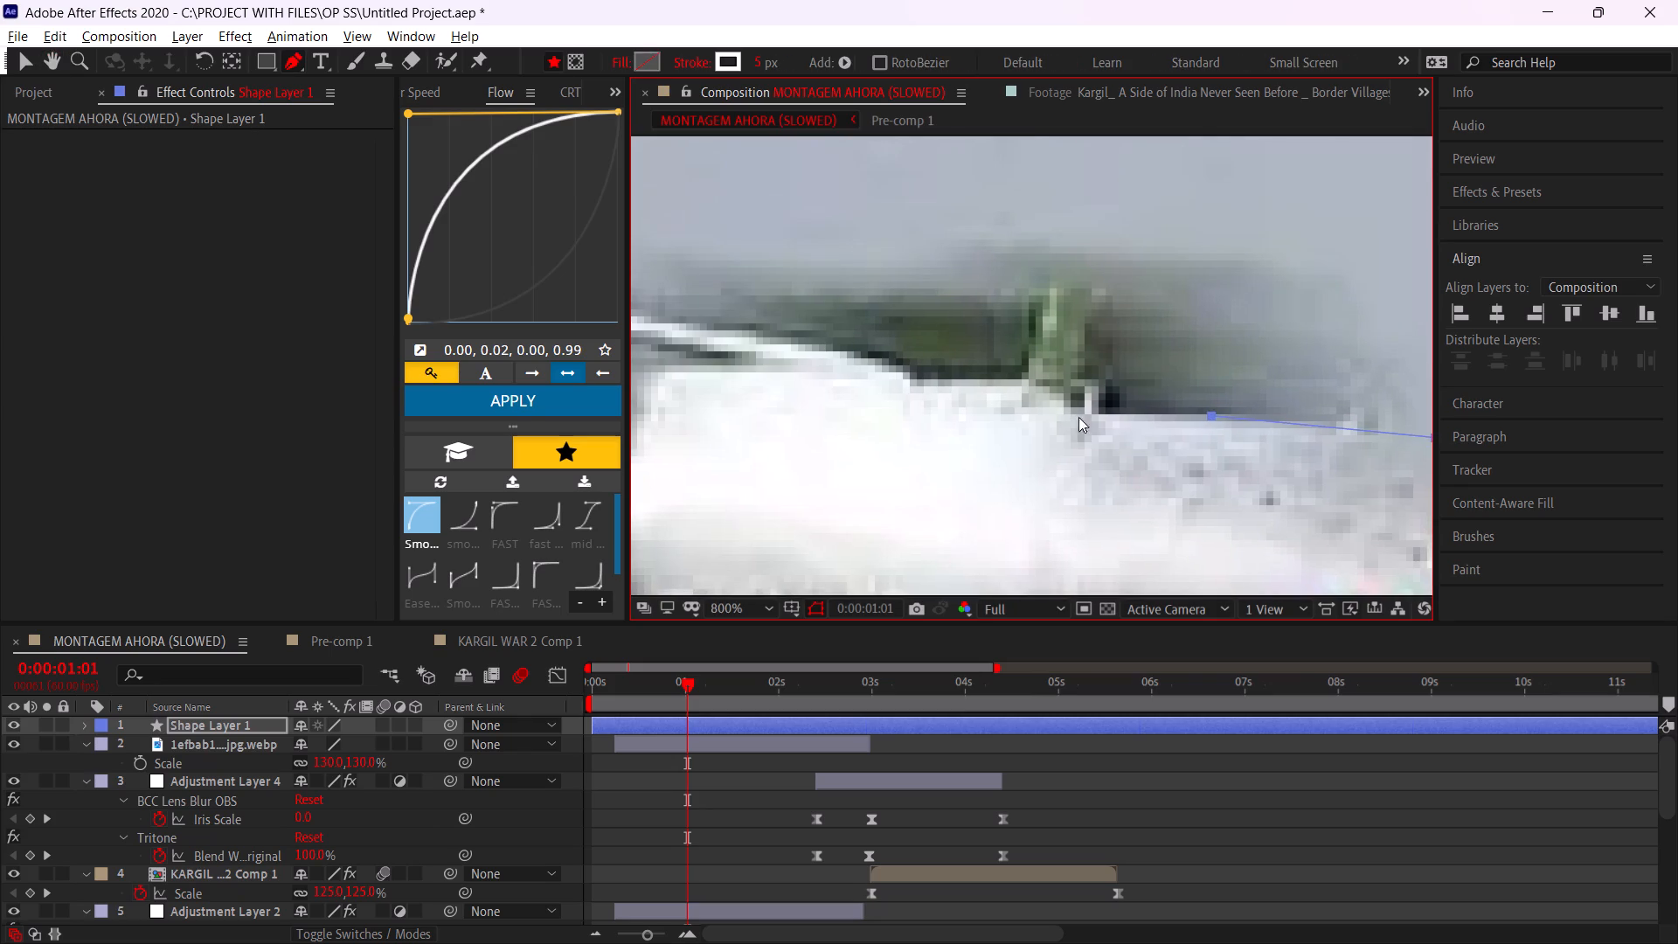
click(1083, 409)
click(1085, 295)
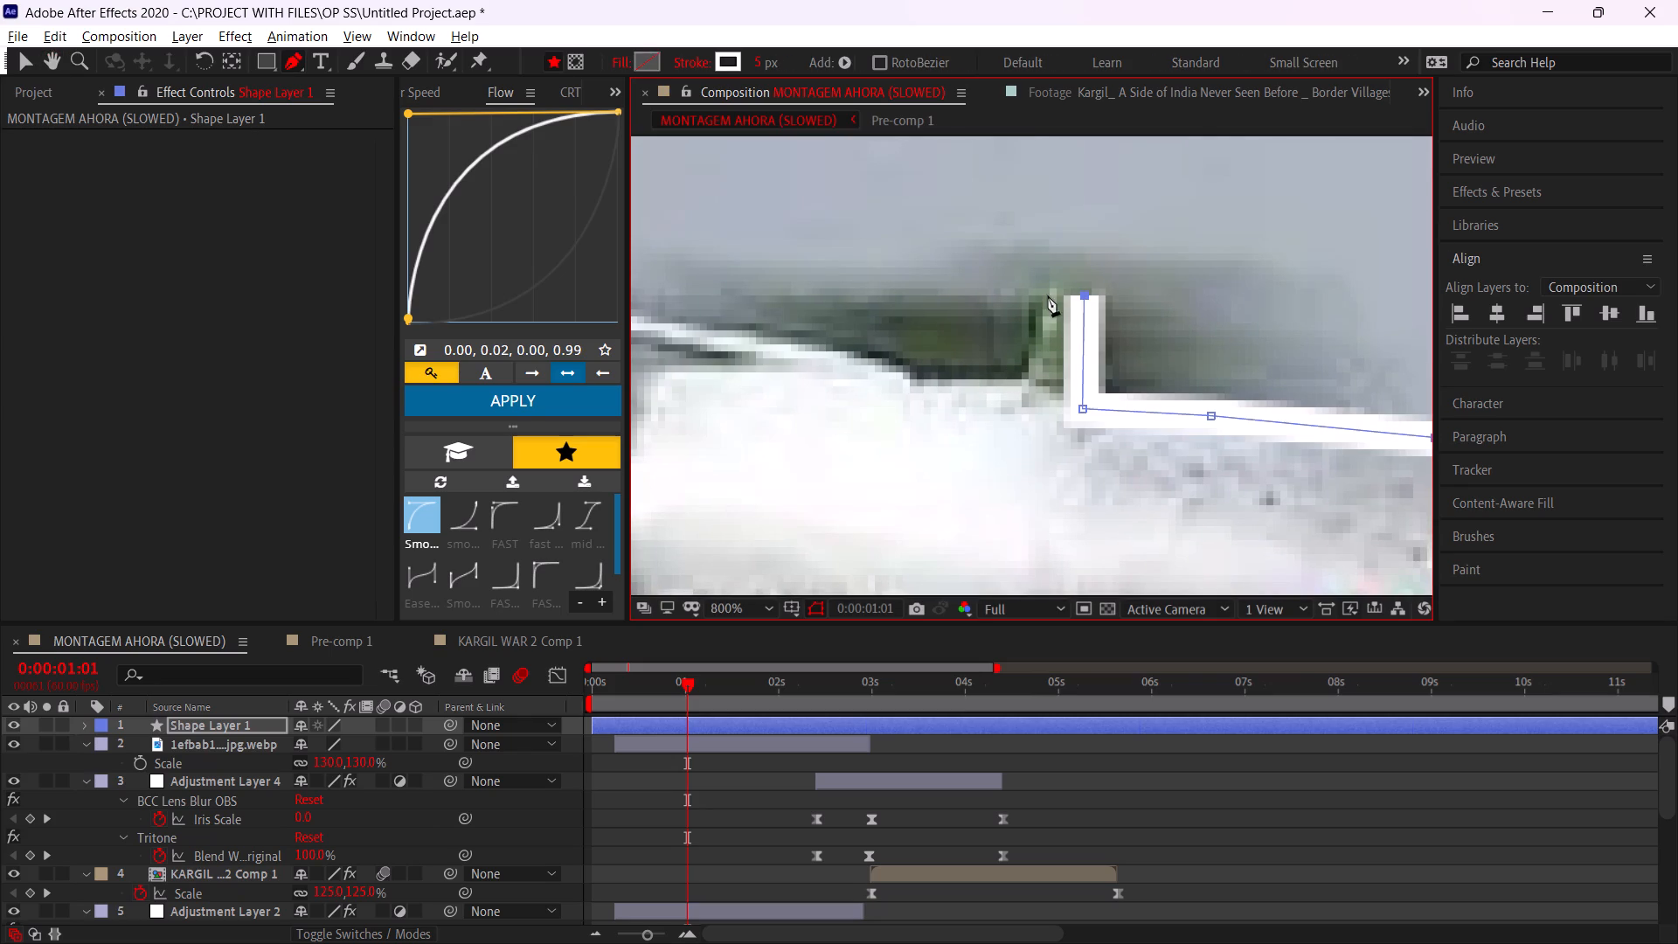
click(1043, 295)
click(1016, 376)
click(904, 378)
Trace the long pitot boom along its upper edge to the tip and back along its underside.
key(space)
drag(826, 405, 1125, 474)
click(1087, 416)
click(863, 374)
key(space)
drag(853, 424, 1237, 497)
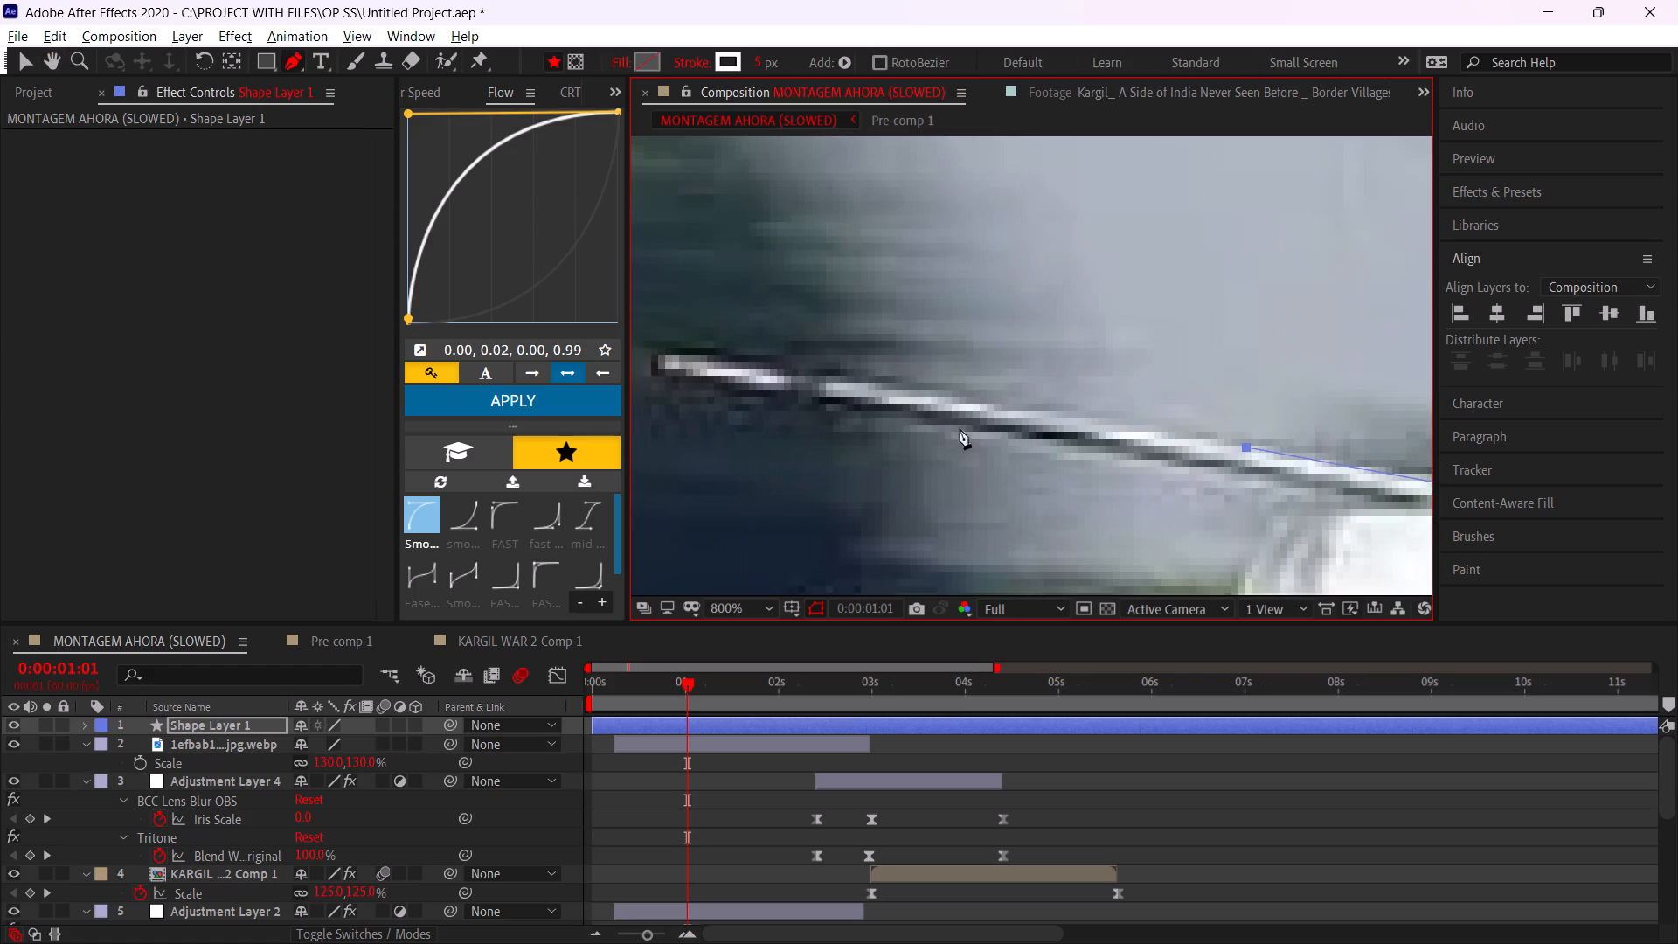
click(946, 400)
click(665, 354)
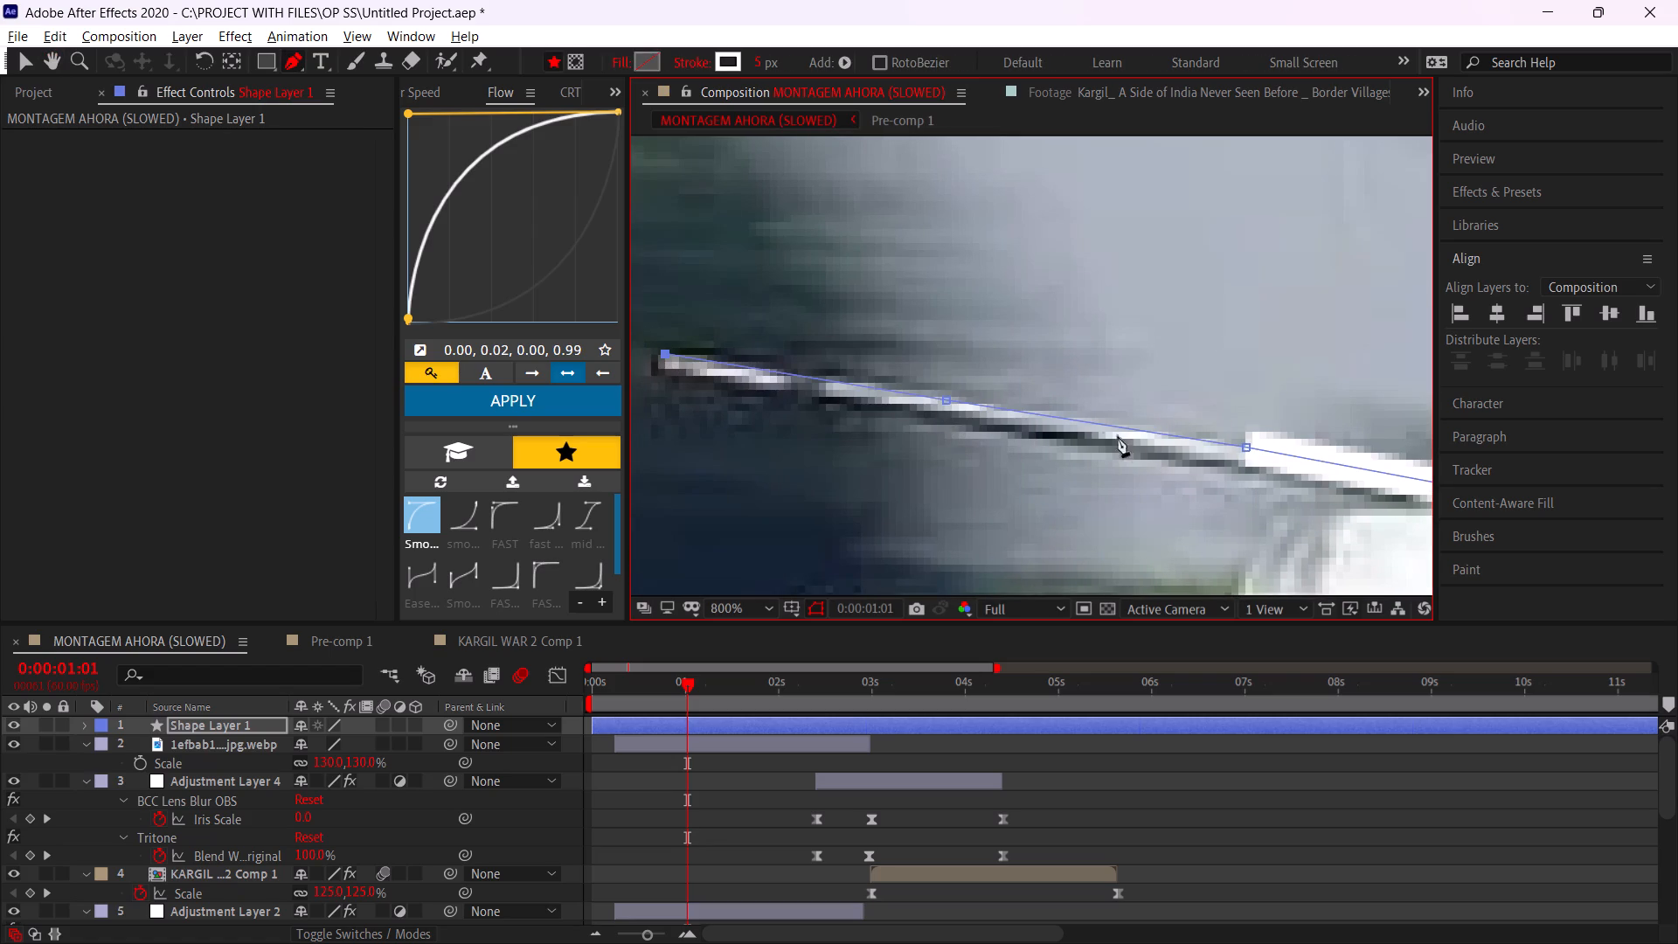
click(1289, 483)
Trace down the air intake lip beneath the pitot boom, replacing the last point with one where the nose cone begins.
key(space)
drag(1175, 498, 878, 364)
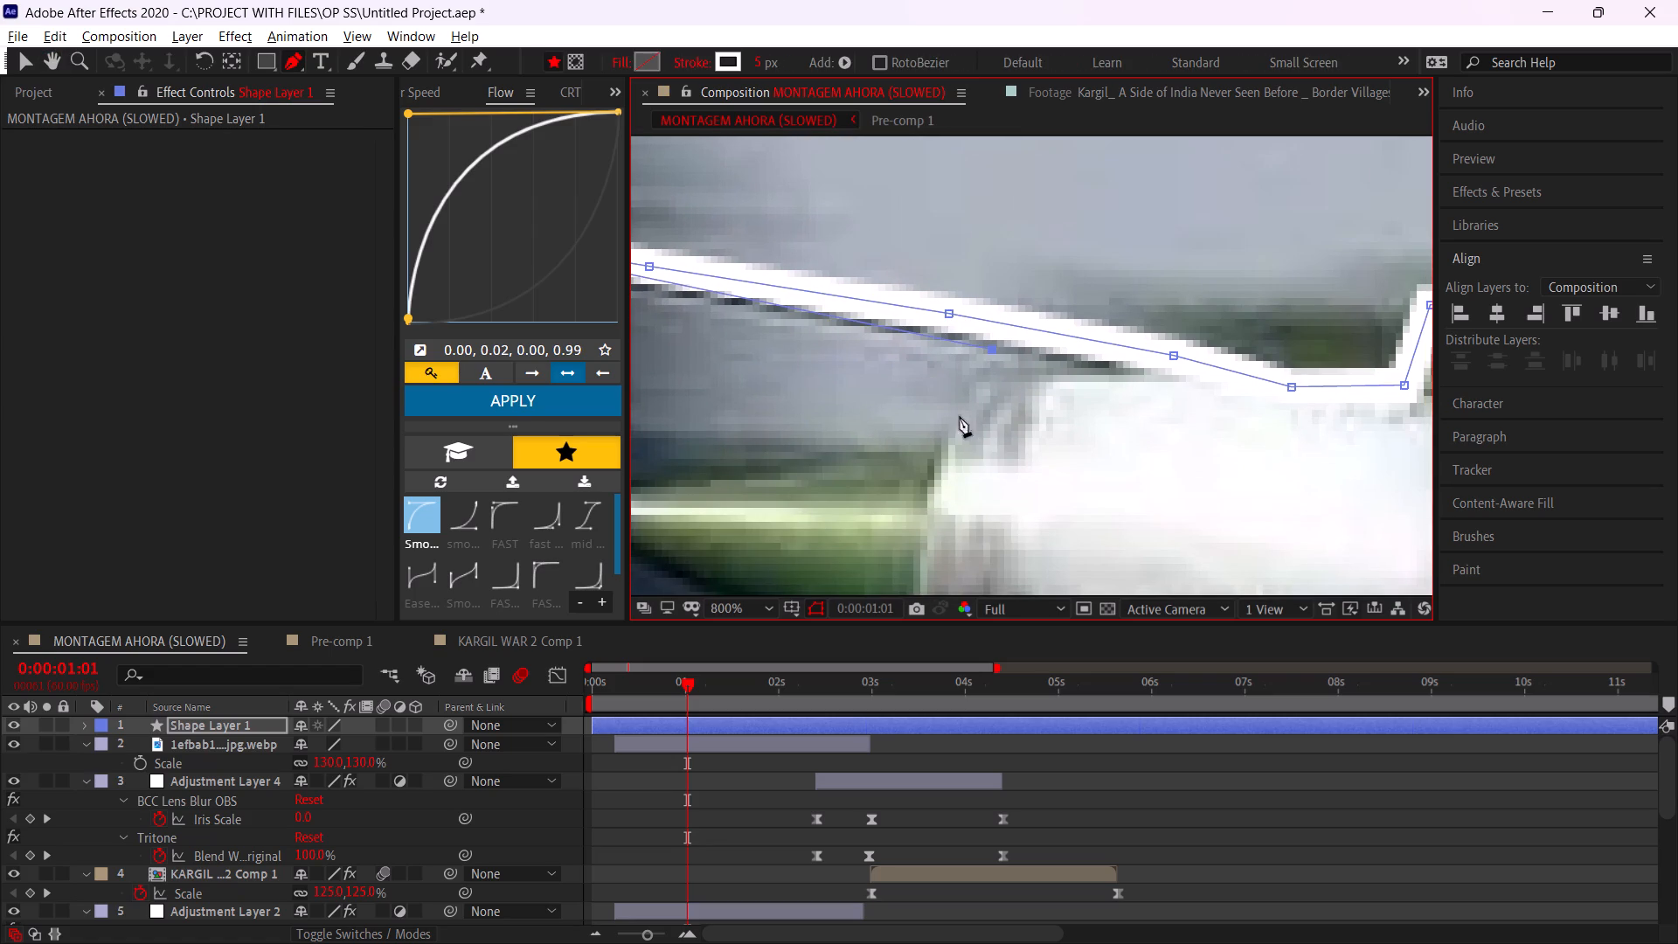
click(960, 416)
click(933, 517)
key(space)
drag(902, 538, 1179, 531)
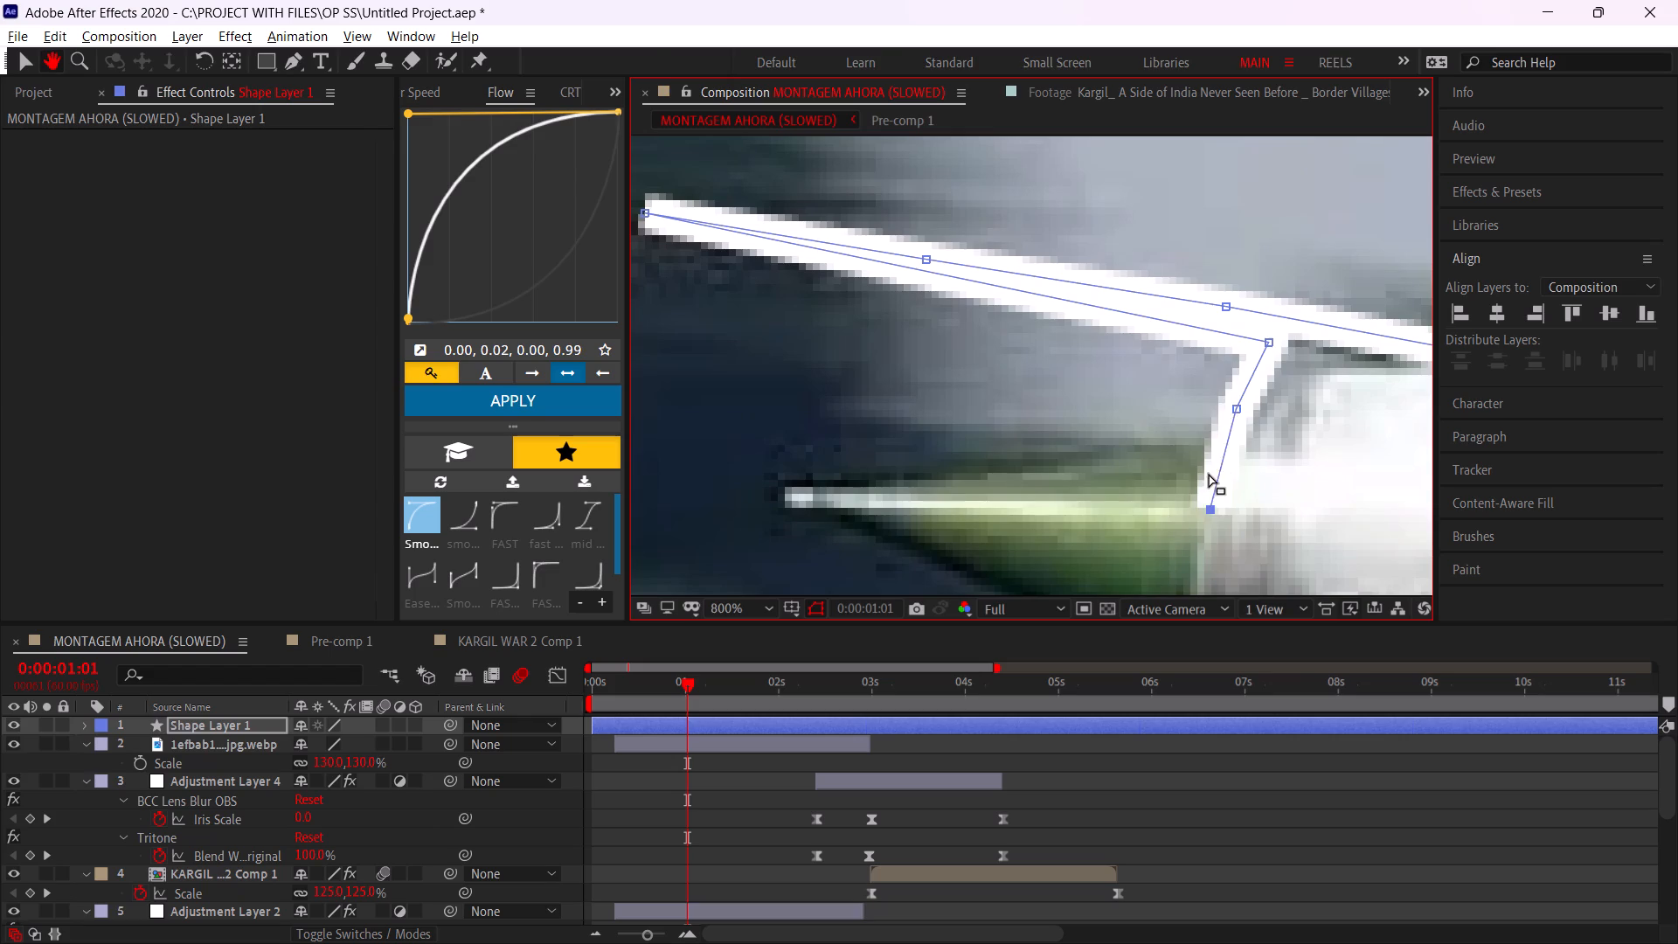
key(ctrl+z)
click(1216, 429)
Trace the green nose cone along its upper edge to the tip and back along its underside to the lower intake lip.
drag(960, 462, 949, 467)
click(817, 486)
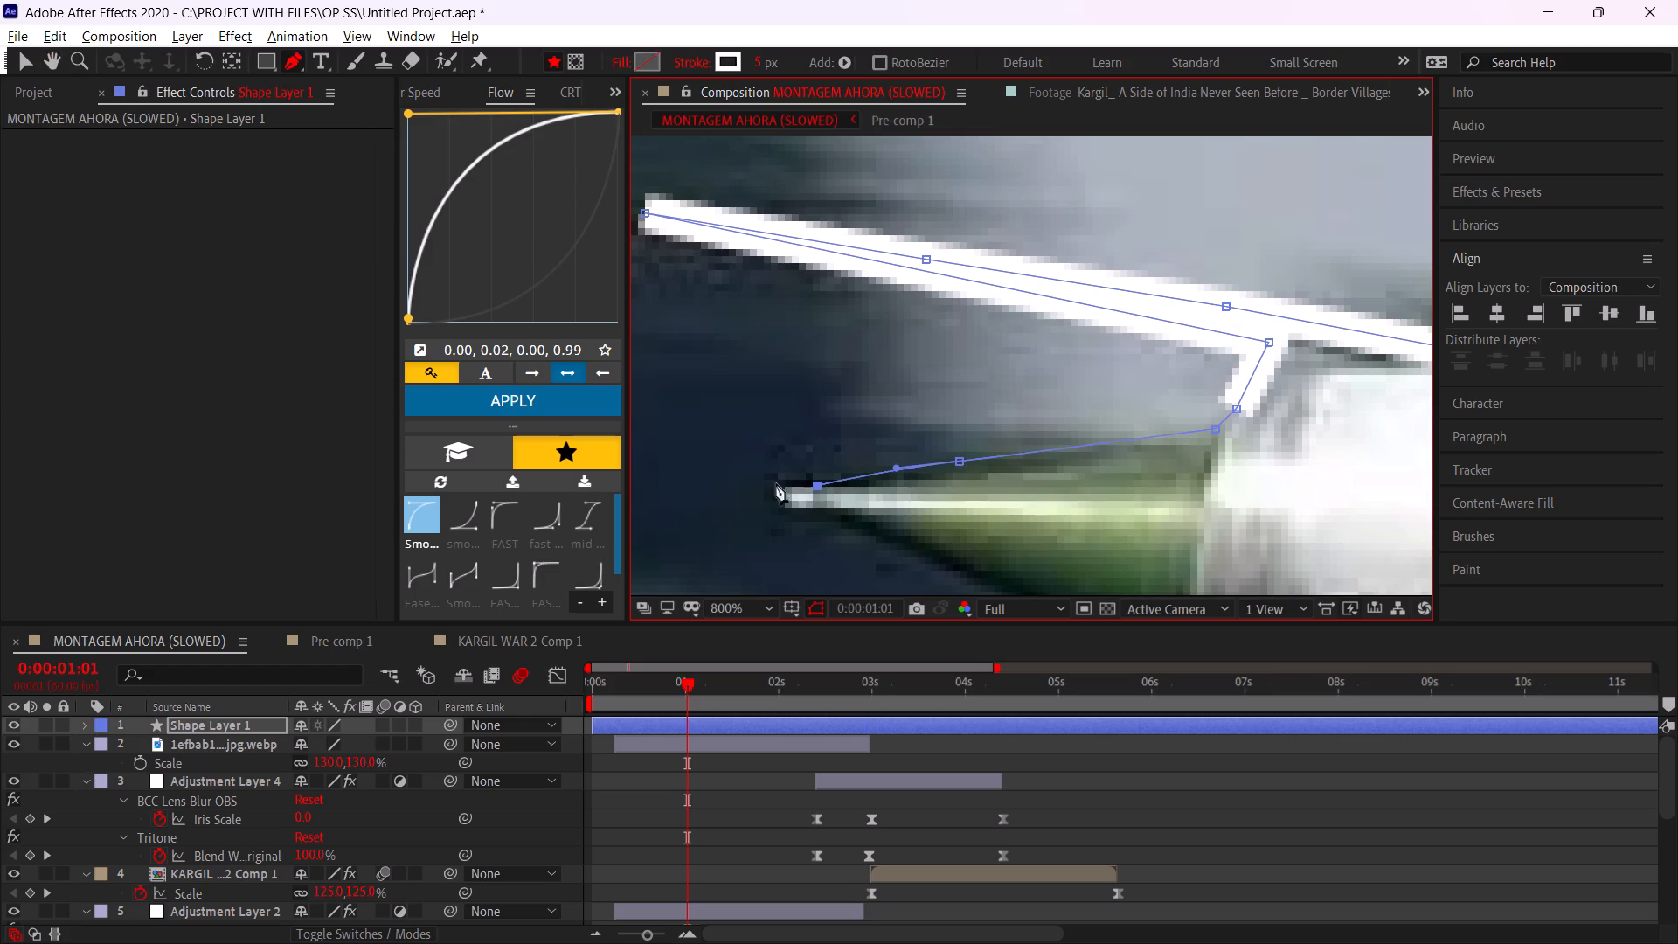
click(794, 490)
click(835, 510)
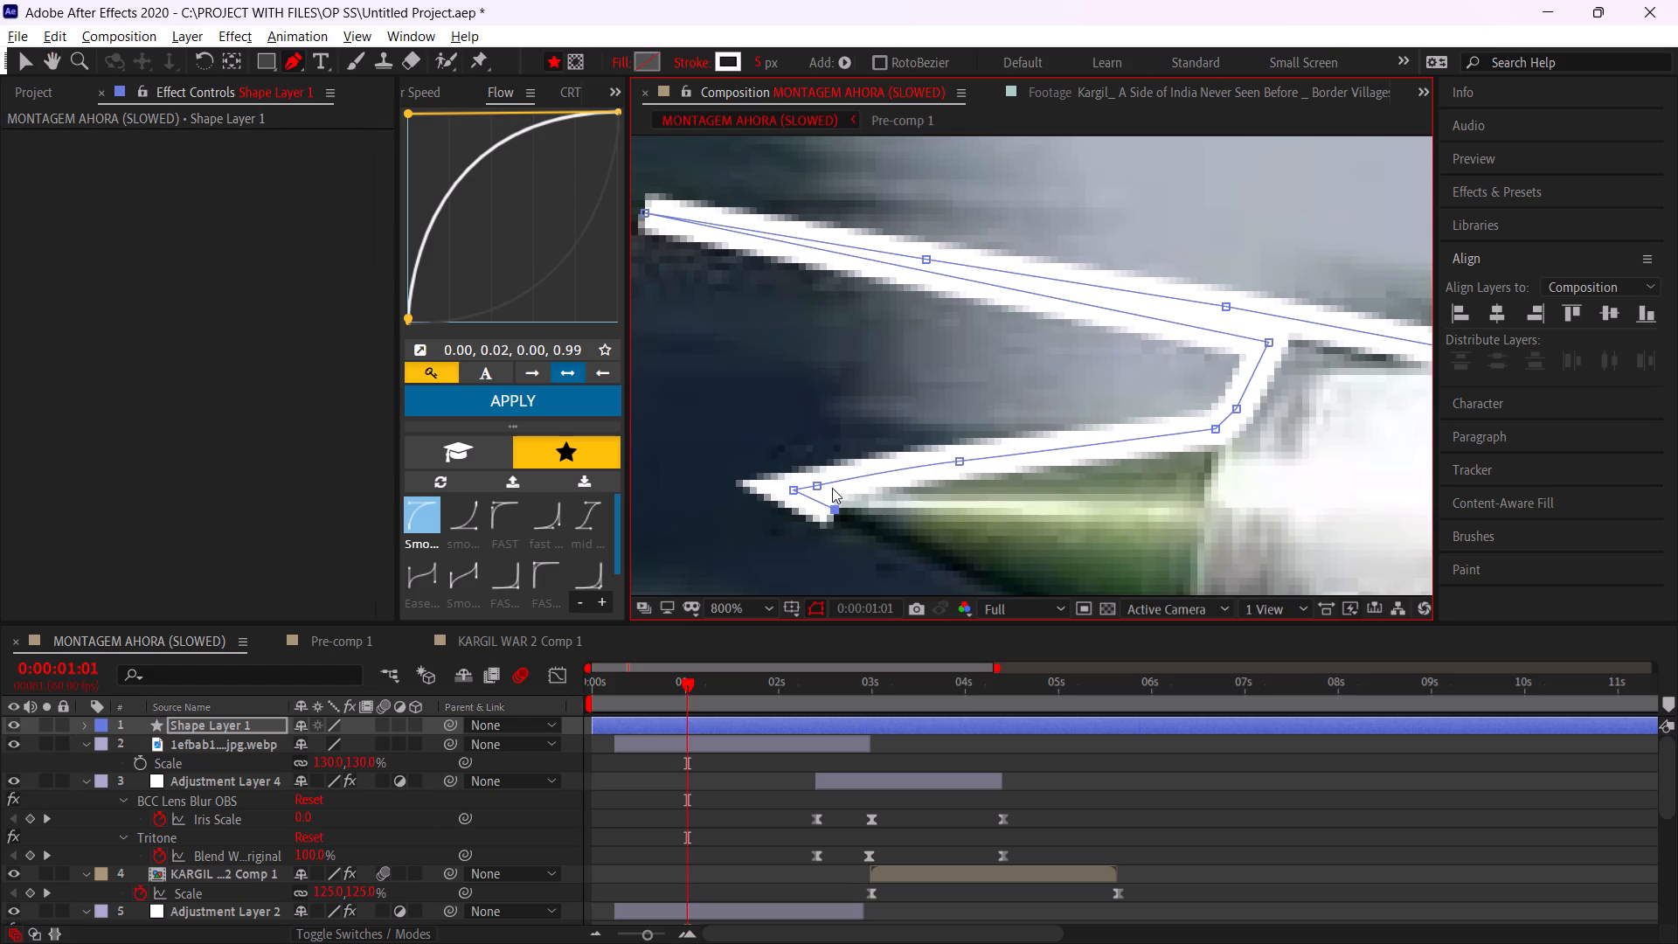
key(space)
drag(932, 496, 734, 316)
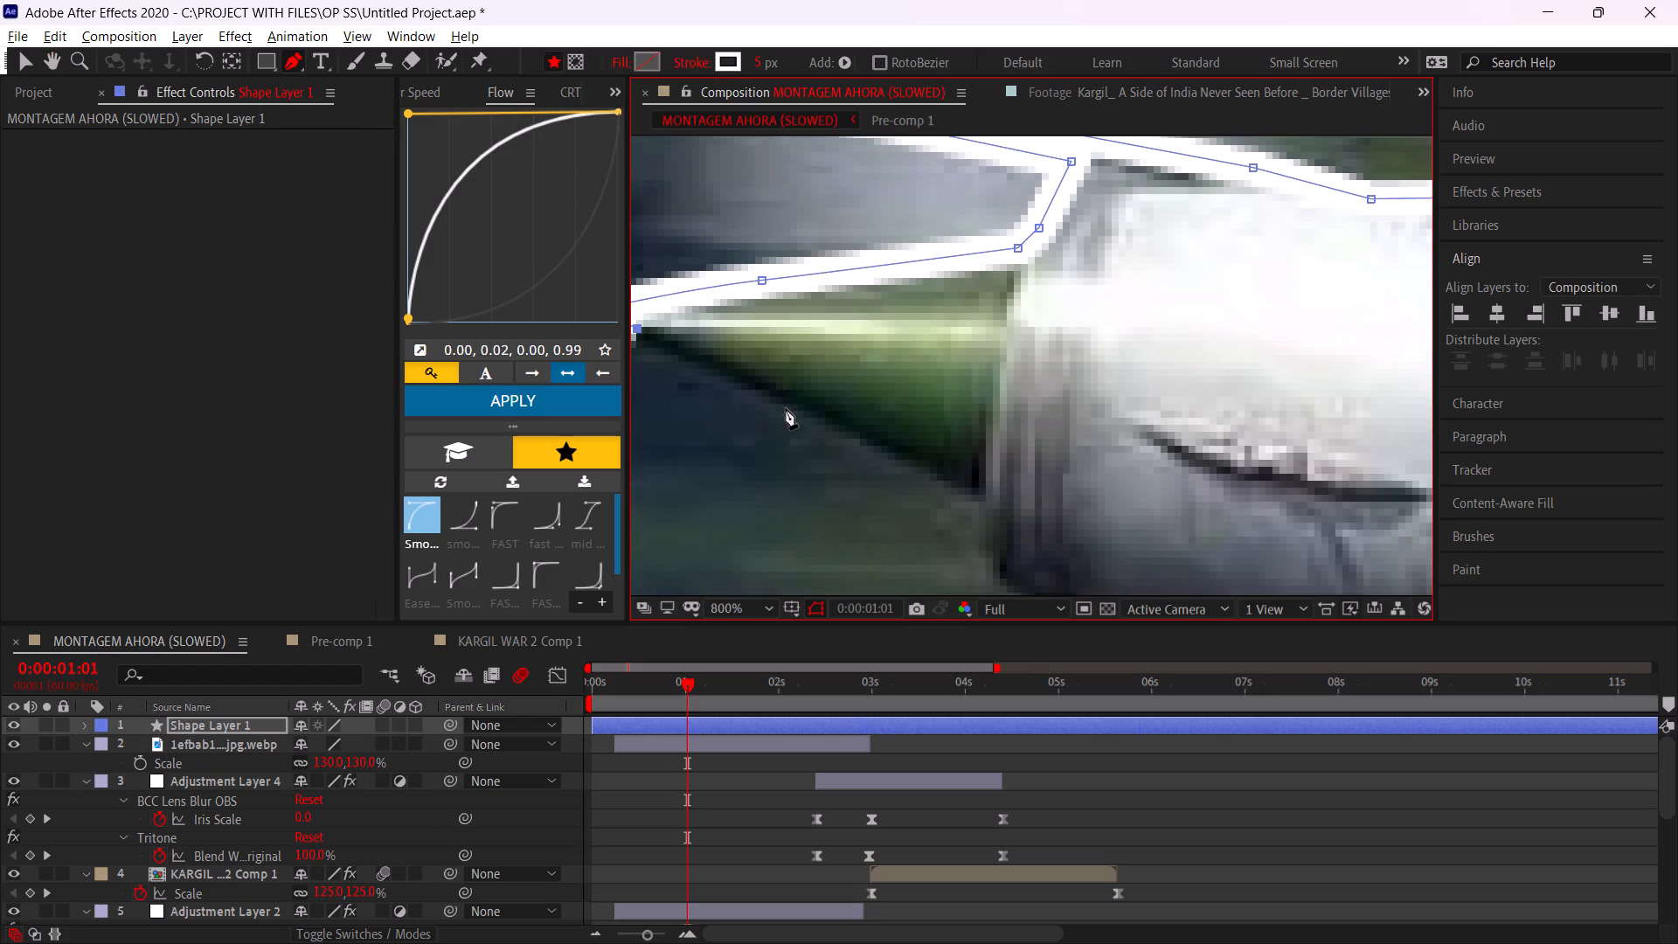
click(786, 408)
click(978, 501)
click(988, 559)
Continue the Pen path along the underside of the front fuselage and around the pale panel hanging beneath it.
key(space)
drag(1043, 521, 967, 390)
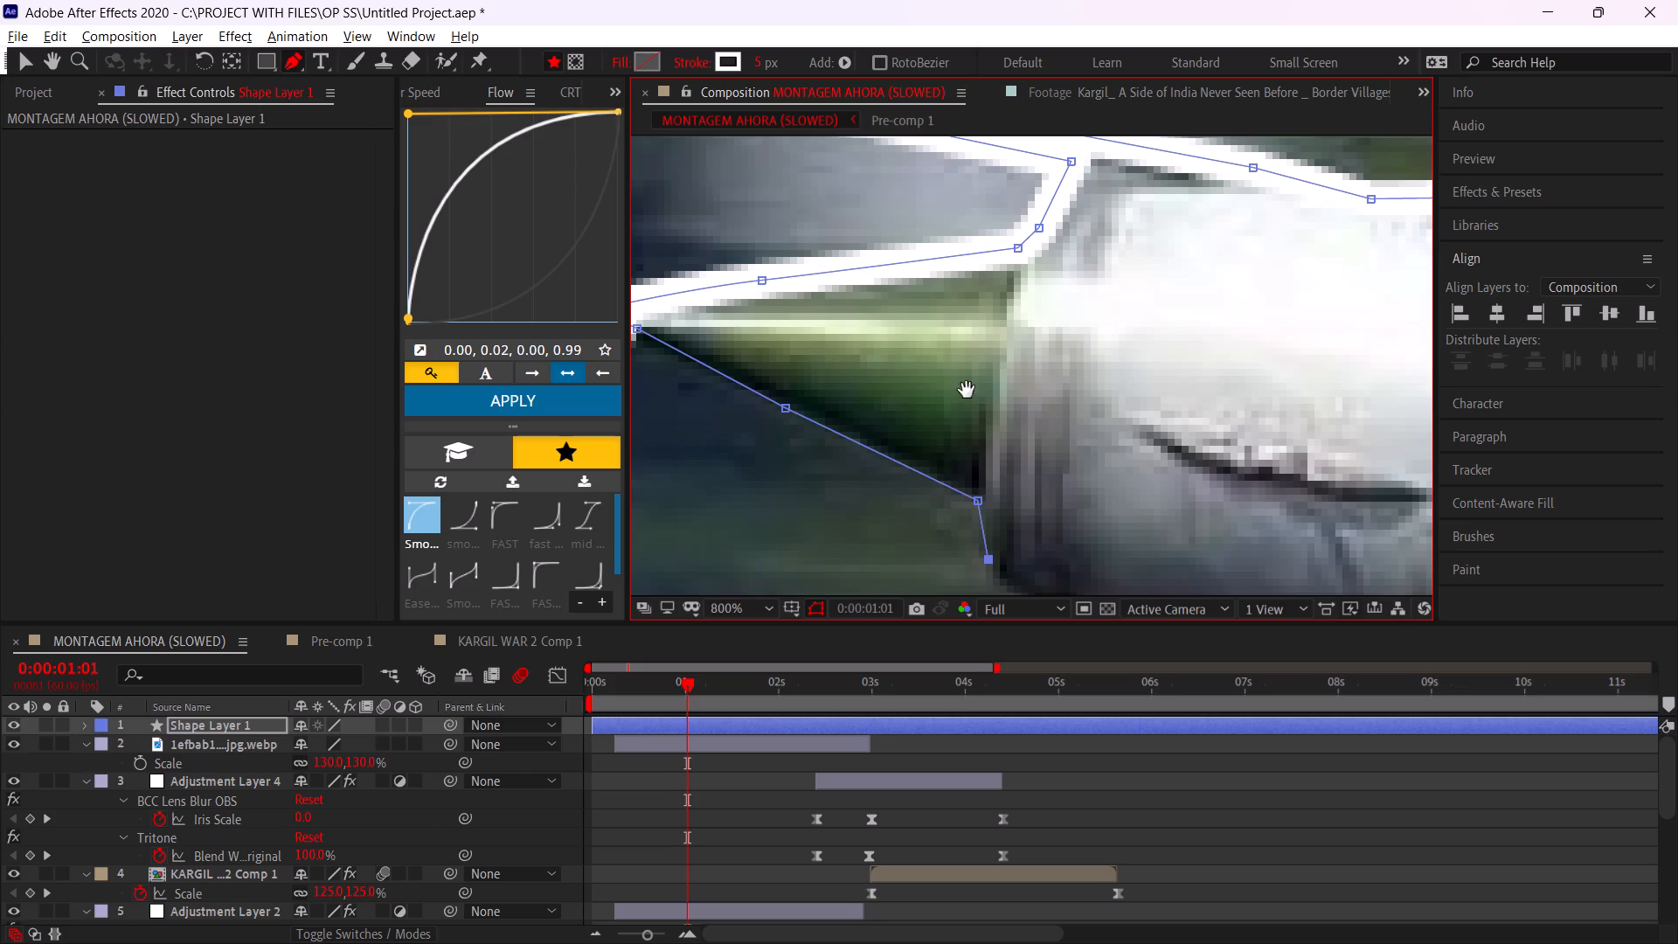
drag(967, 390, 936, 334)
click(912, 424)
click(1016, 447)
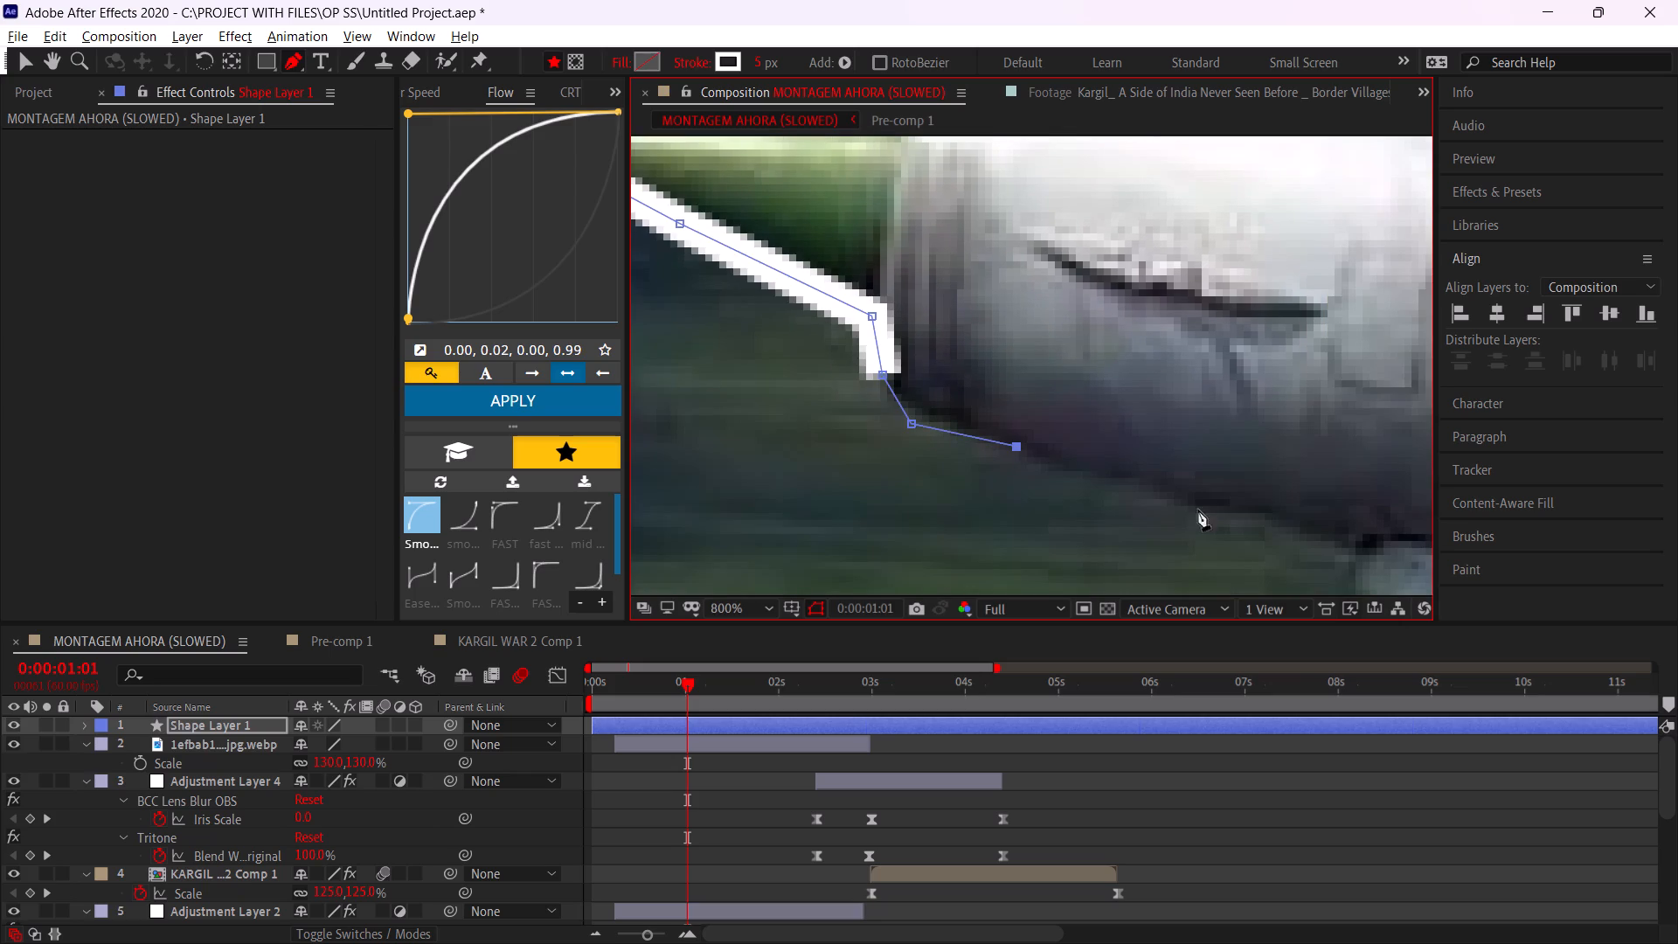
click(1227, 514)
key(space)
drag(1339, 521, 1078, 345)
click(1094, 369)
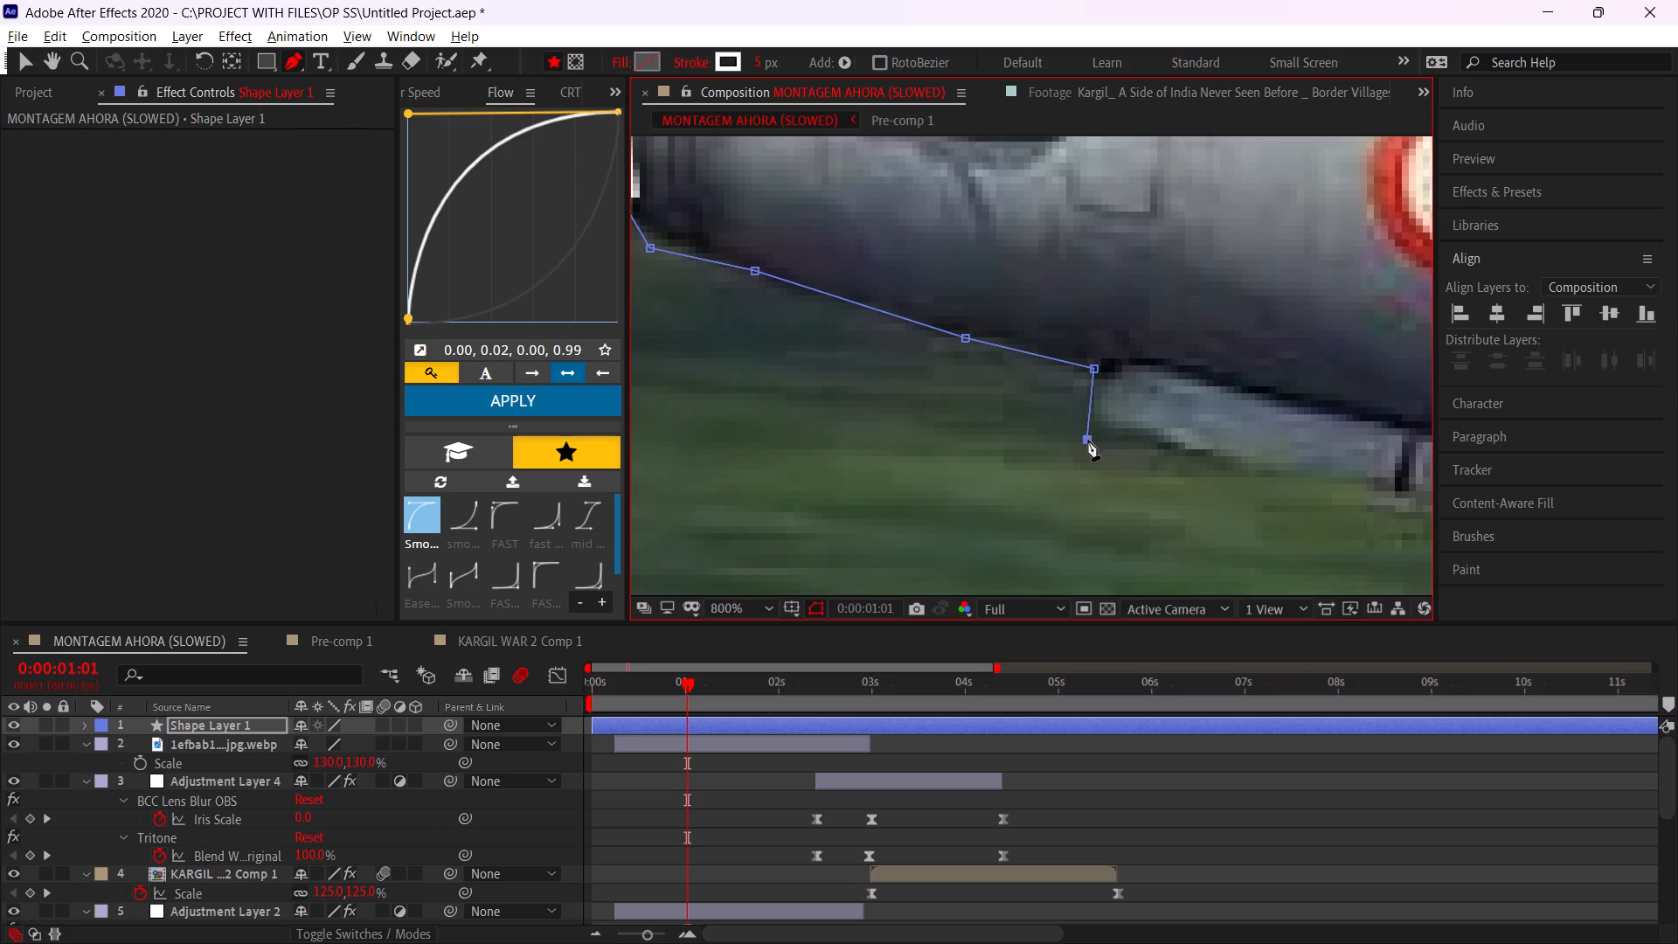
click(1087, 440)
click(1250, 468)
key(space)
drag(1283, 462, 923, 306)
click(1030, 347)
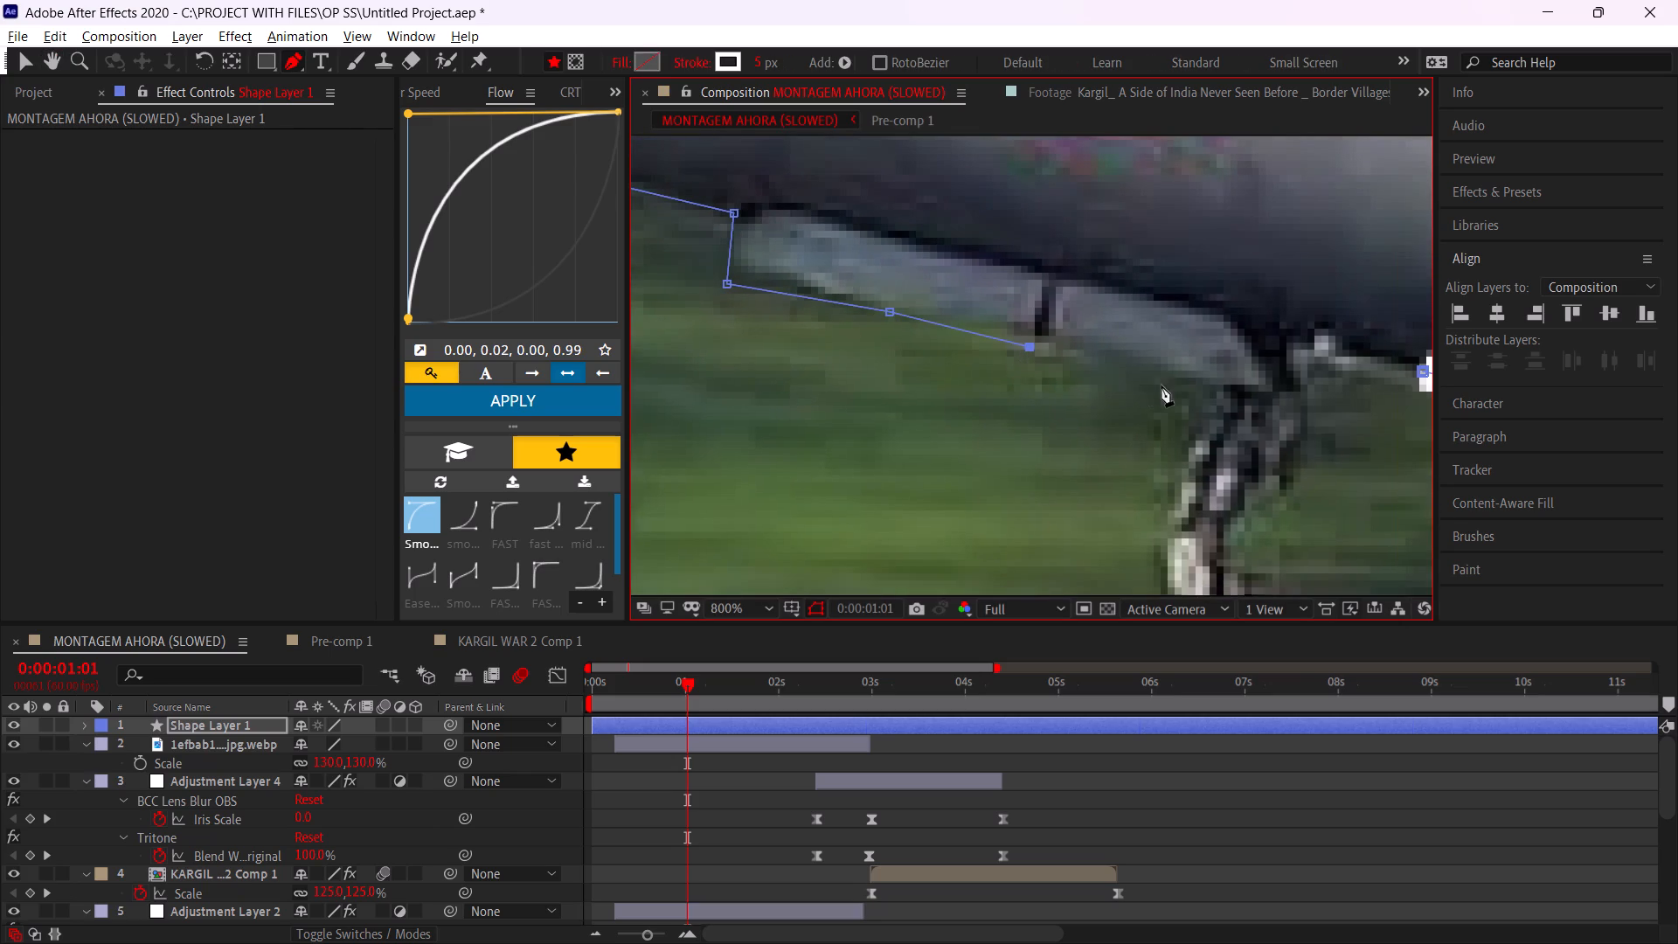
Continue the Pen path past the pale panel and down the front edge of the nose gear strut to the wheel.
click(1200, 392)
click(1168, 532)
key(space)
drag(1255, 544, 1206, 265)
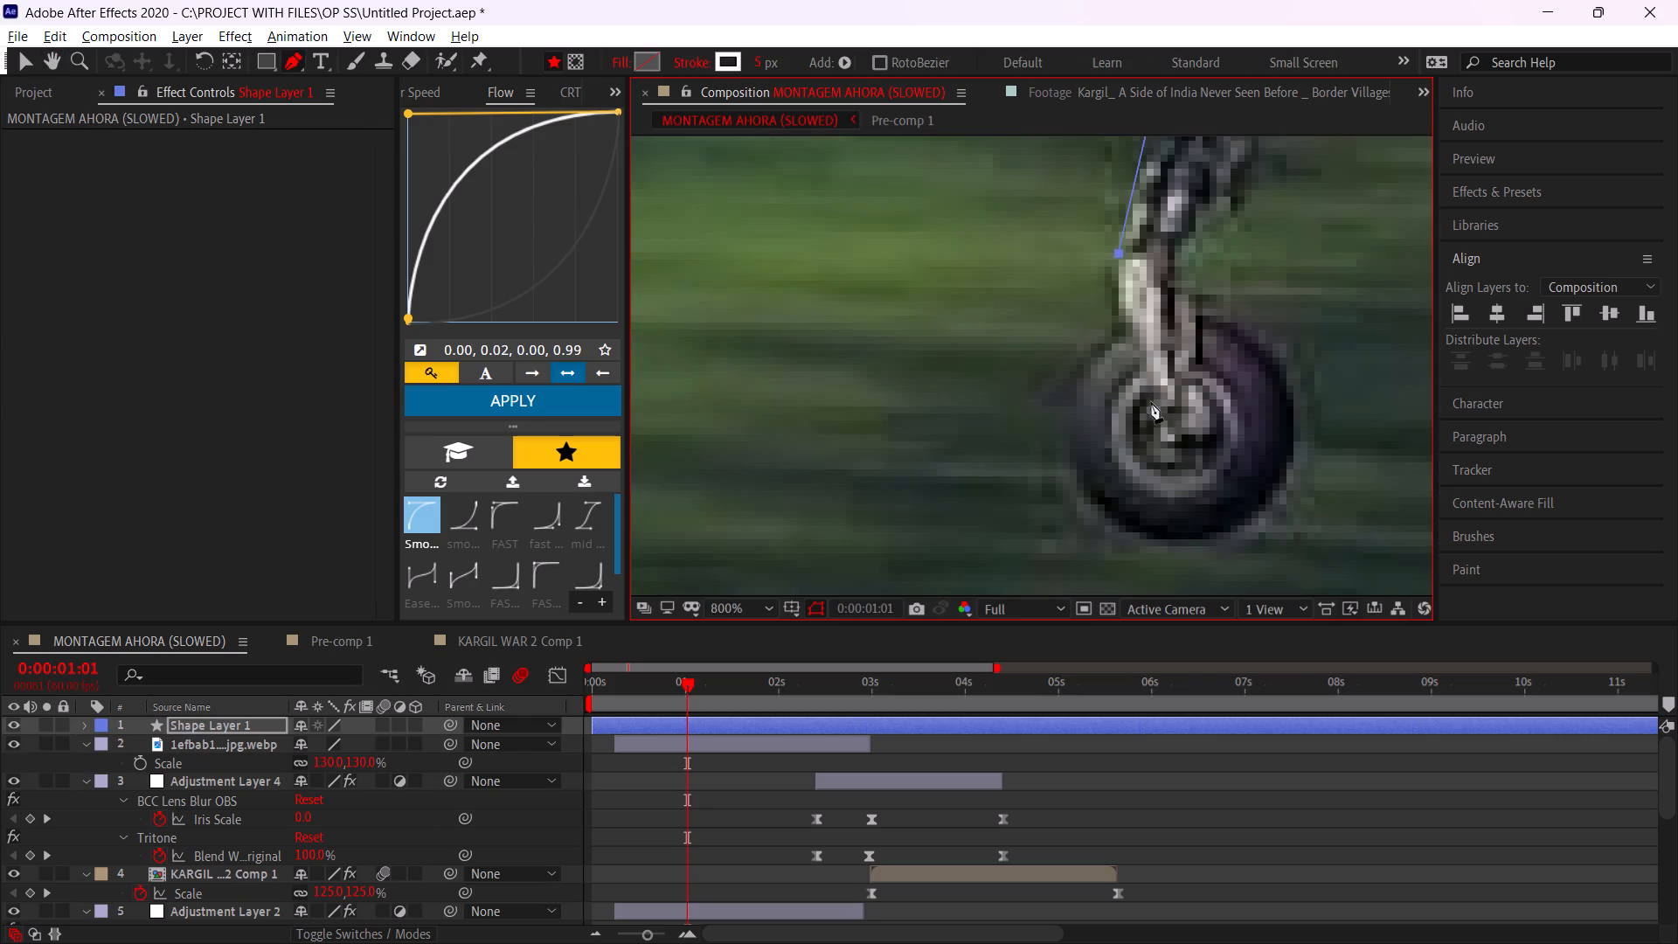
click(1125, 332)
Trace around the nose wheel's tyre, from the front of the strut under the wheel to the strut's rear side.
click(1069, 391)
click(1070, 460)
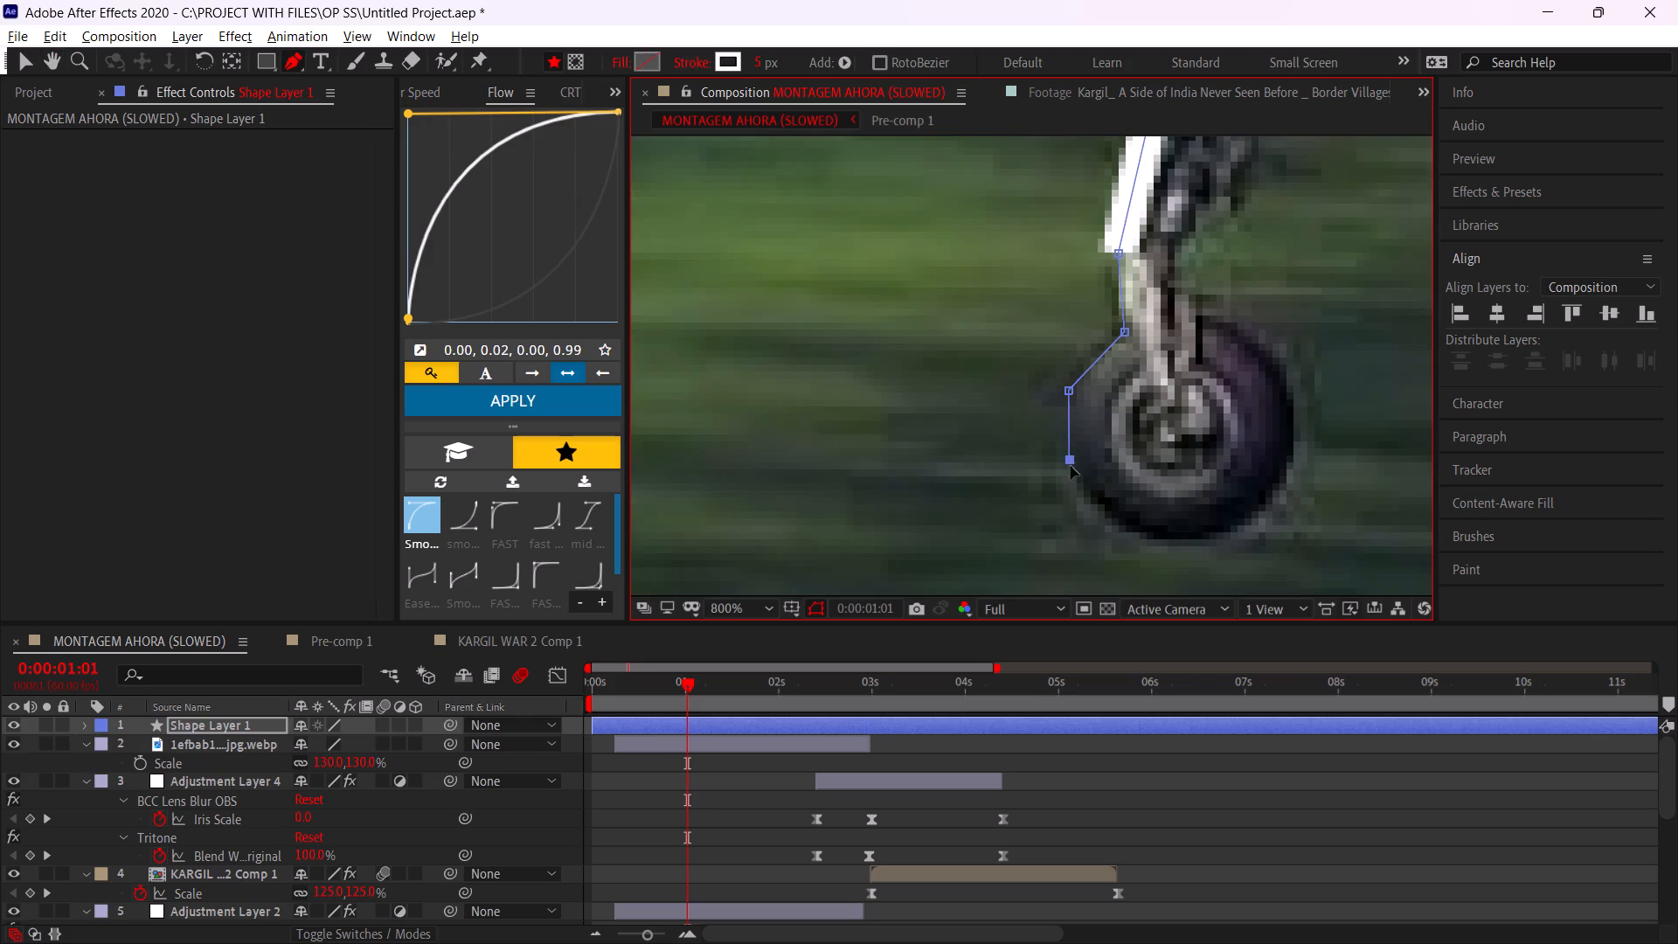
click(1100, 521)
click(1166, 545)
click(1235, 531)
click(1287, 477)
click(1289, 415)
click(1264, 356)
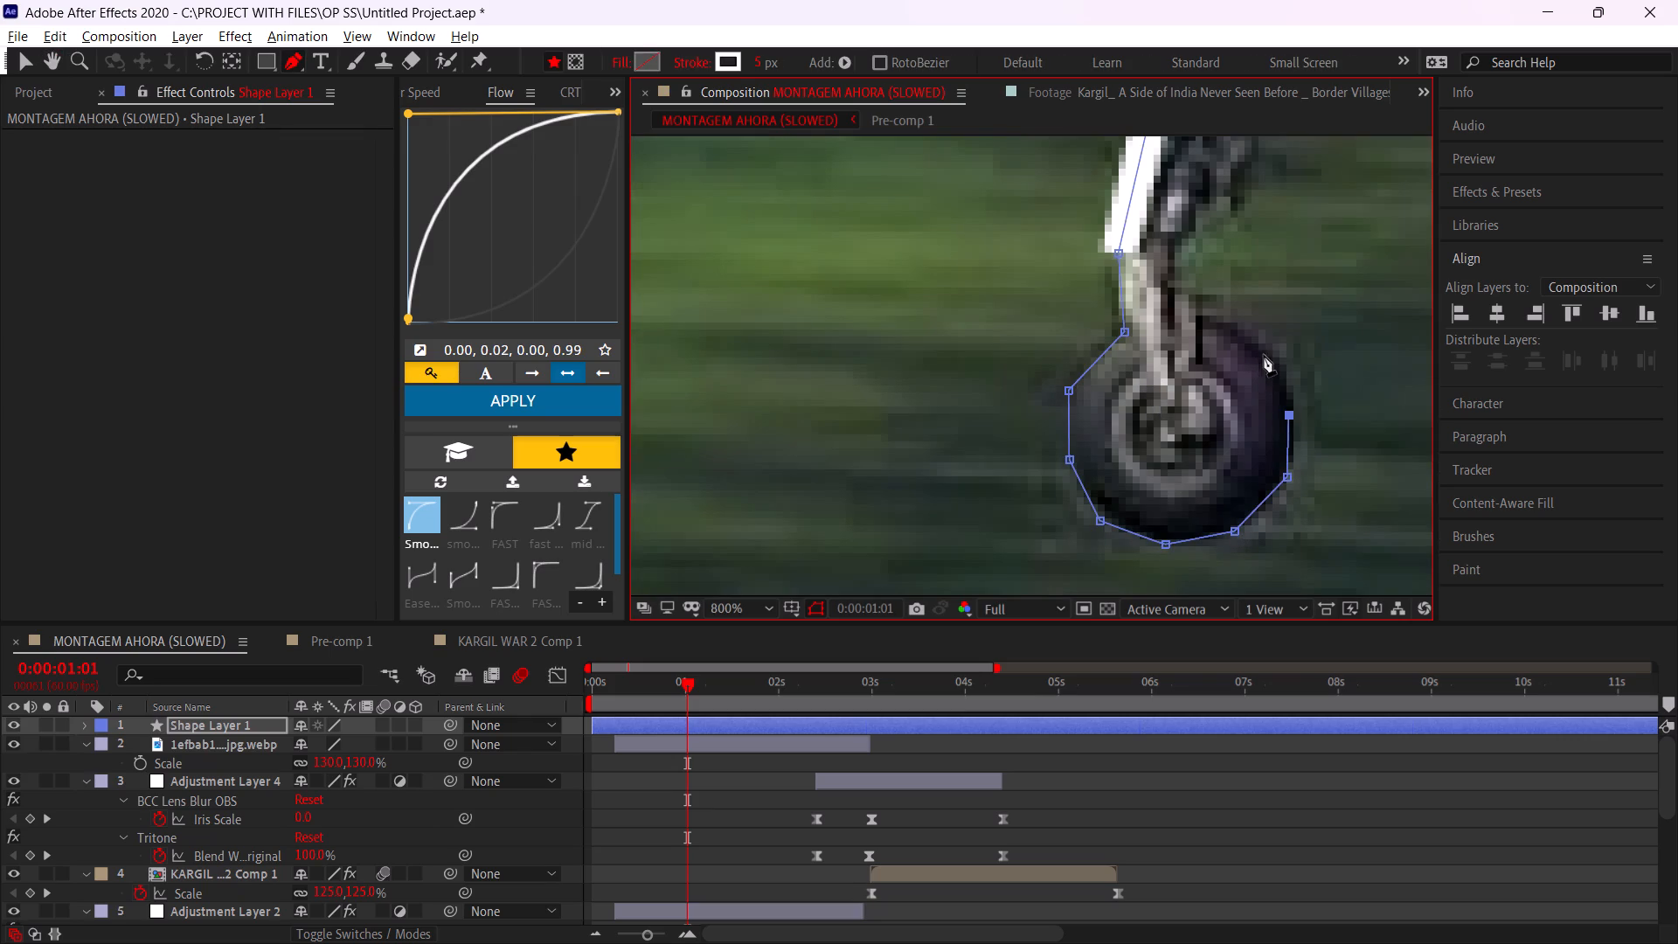
click(1204, 320)
Trace up the rear edge of the nose gear strut to the fuselage and close the outline at its starting point.
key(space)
drag(1189, 357, 1163, 549)
click(1173, 434)
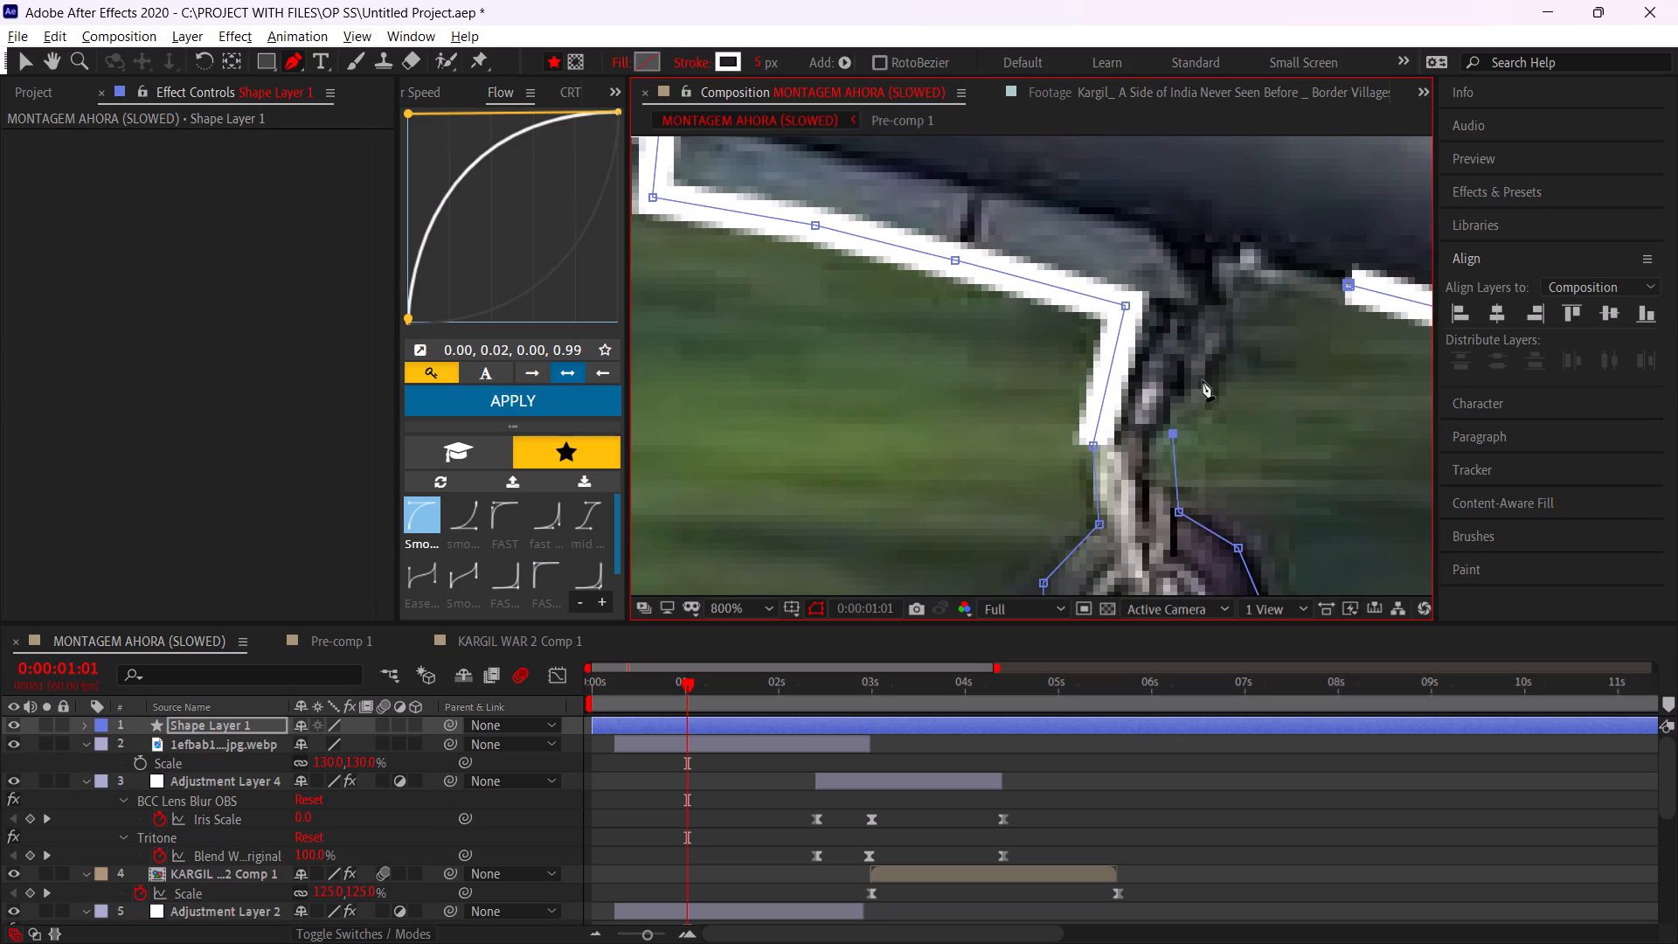
click(1214, 379)
click(1224, 307)
click(1261, 281)
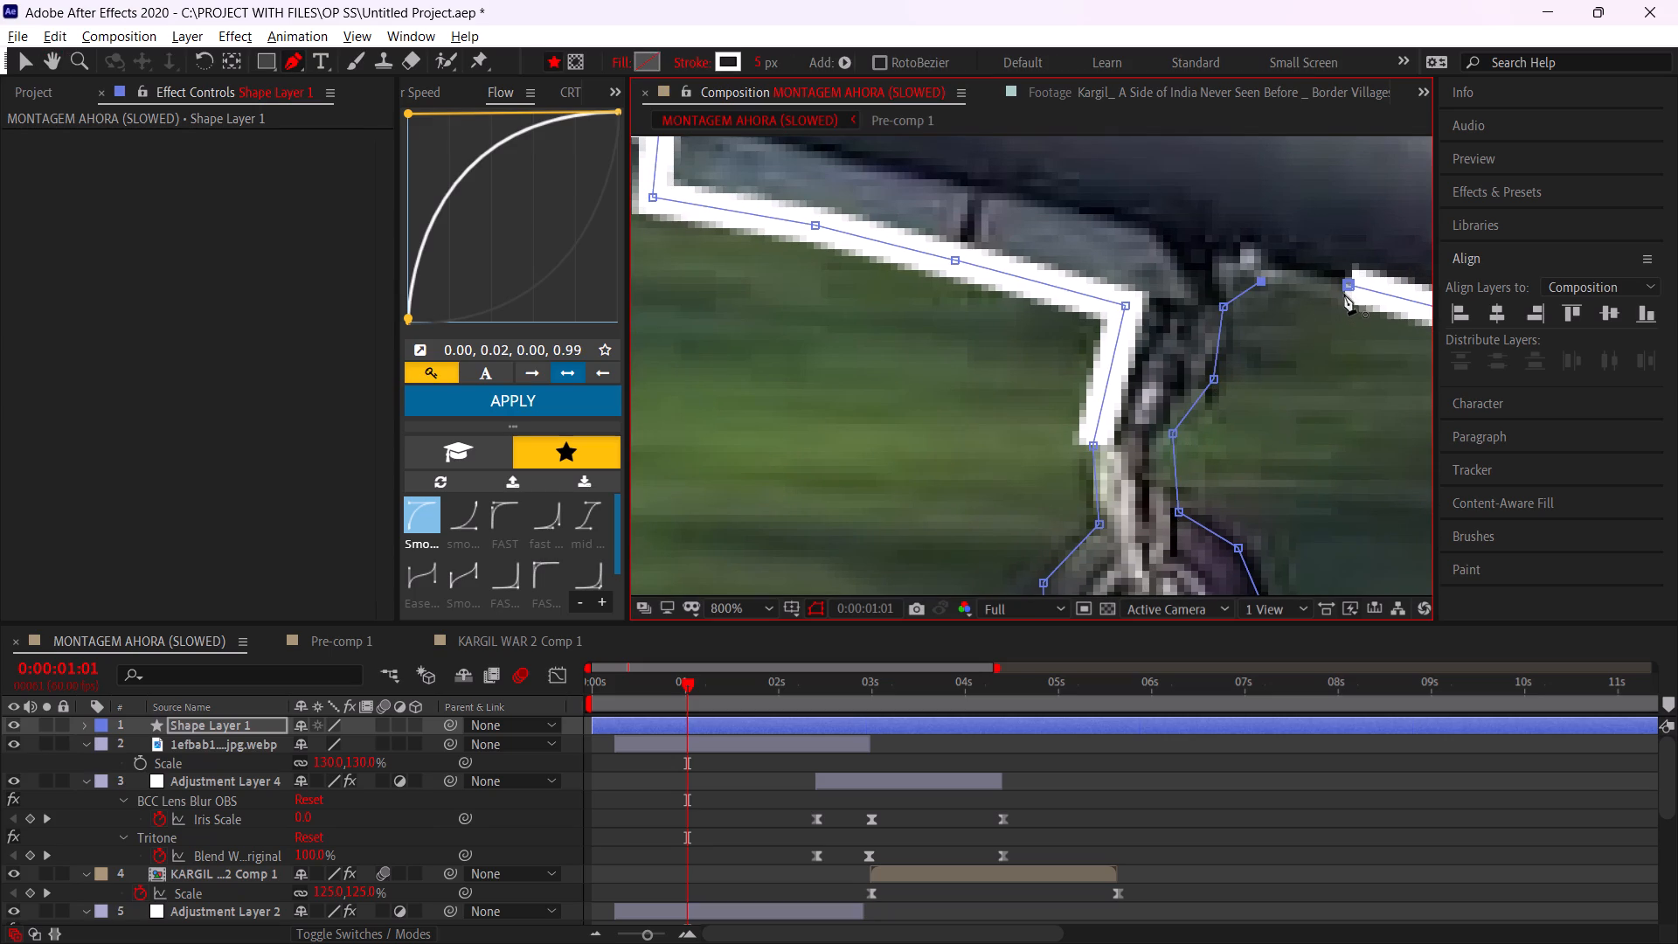
click(1347, 285)
Set the stroke width of the jet outline on Shape Layer 1 to 2 px.
alt+scroll(1260, 340, down, 3)
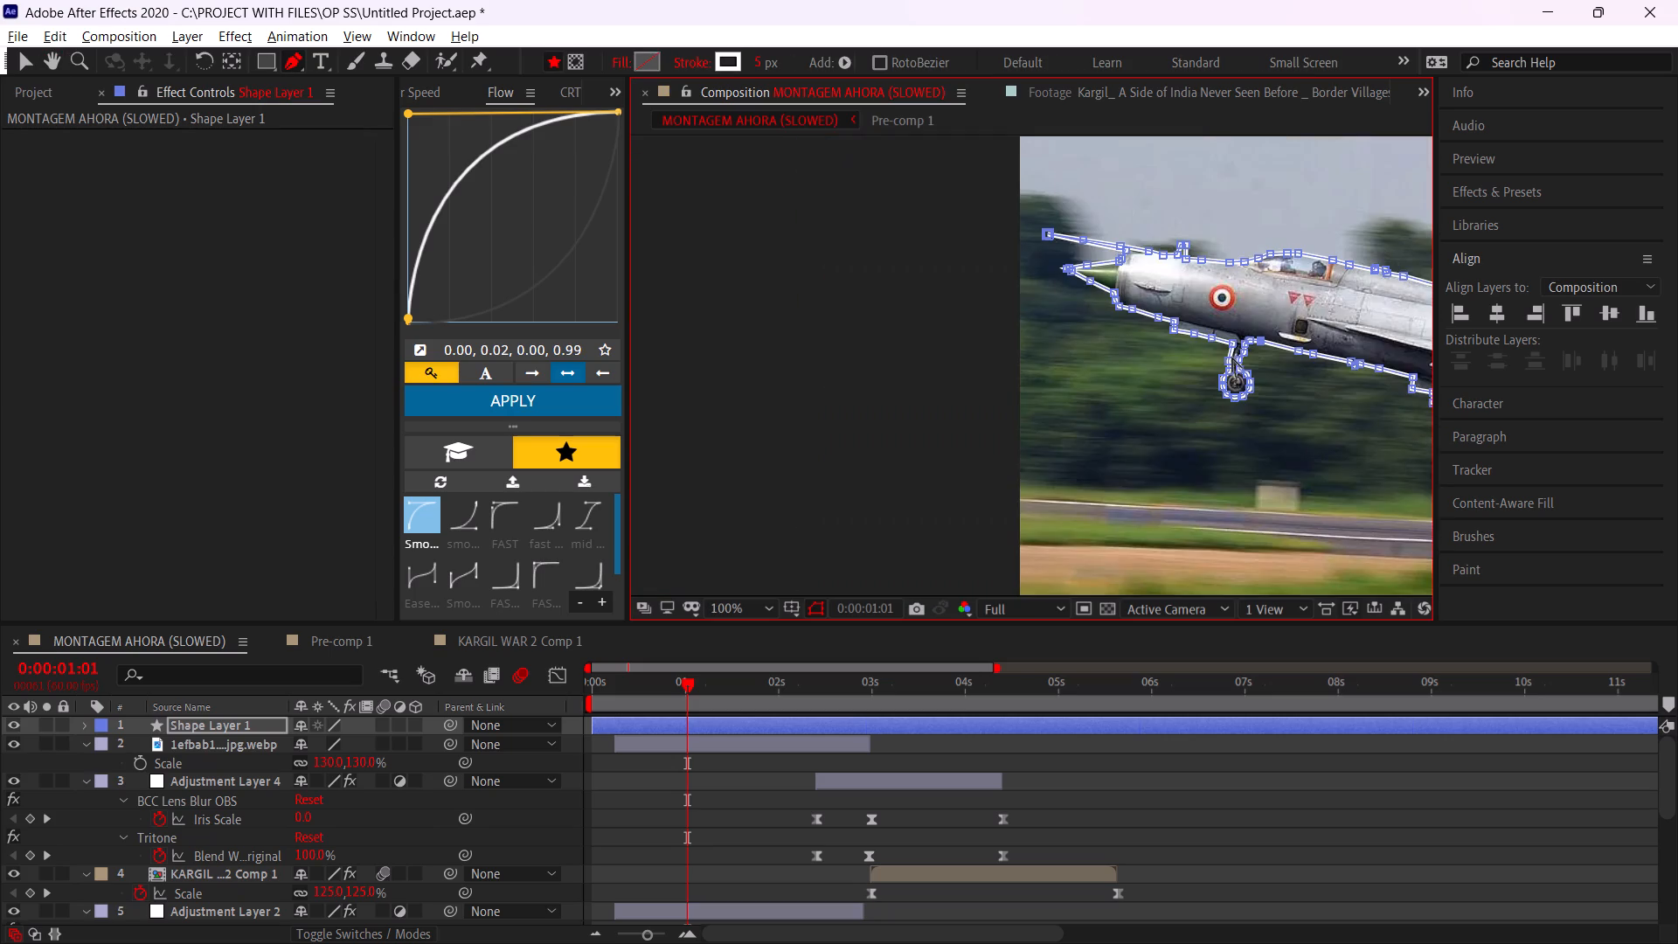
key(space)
drag(1194, 326, 944, 403)
click(1175, 766)
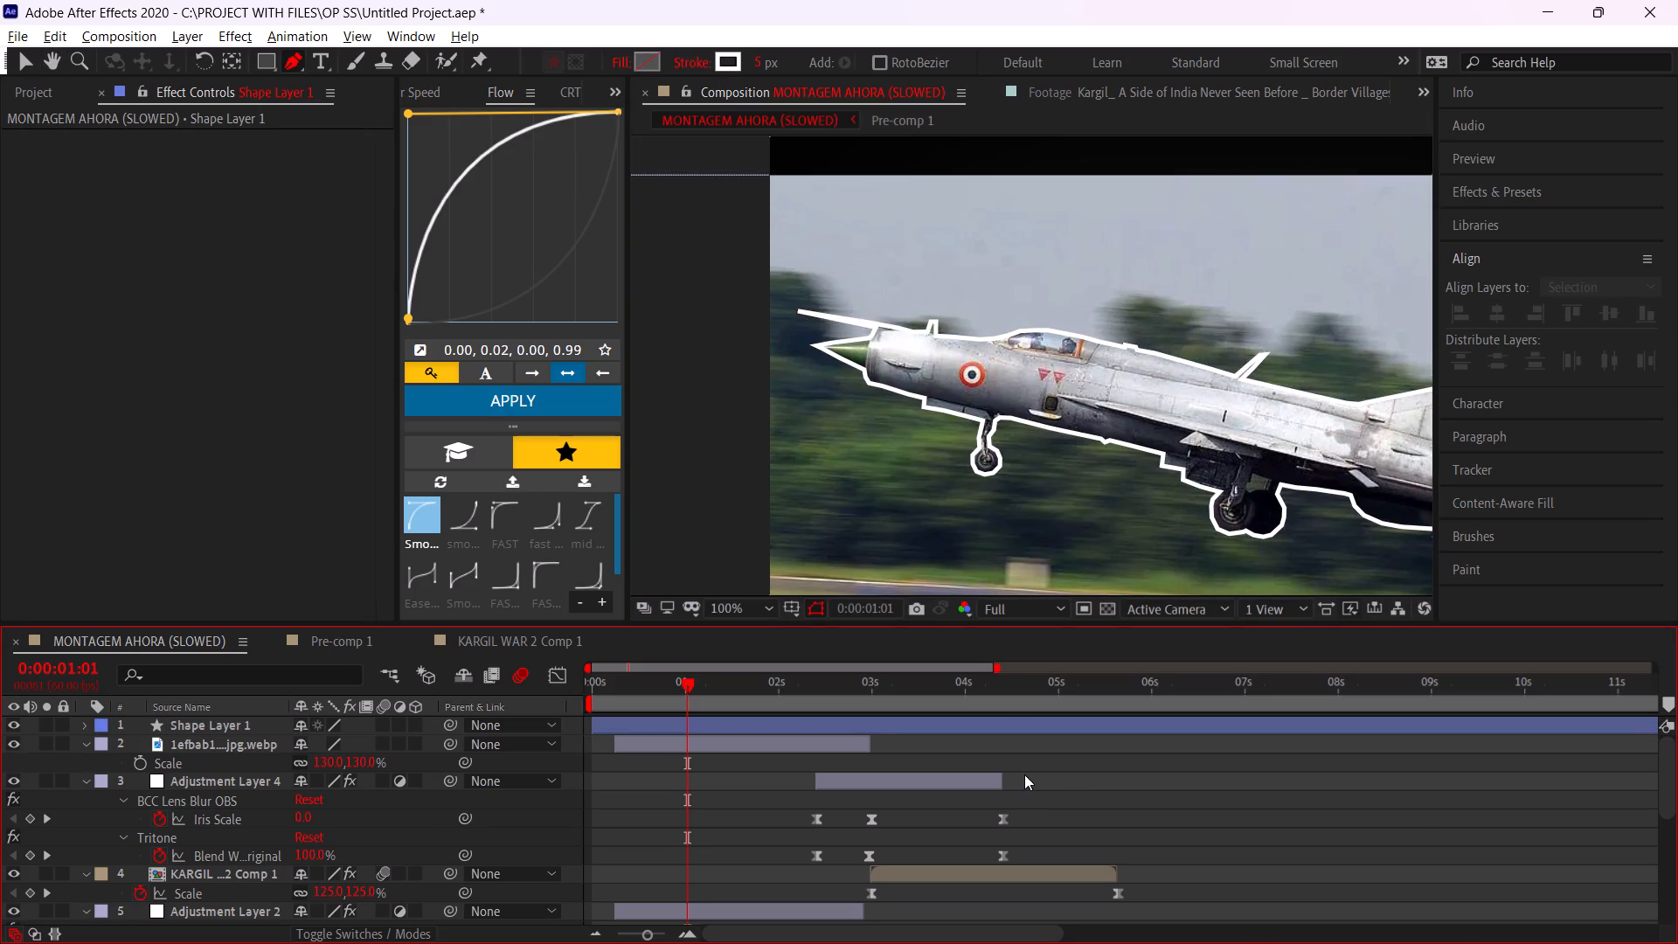
click(750, 728)
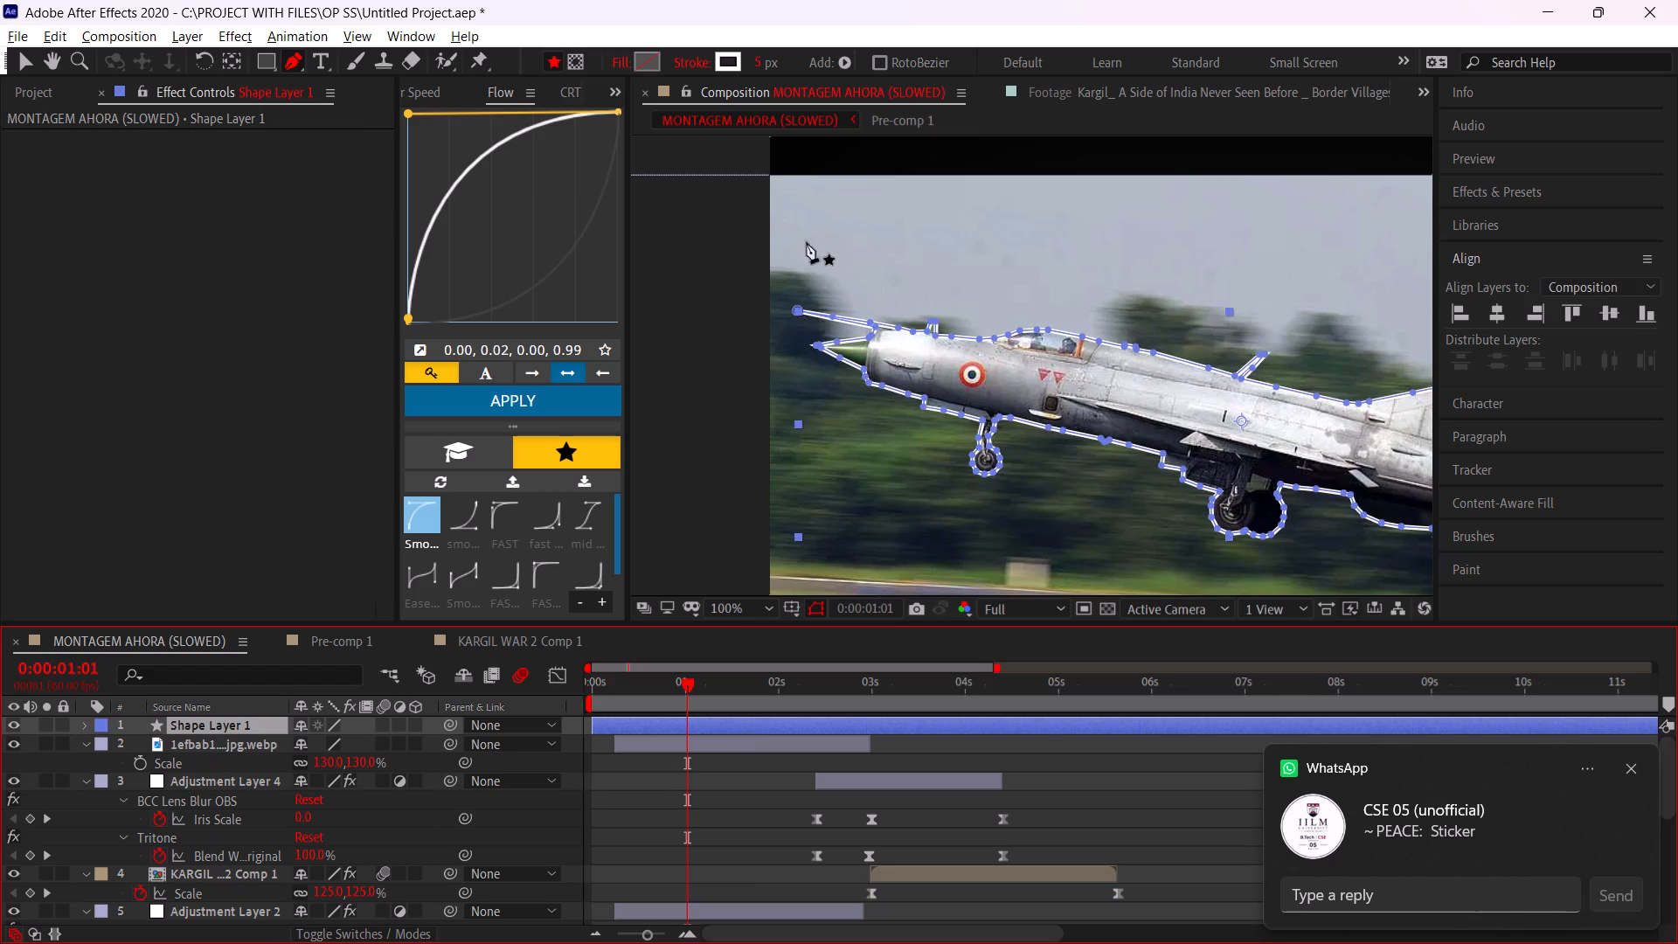
click(759, 63)
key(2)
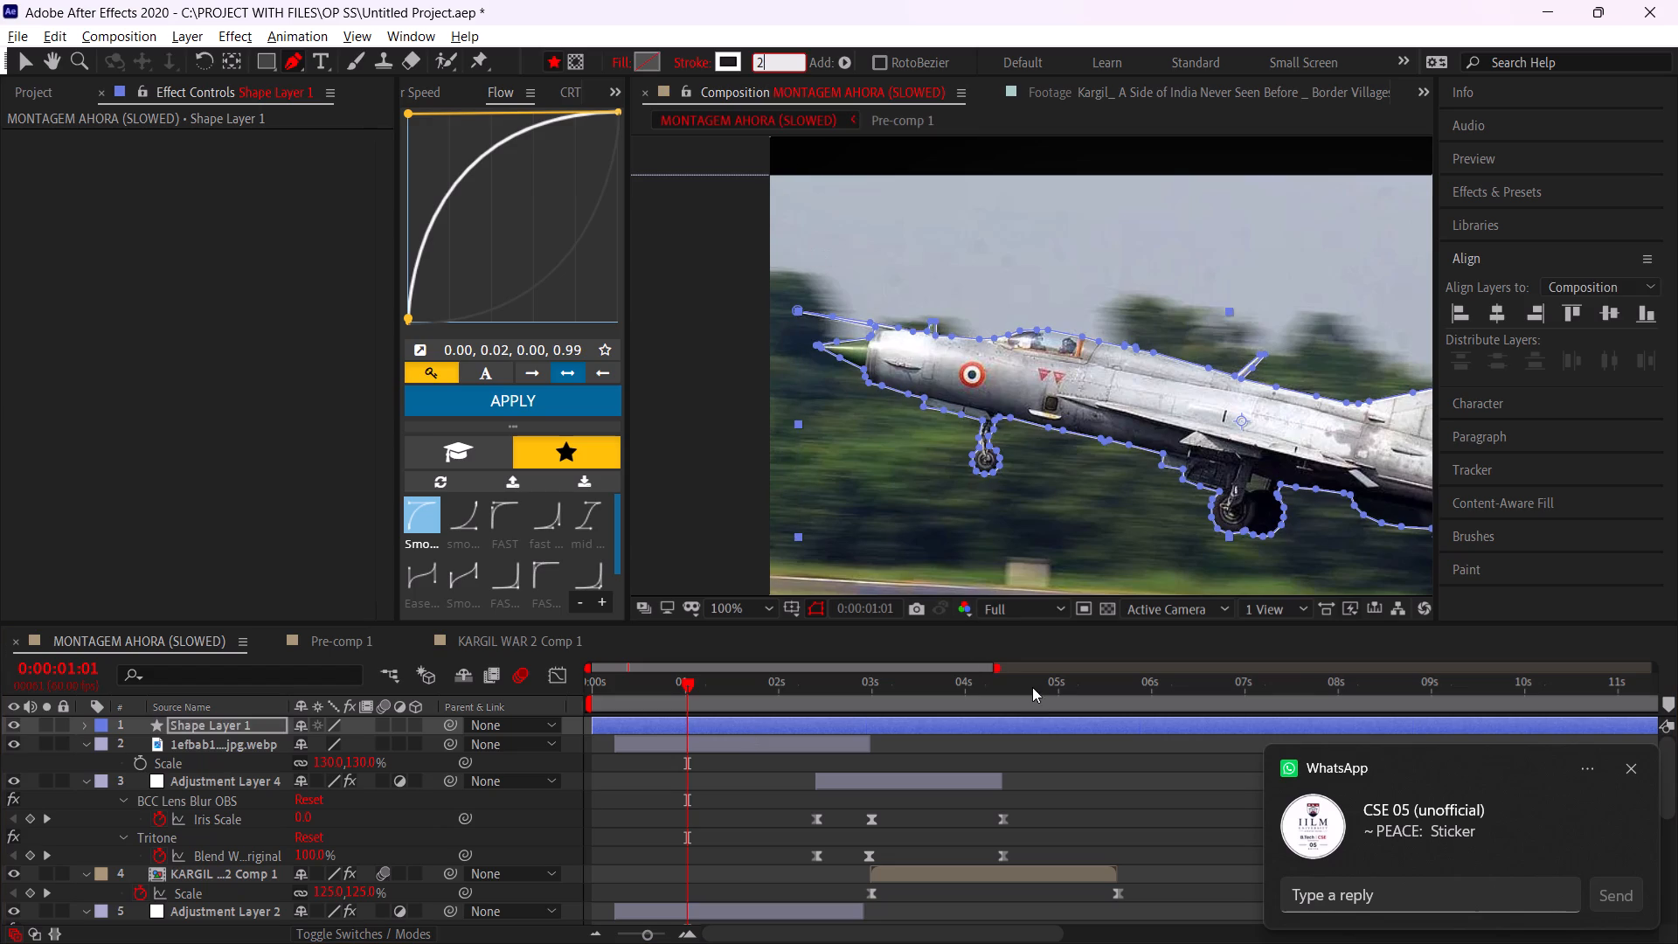
click(1070, 791)
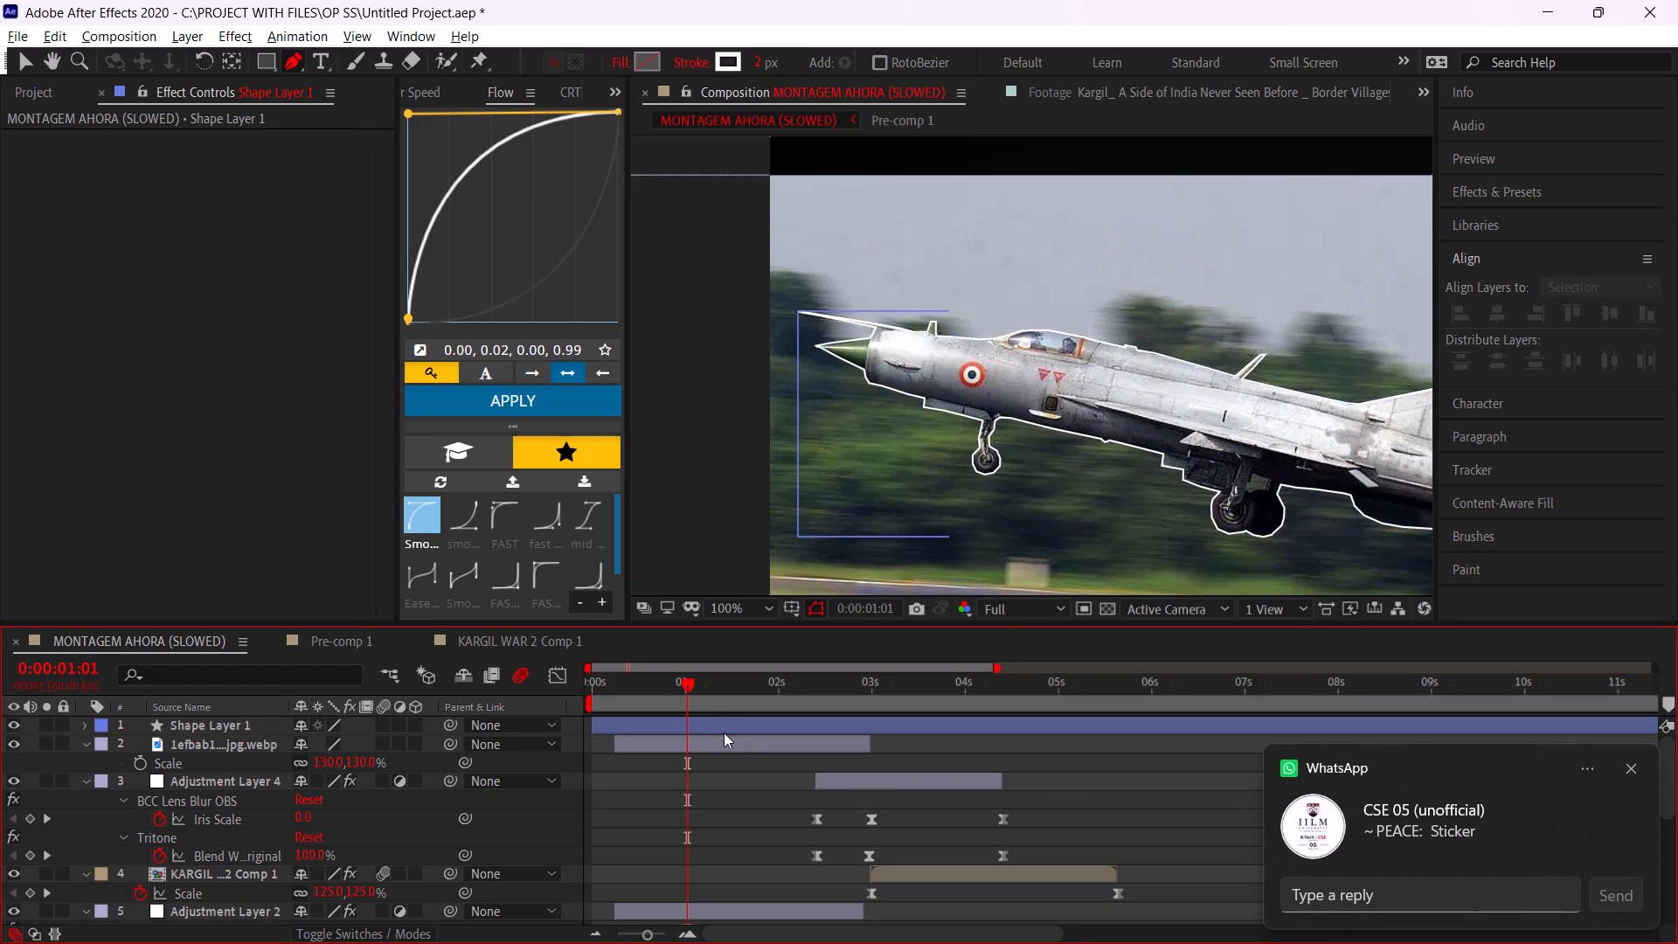
Split the jet outline's shape layer at the point where the jet image layer begins.
alt+scroll(616, 735, up, 2)
click(610, 711)
click(613, 704)
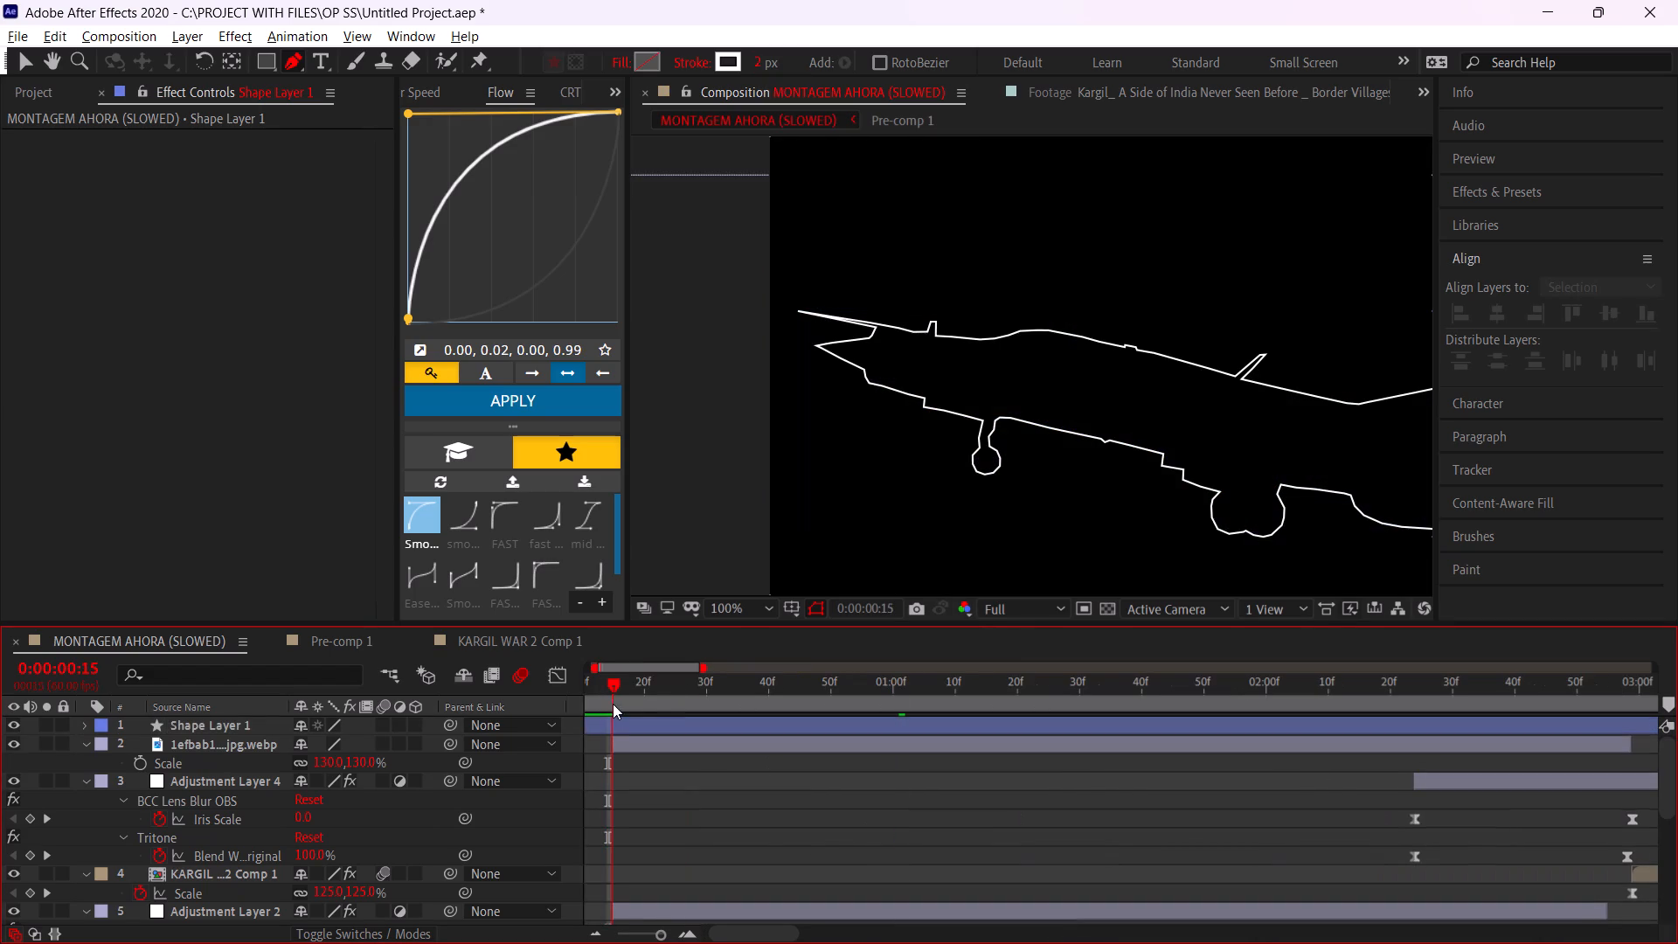
click(619, 718)
key(ctrl+shift+d)
Split the outline layer again at 0:00:02:59, where the jet image layer ends.
drag(1621, 683, 1629, 686)
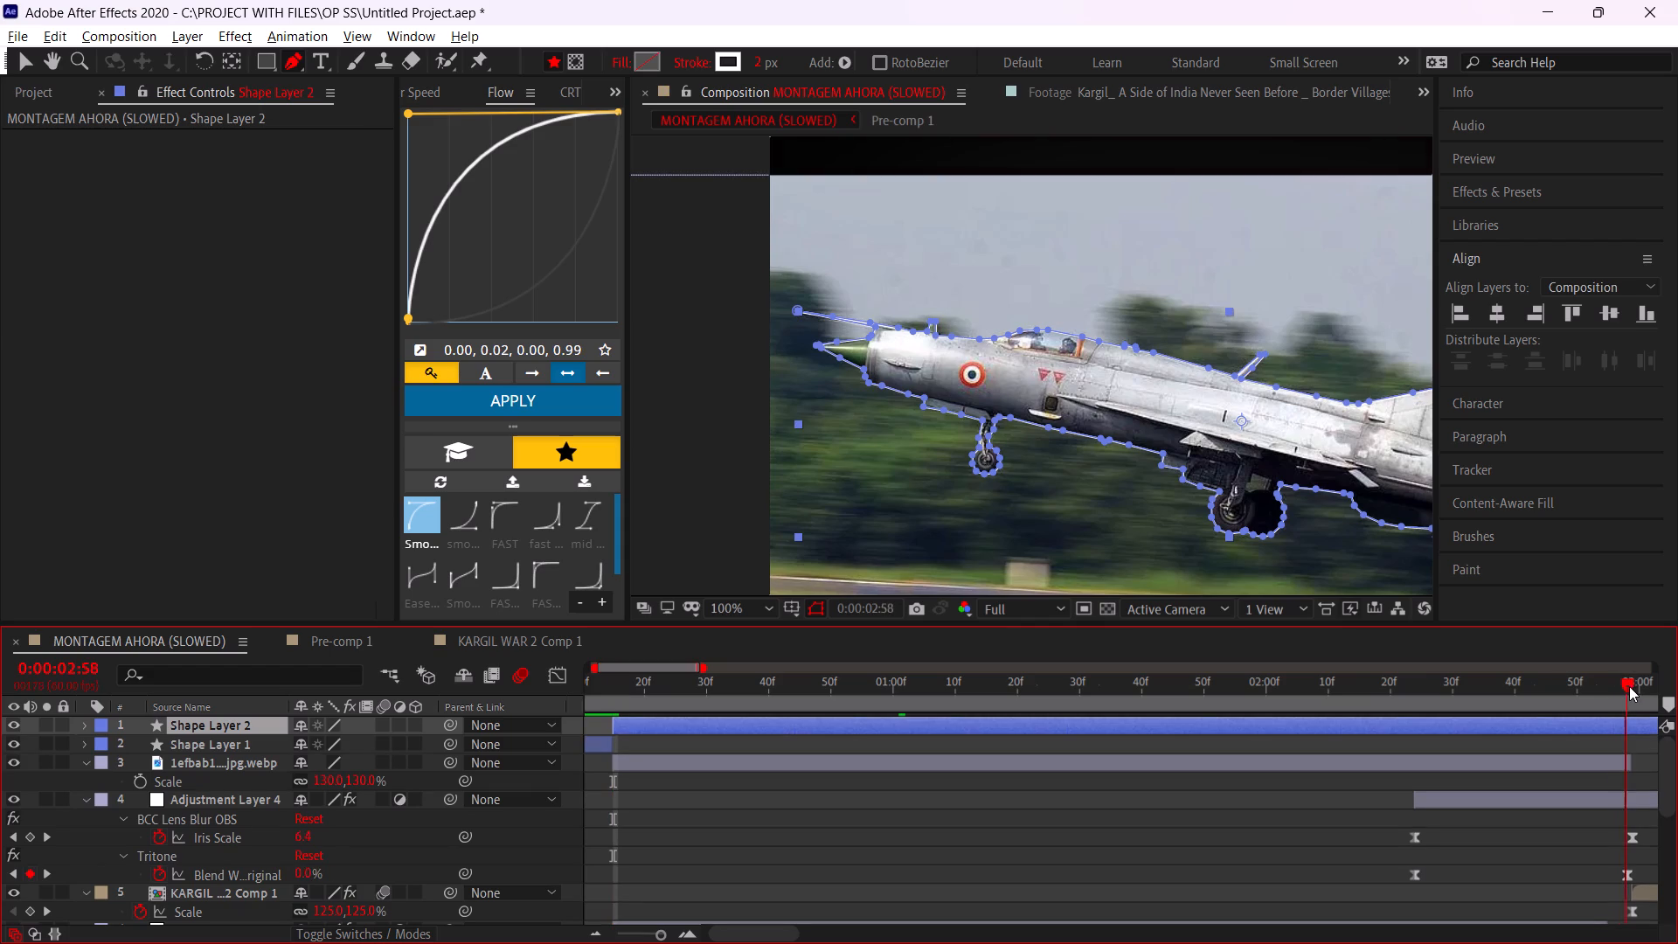
drag(1629, 686, 1635, 687)
key(ctrl+shift+d)
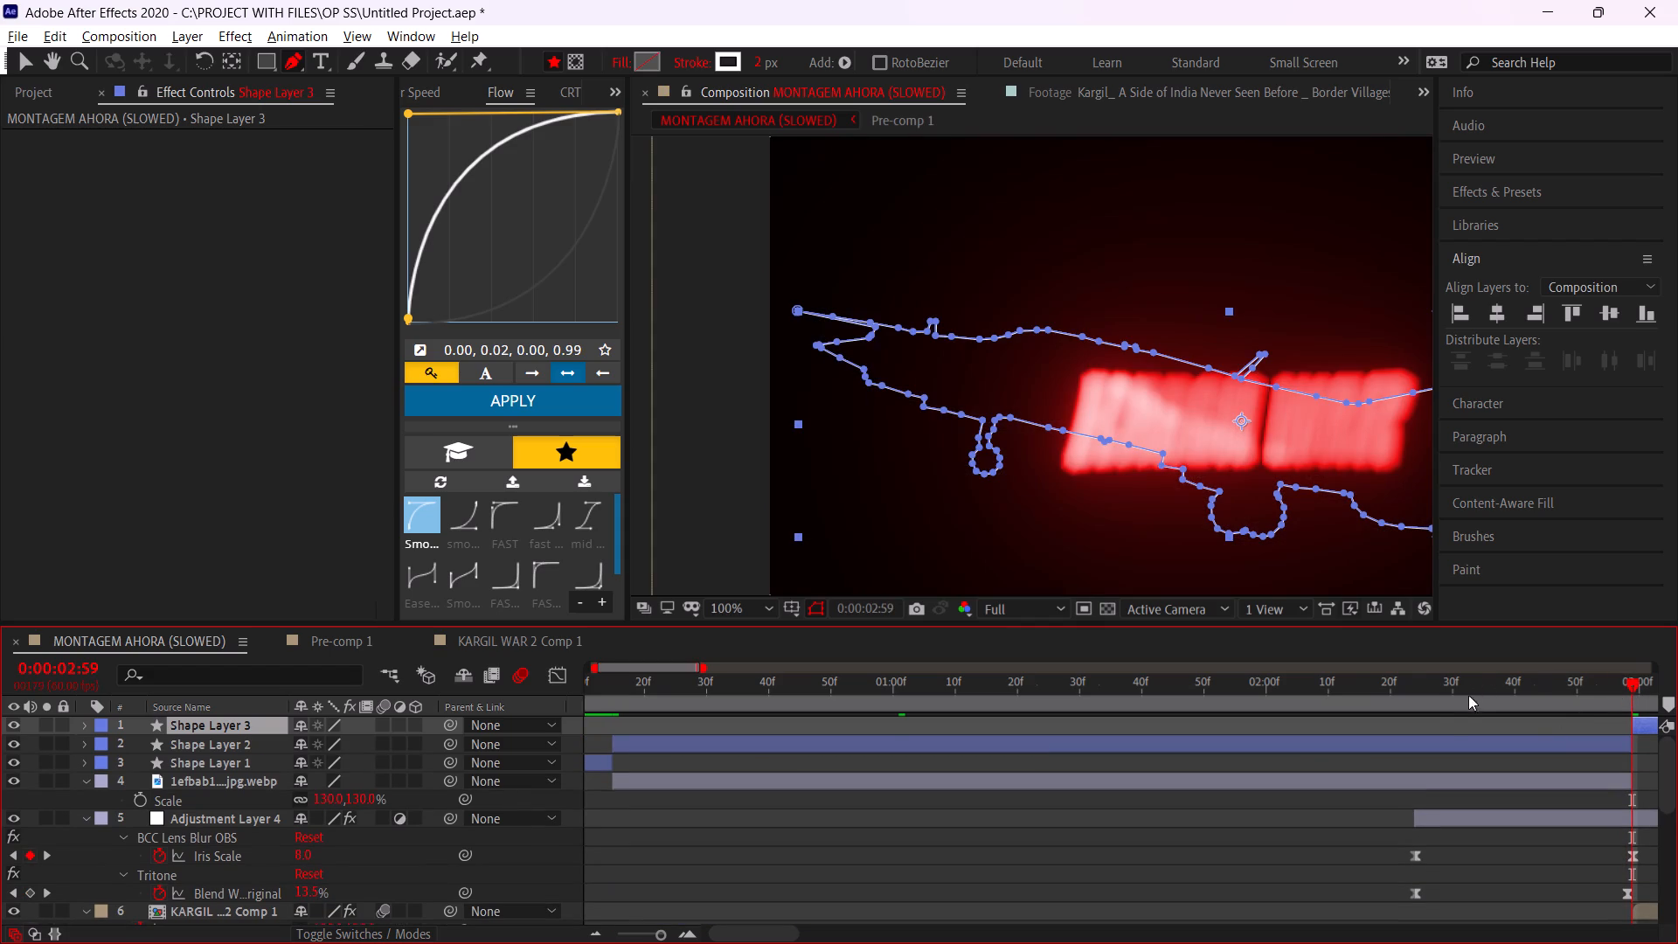
Delete Shape Layer 3 and Shape Layer 1, the leftover outline pieces after and before the jet clip.
key(Delete)
click(597, 741)
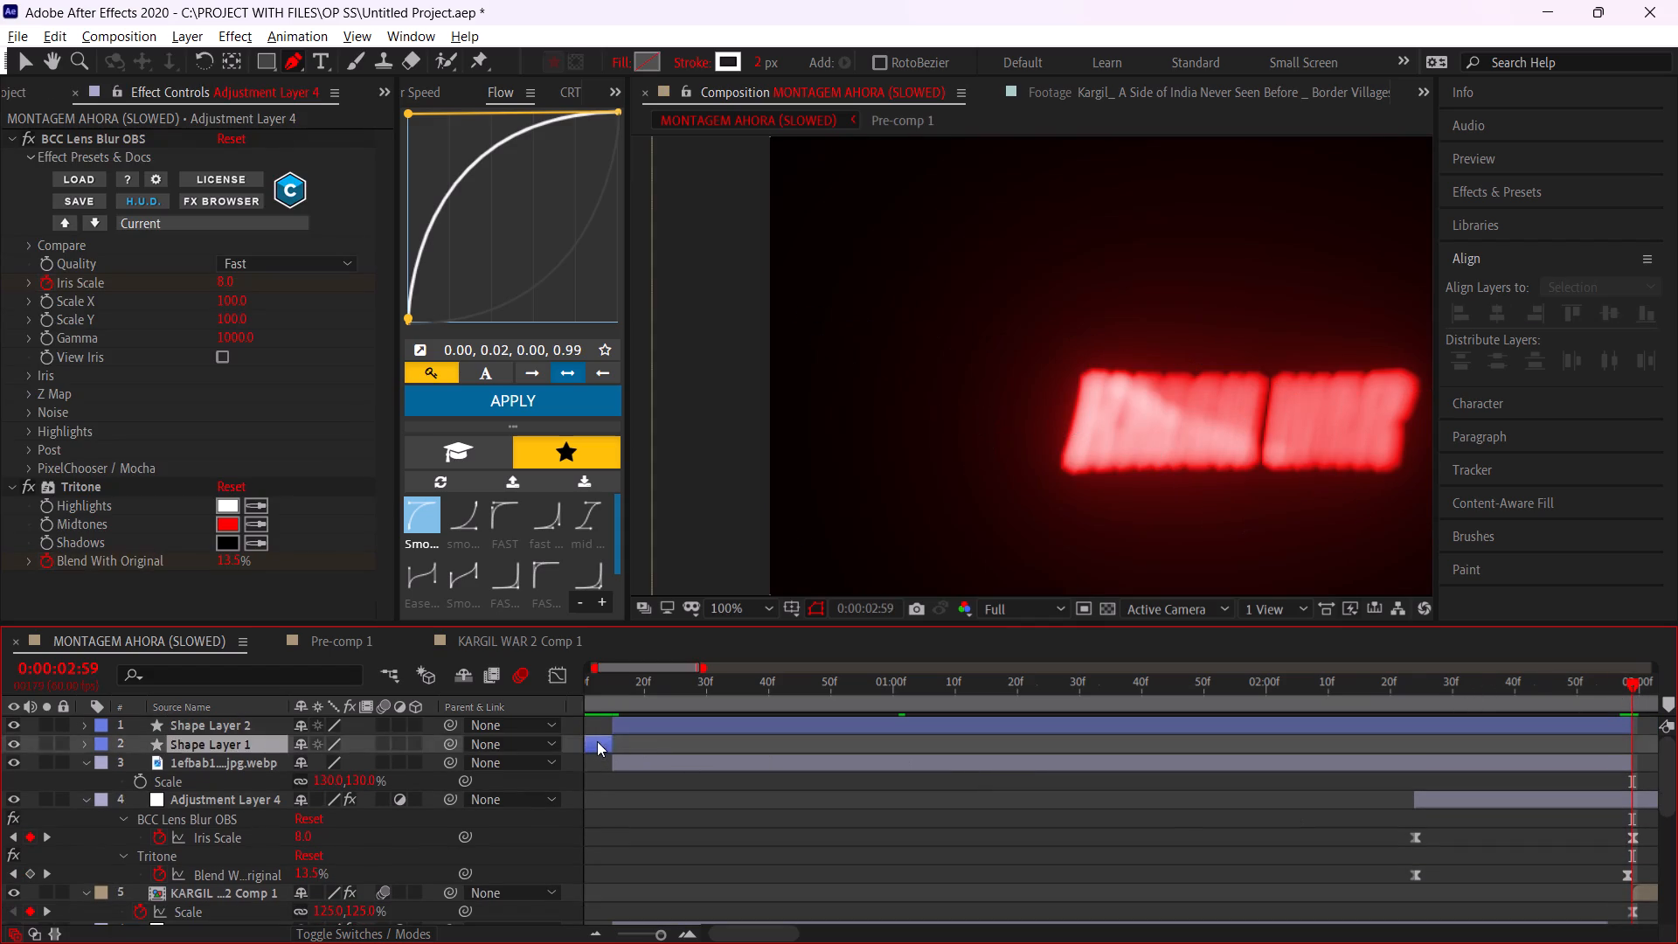
key(Delete)
Go to about 0:00:00:33 and delete the MiG-21 photo layer beneath the traced outline.
click(690, 723)
click(724, 691)
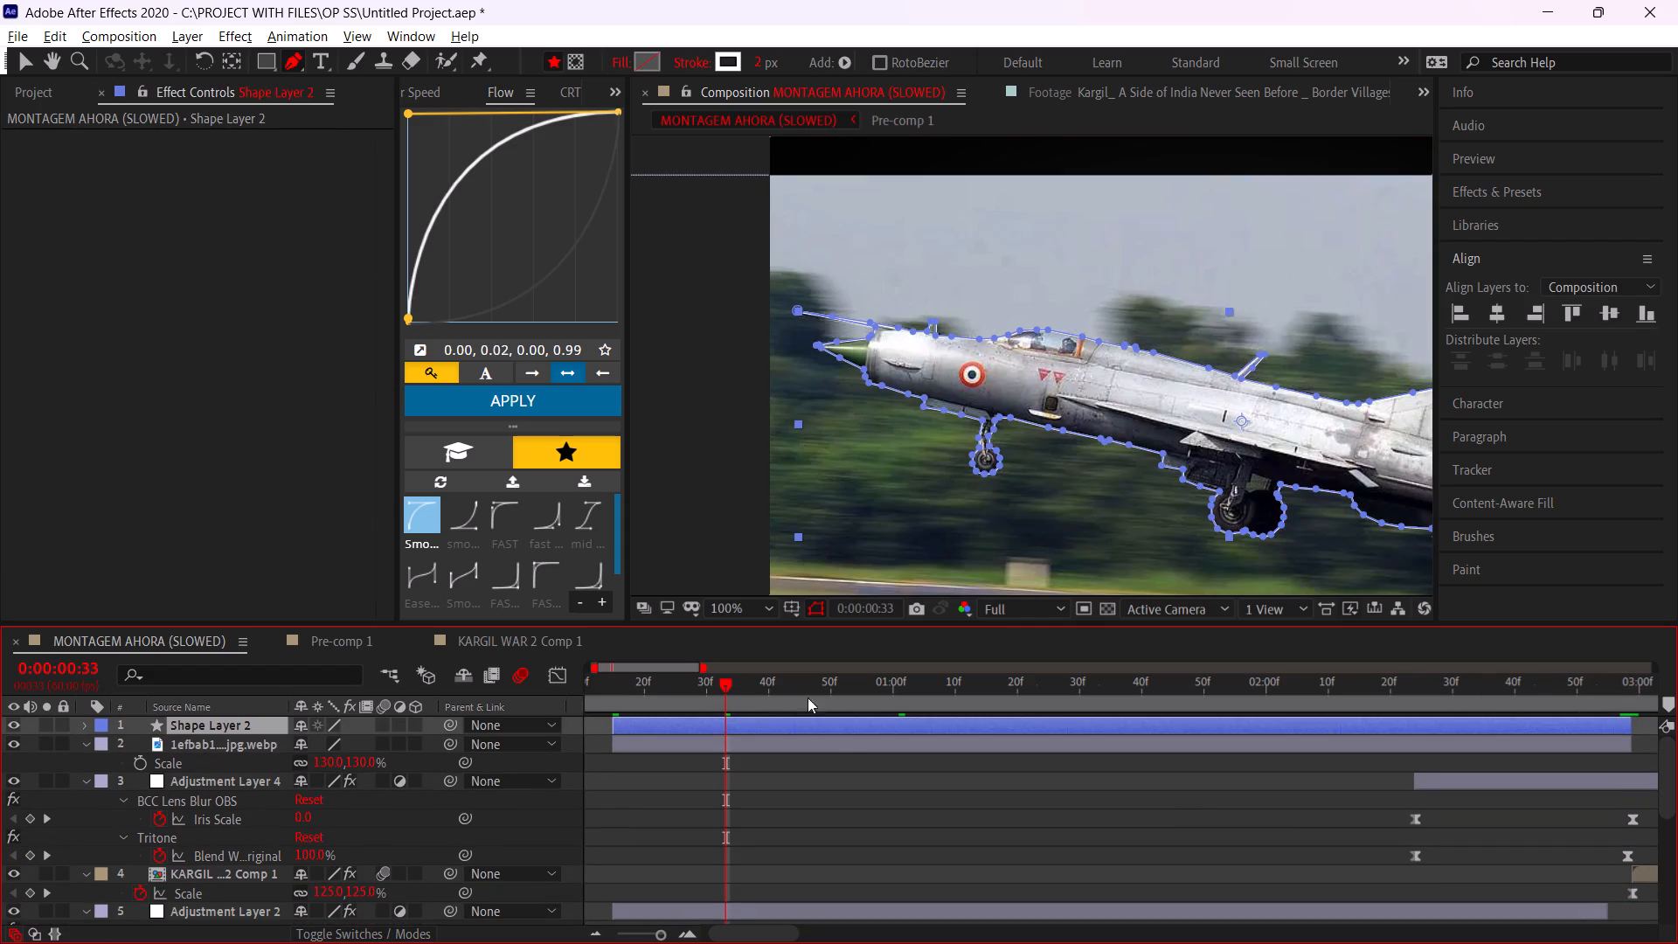
click(842, 746)
key(Delete)
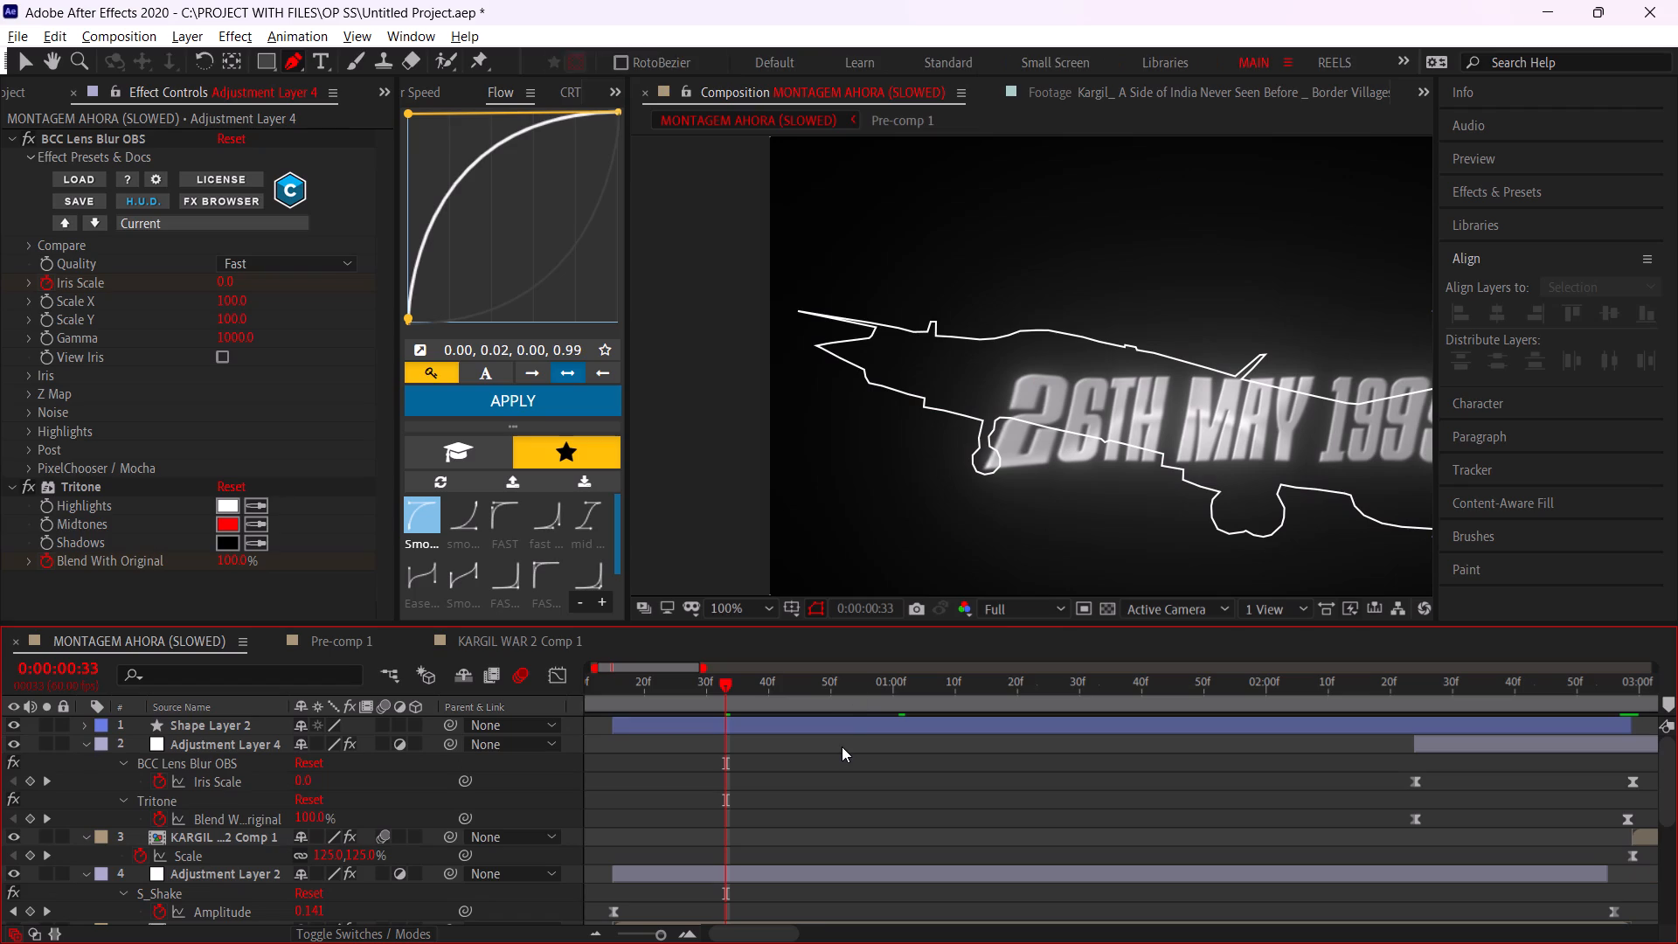
Move Shape Layer 2 down the layer stack to directly below Adjustment Layer 2.
alt+scroll(890, 460, down, 1)
key(space)
drag(1019, 448, 915, 431)
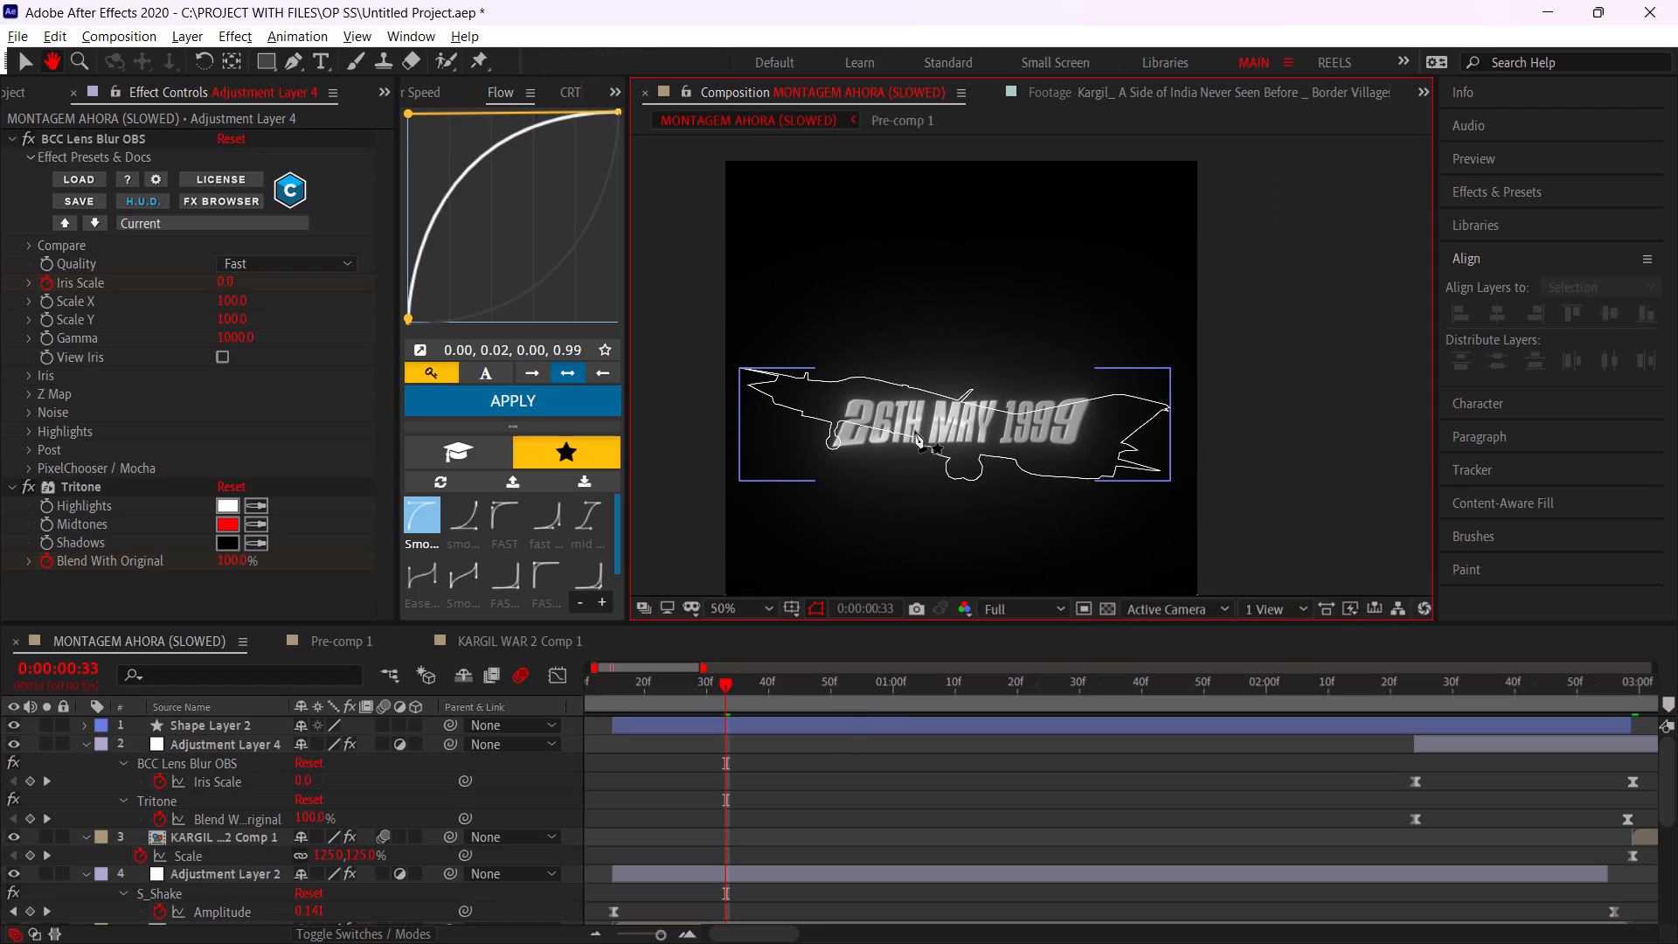
drag(246, 725, 243, 802)
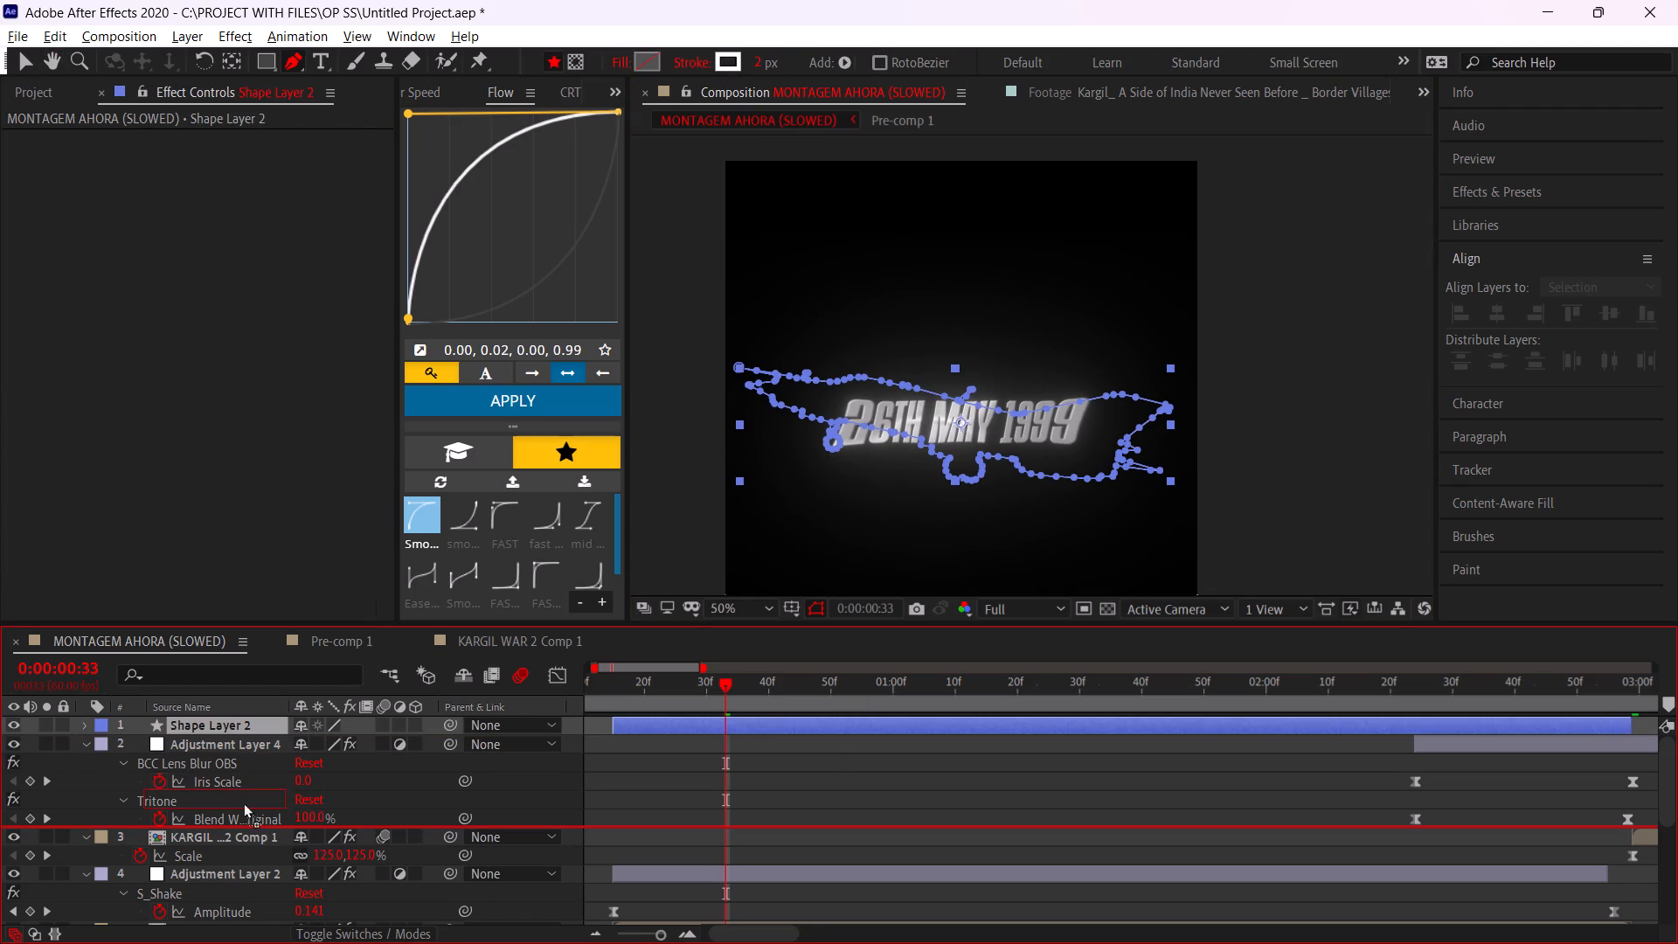
drag(243, 802, 227, 885)
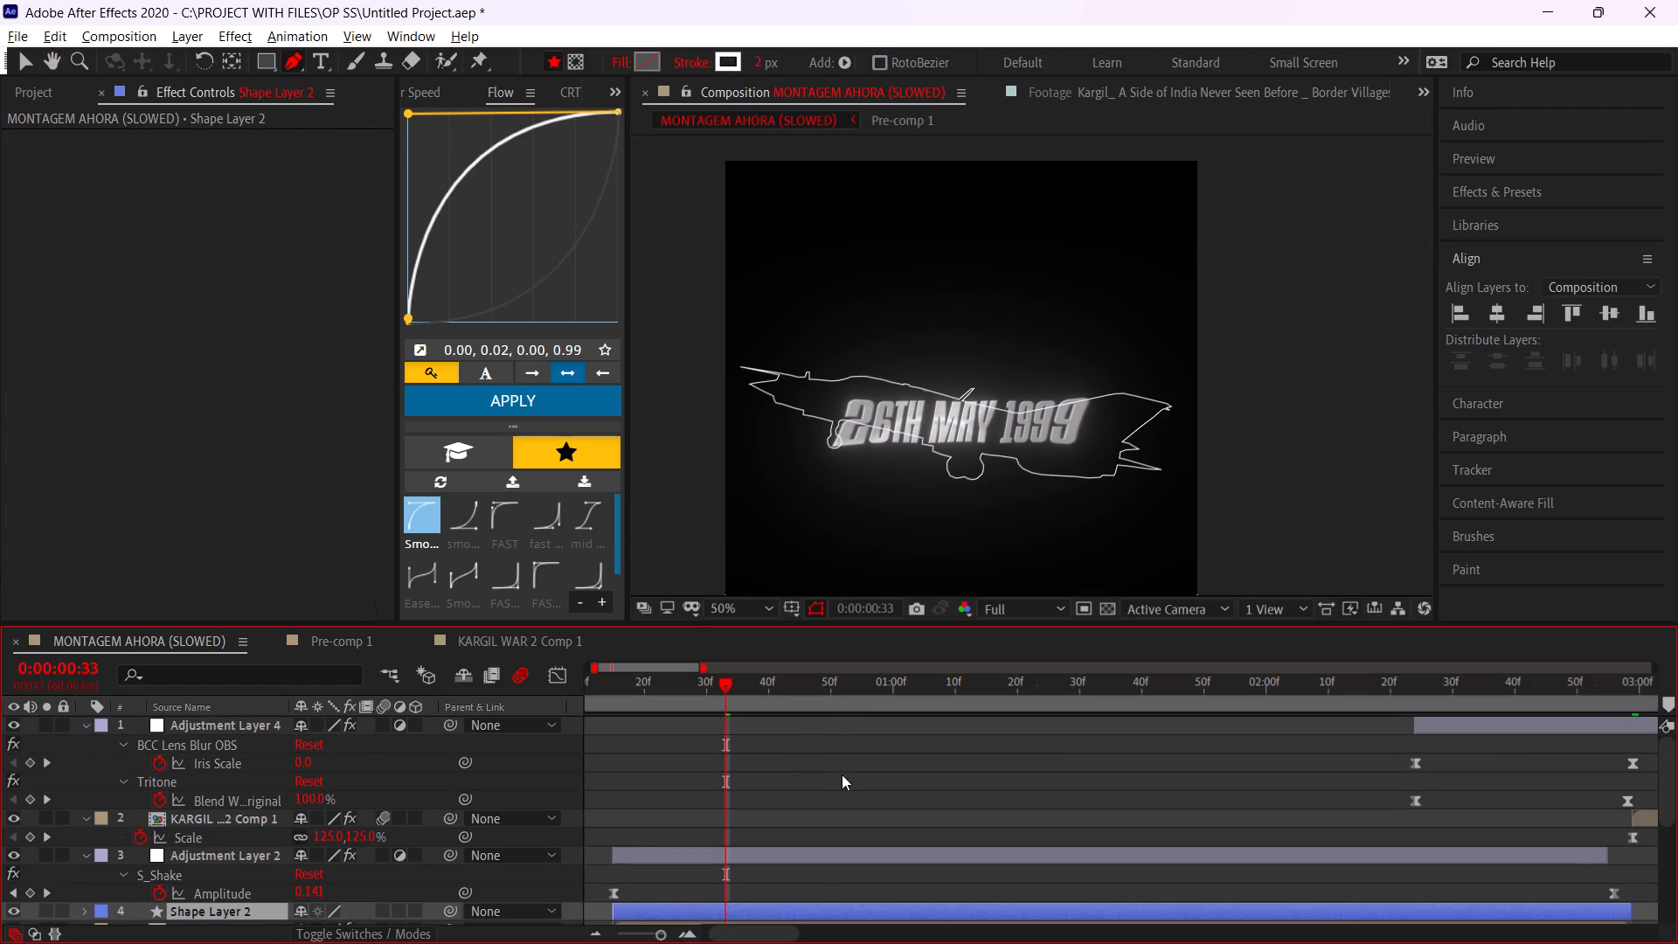
click(842, 774)
Apply the Saber effect to Shape Layer 2.
click(737, 910)
key(ctrl+space)
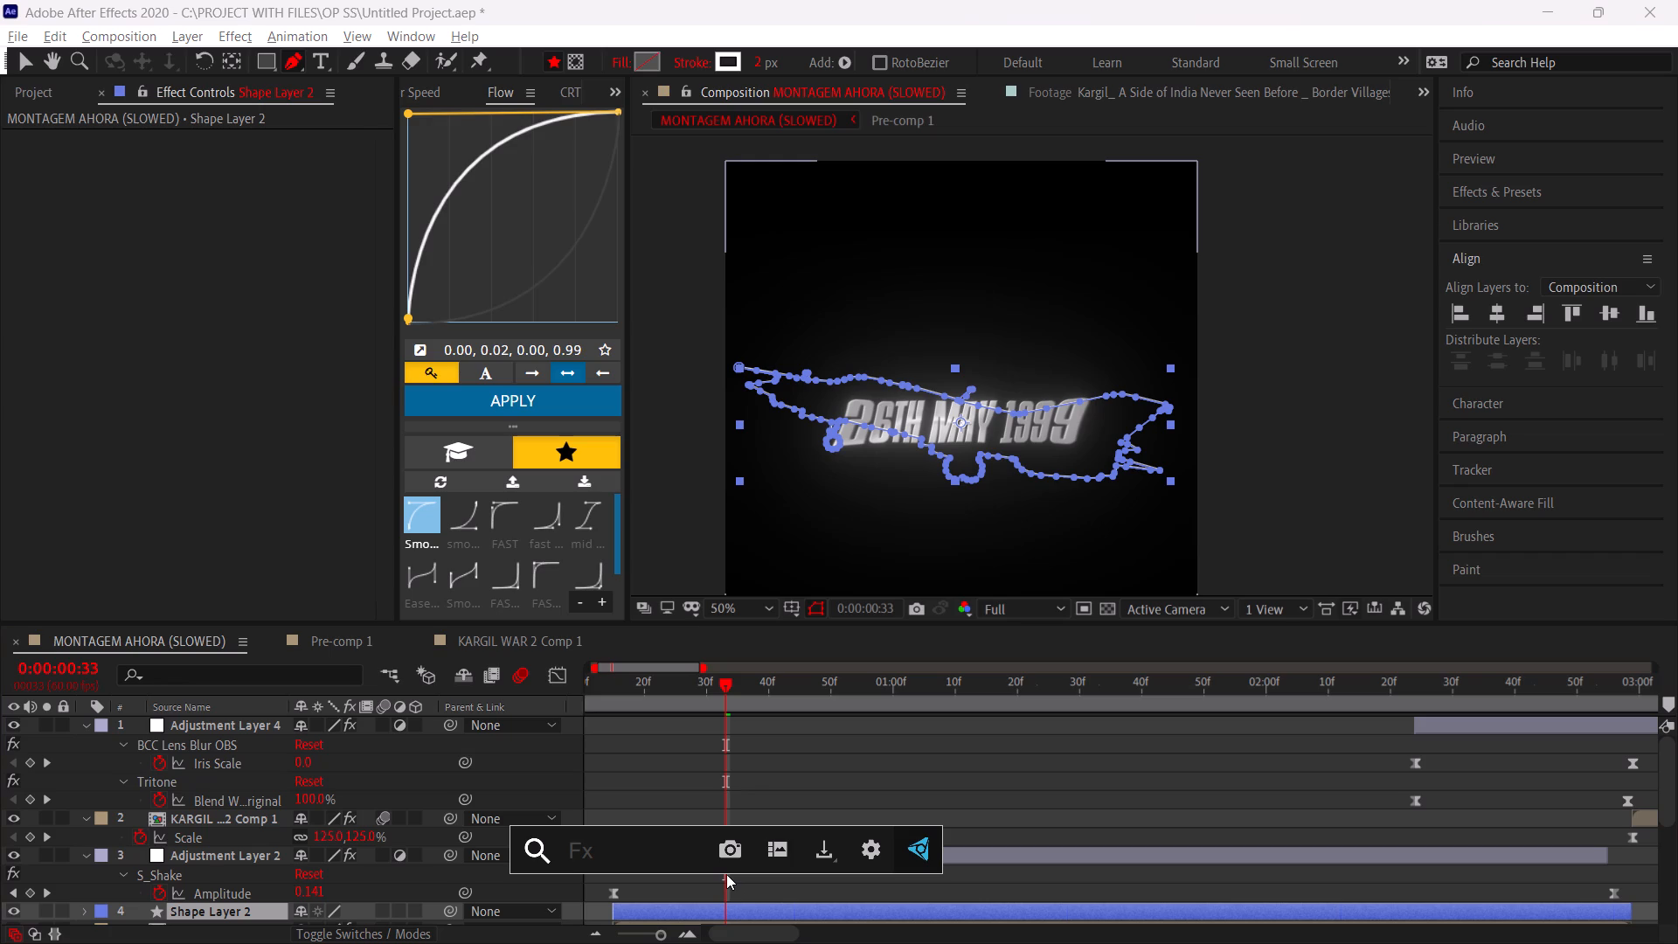
text(sabe)
key(Return)
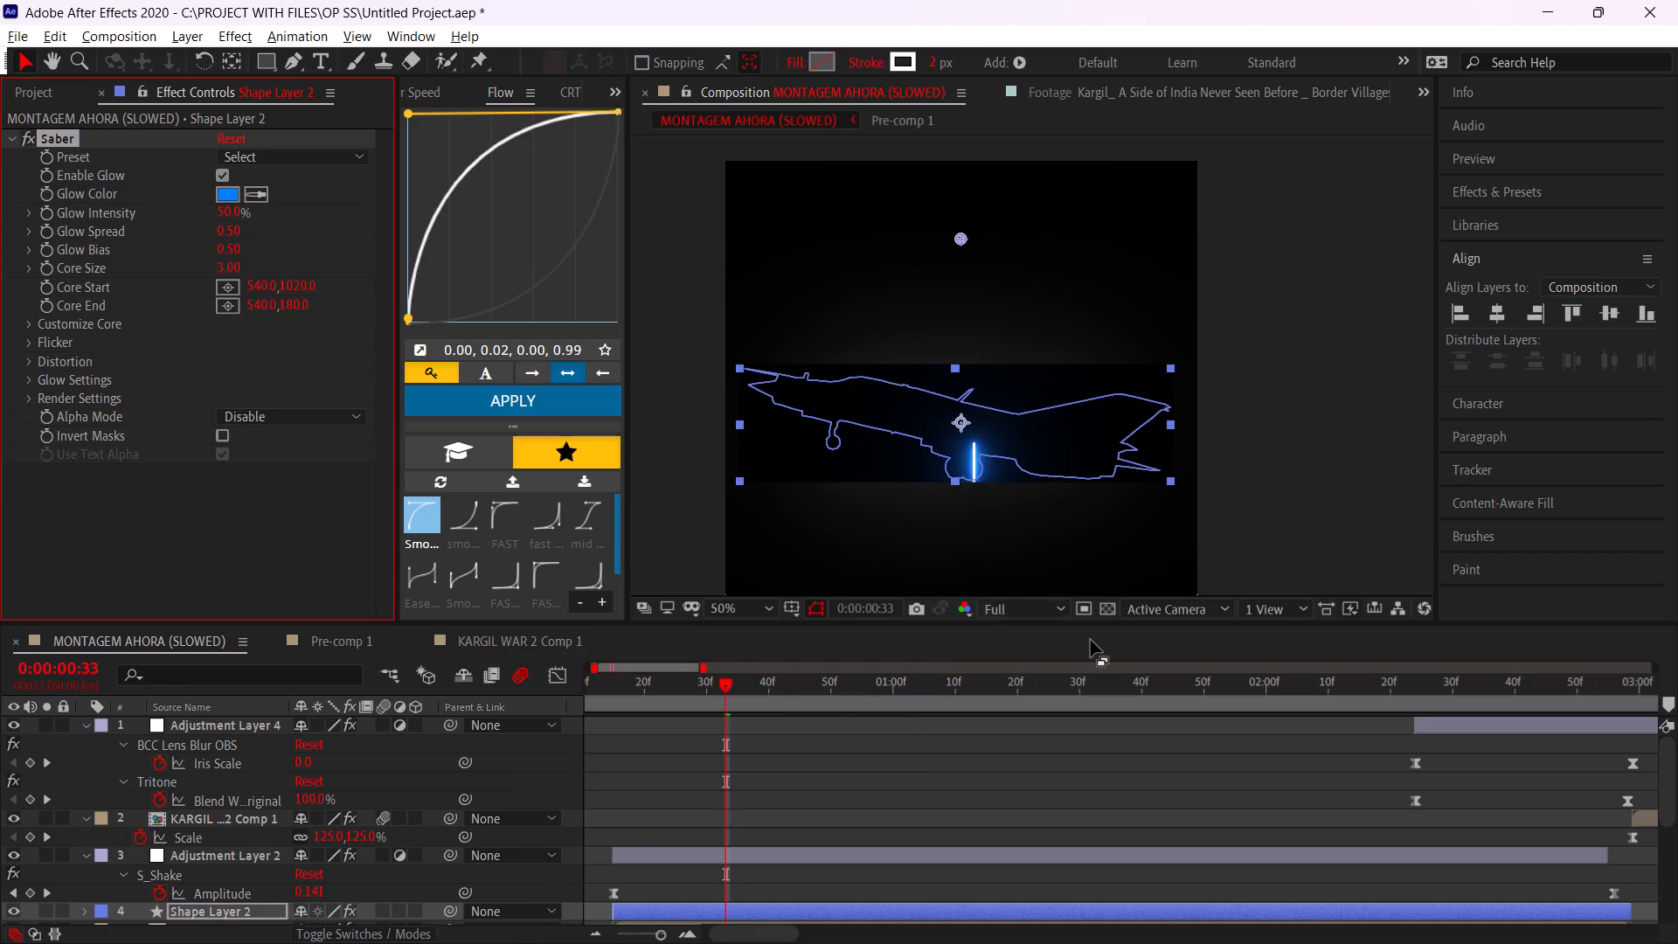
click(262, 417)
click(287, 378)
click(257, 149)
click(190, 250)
Set the Saber effect's Core Type to Layer Masks.
click(27, 315)
click(27, 320)
click(293, 348)
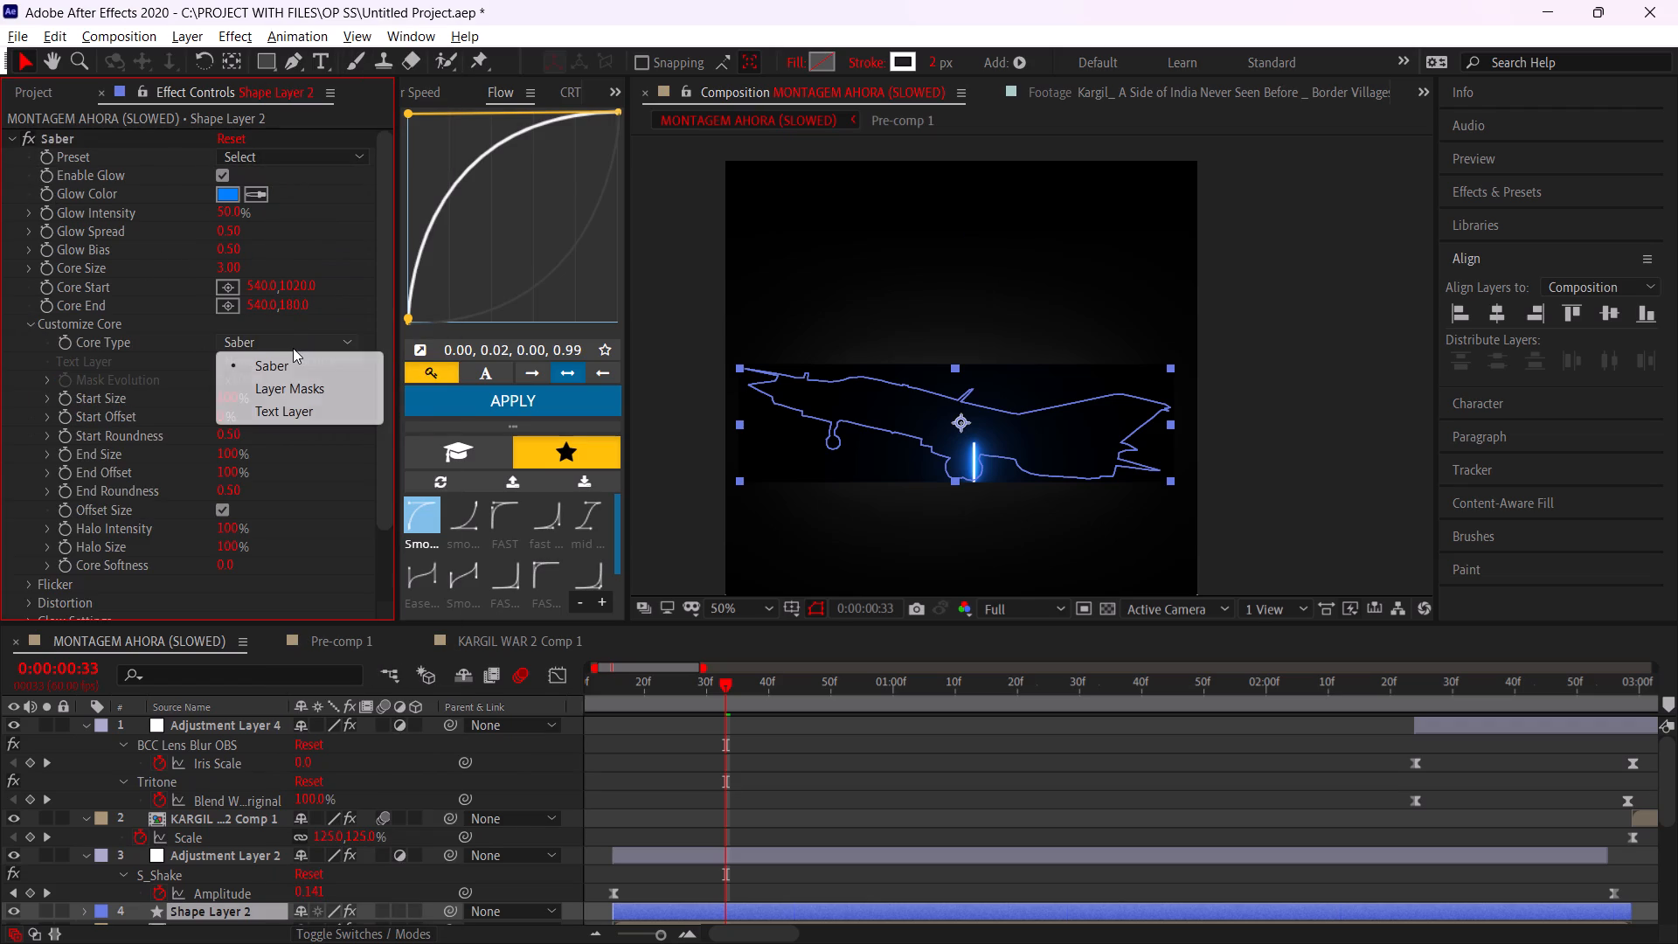
click(289, 386)
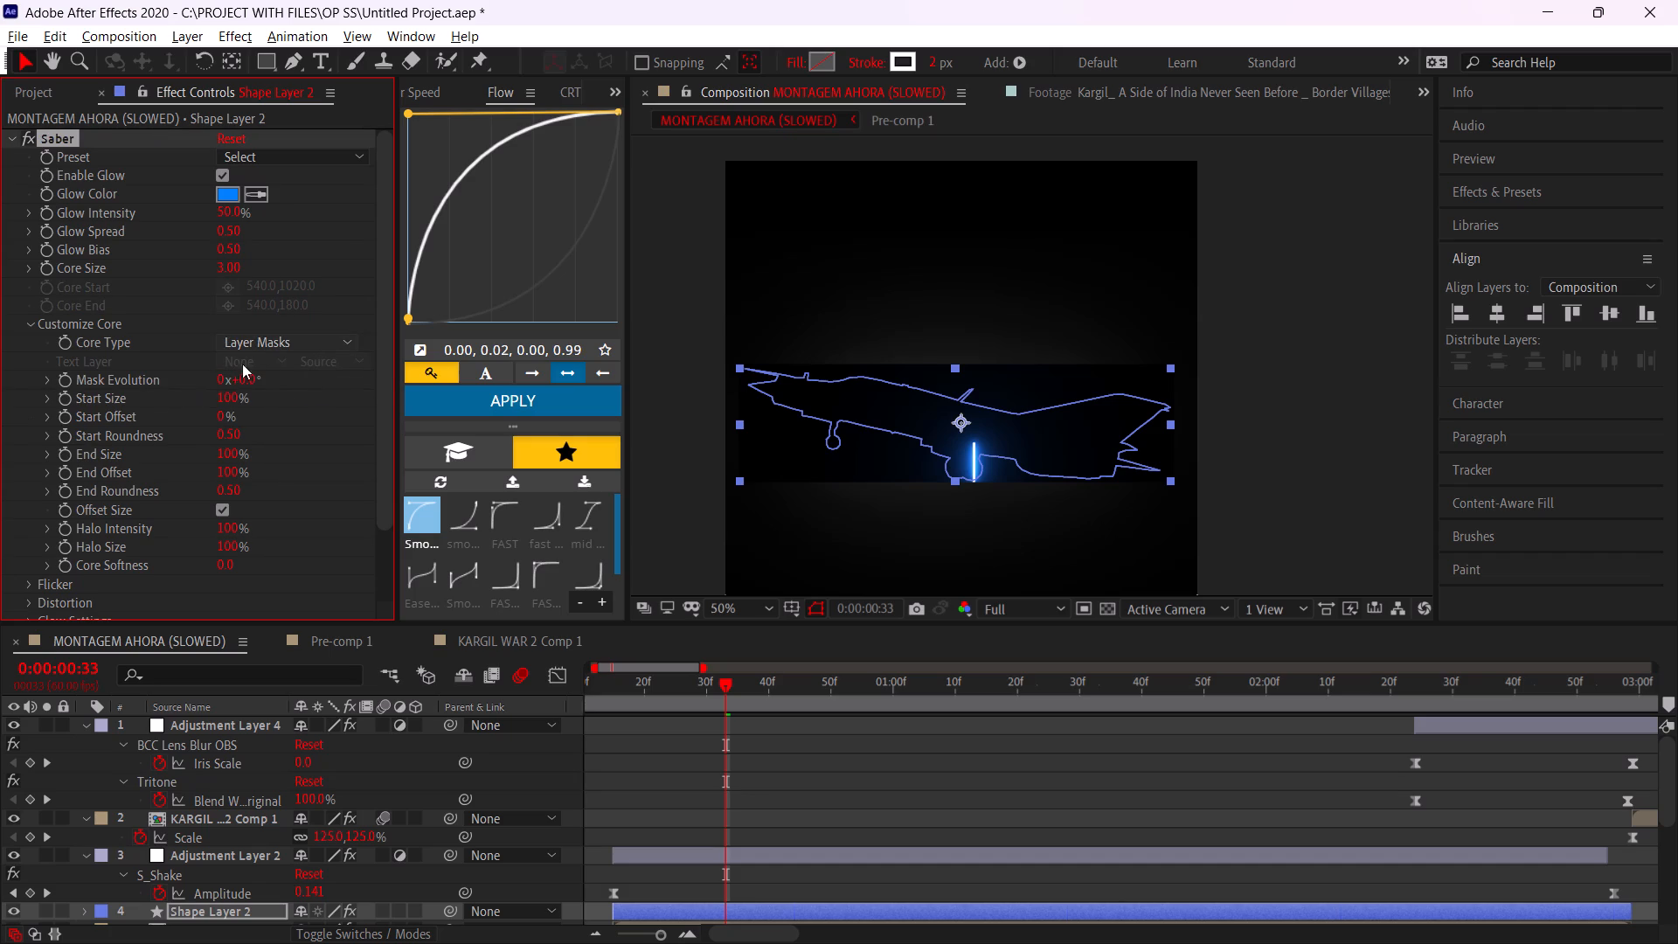
Set Composite Settings in Saber's Render Settings to Transparent.
scroll(171, 401, down, 4)
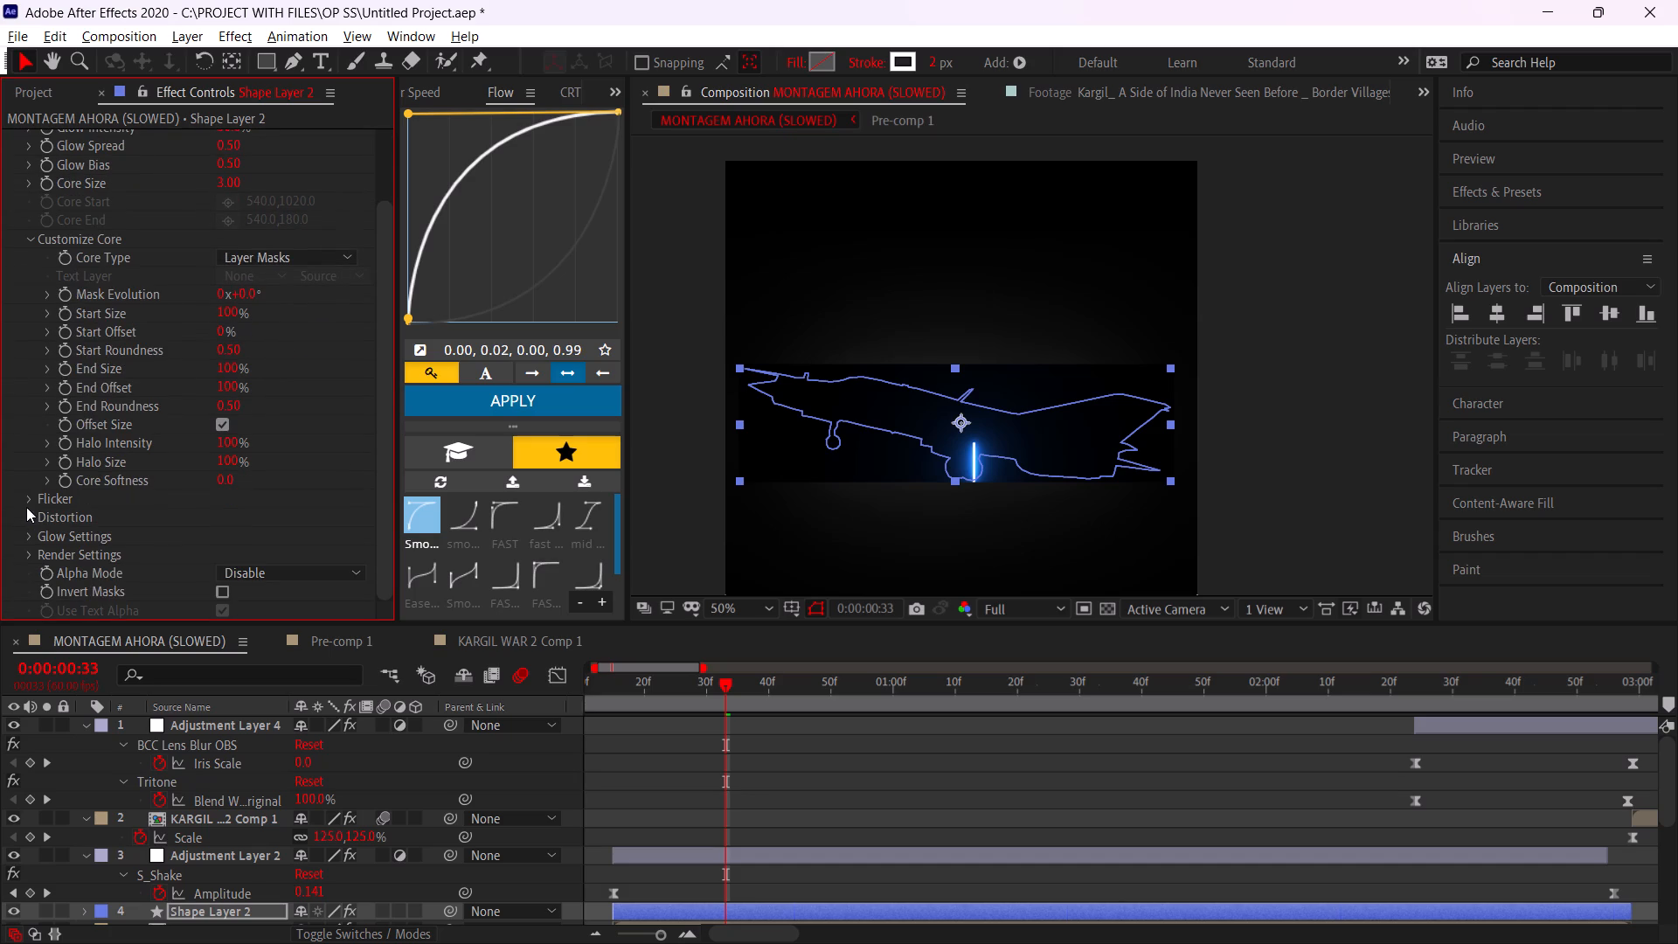
click(29, 514)
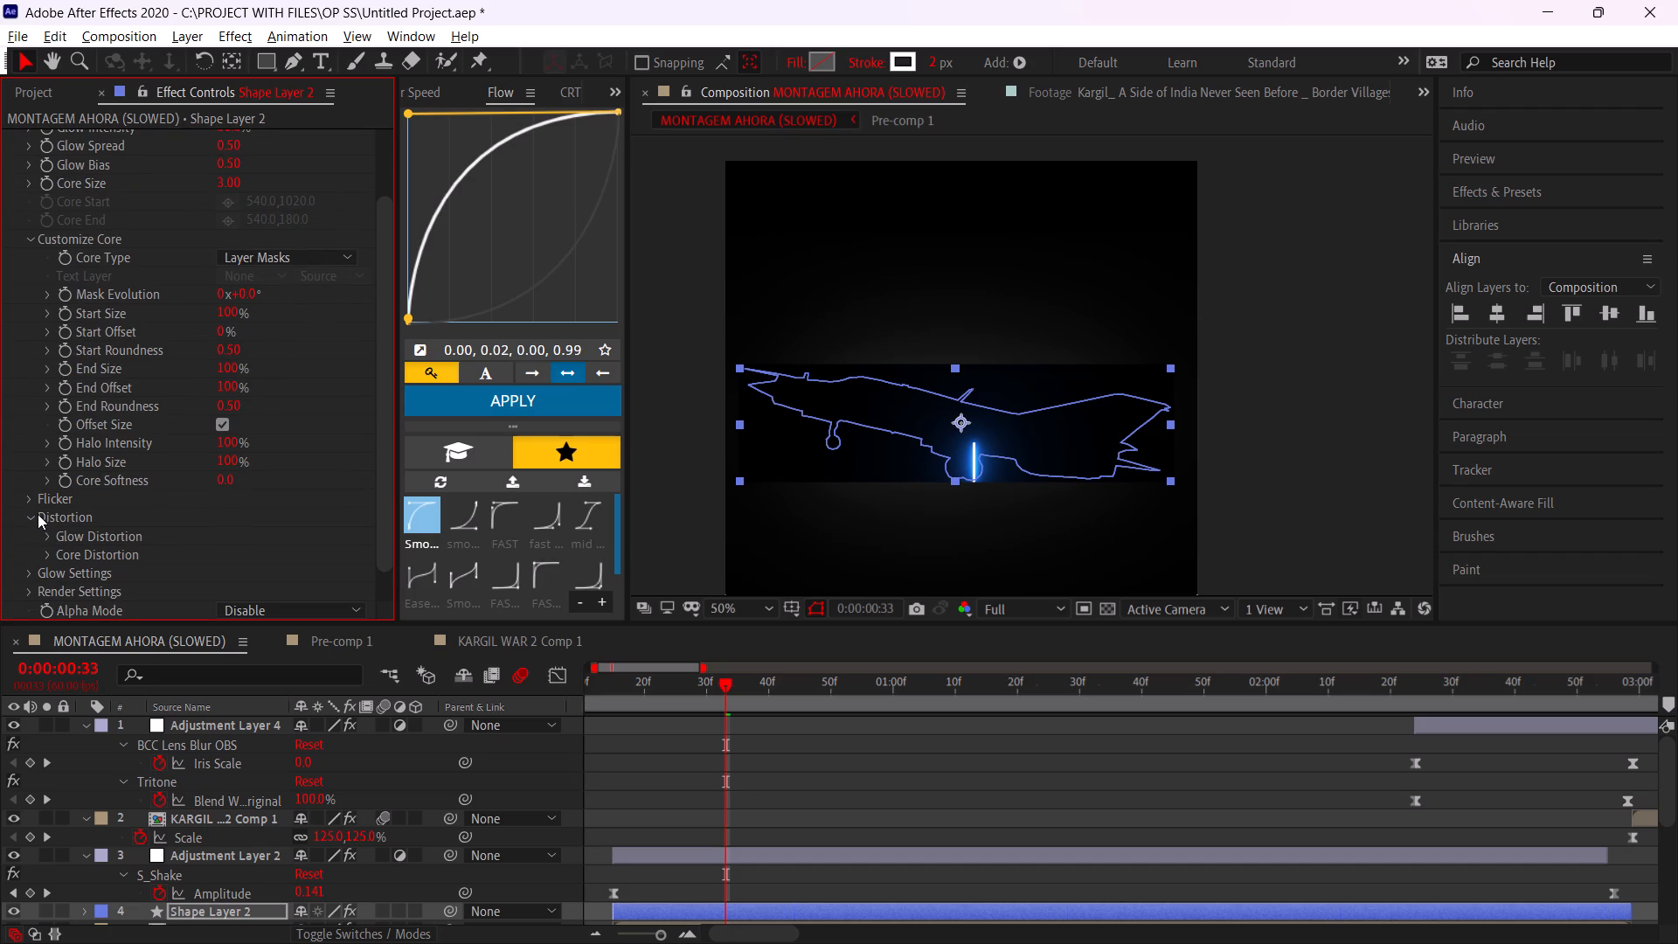
scroll(211, 494, down, 2)
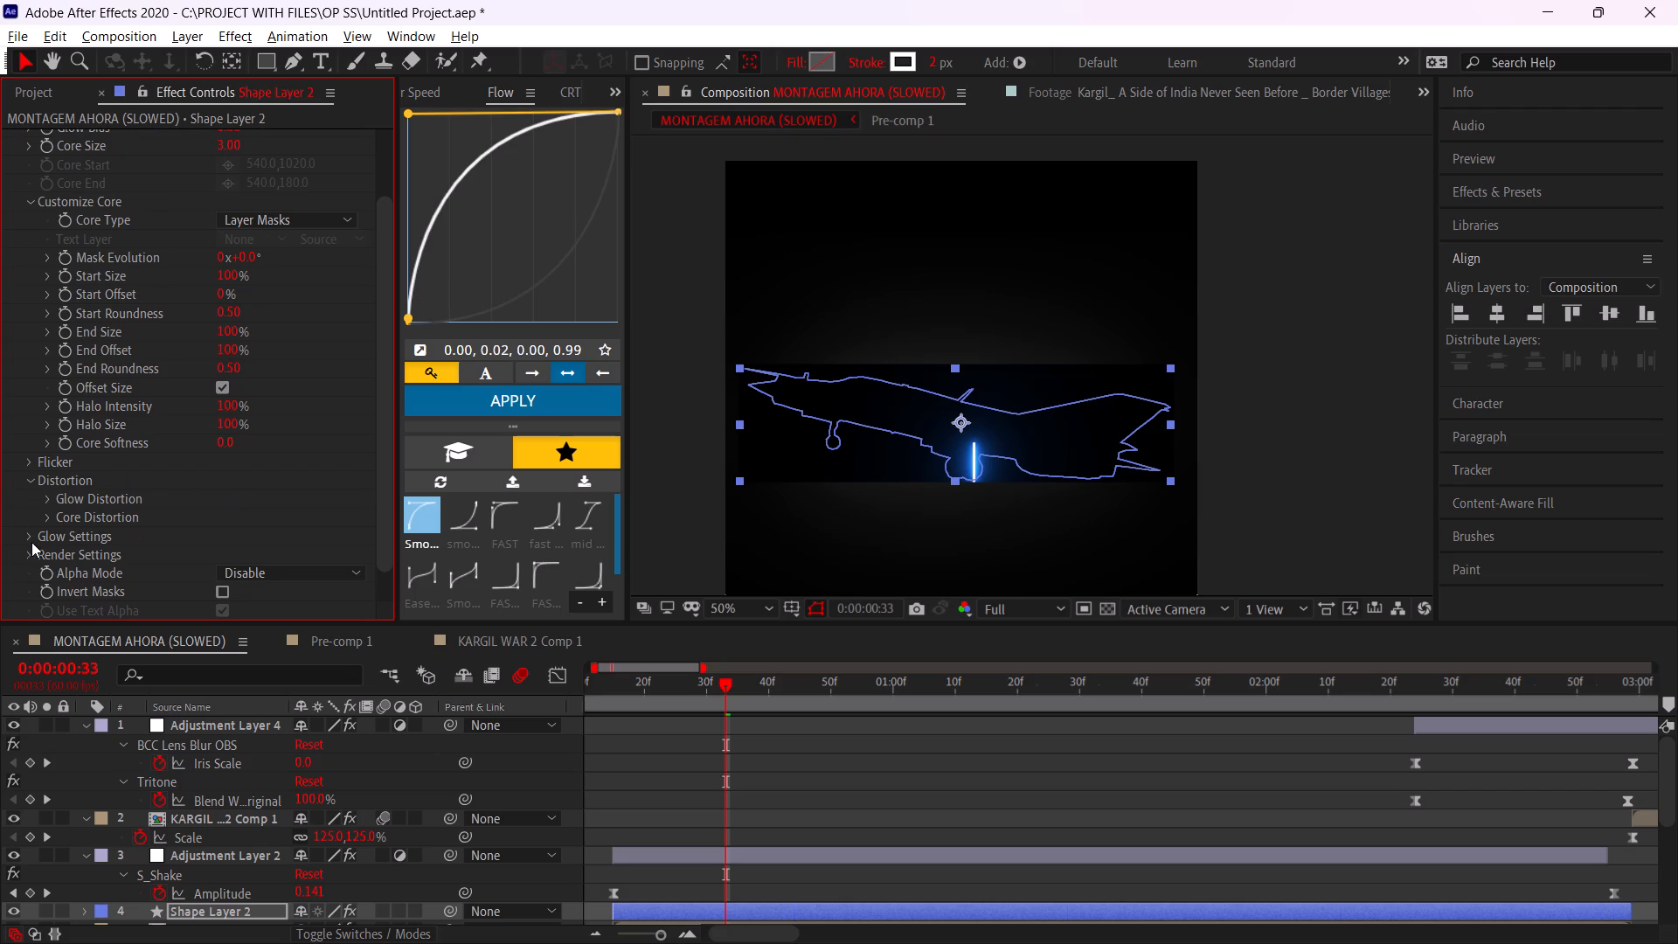
click(25, 554)
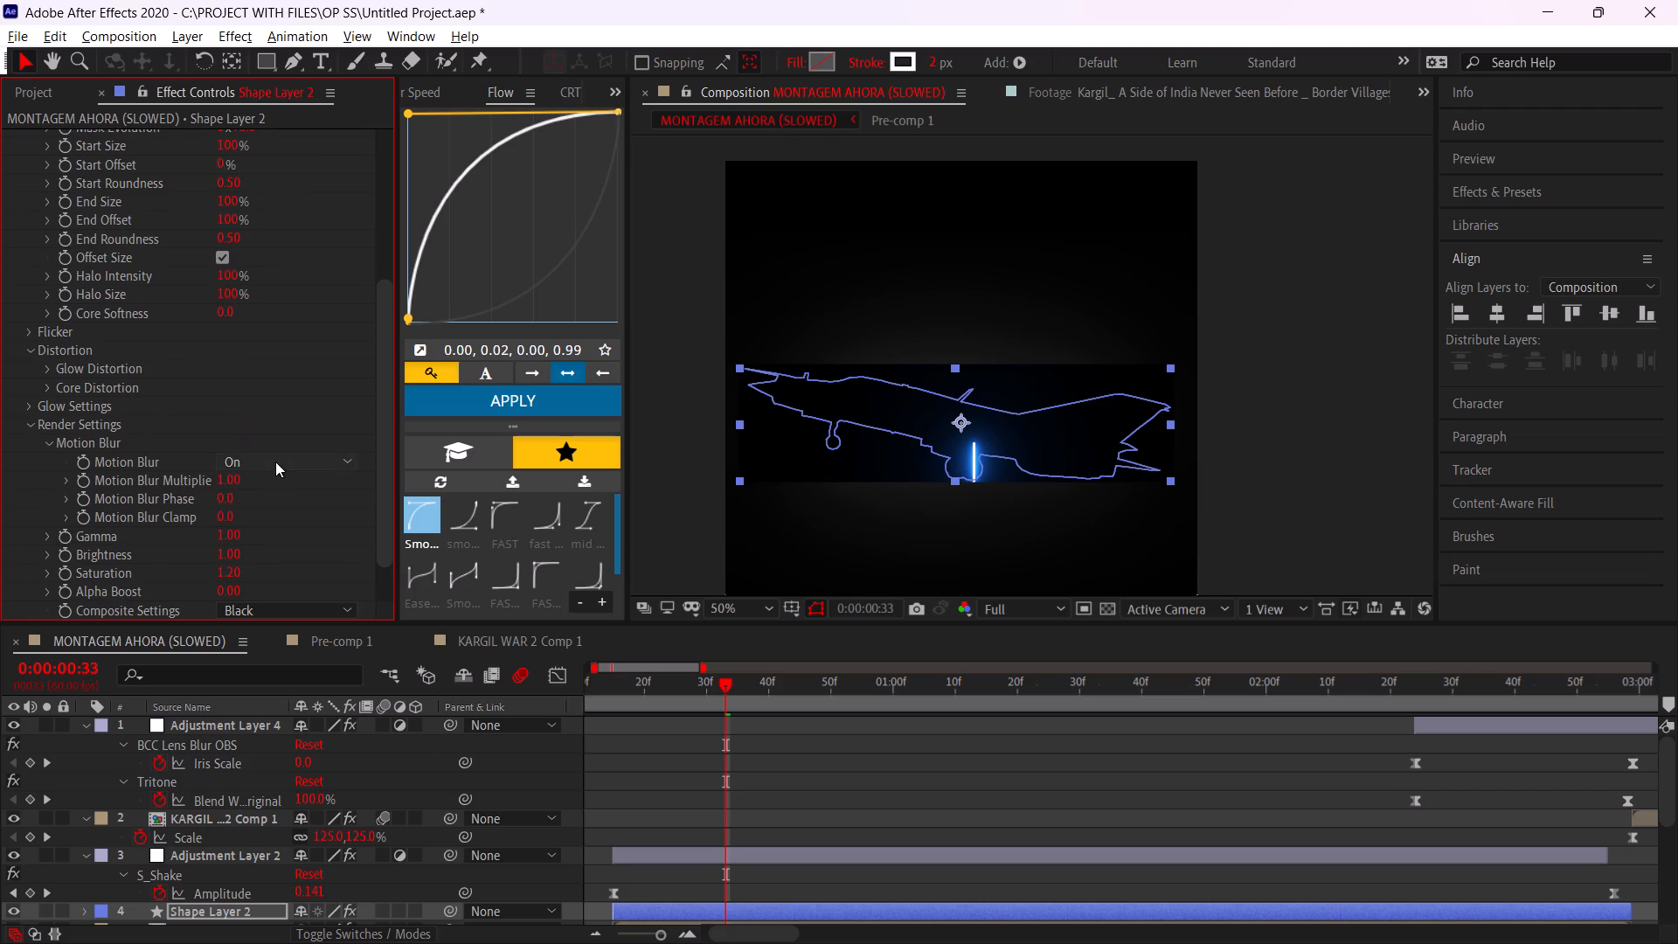
scroll(267, 581, down, 2)
click(280, 546)
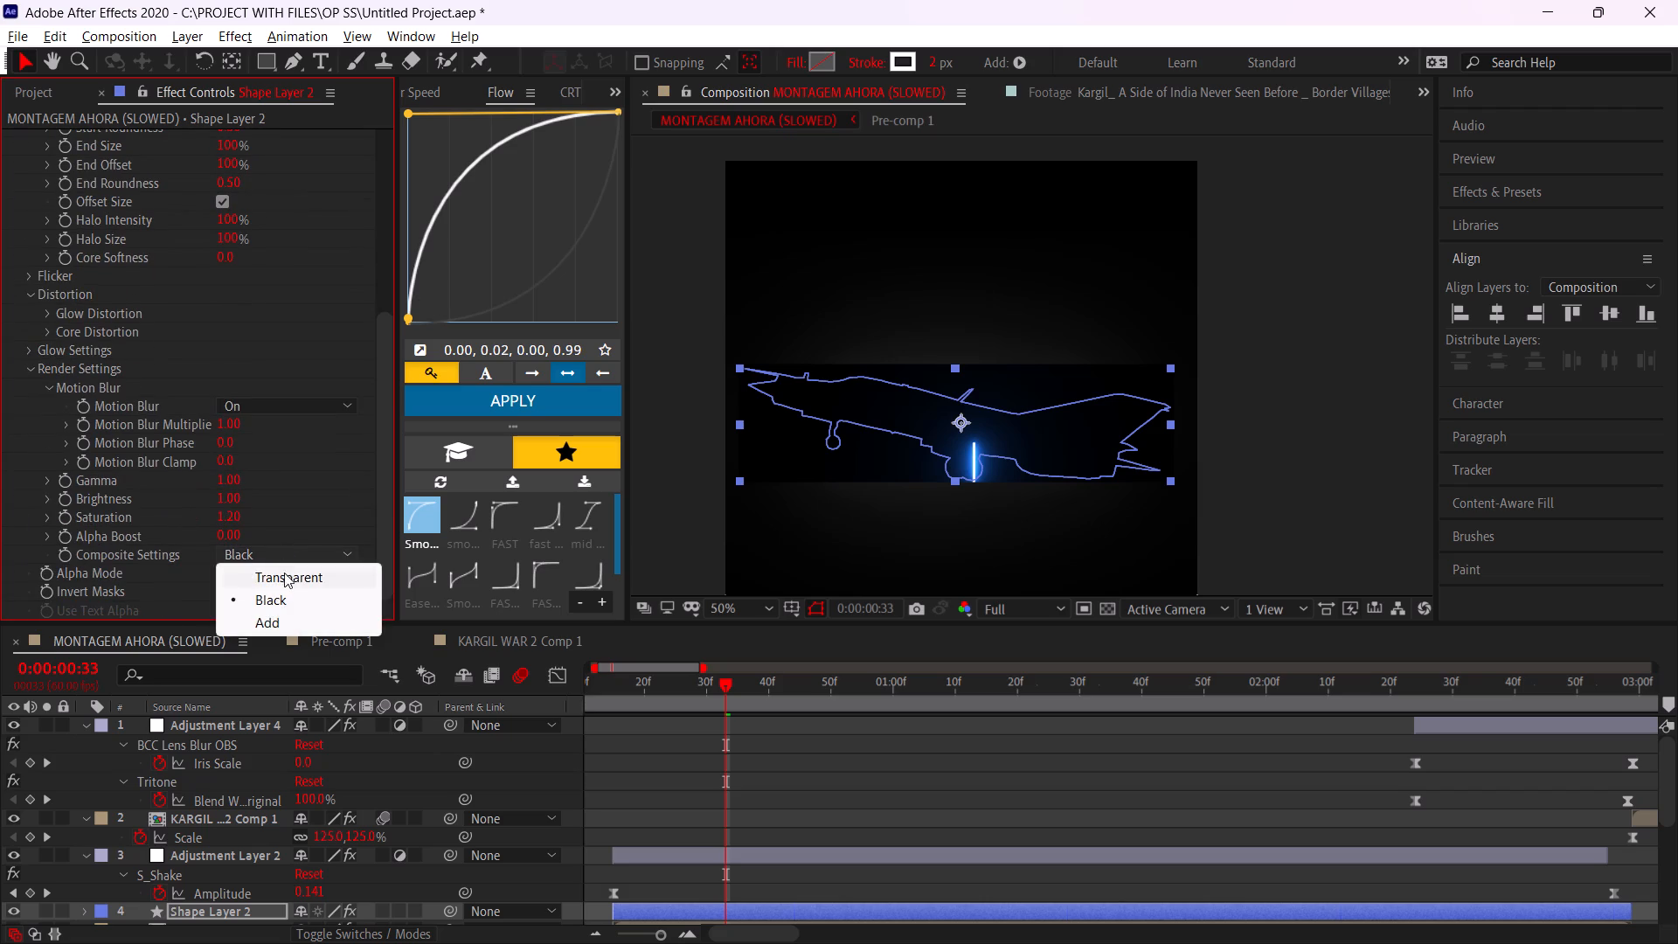
click(285, 575)
Set Saber's Alpha Mode to Enable Masks.
click(288, 576)
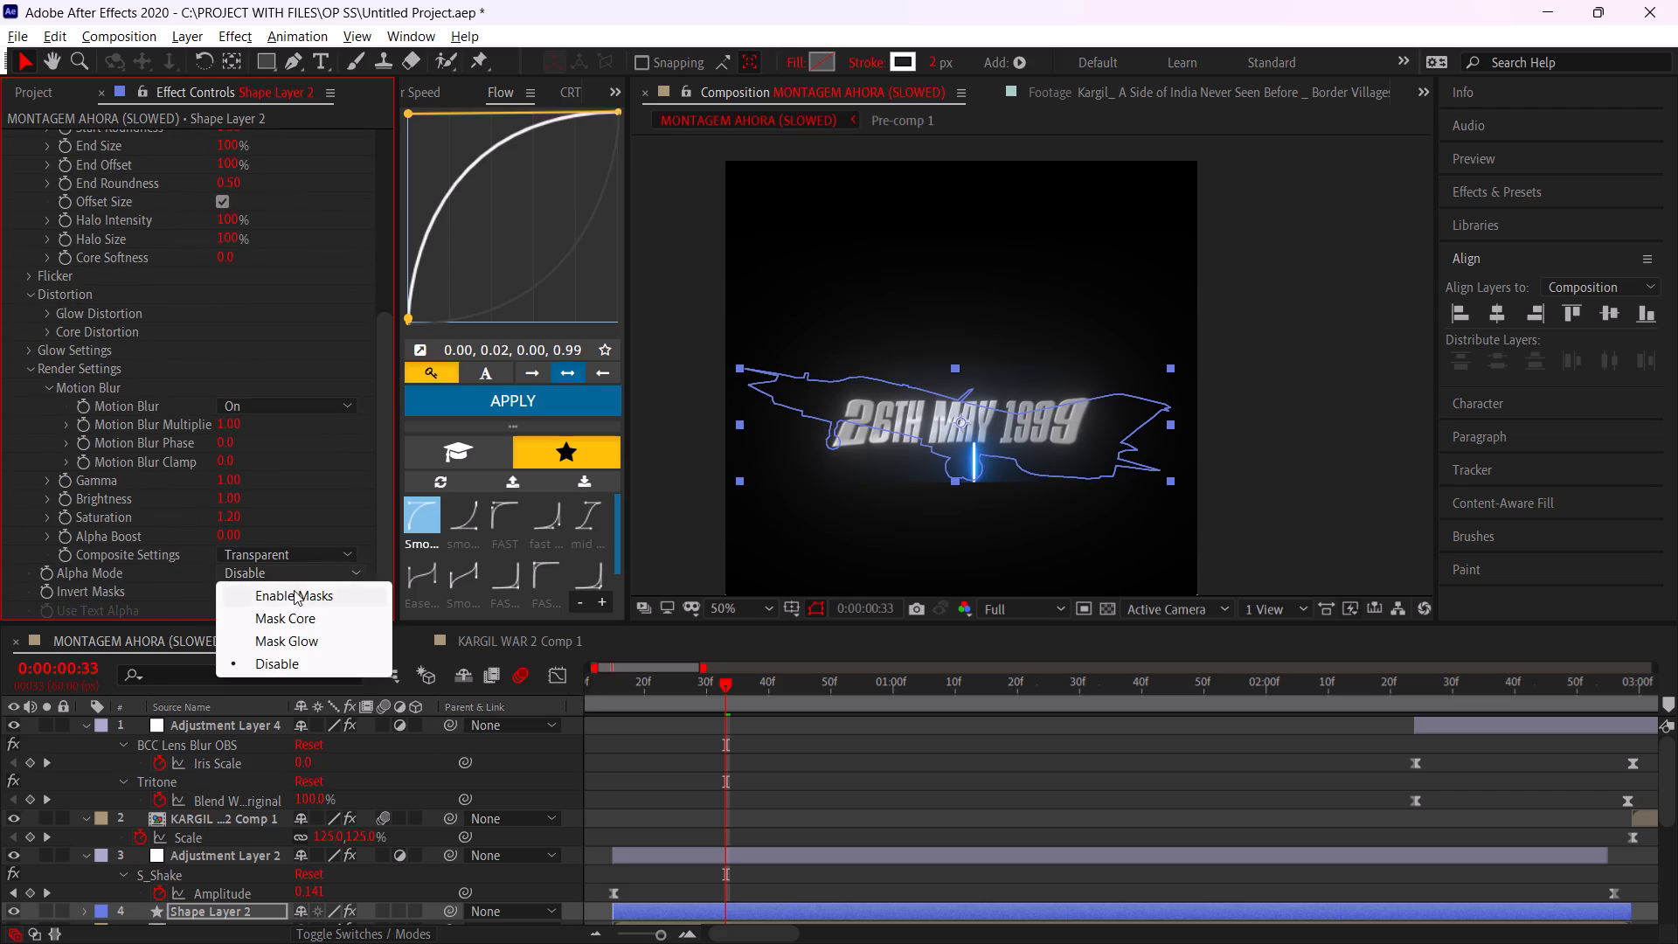
click(302, 604)
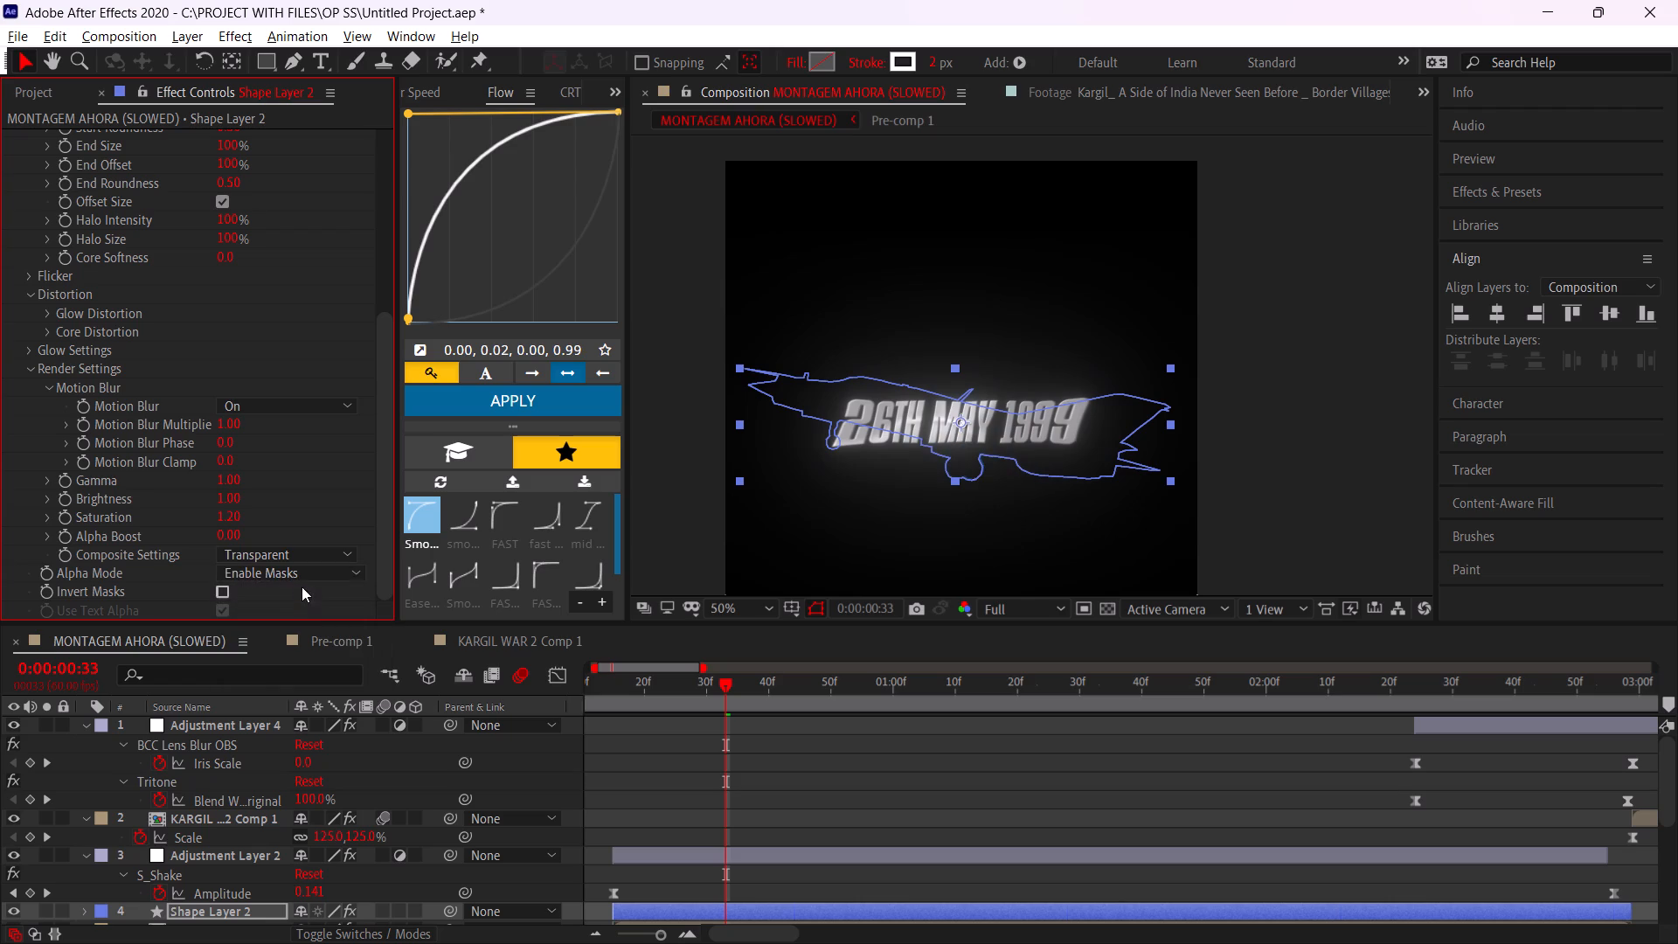
click(322, 511)
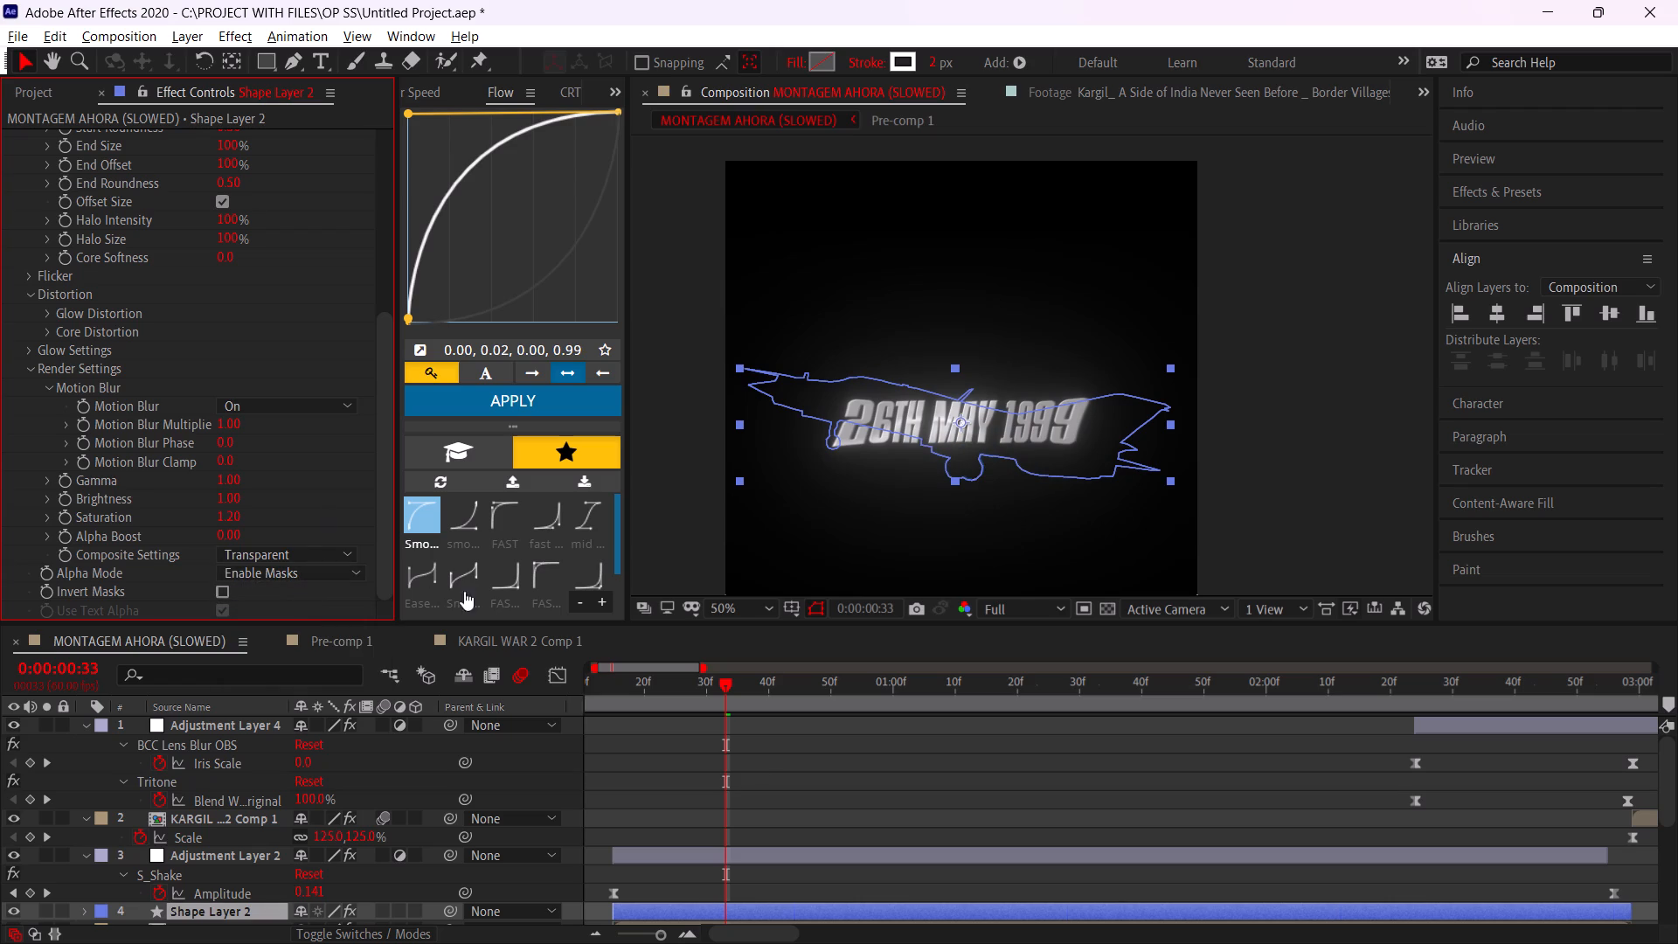
Reveal Shape Layer 2's modified properties and copy its Path 1 Path property.
scroll(687, 820, down, 3)
key(m)
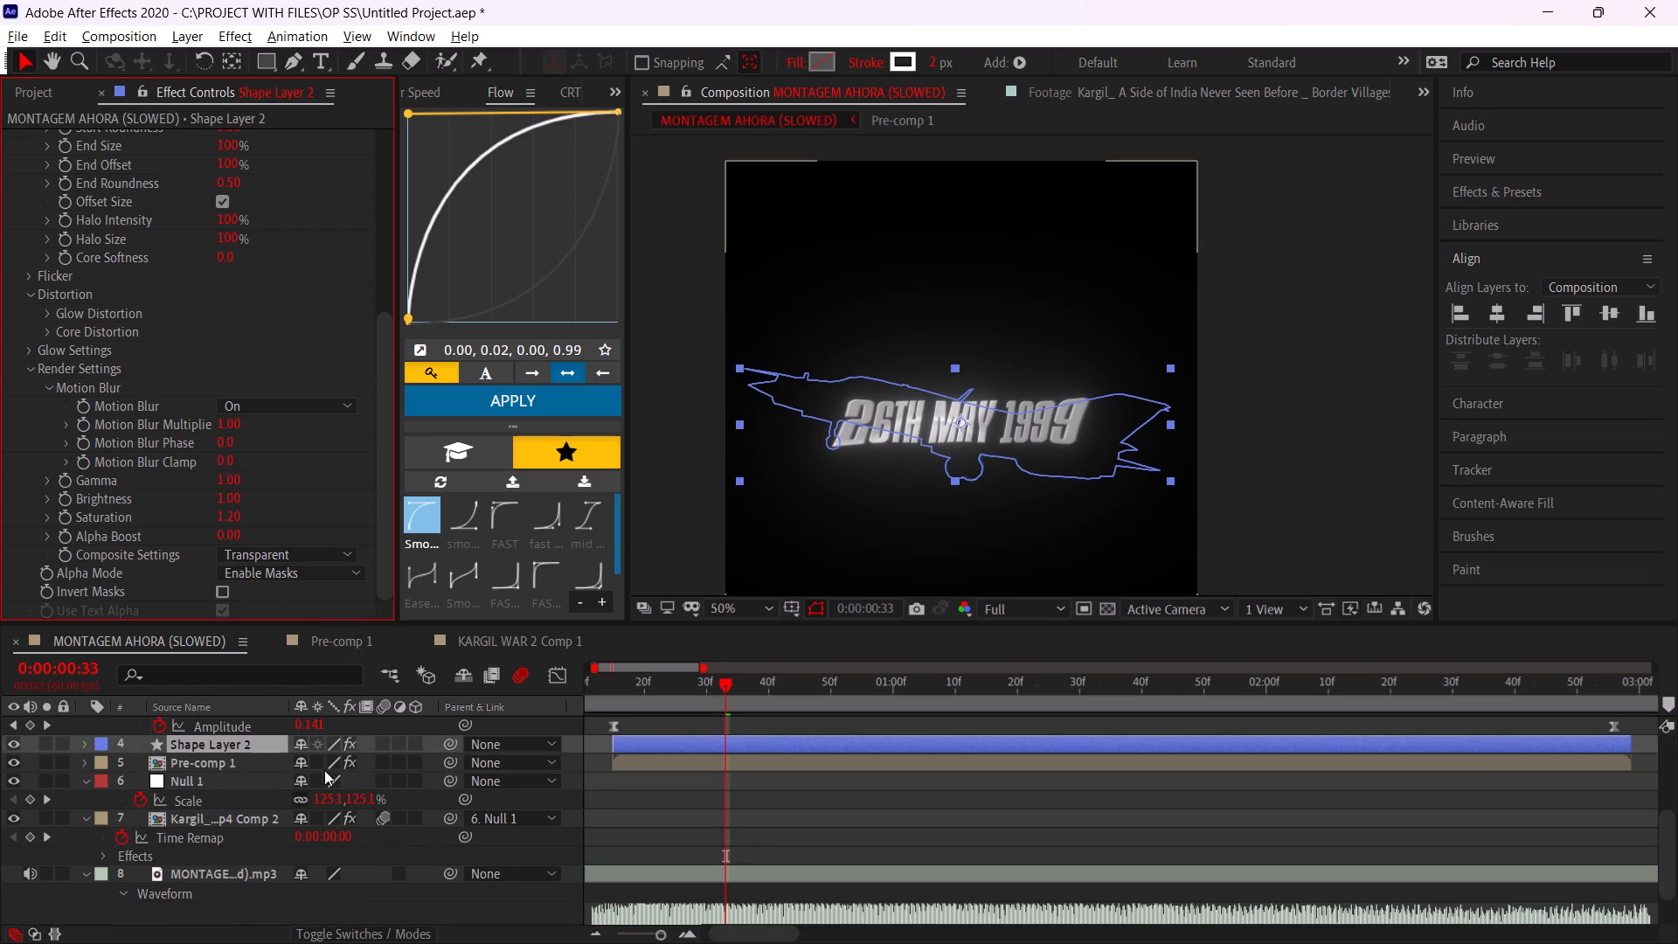
key(m)
text(uu)
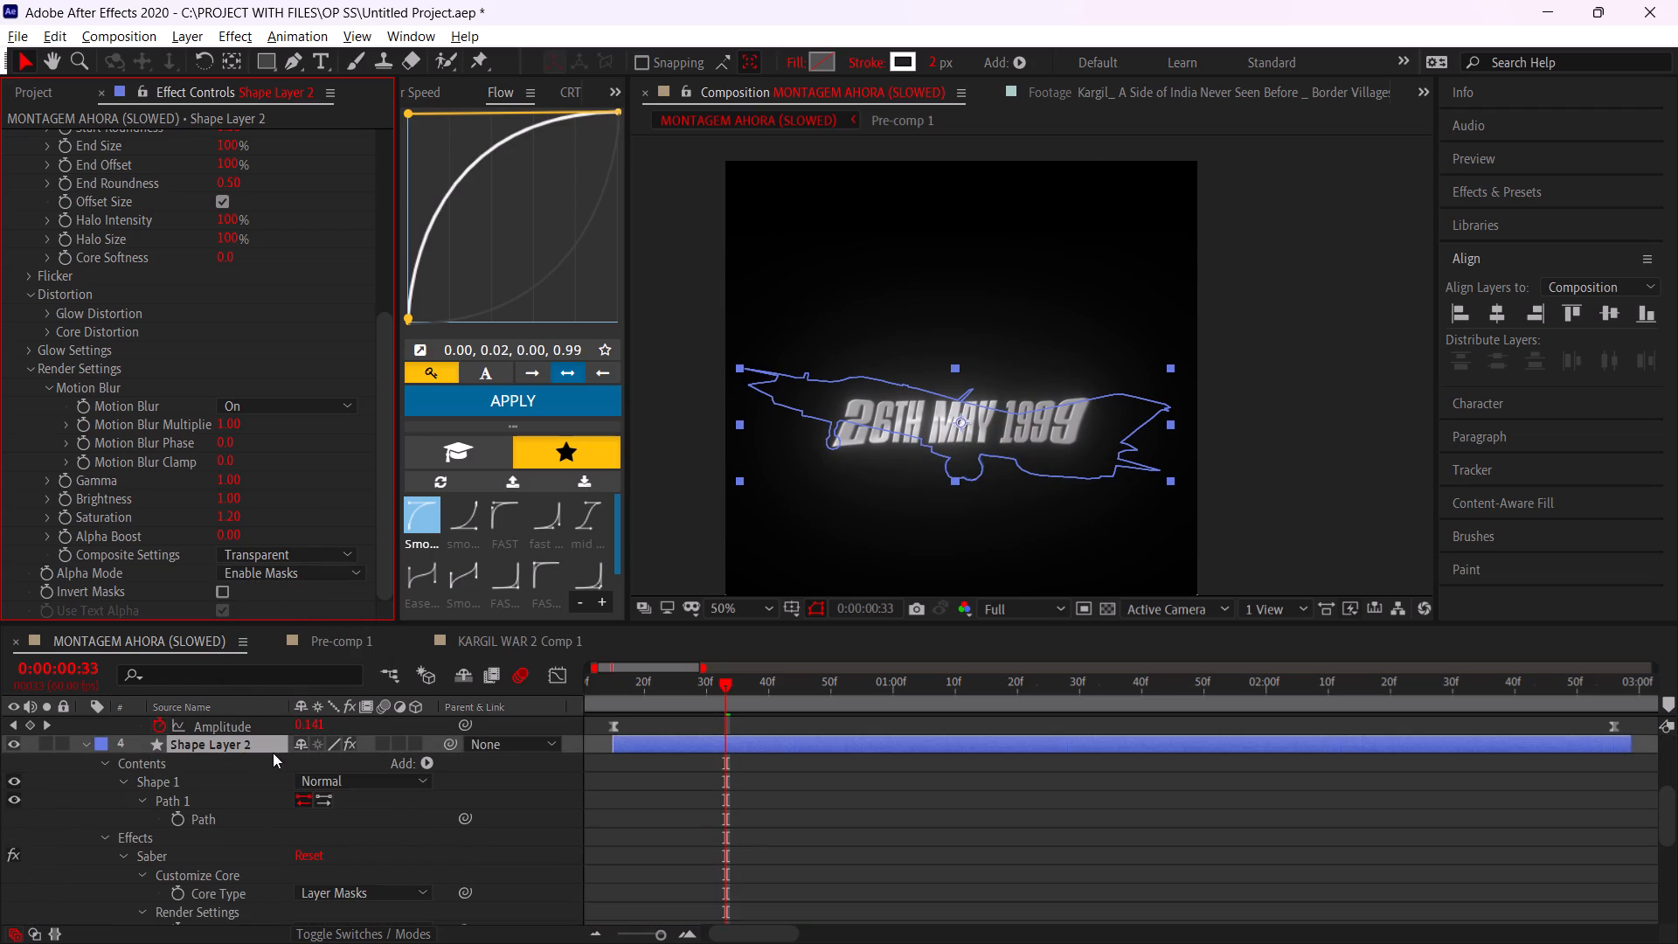
click(219, 829)
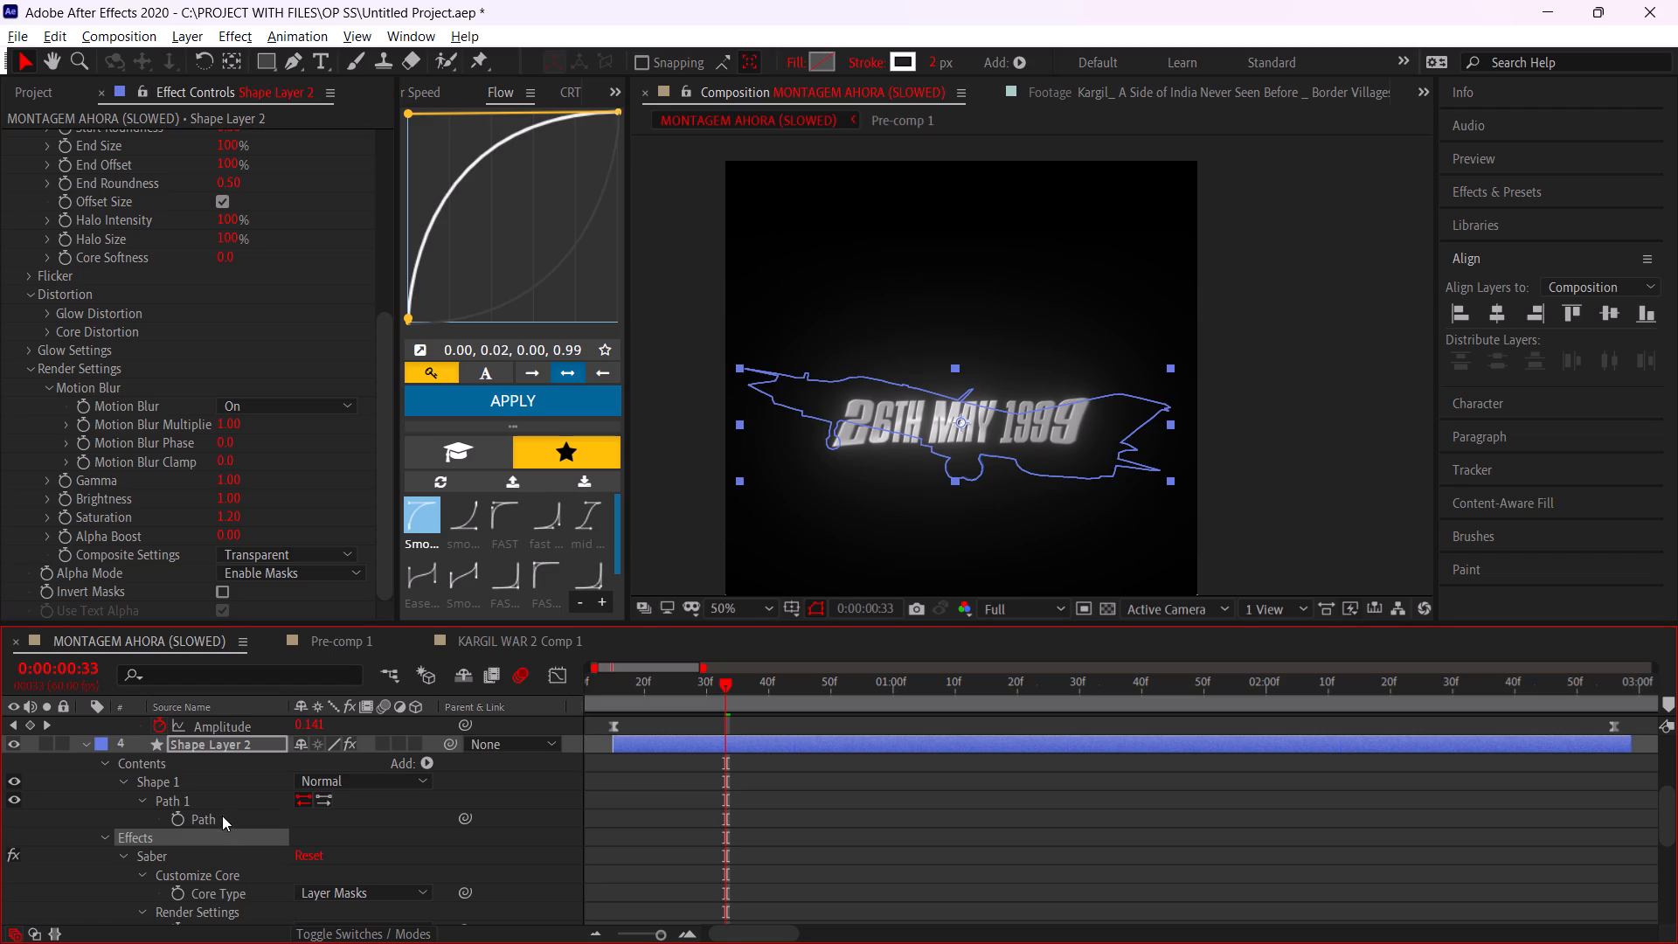
click(222, 814)
key(ctrl+c)
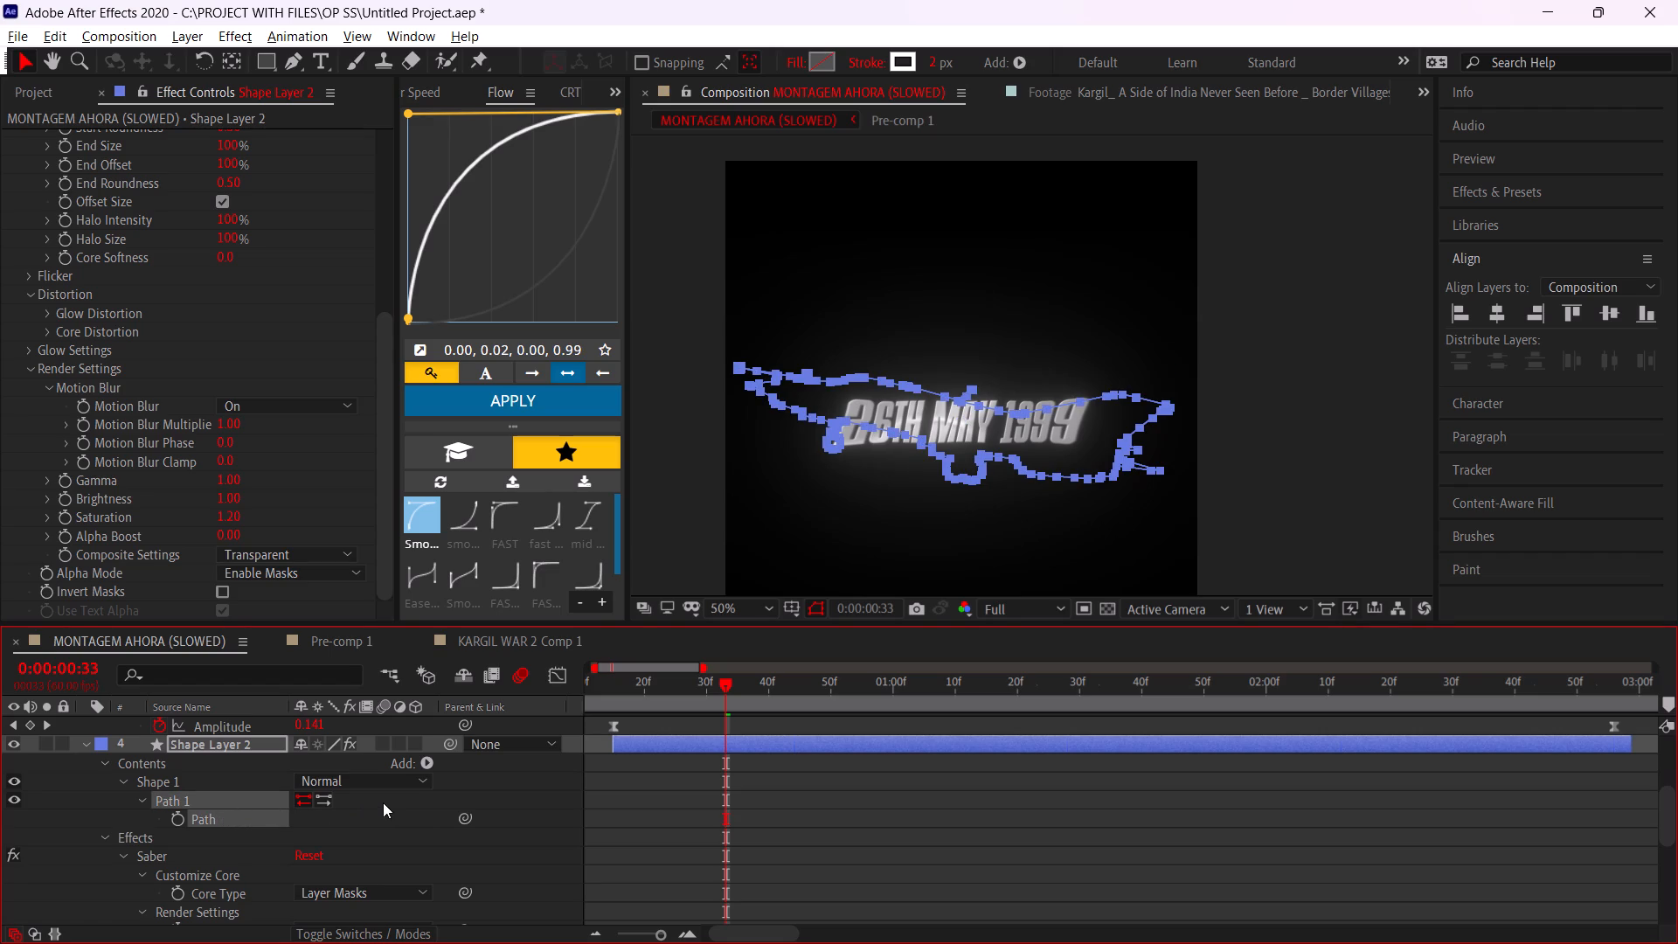
Set Saber's Glow Spread on Shape Layer 2 to 1.65.
scroll(779, 761, up, 2)
click(680, 796)
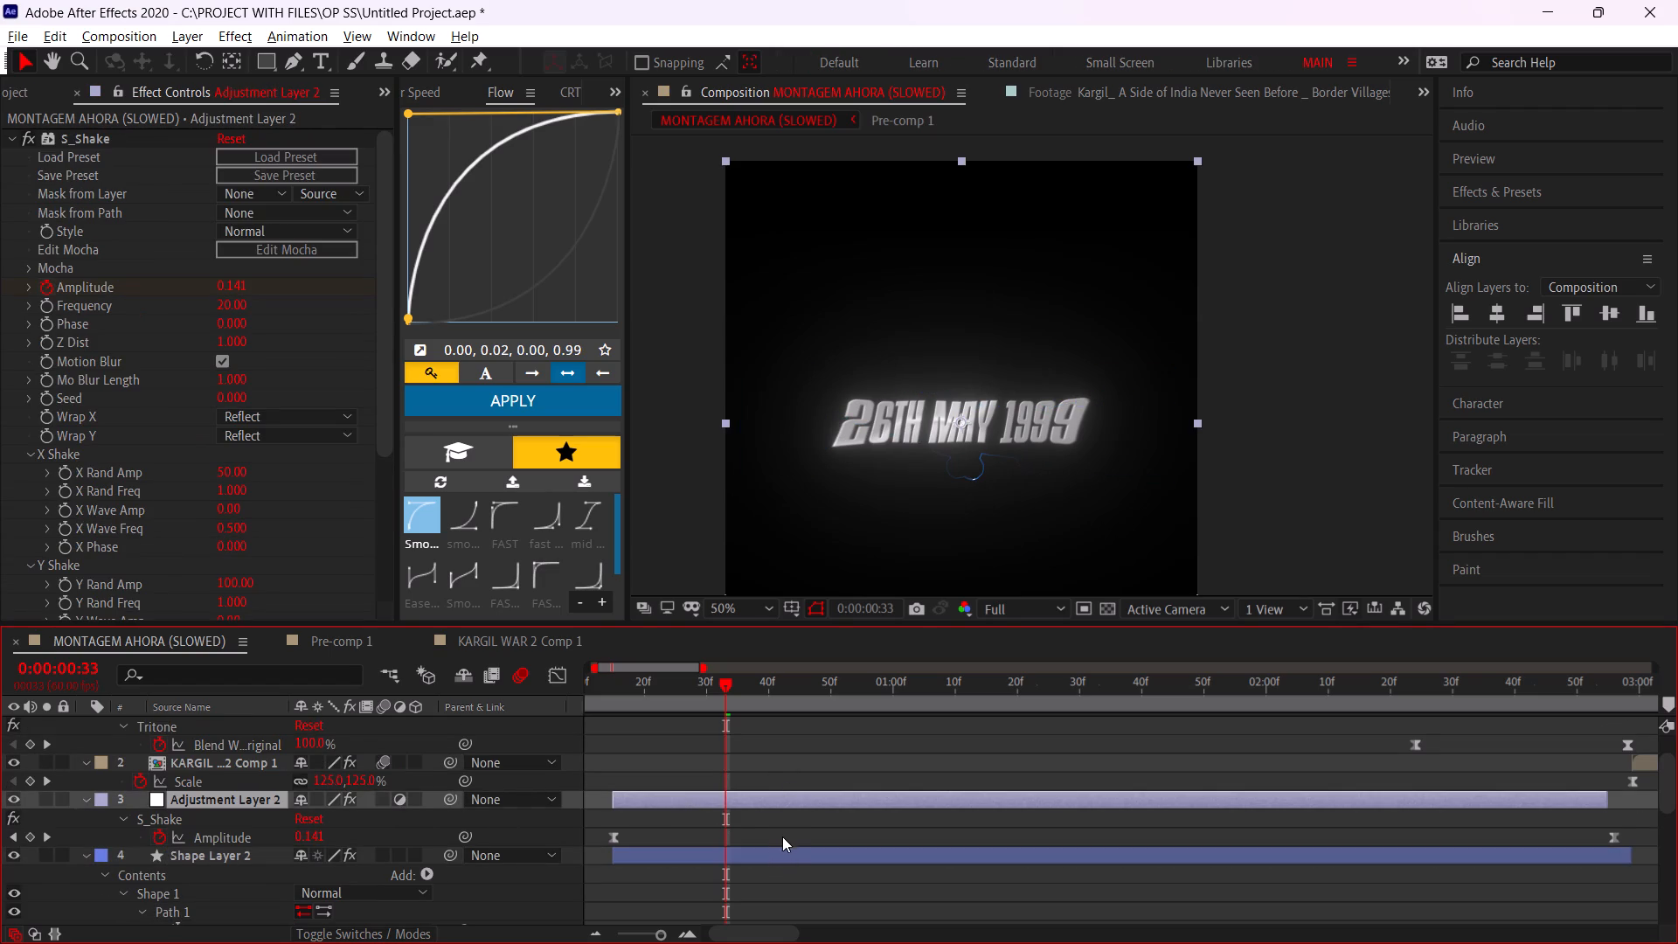
click(701, 851)
scroll(204, 359, up, 5)
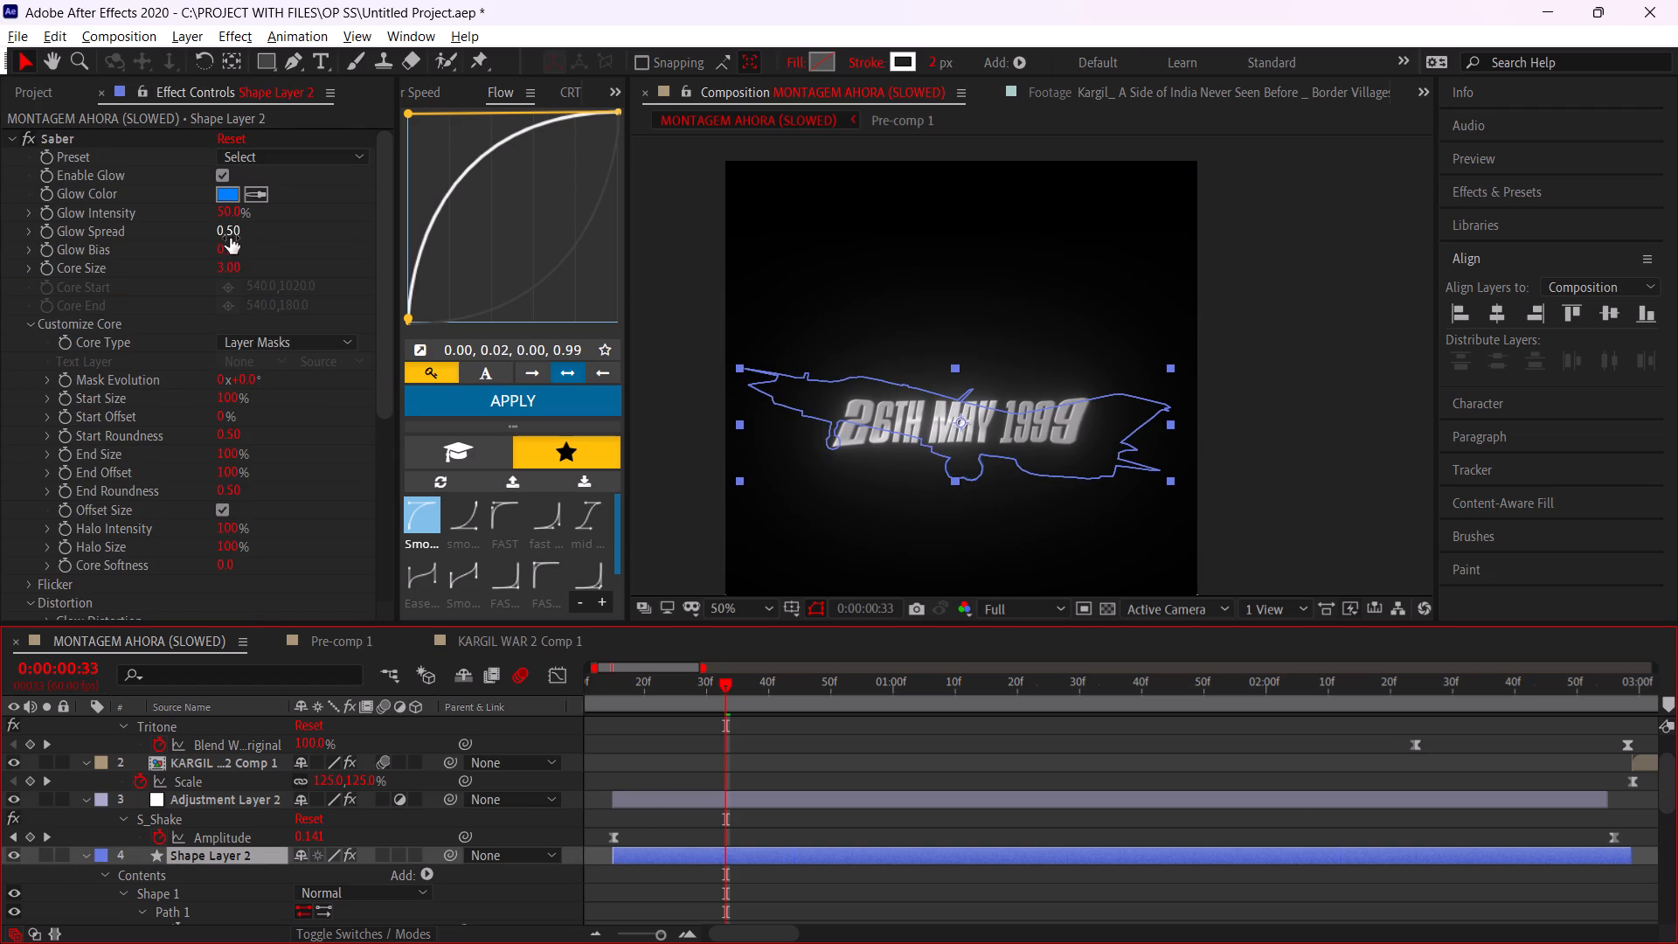
drag(227, 236, 349, 232)
click(929, 731)
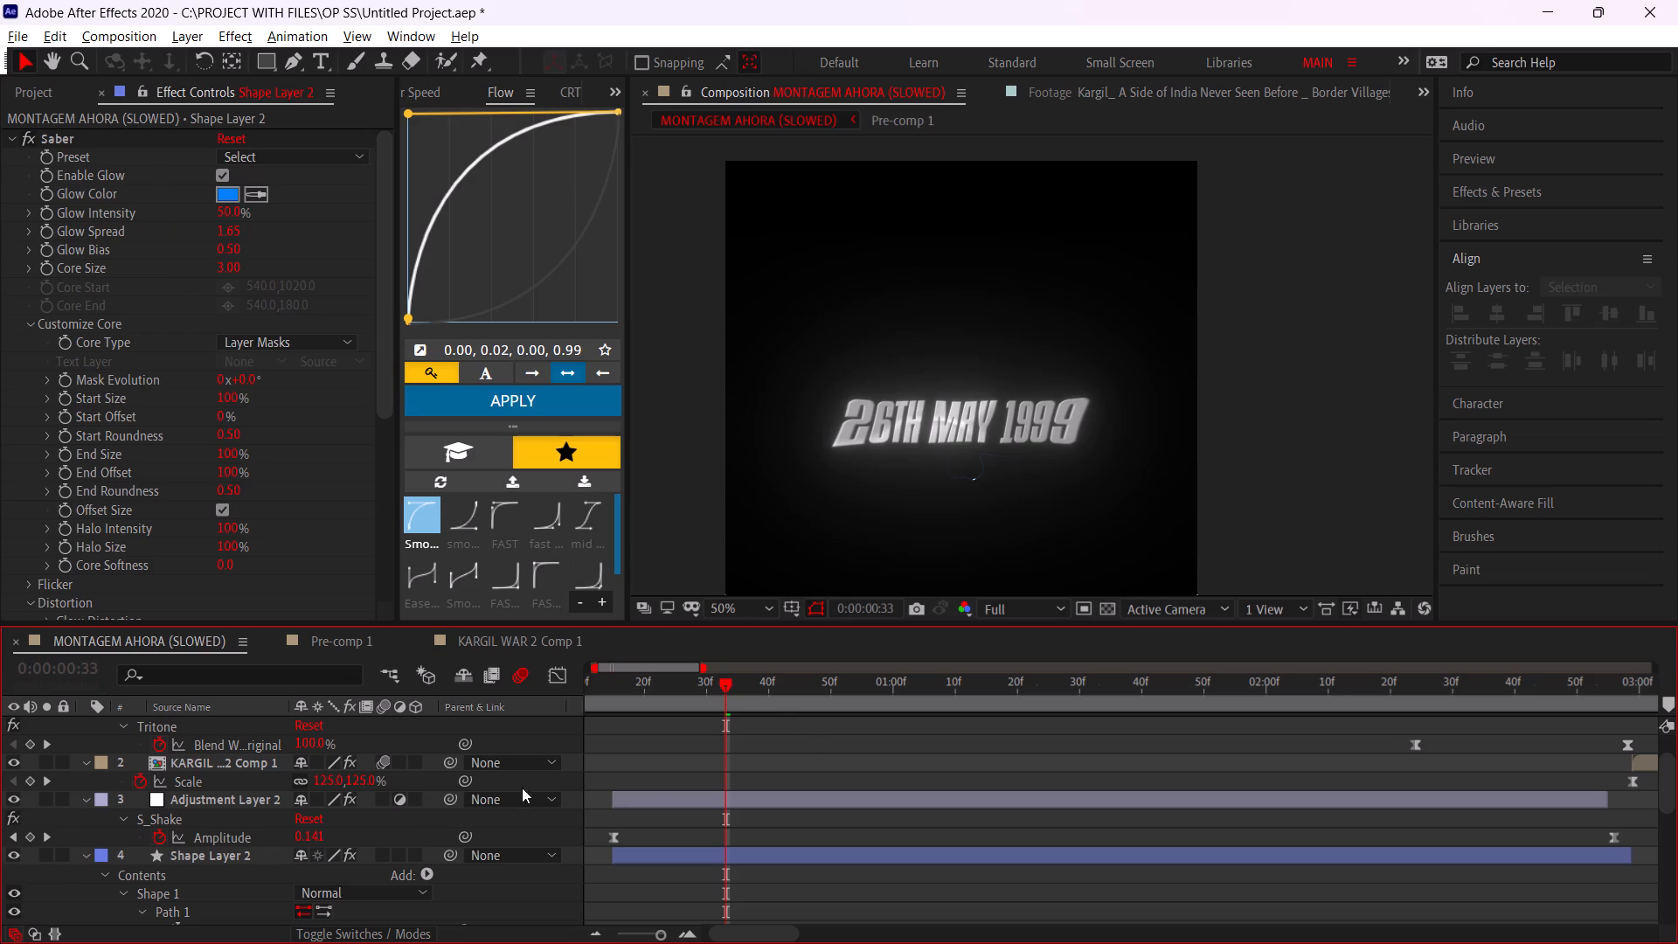
scroll(230, 865, down, 1)
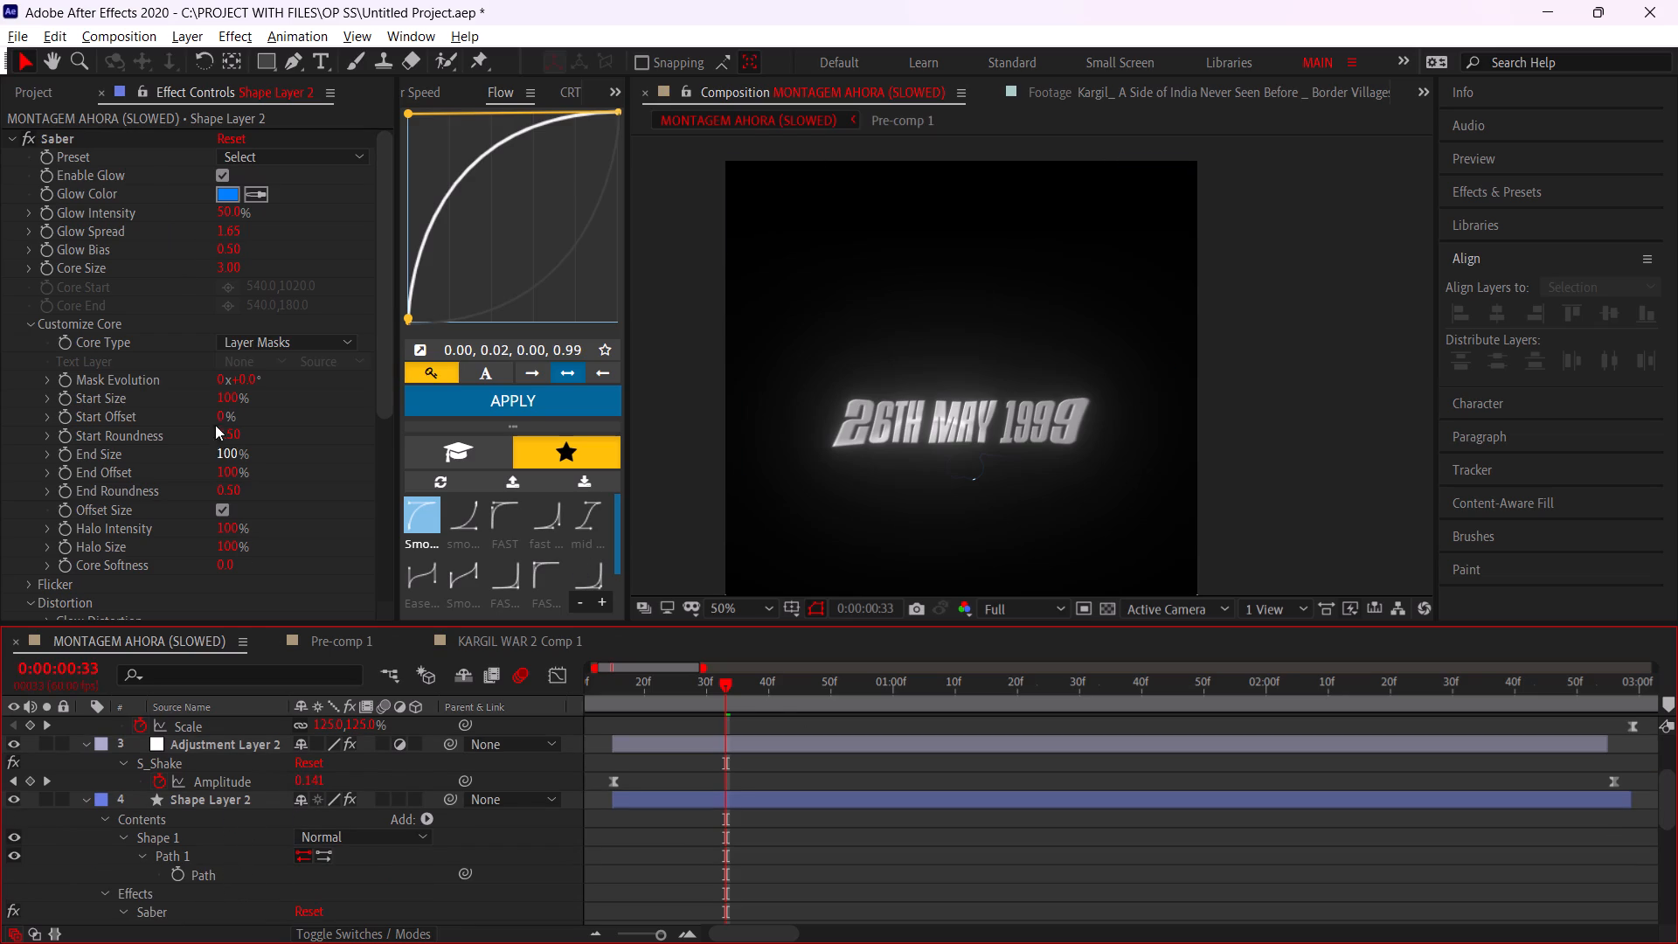
Create a white 1080 × 1200 px solid named White Solid 1 directly above Shape Layer 2.
click(685, 803)
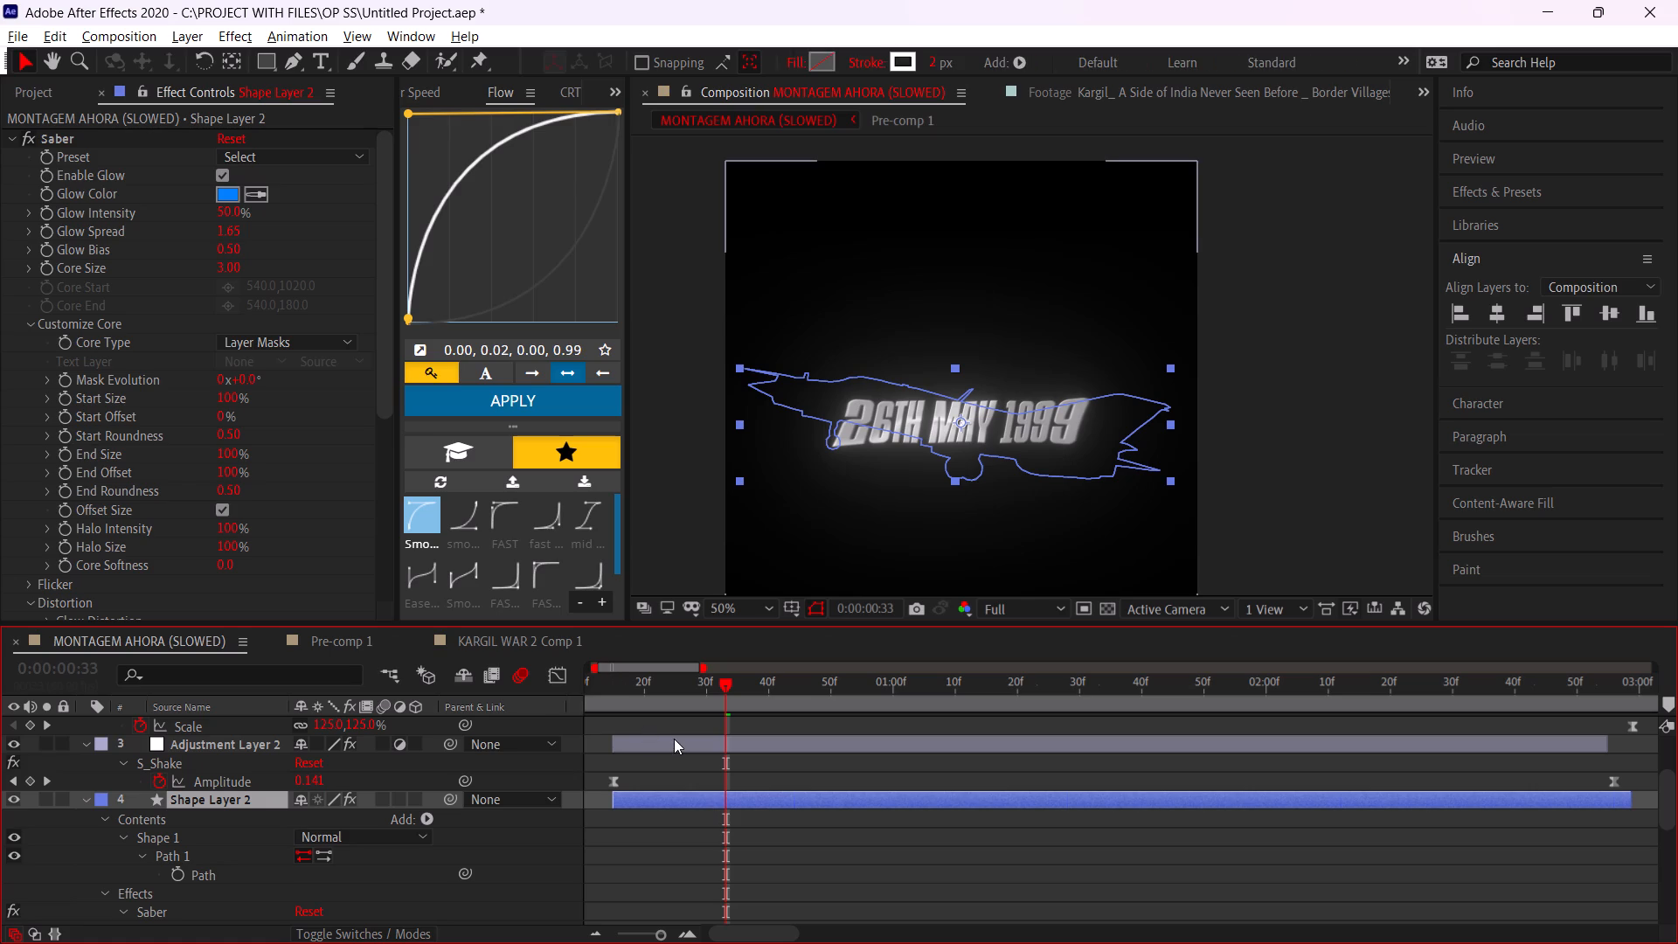
key(ctrl+alt+y)
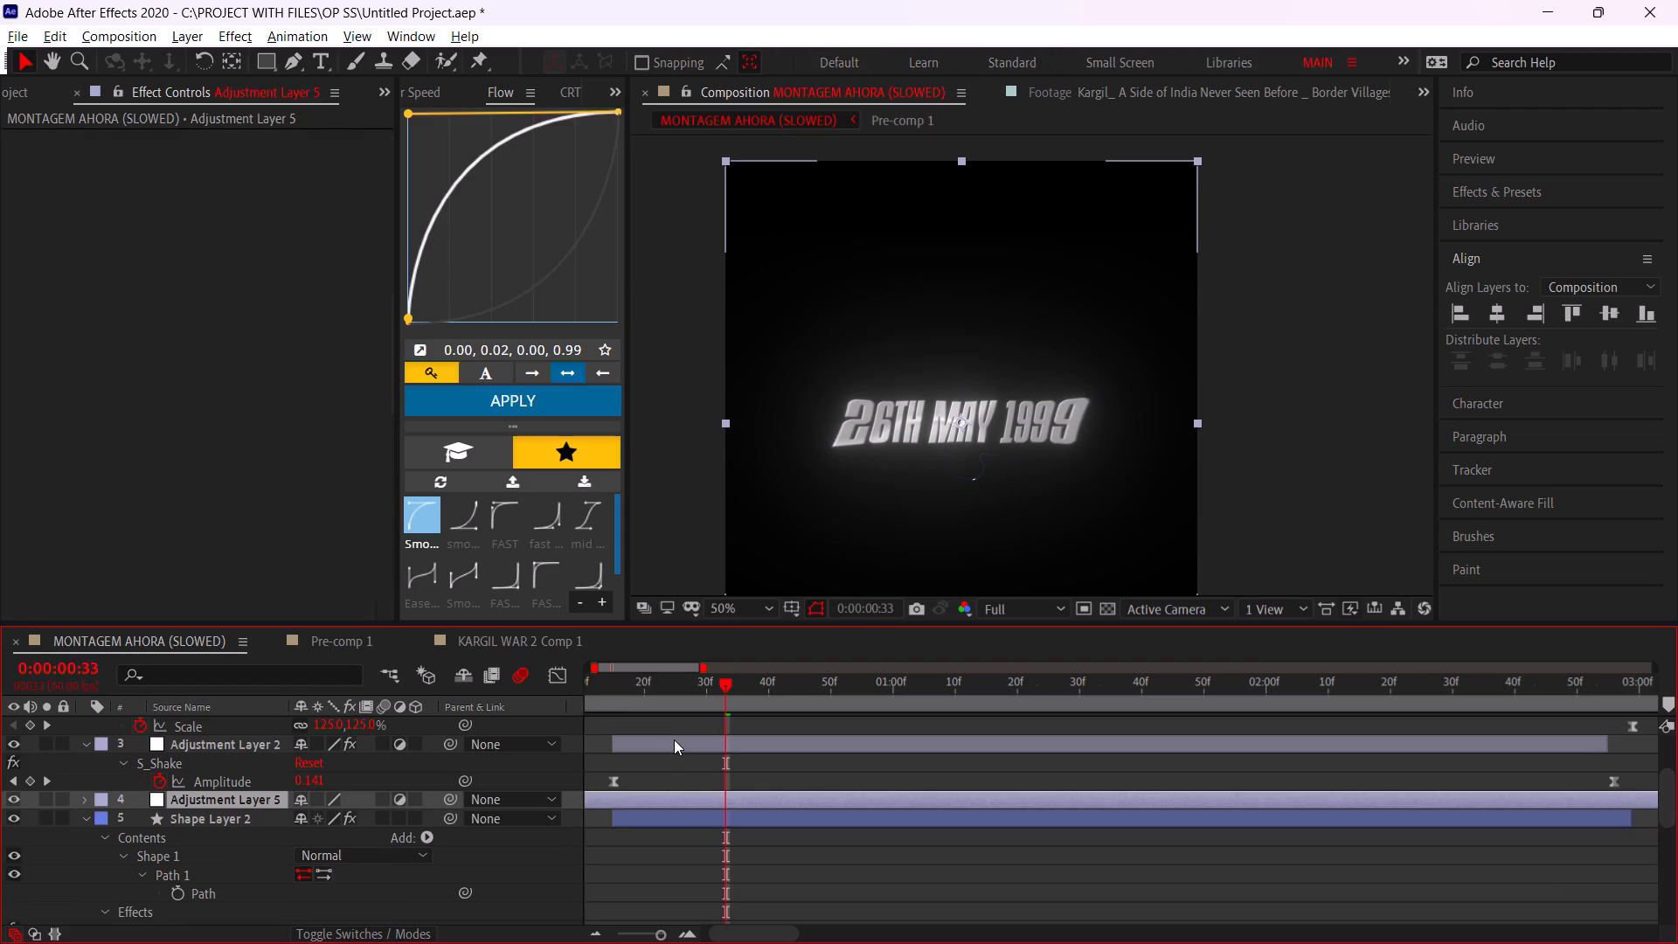
key(ctrl+z)
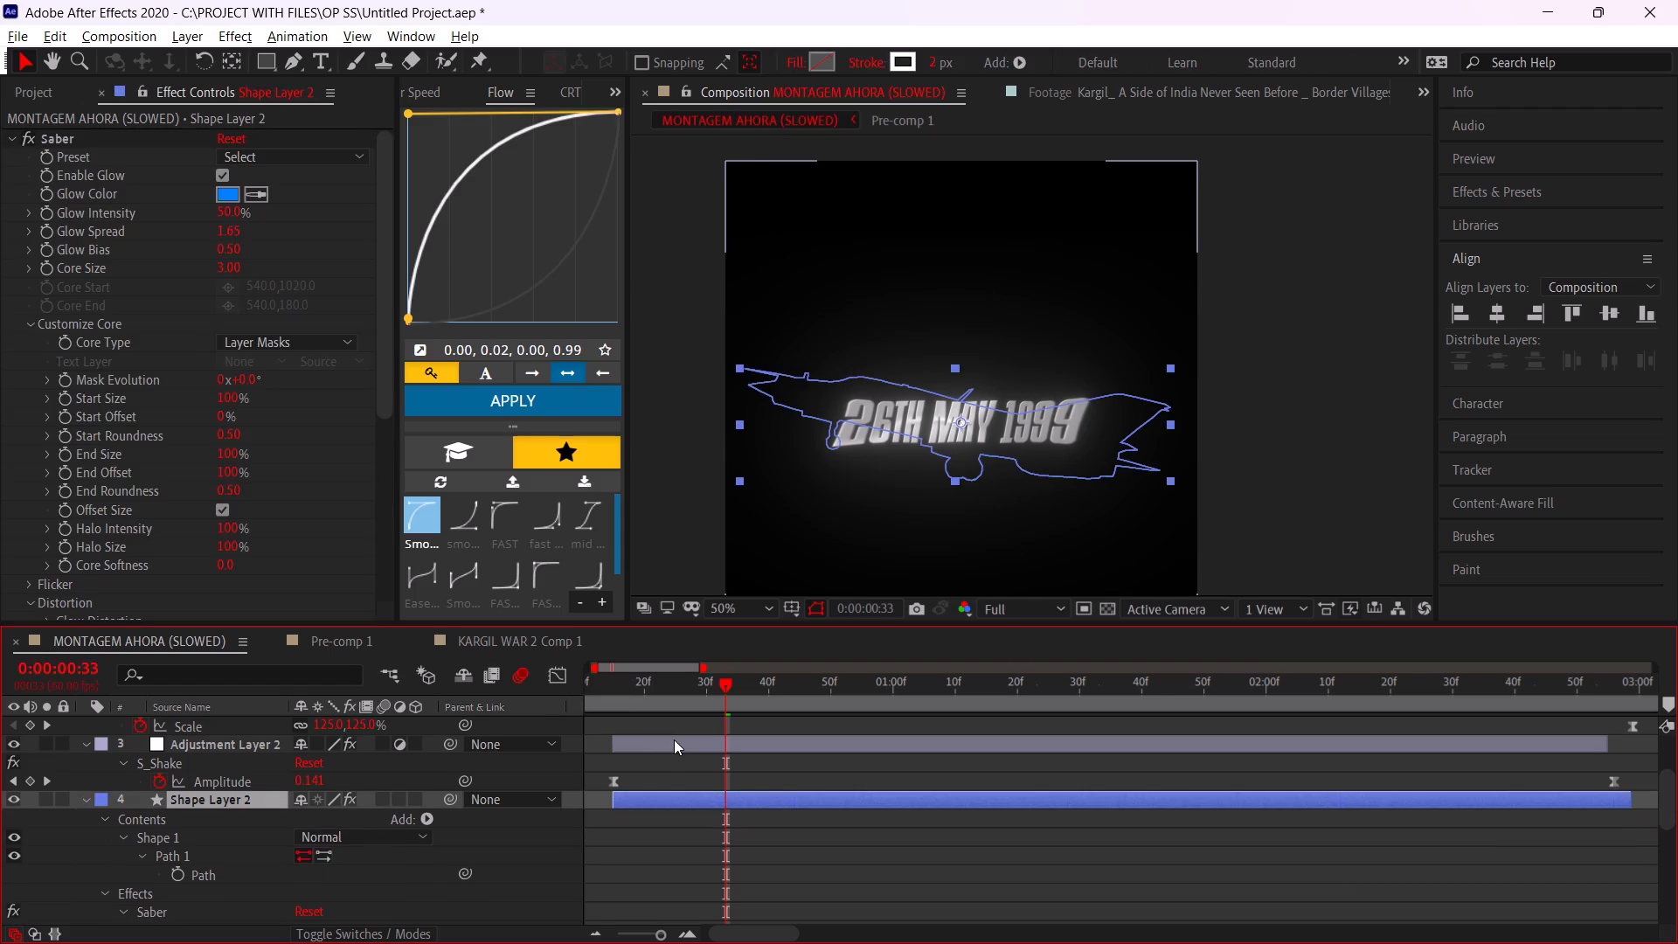
key(ctrl+y)
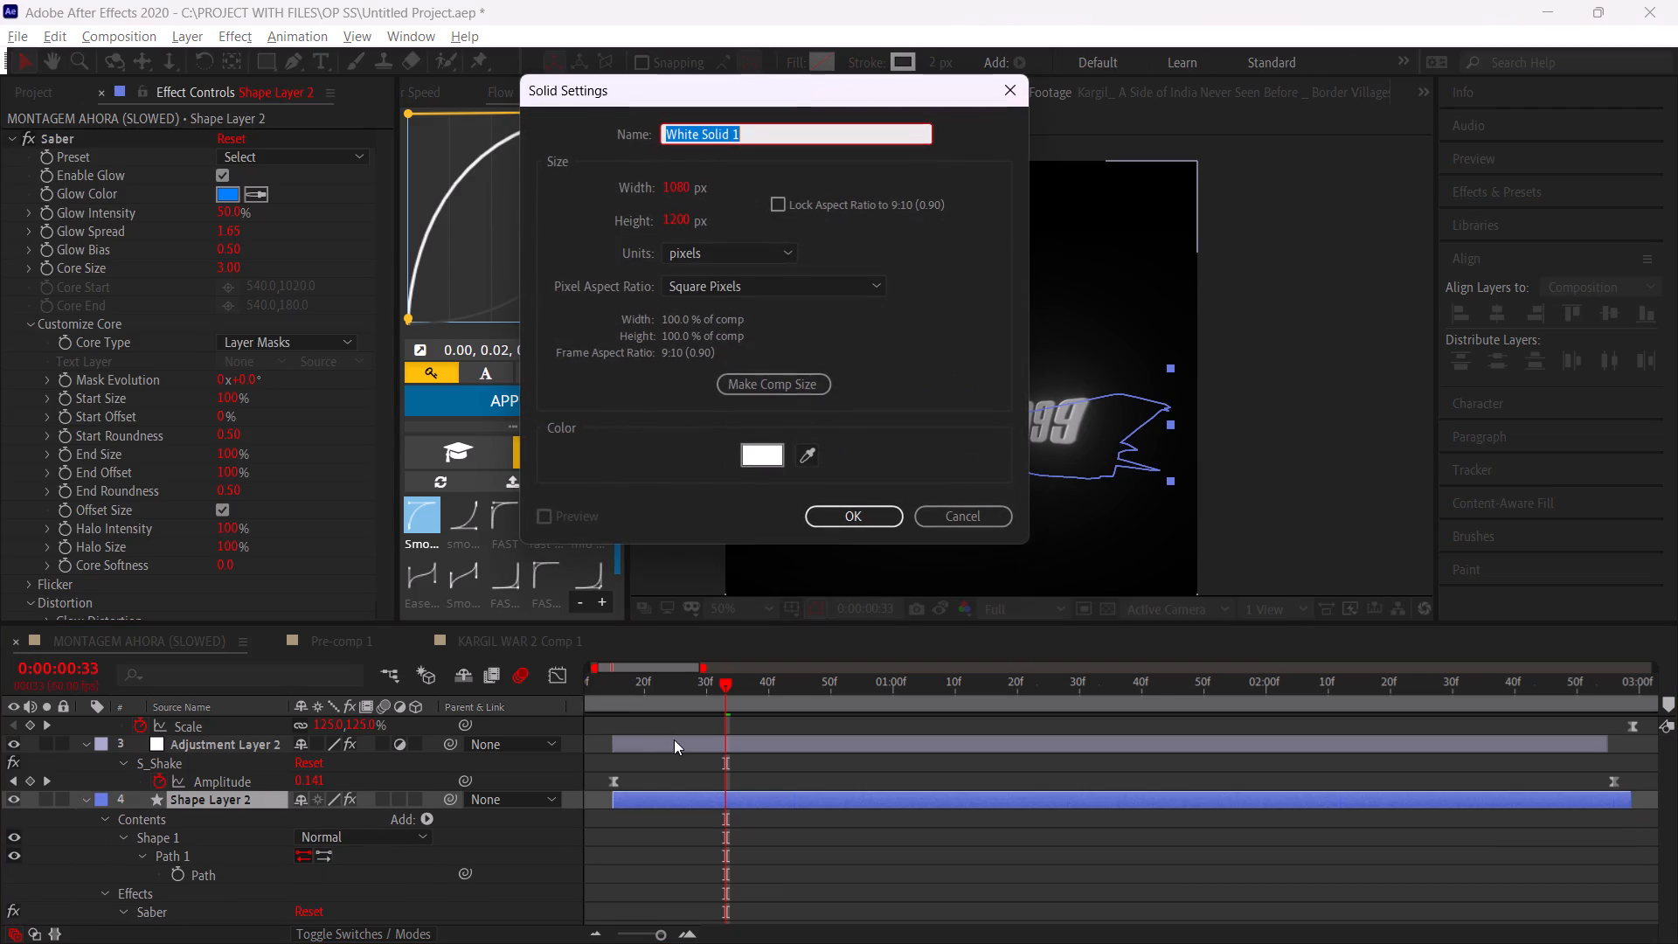
click(836, 521)
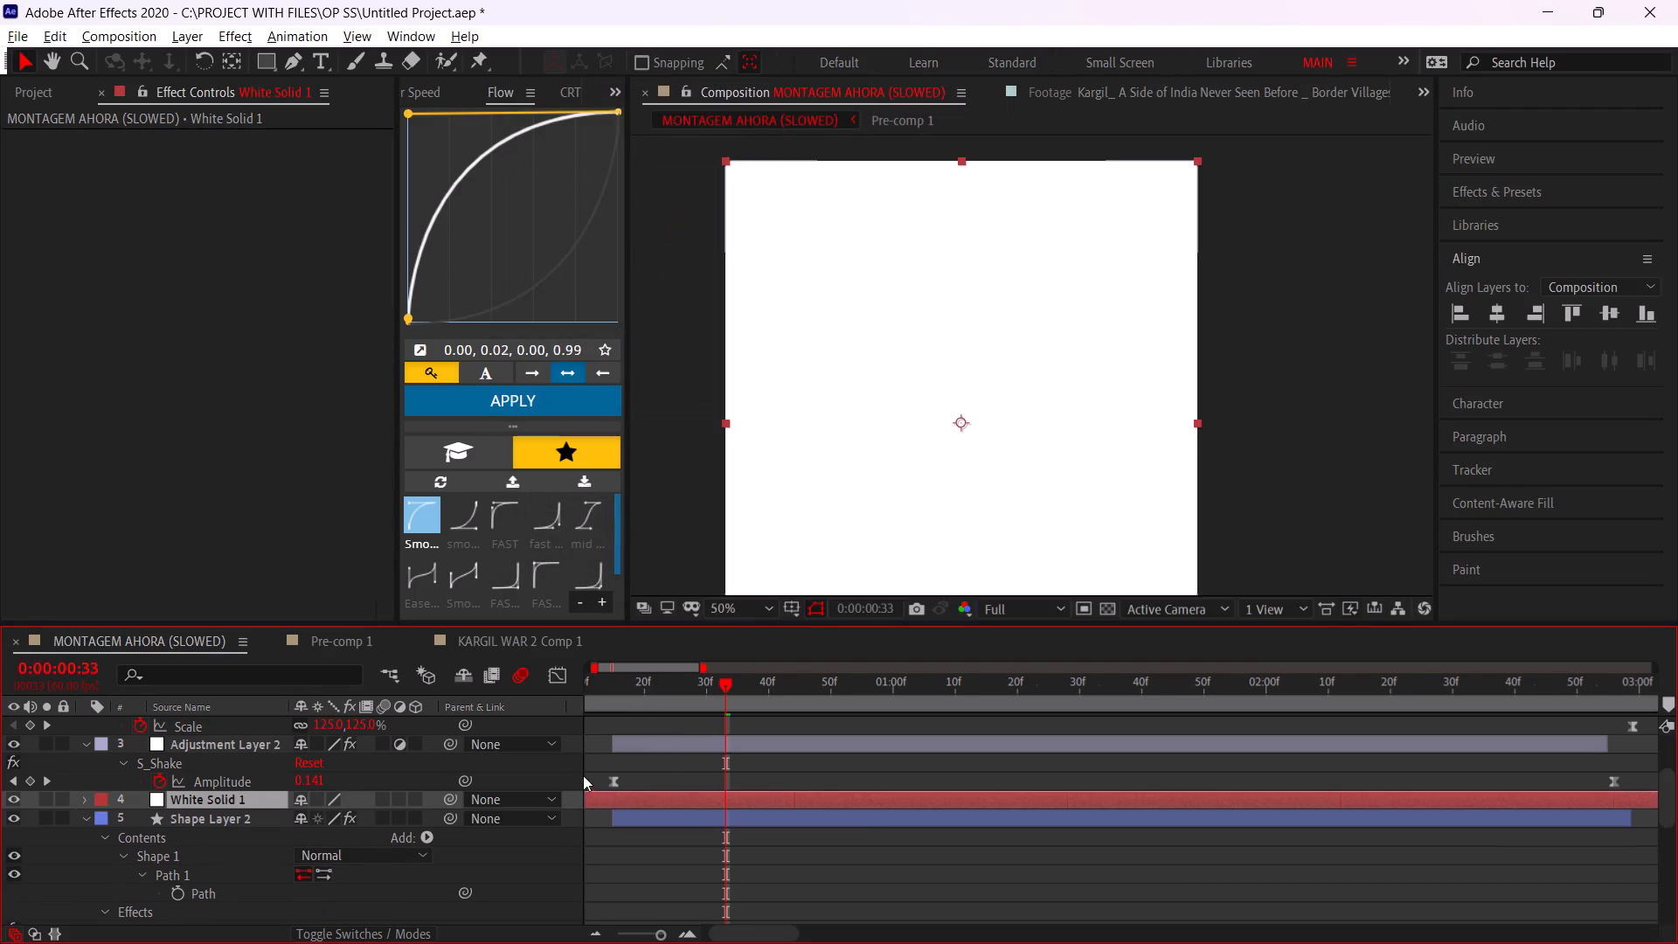
Trim White Solid 1 to run from 0:00:00:15 to 0:00:02:59, splitting it at both times and deleting the leftover pieces.
alt+scroll(586, 769, up, 1)
drag(653, 696, 641, 698)
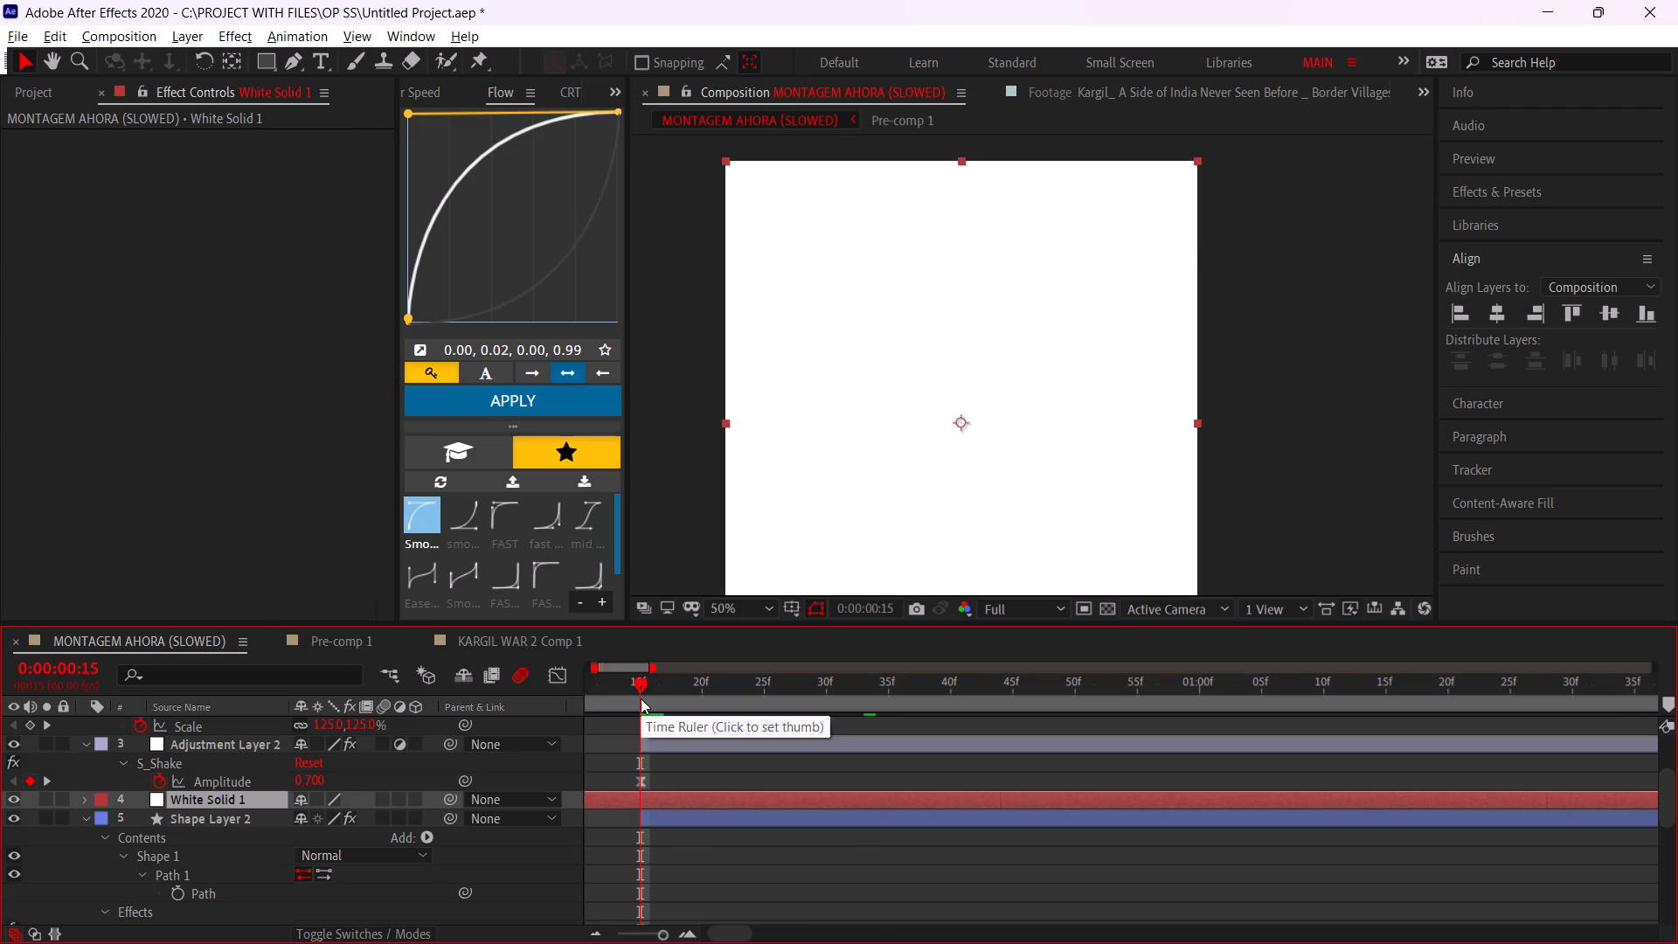
key(ctrl+shift+d)
alt+scroll(625, 781, down, 2)
drag(1123, 694, 1139, 699)
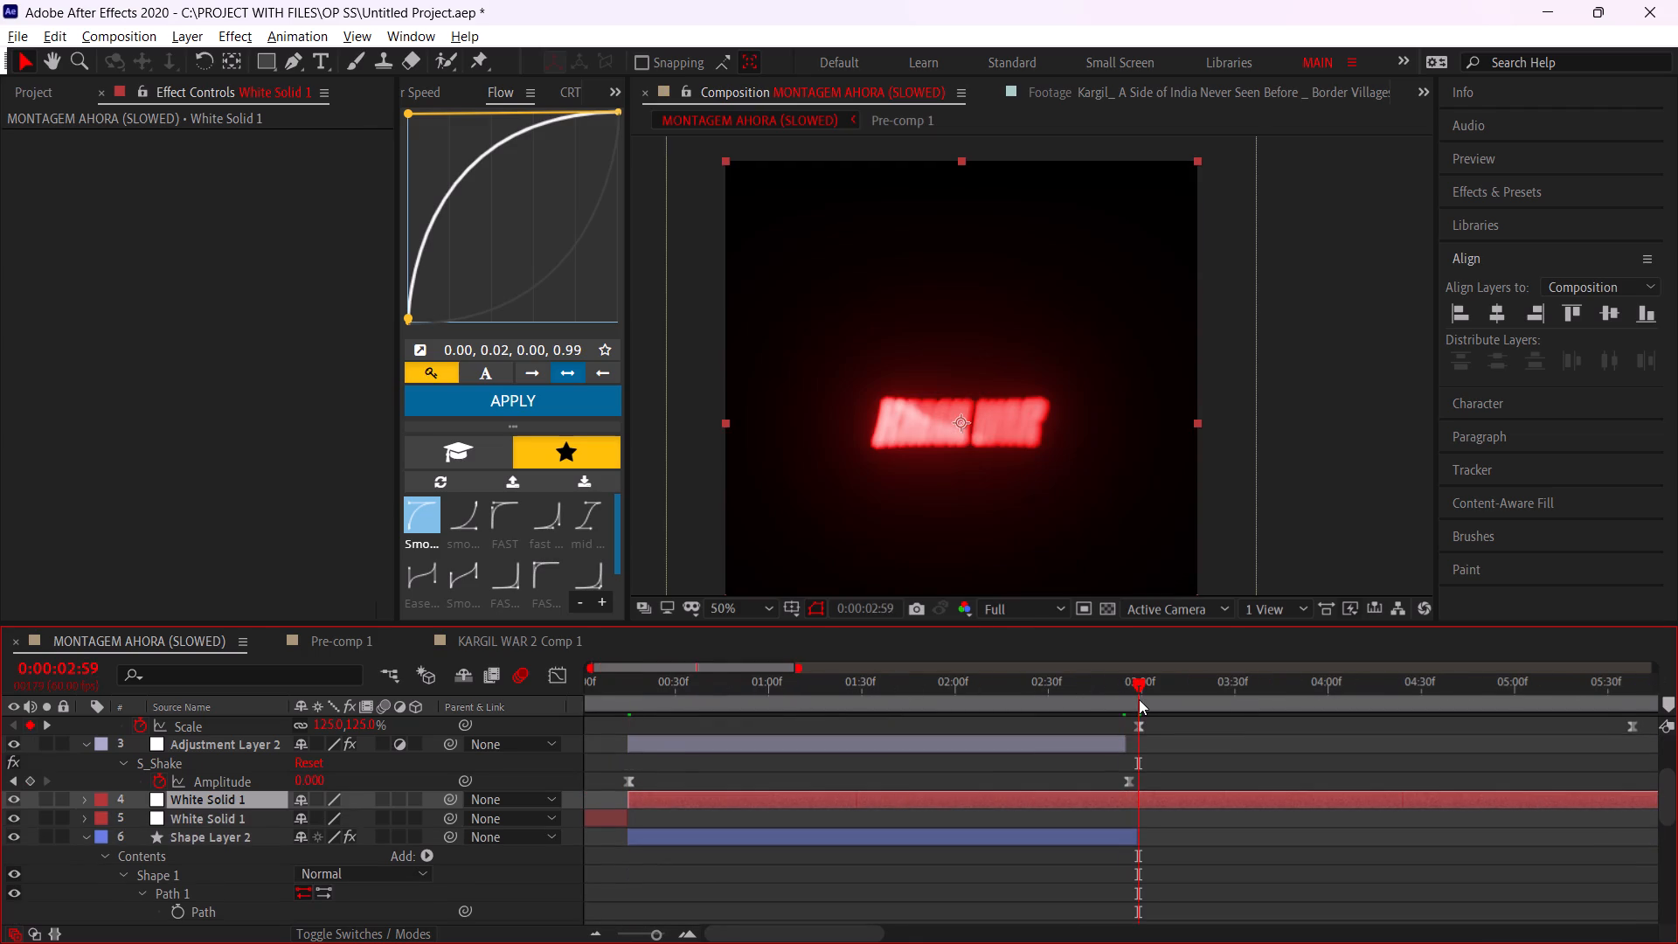
key(ctrl+shift+d)
key(Delete)
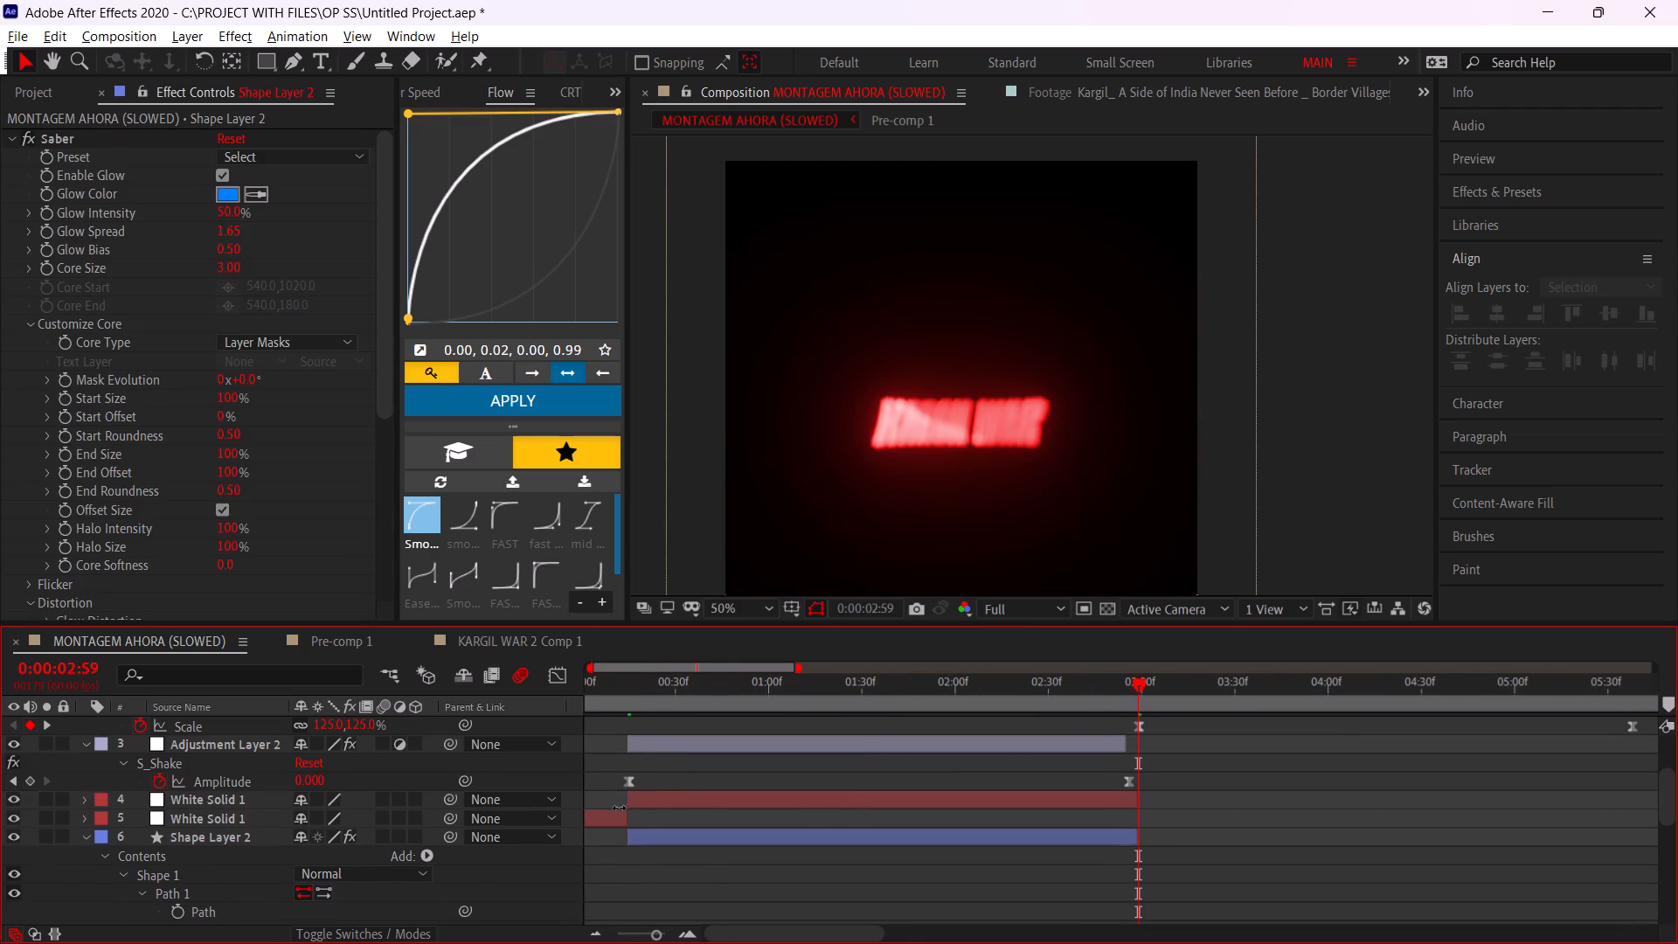
click(617, 809)
key(Delete)
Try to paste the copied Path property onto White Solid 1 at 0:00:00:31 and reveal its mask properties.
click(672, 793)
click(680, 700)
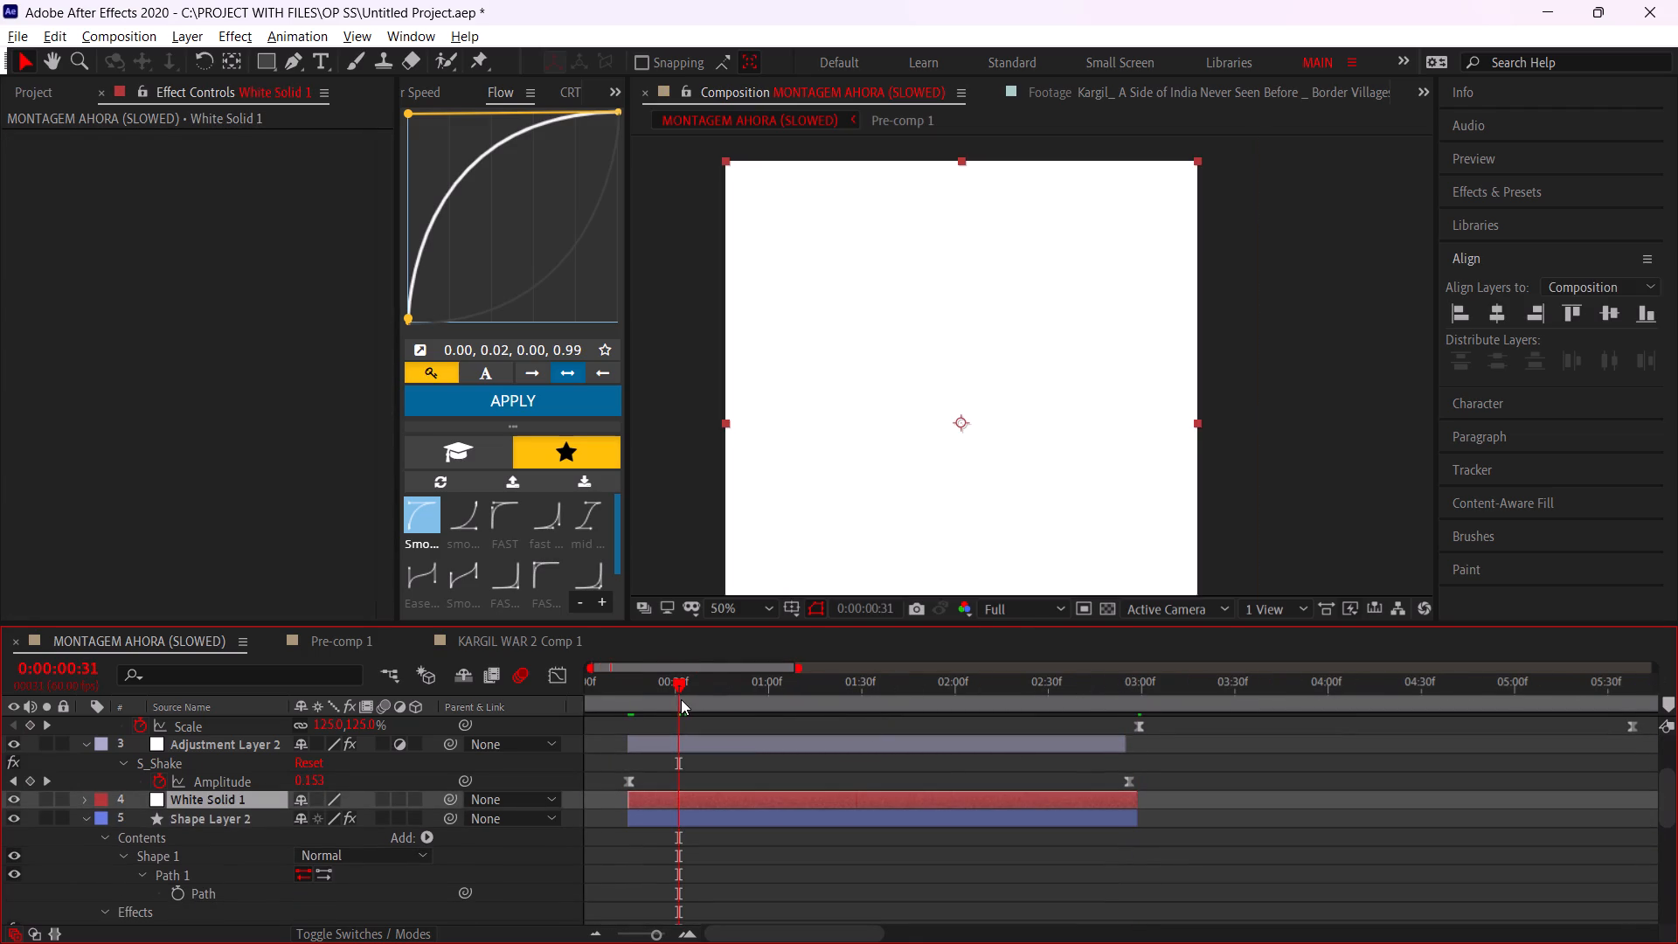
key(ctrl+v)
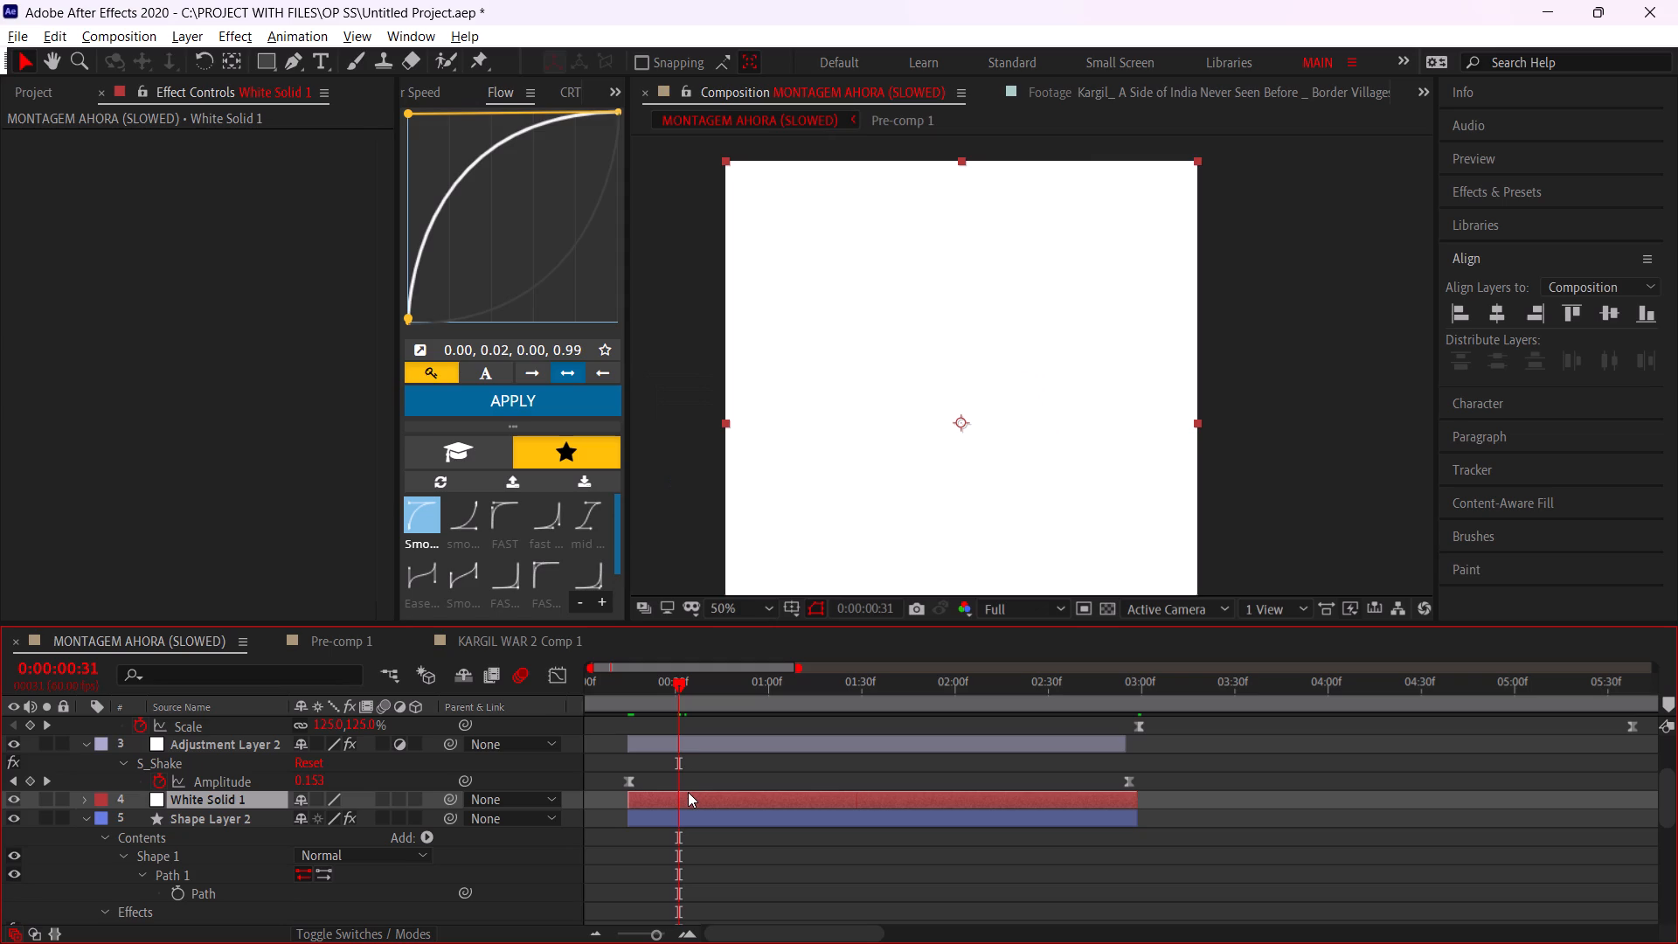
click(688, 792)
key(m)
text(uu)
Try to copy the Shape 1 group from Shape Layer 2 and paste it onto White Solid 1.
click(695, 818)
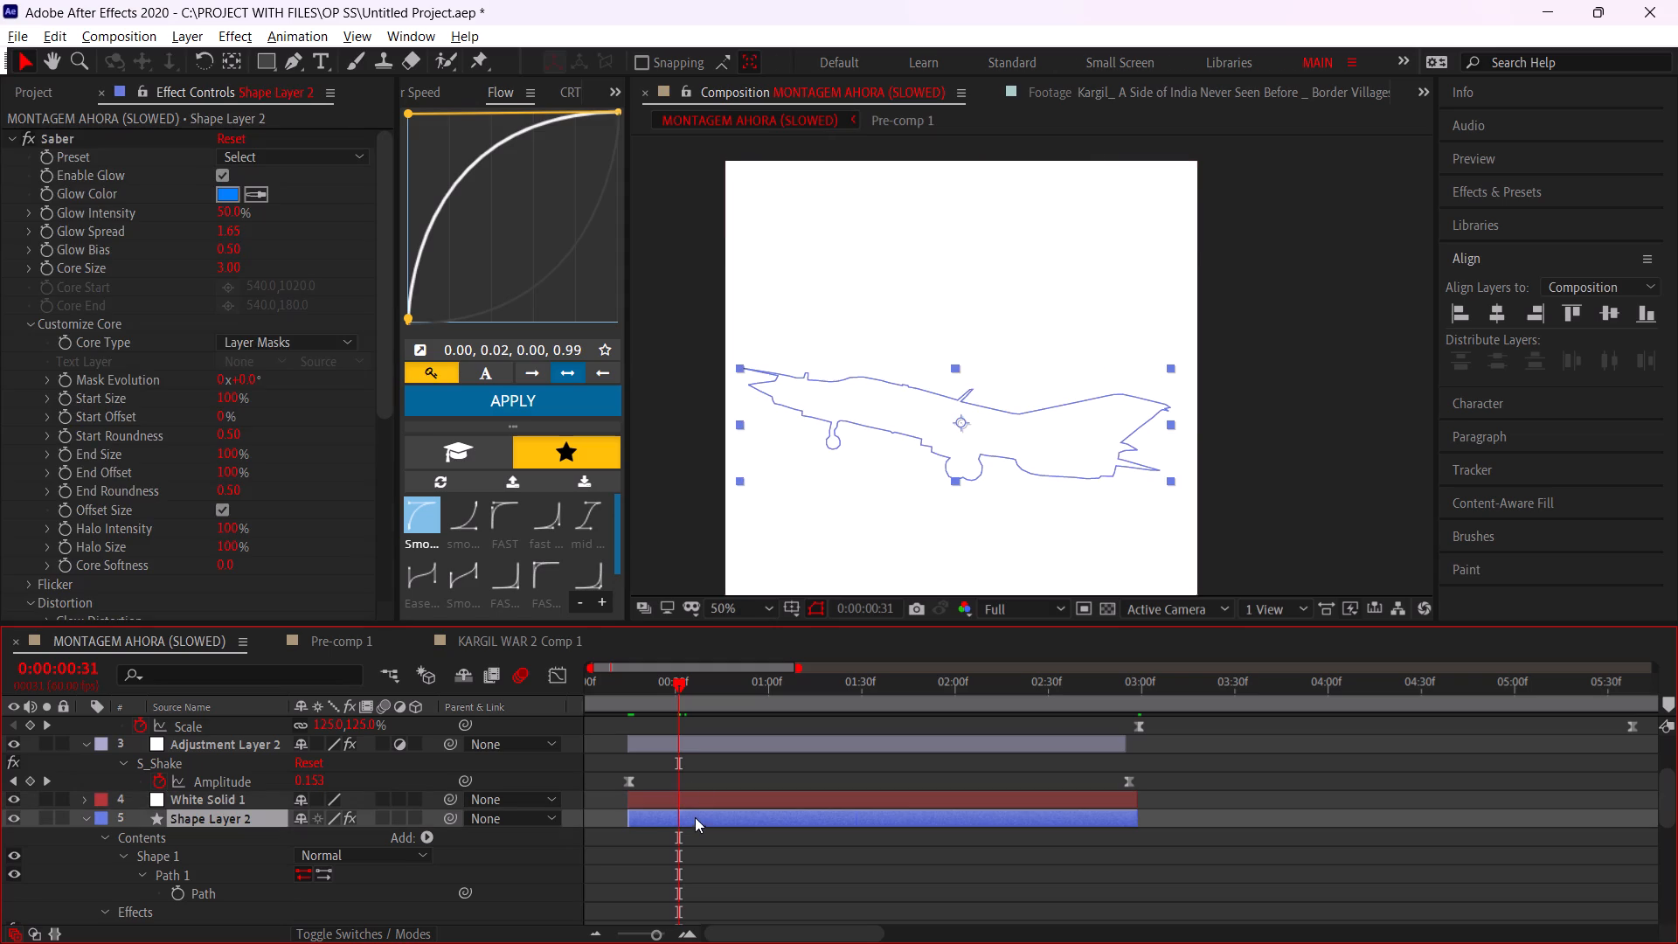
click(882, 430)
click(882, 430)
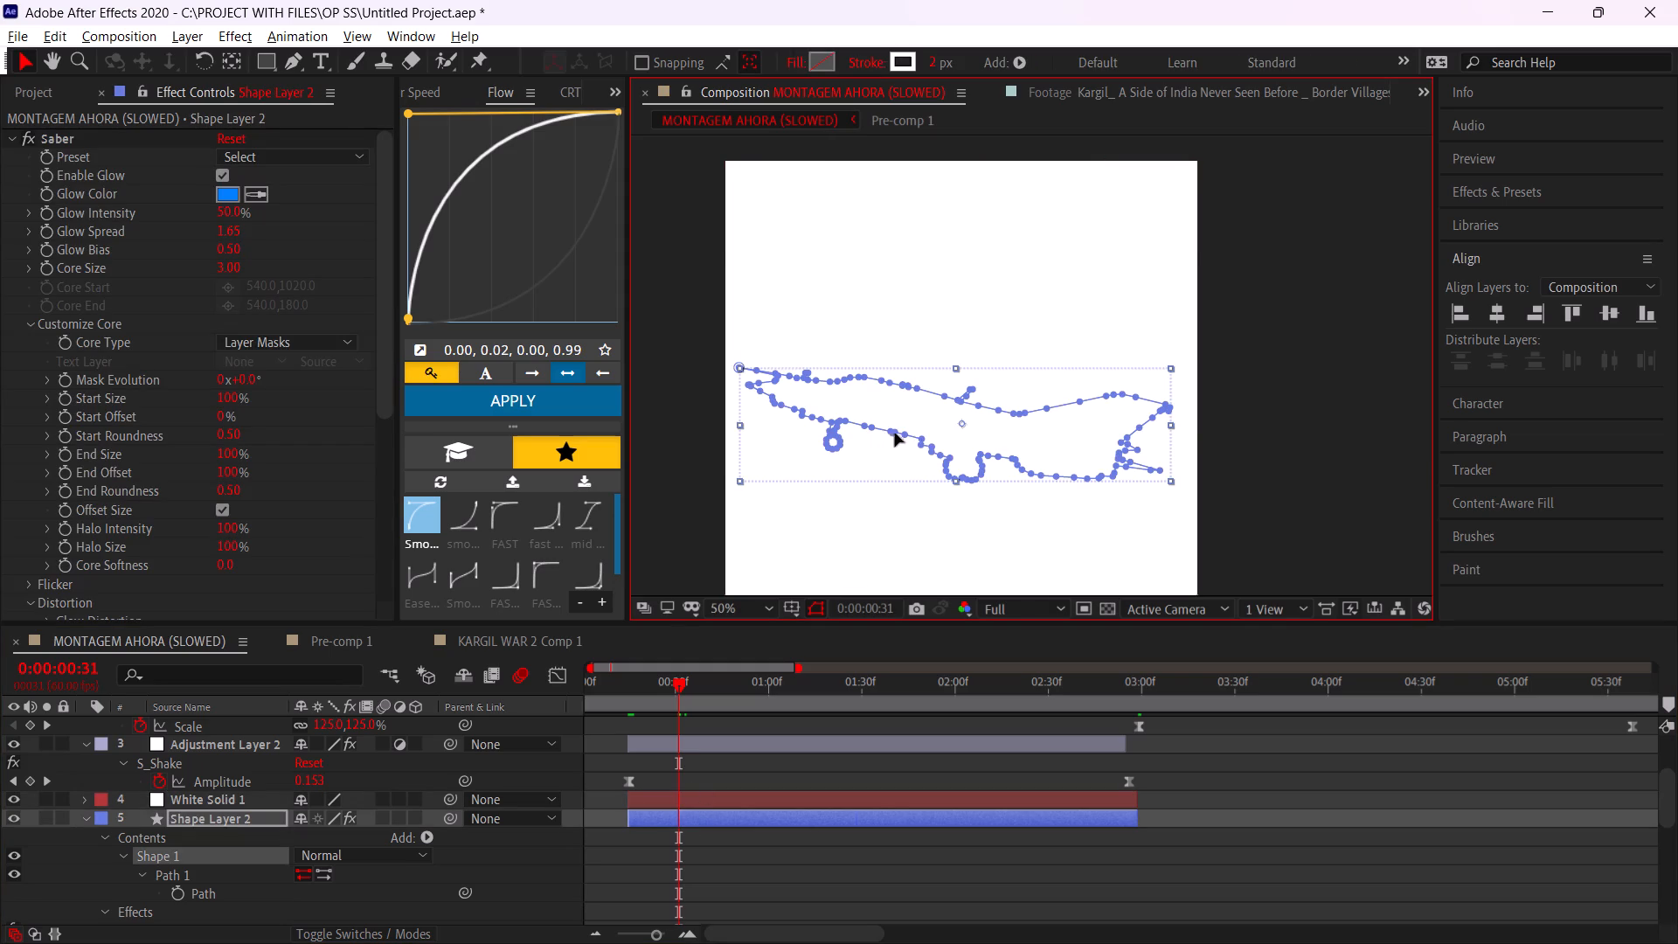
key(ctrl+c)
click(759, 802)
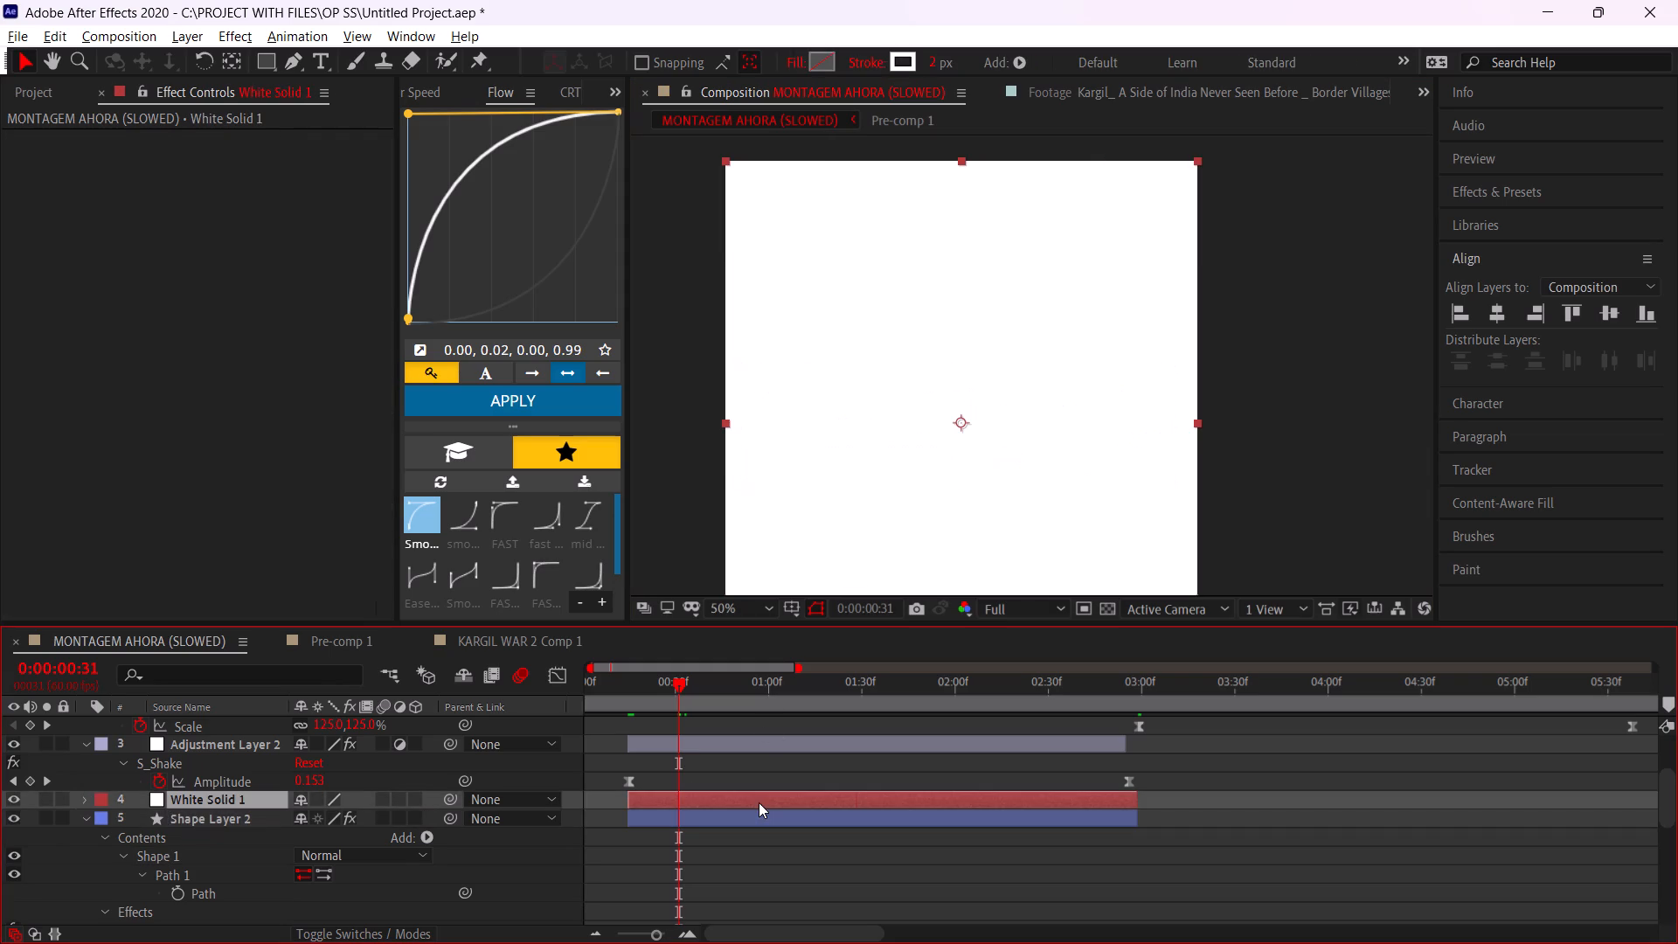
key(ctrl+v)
Select all the vertices of the aircraft outline, Path 1, on Shape Layer 2.
click(745, 821)
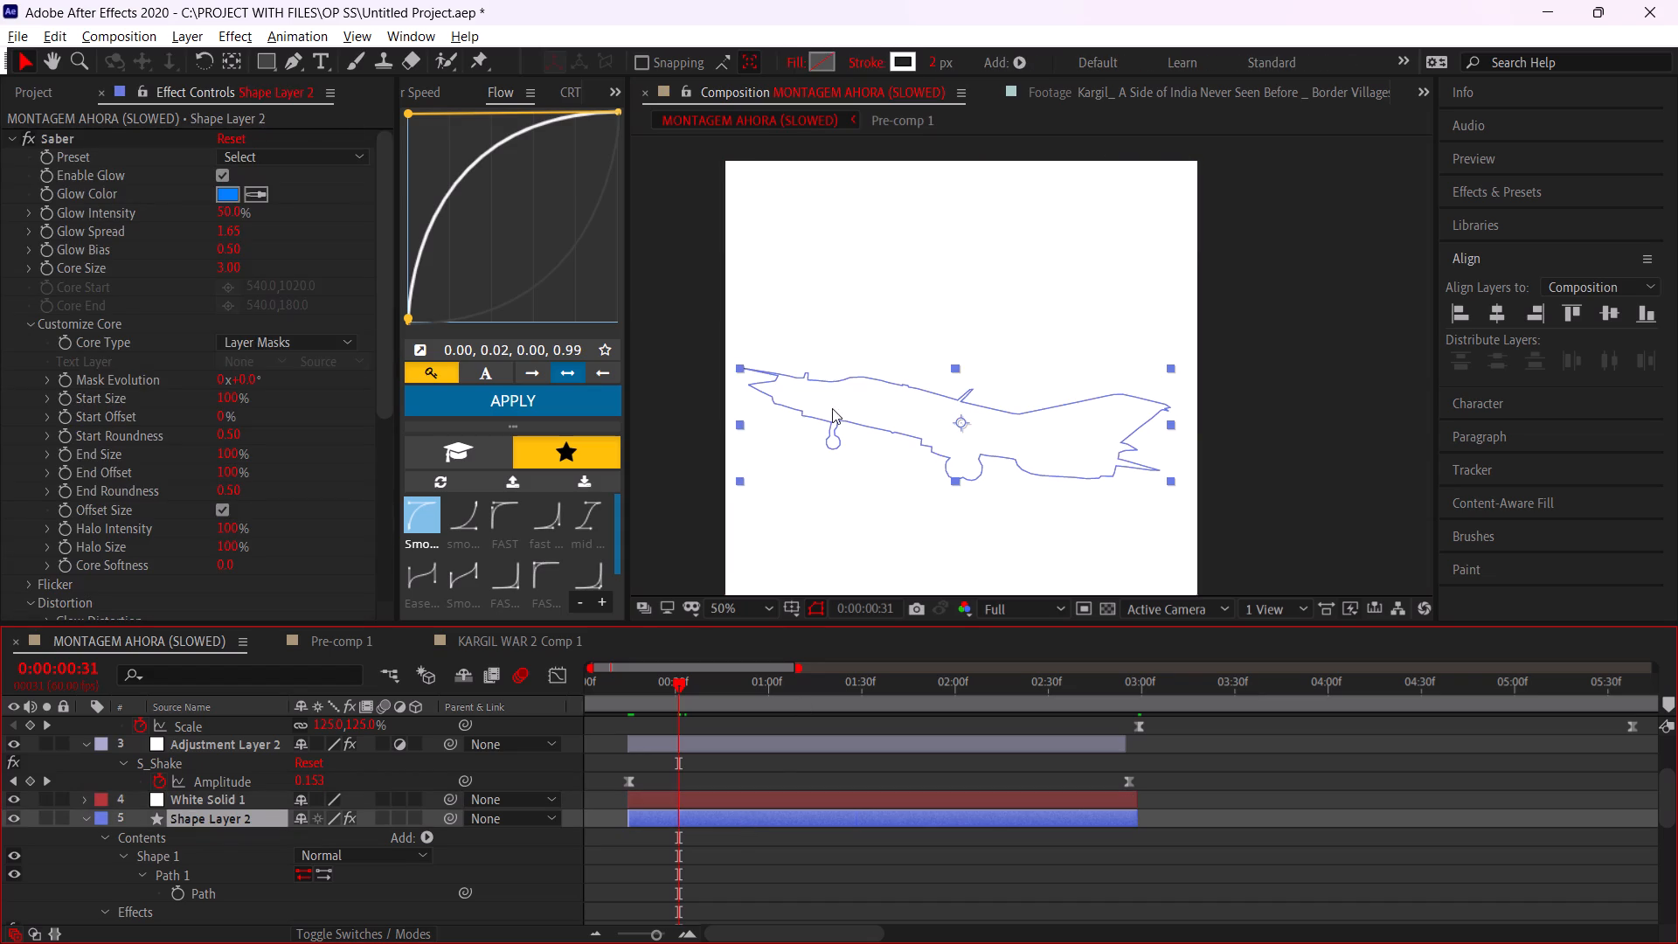
click(801, 370)
double_click(801, 378)
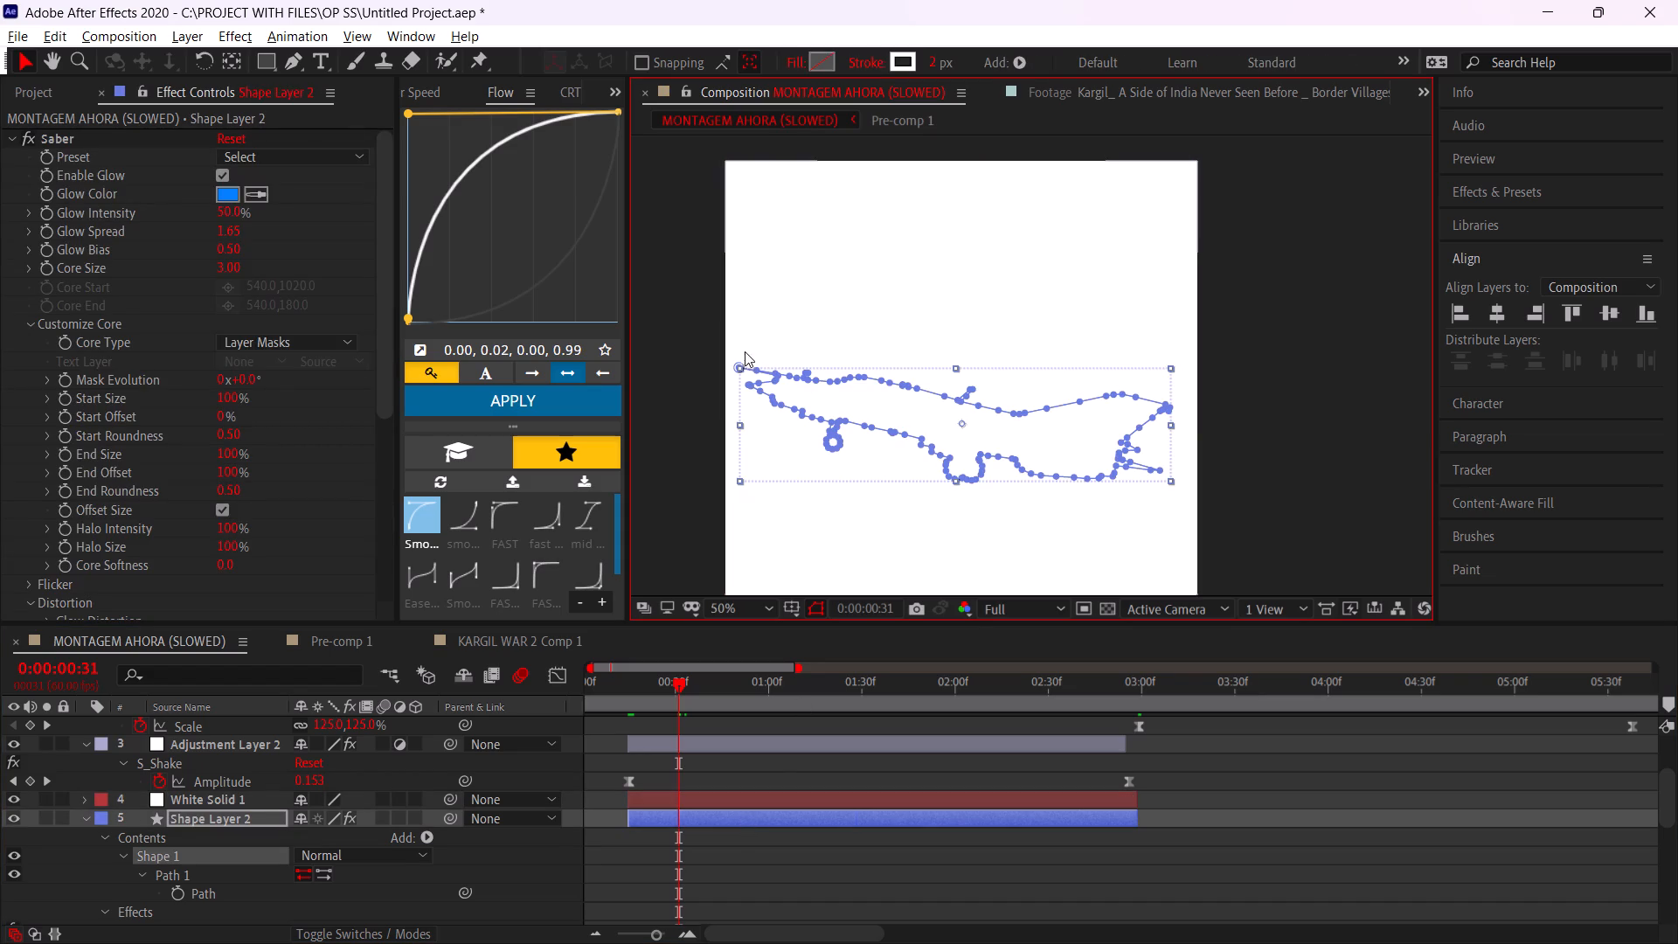
right_click(774, 390)
click(752, 407)
click(789, 406)
drag(737, 350, 737, 351)
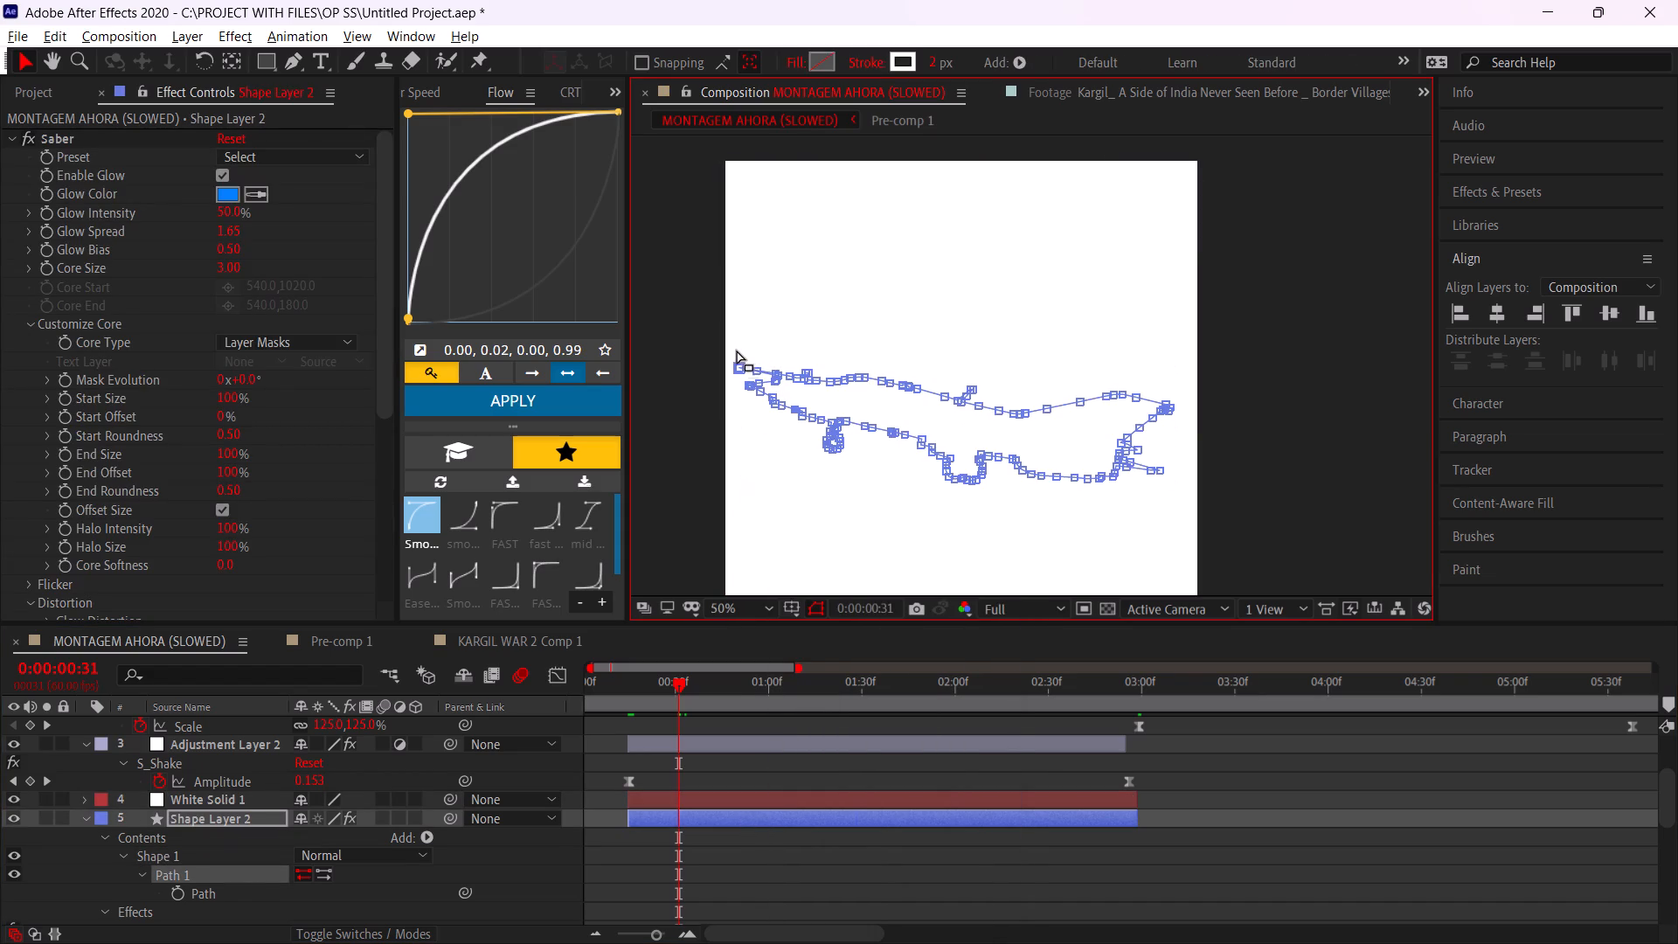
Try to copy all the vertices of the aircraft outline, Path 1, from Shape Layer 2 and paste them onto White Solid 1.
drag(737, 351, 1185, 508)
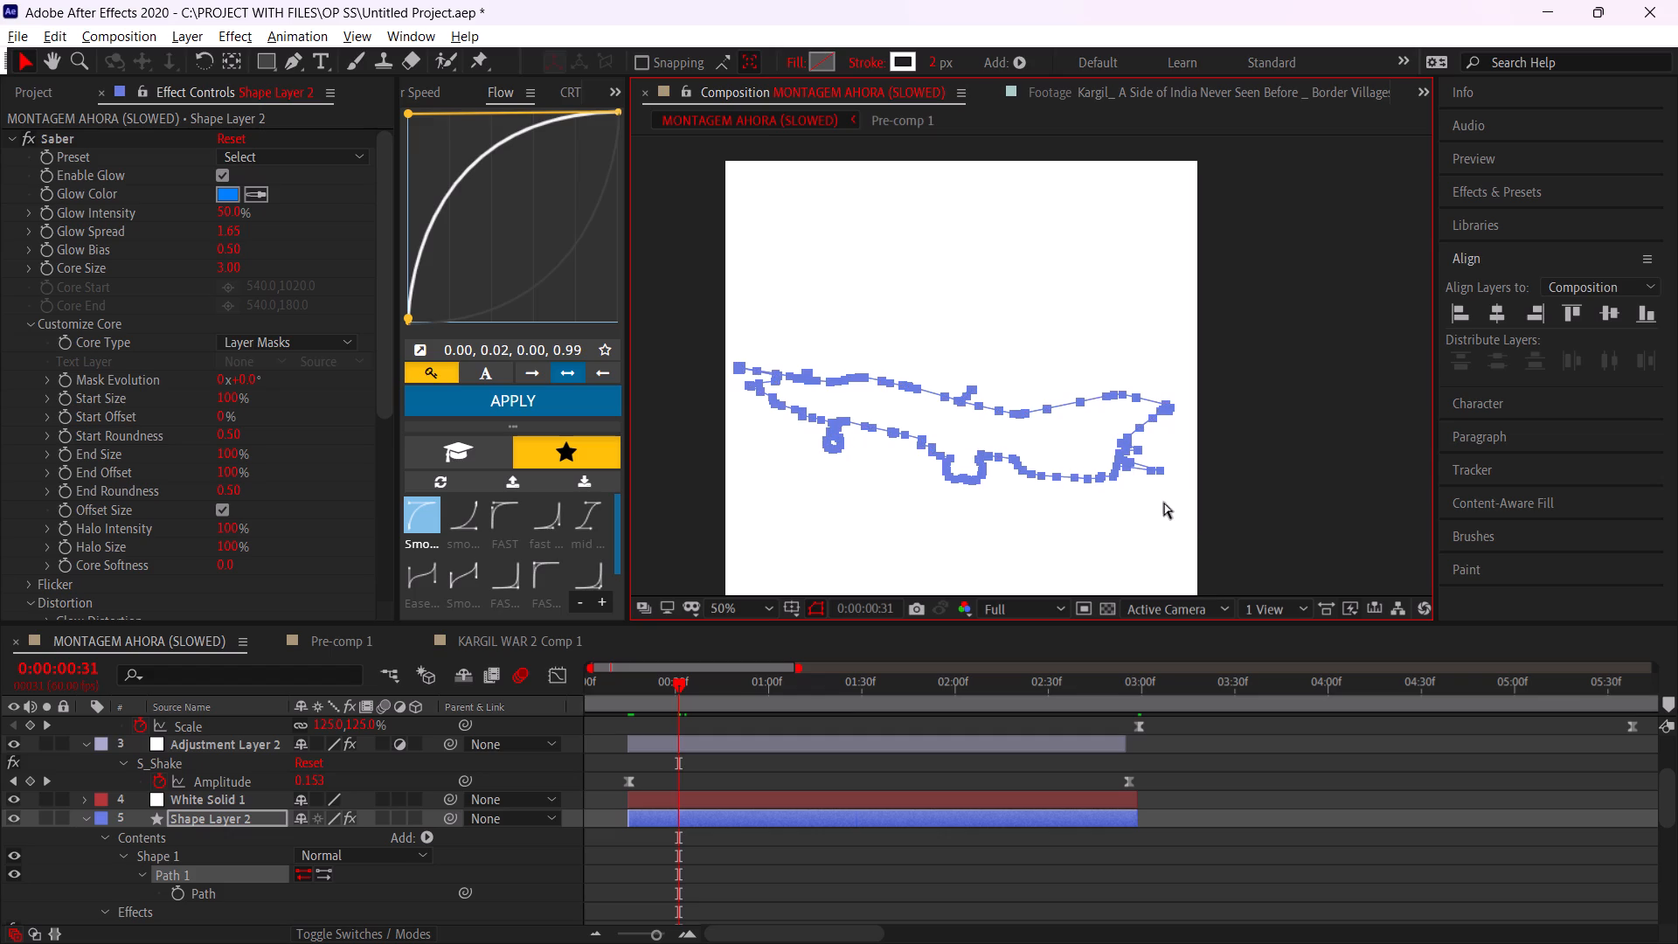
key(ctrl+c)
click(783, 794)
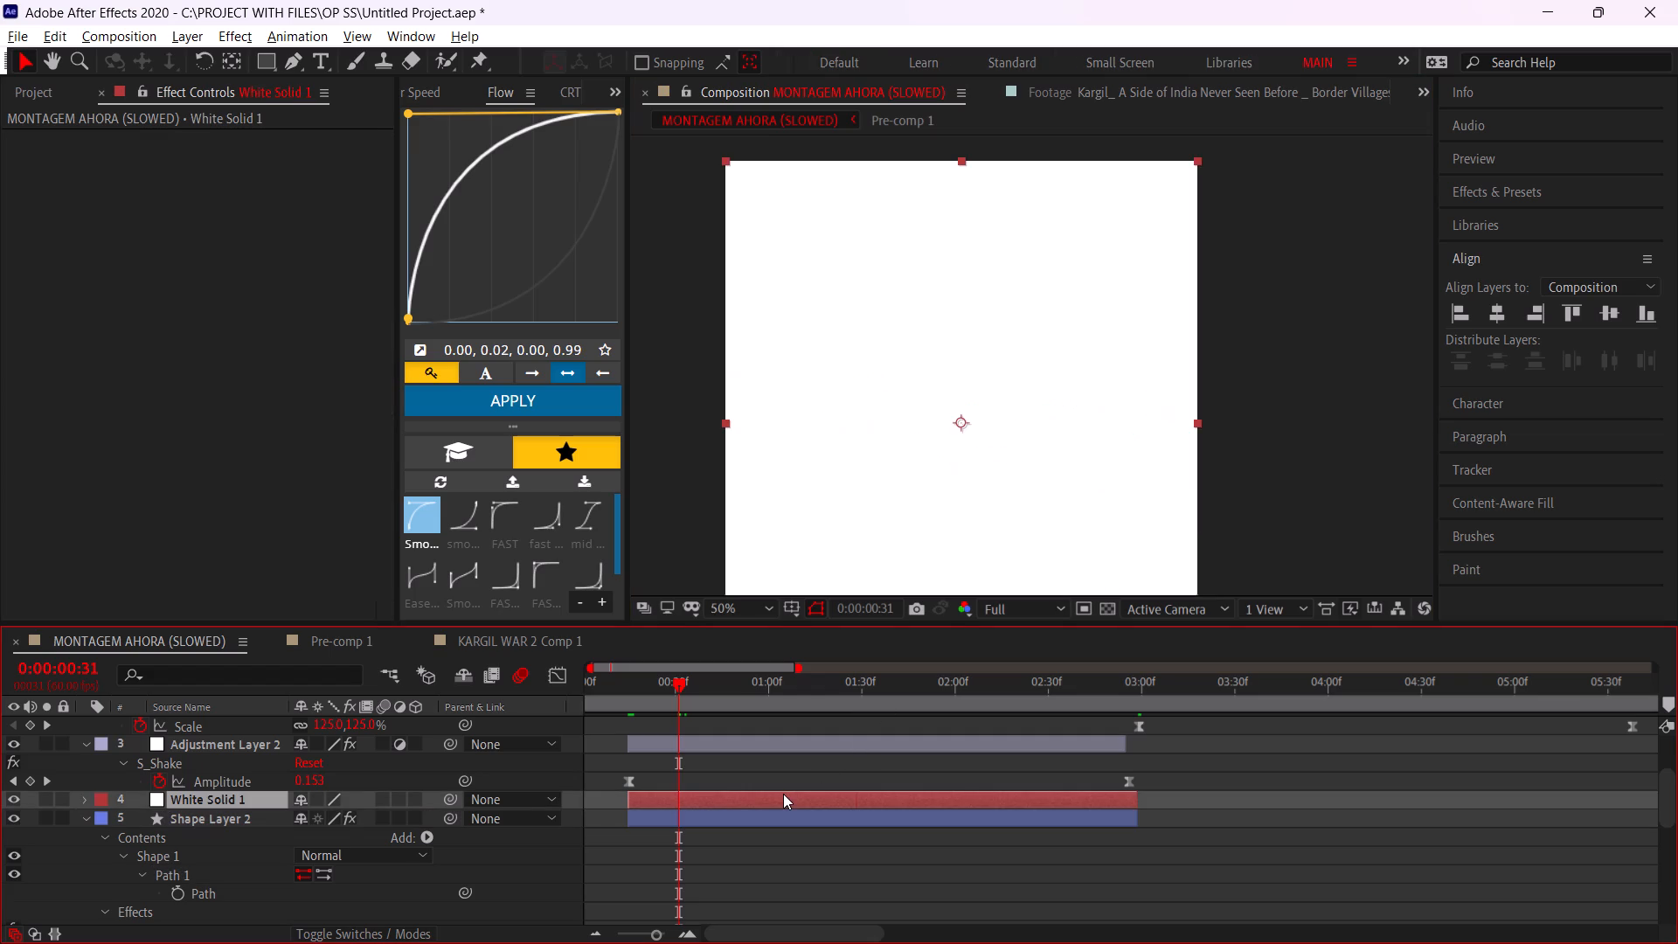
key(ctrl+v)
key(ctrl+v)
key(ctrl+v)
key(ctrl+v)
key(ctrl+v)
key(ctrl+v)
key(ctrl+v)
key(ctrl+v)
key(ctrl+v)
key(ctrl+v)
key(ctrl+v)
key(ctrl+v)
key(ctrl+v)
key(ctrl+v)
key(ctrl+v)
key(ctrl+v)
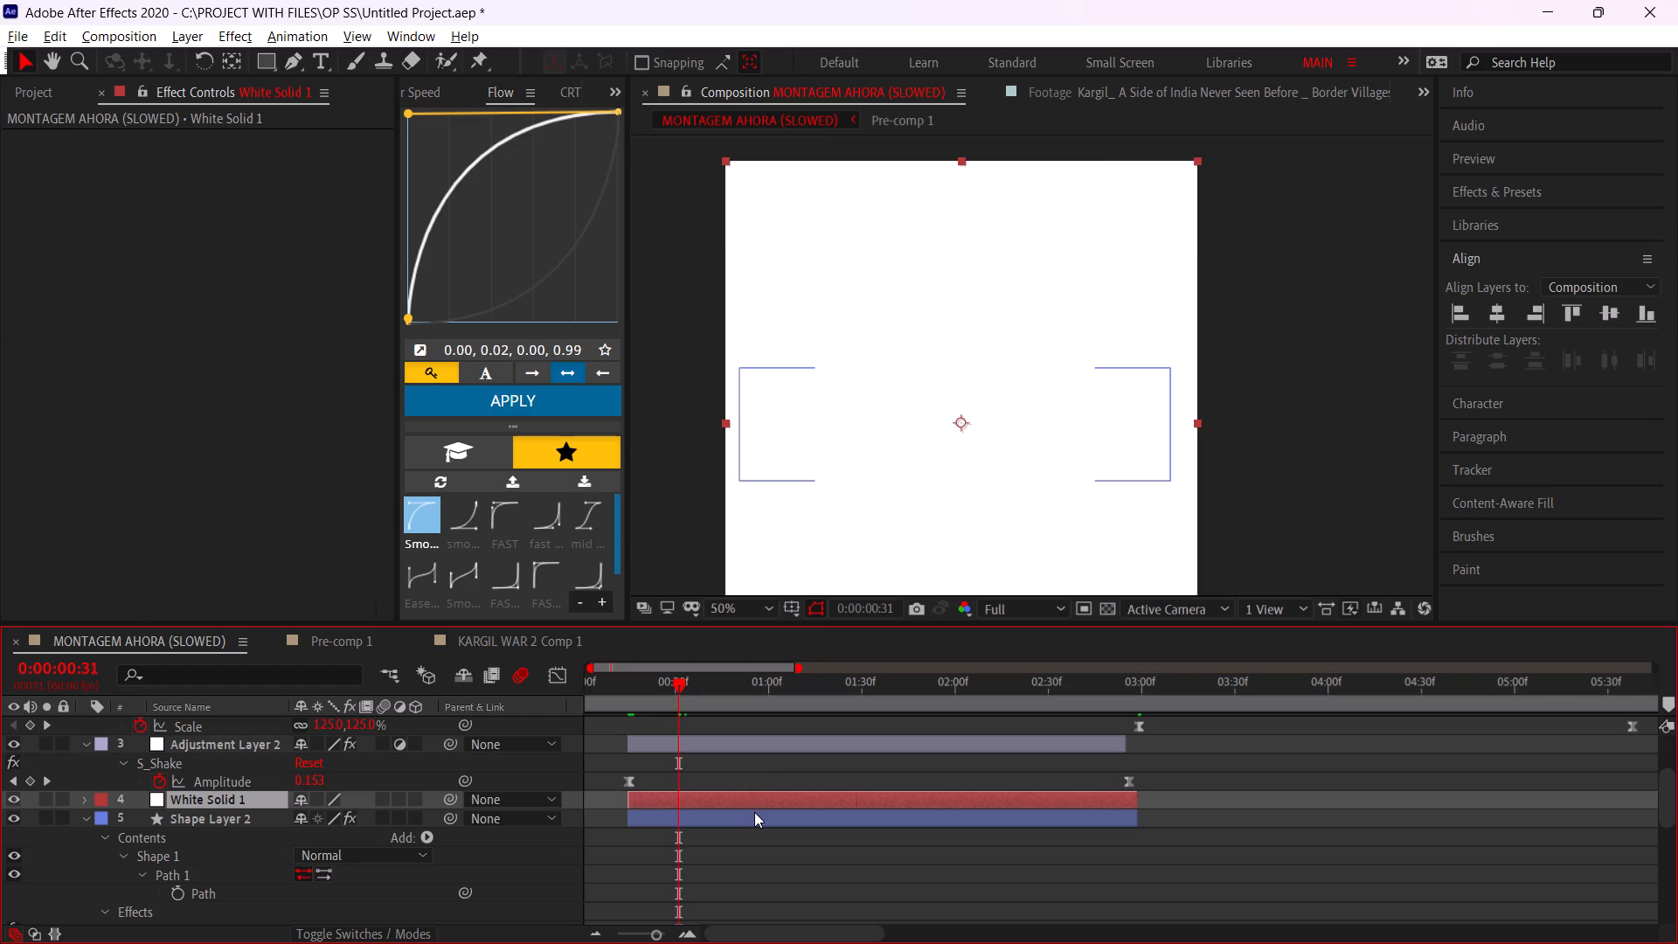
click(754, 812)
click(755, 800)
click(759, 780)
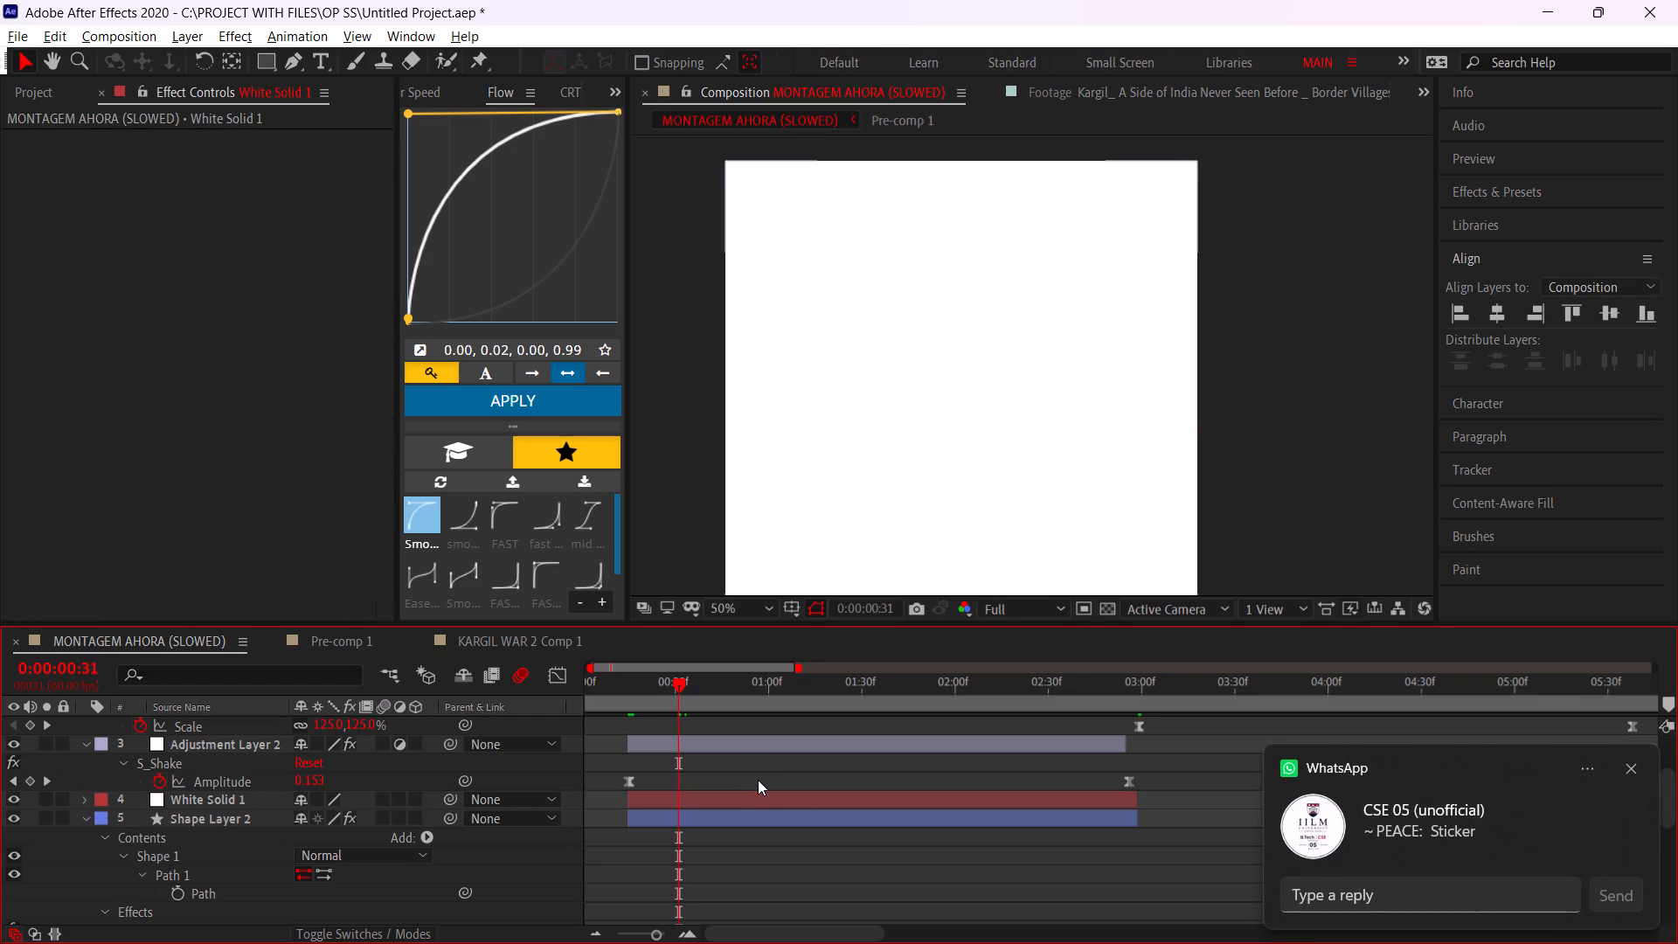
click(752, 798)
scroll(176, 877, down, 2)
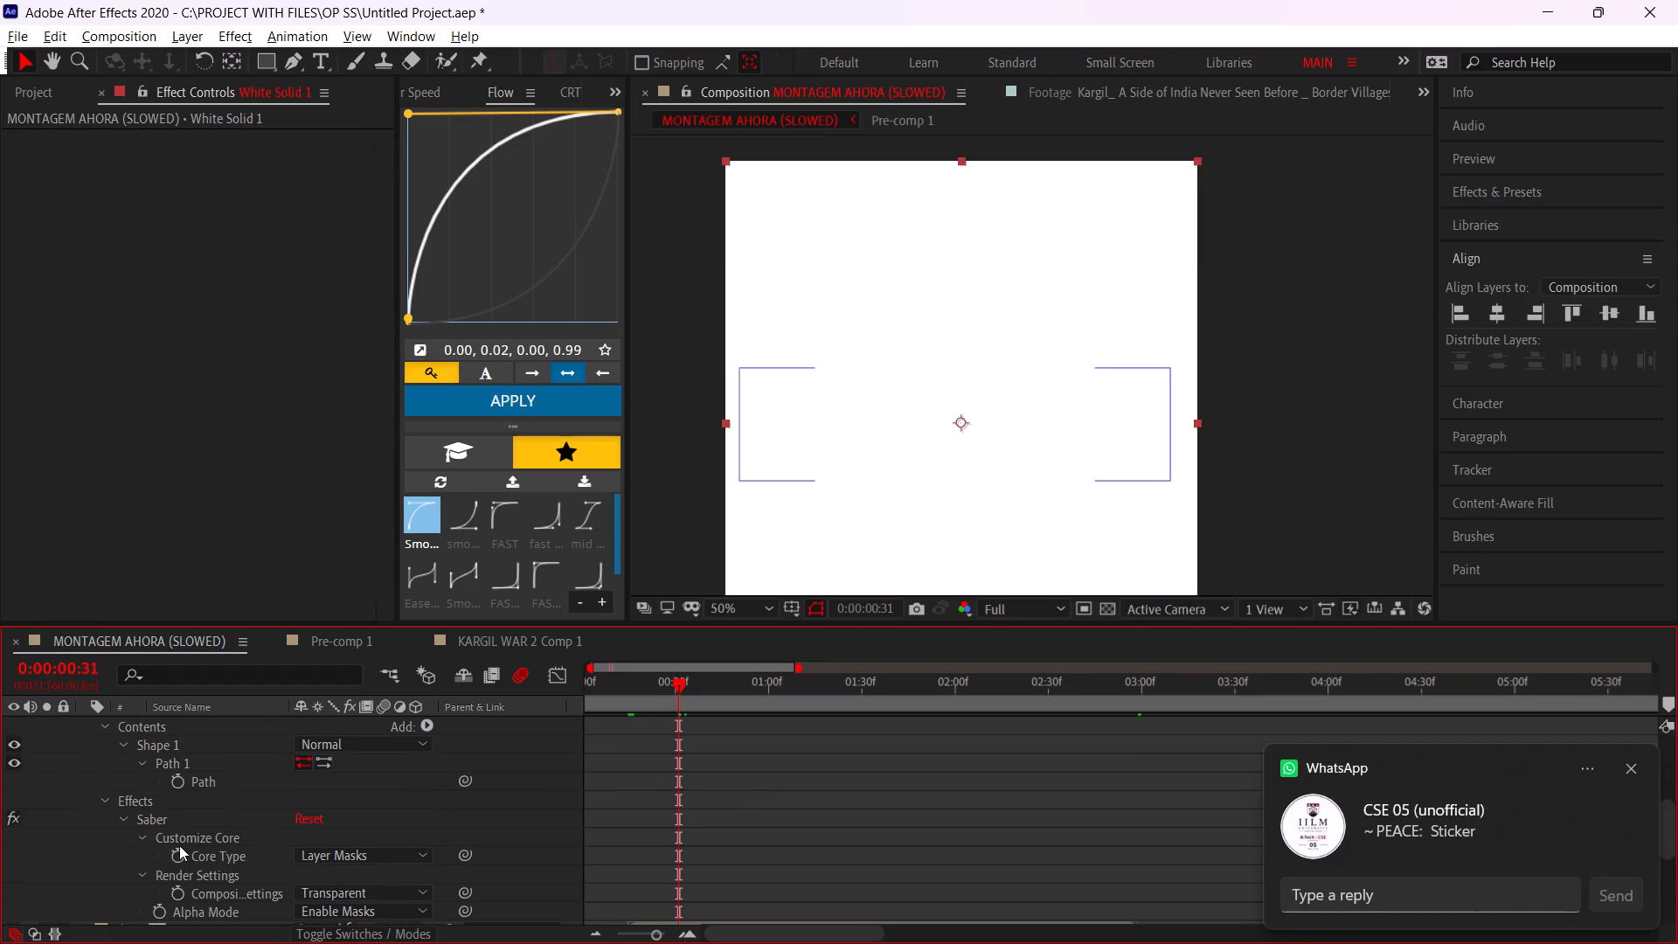
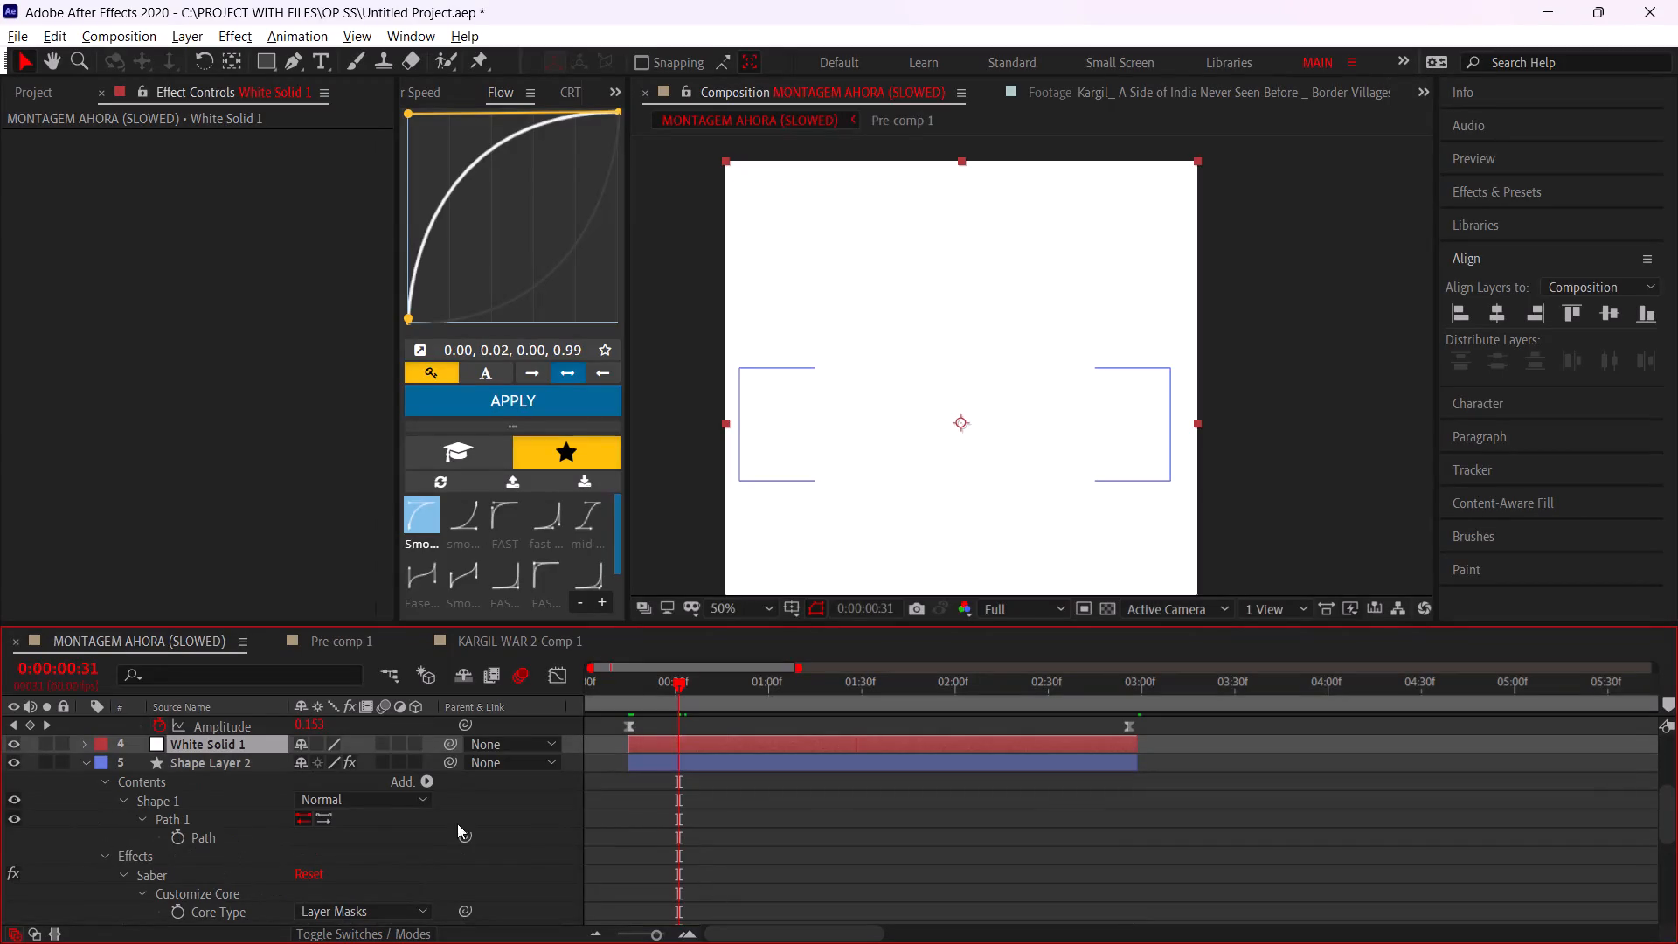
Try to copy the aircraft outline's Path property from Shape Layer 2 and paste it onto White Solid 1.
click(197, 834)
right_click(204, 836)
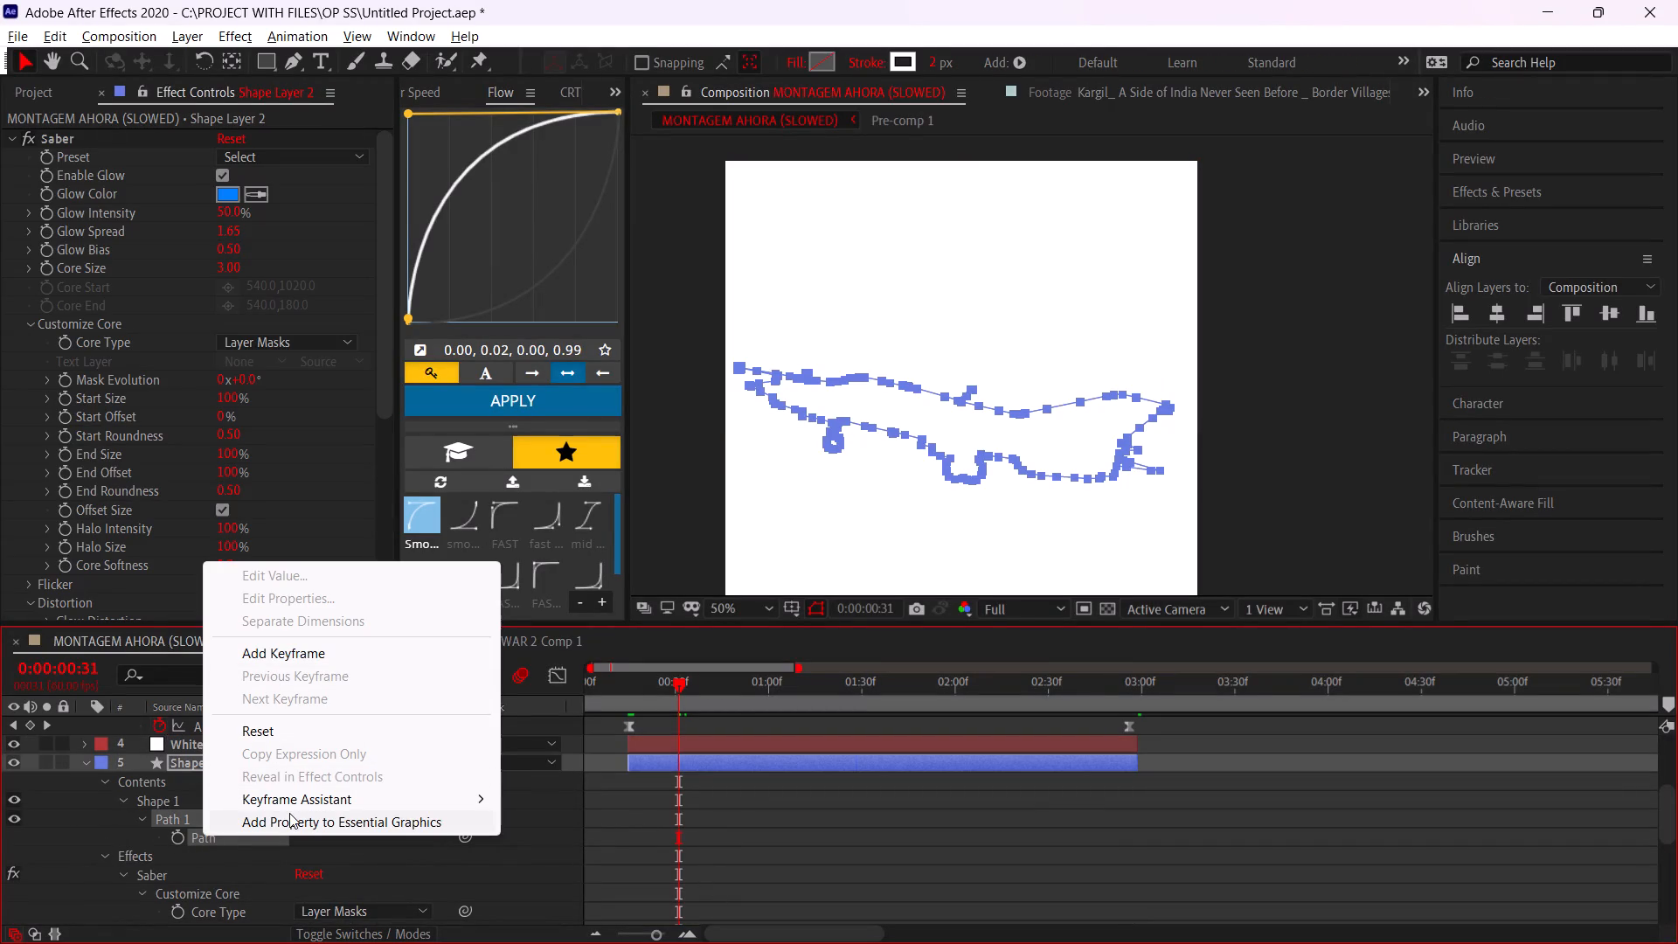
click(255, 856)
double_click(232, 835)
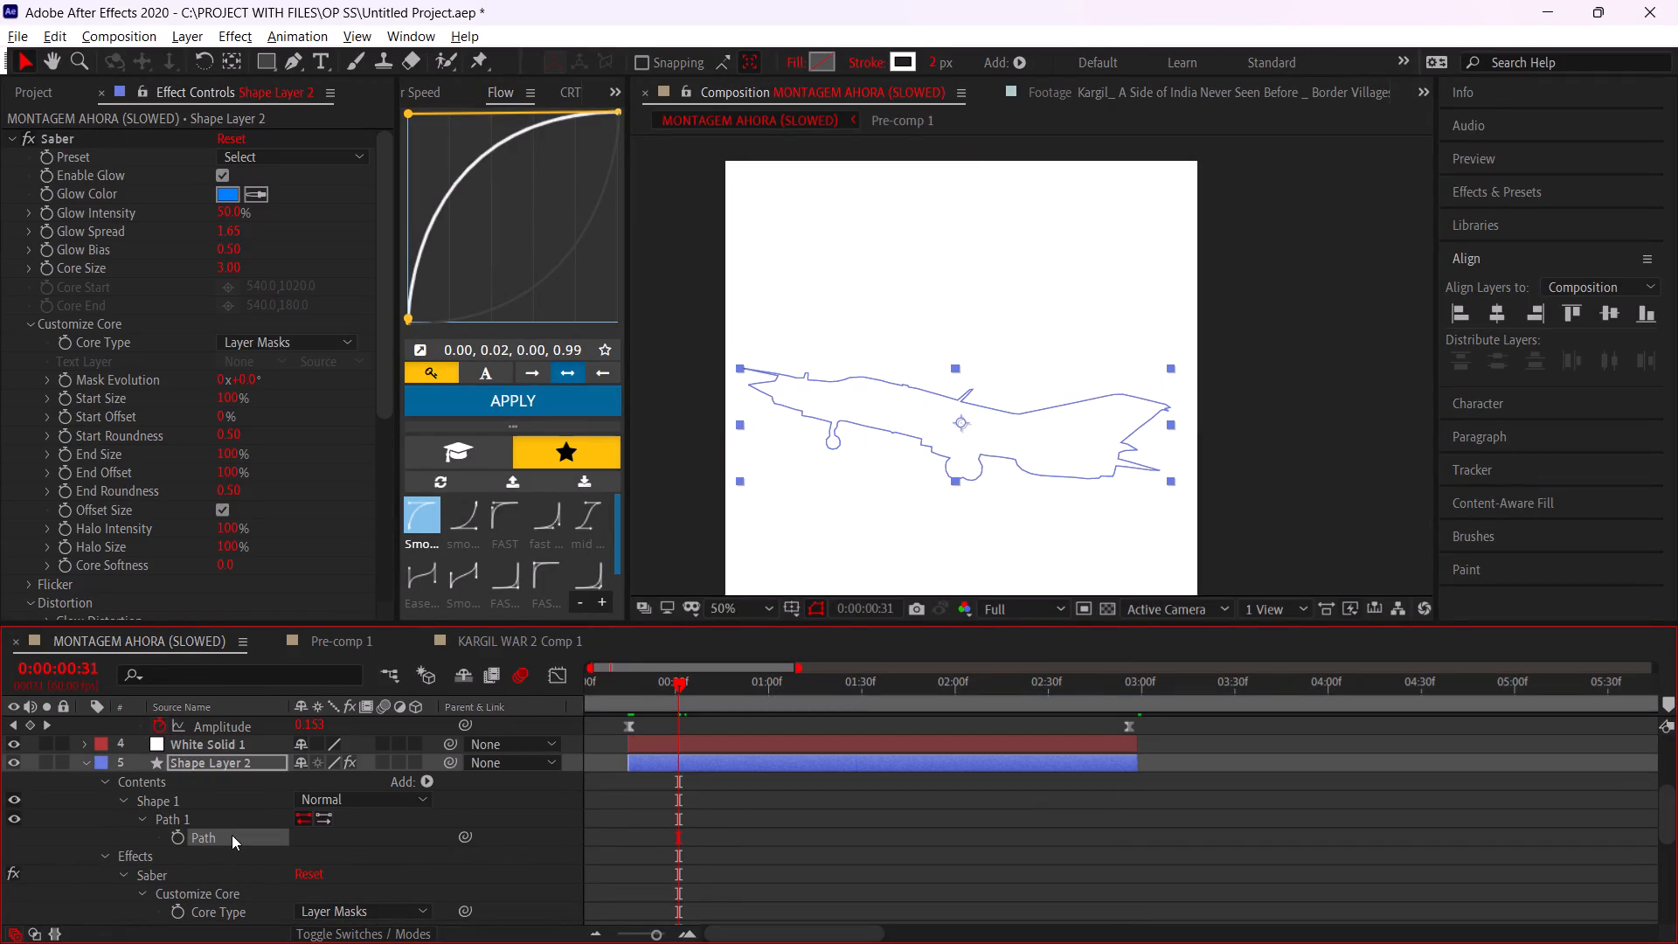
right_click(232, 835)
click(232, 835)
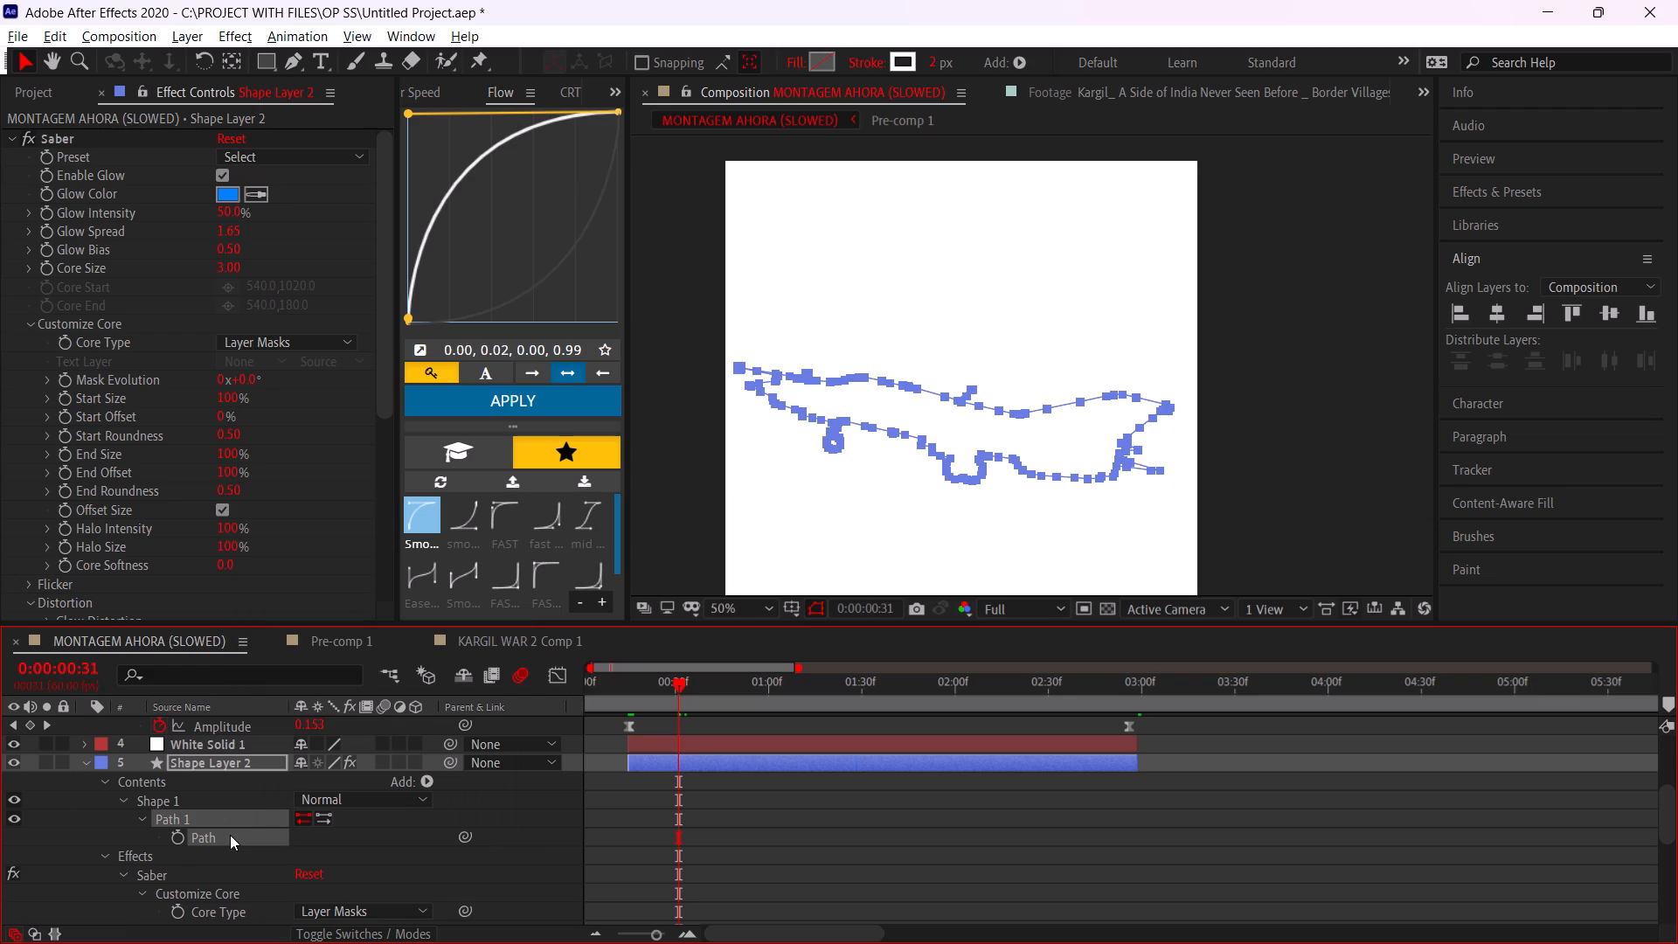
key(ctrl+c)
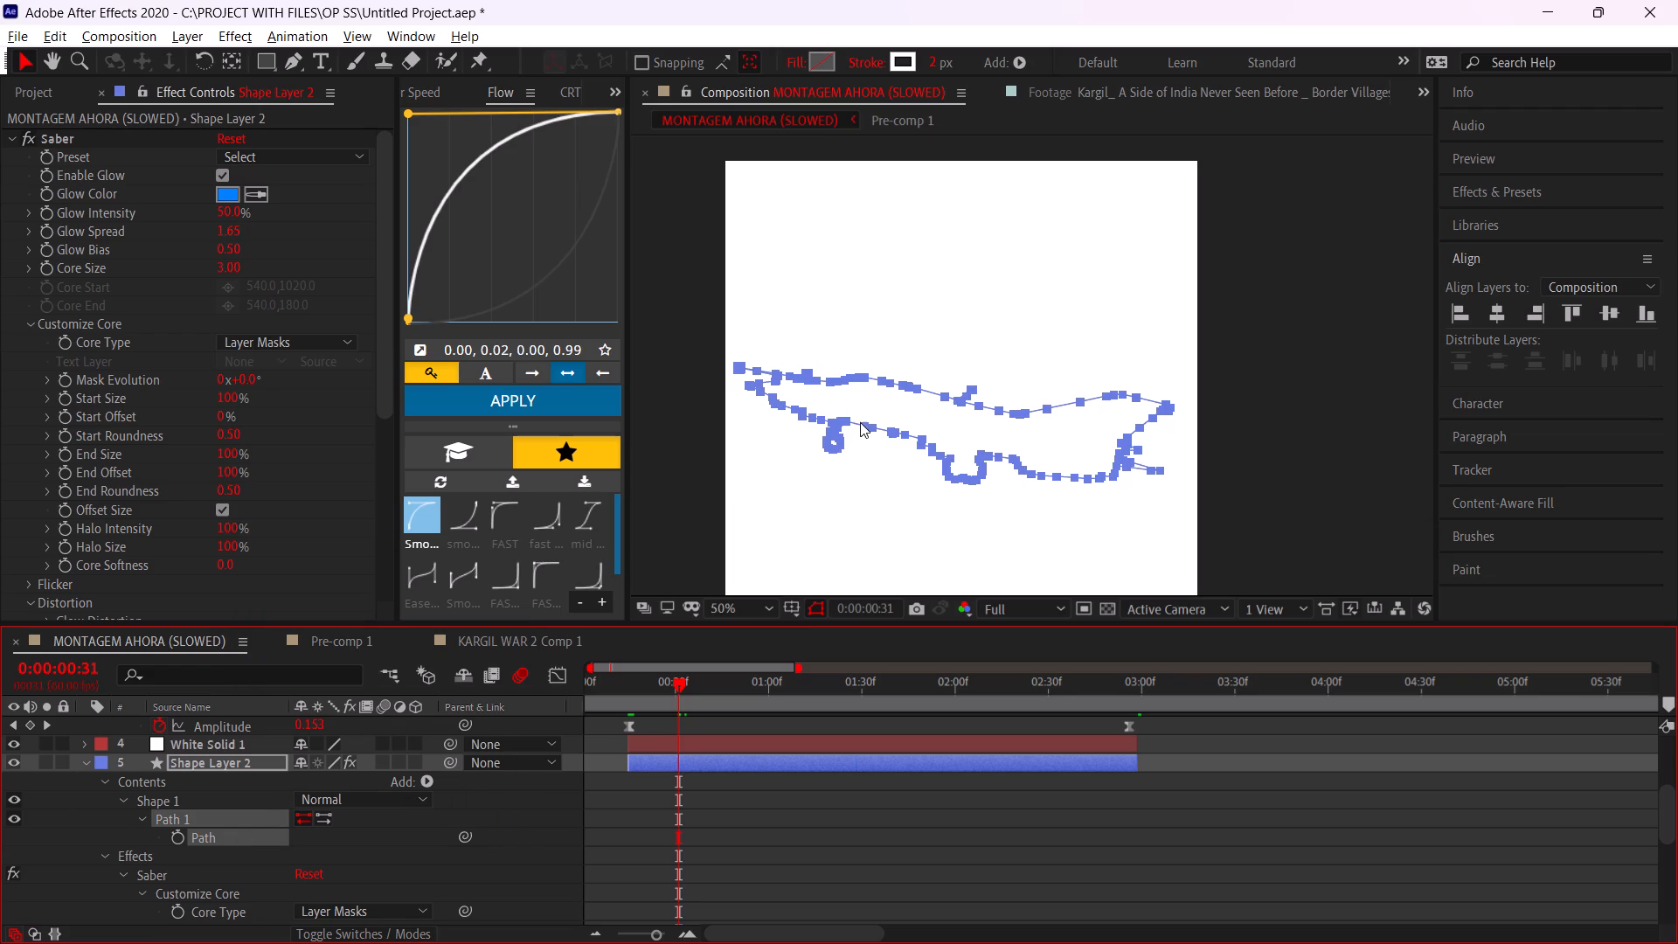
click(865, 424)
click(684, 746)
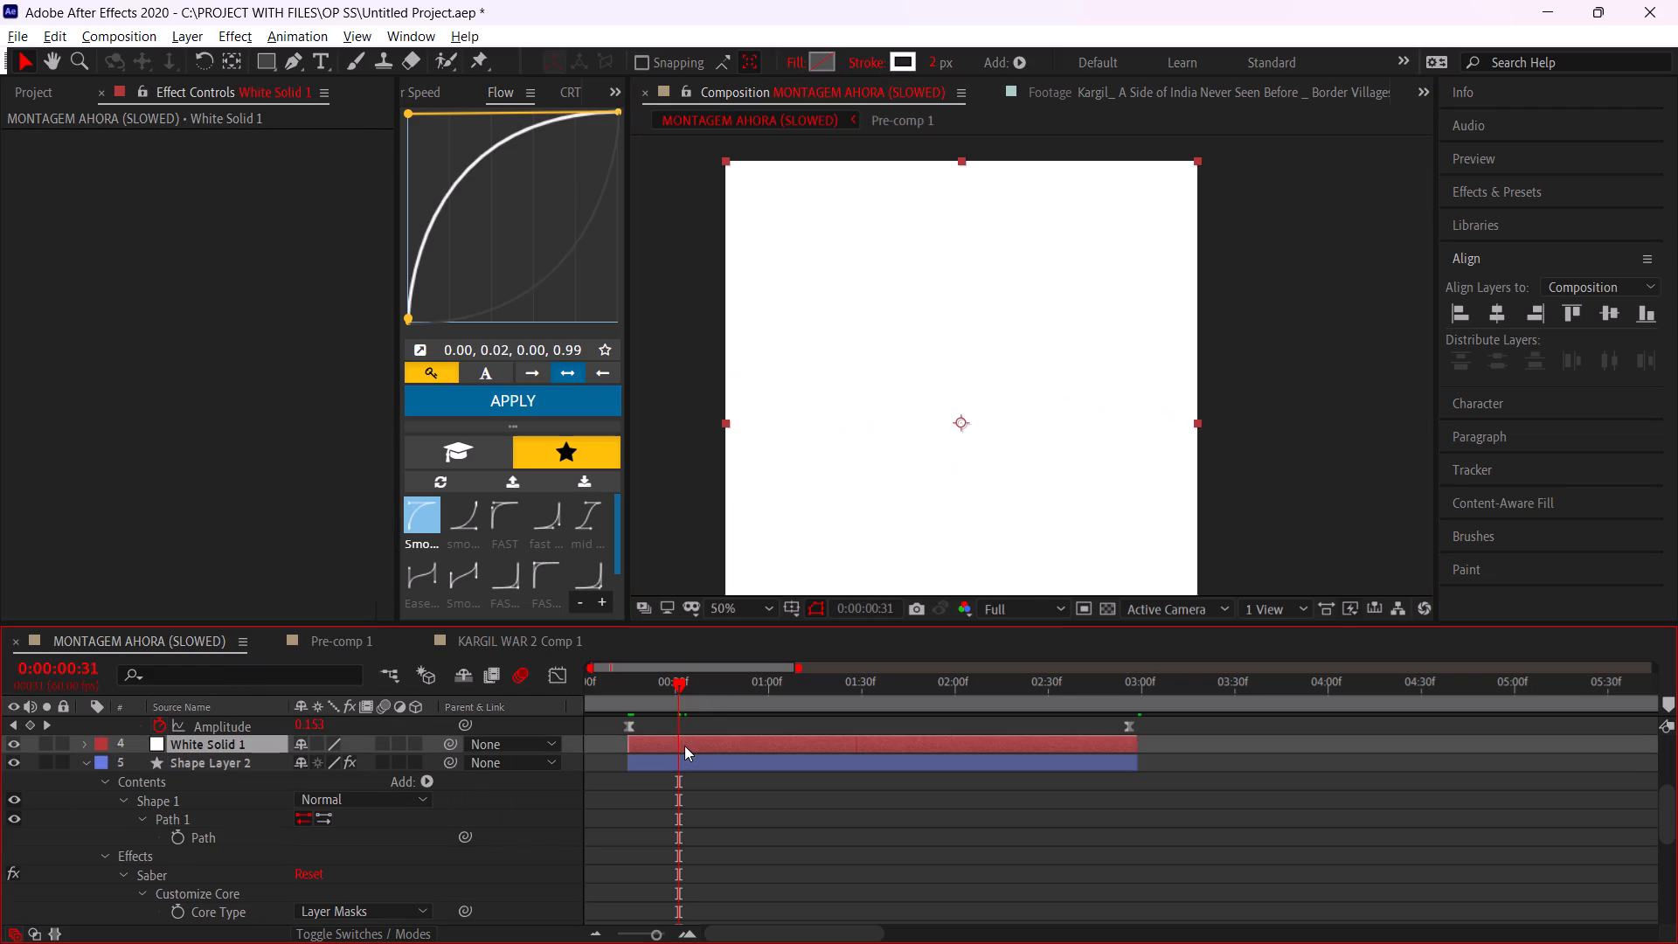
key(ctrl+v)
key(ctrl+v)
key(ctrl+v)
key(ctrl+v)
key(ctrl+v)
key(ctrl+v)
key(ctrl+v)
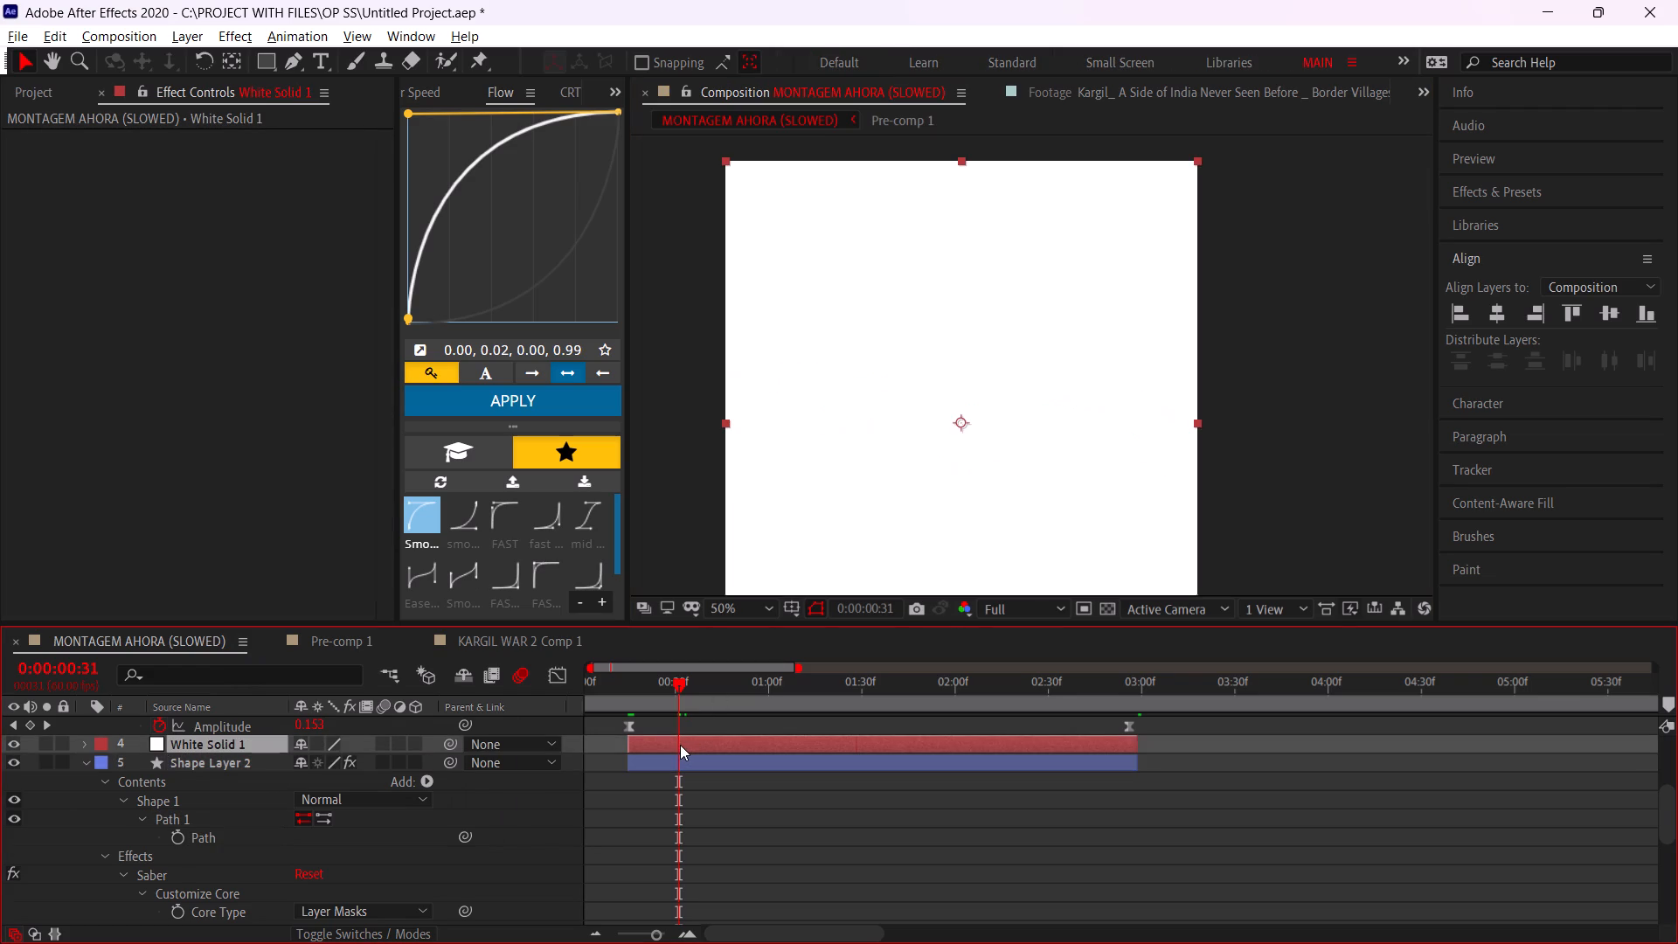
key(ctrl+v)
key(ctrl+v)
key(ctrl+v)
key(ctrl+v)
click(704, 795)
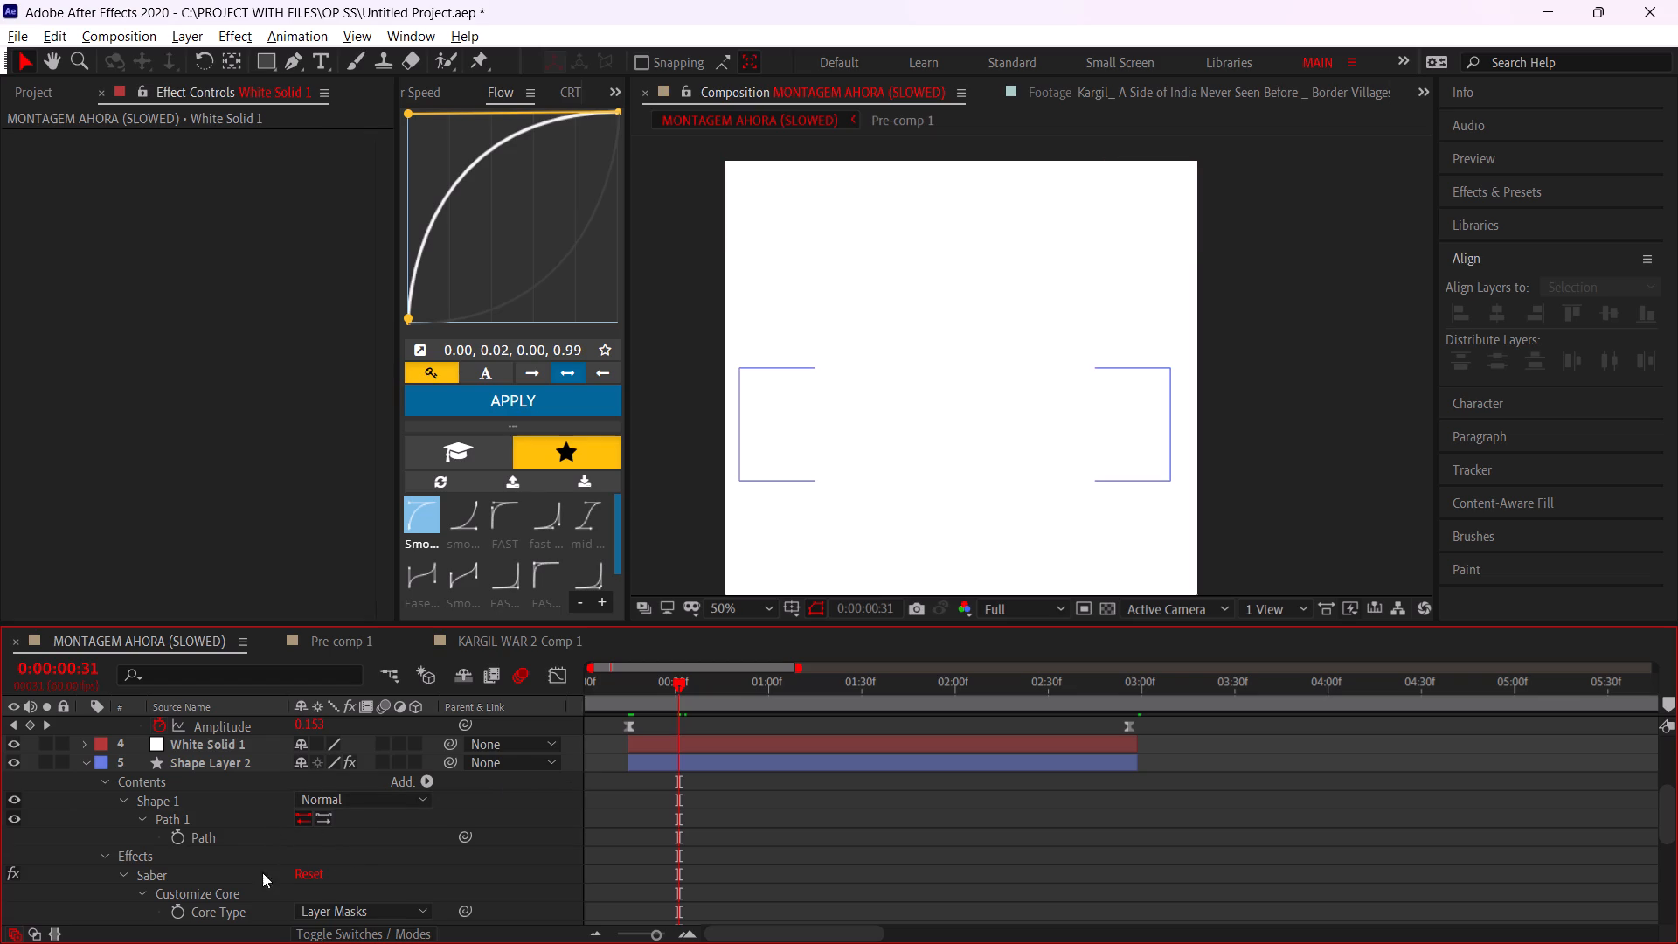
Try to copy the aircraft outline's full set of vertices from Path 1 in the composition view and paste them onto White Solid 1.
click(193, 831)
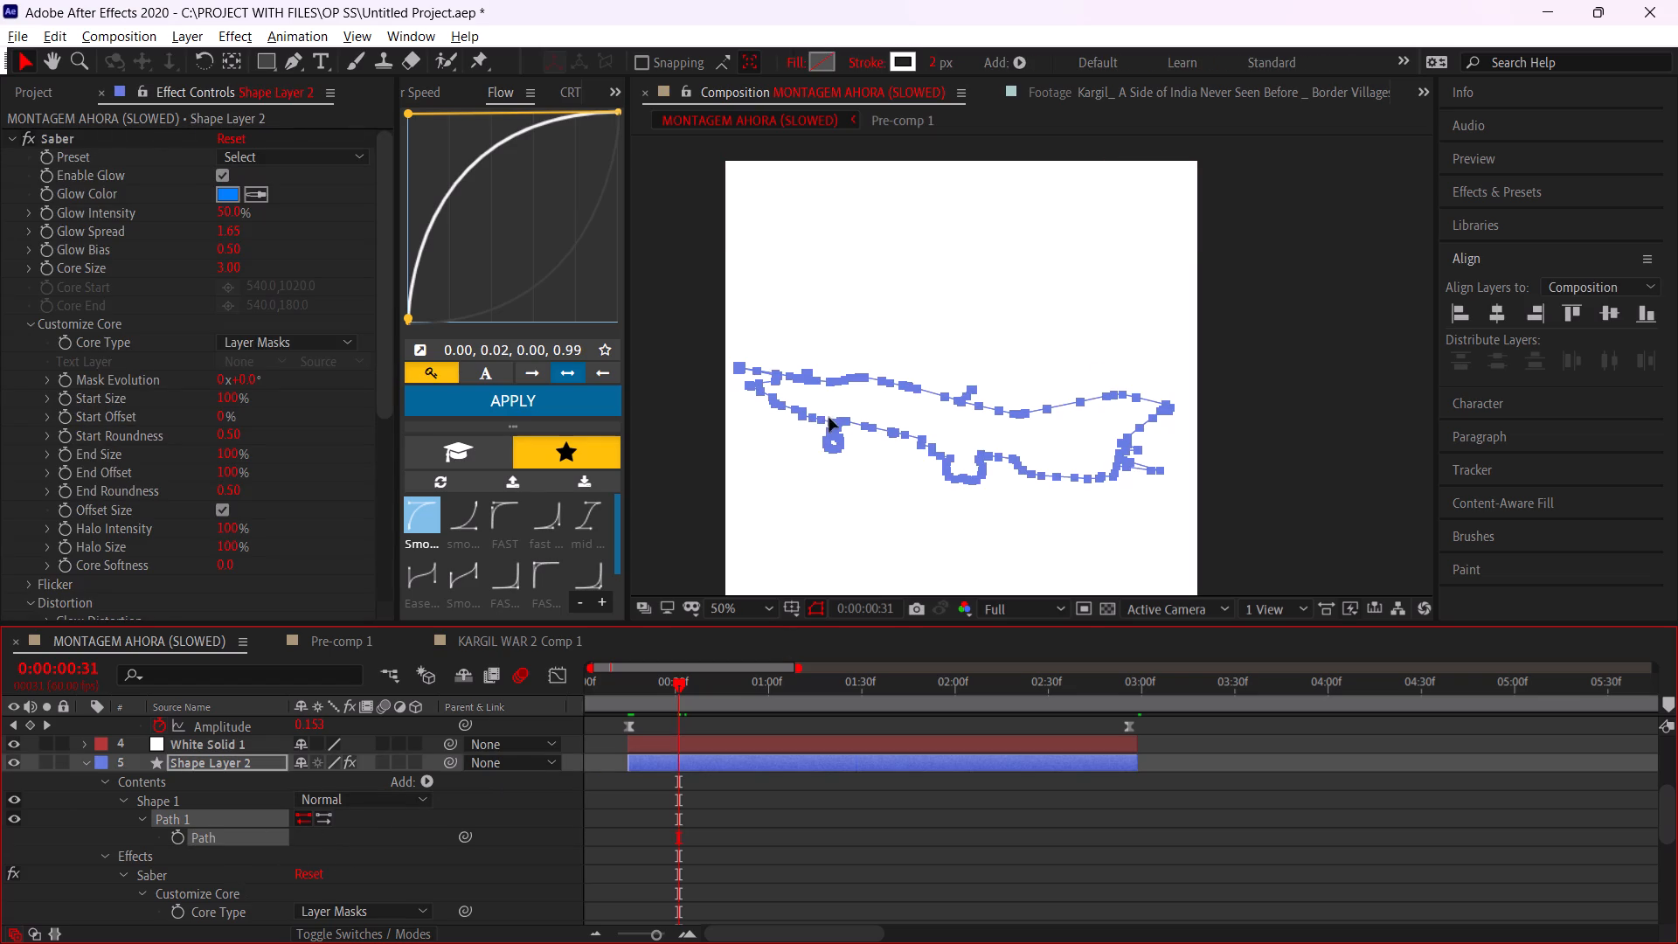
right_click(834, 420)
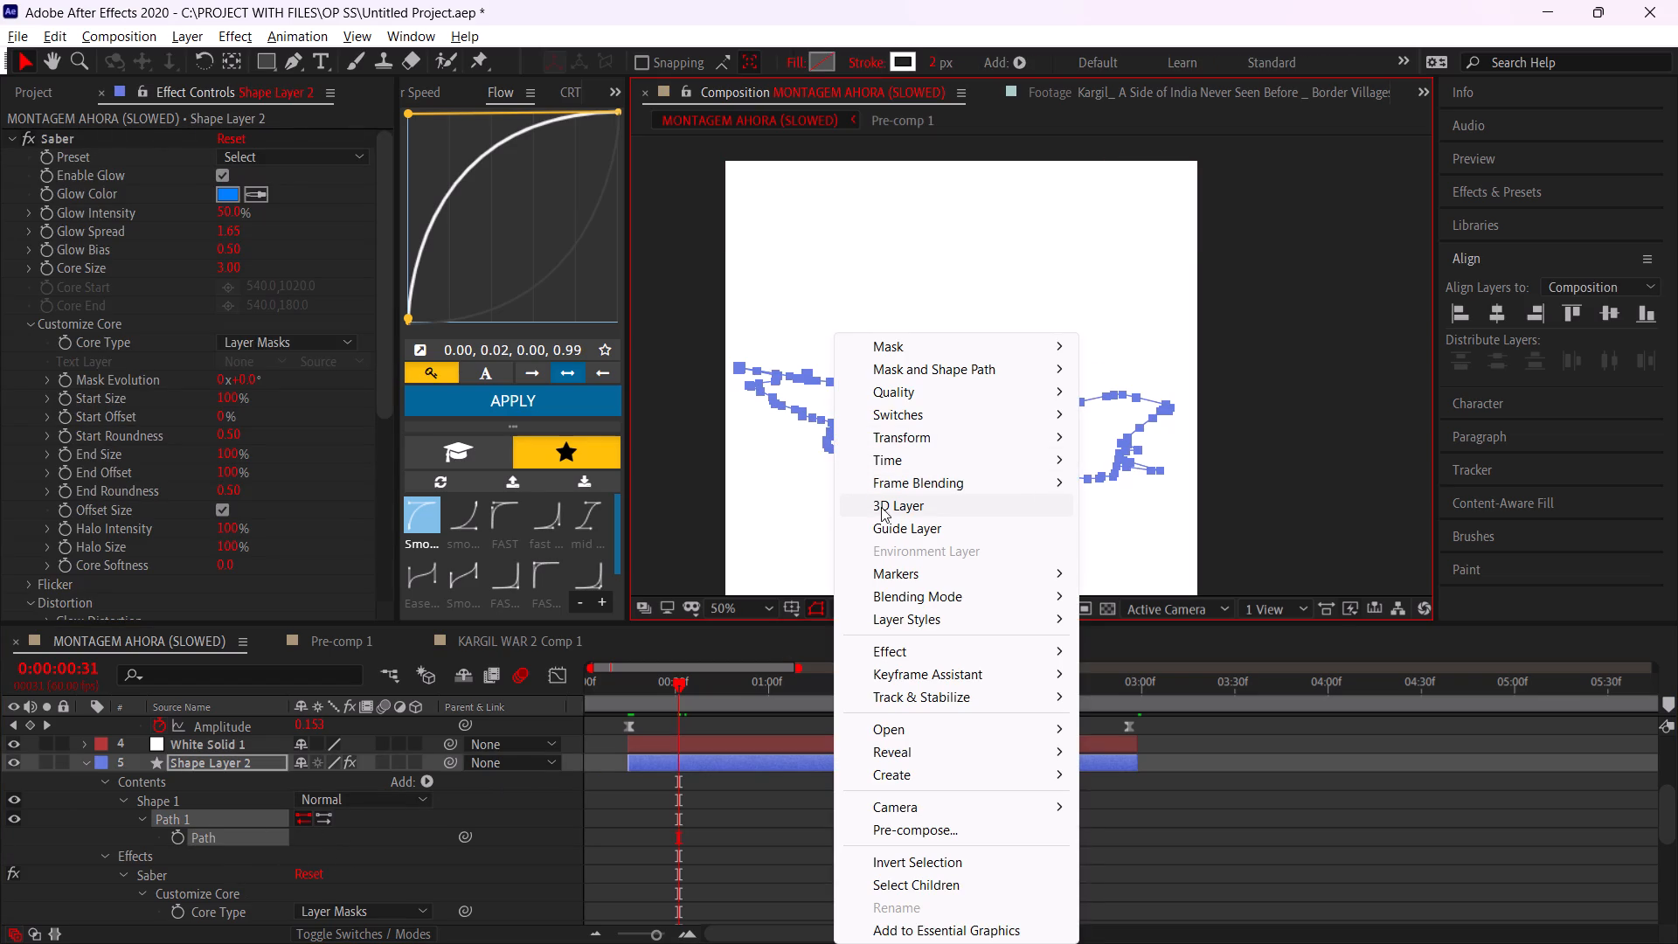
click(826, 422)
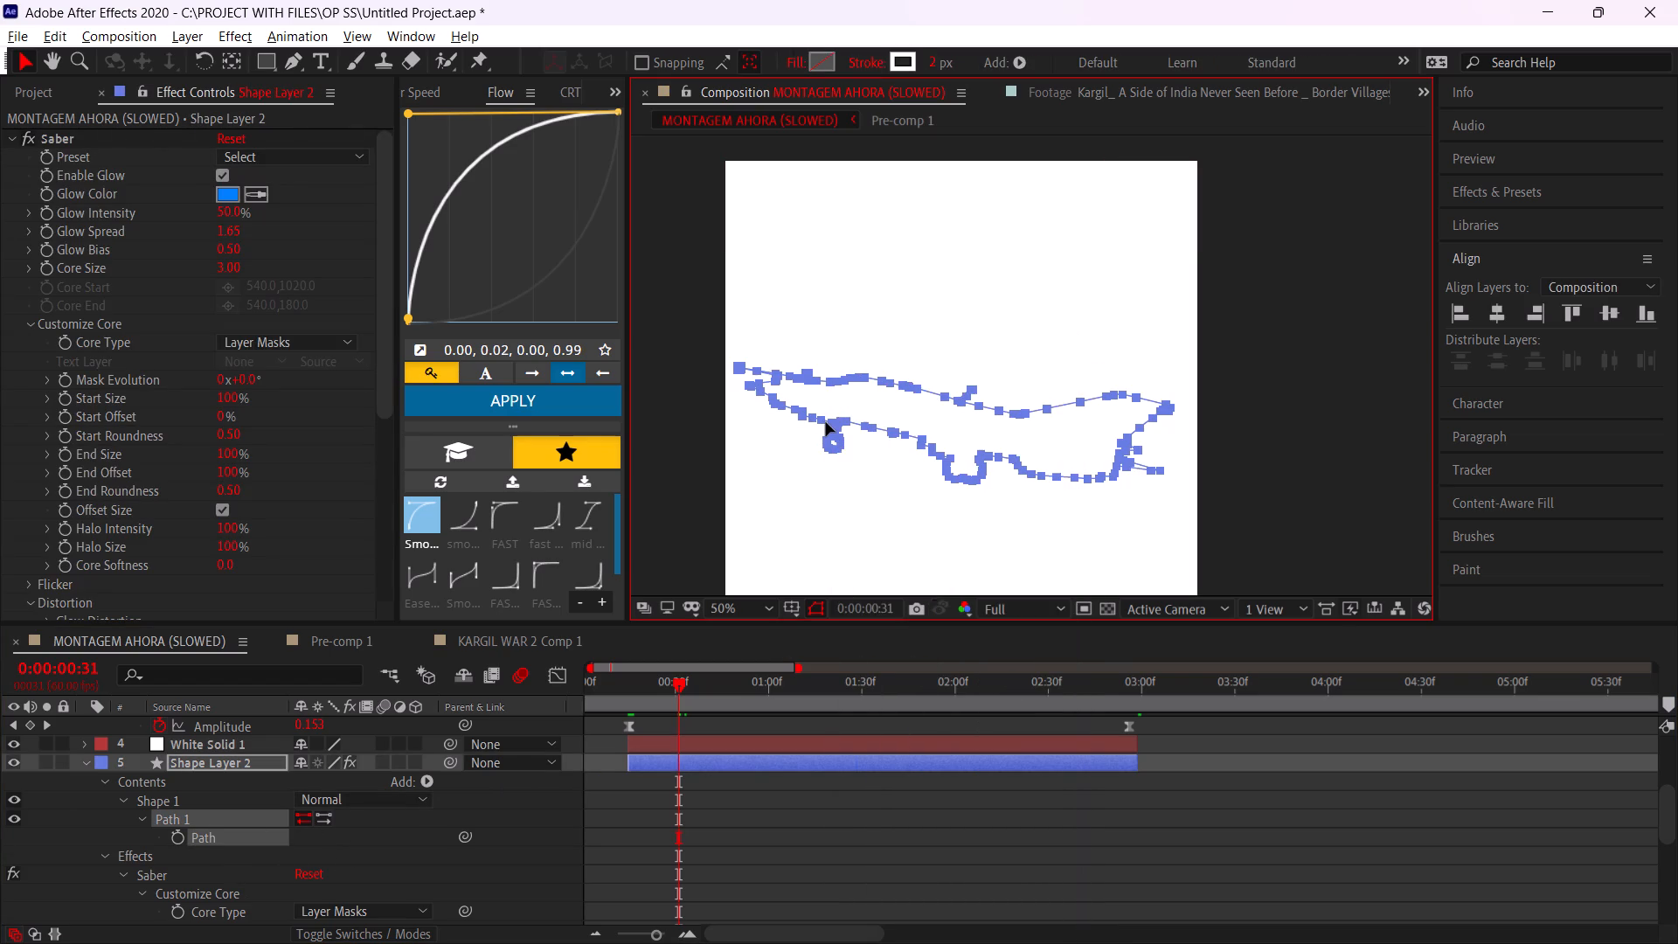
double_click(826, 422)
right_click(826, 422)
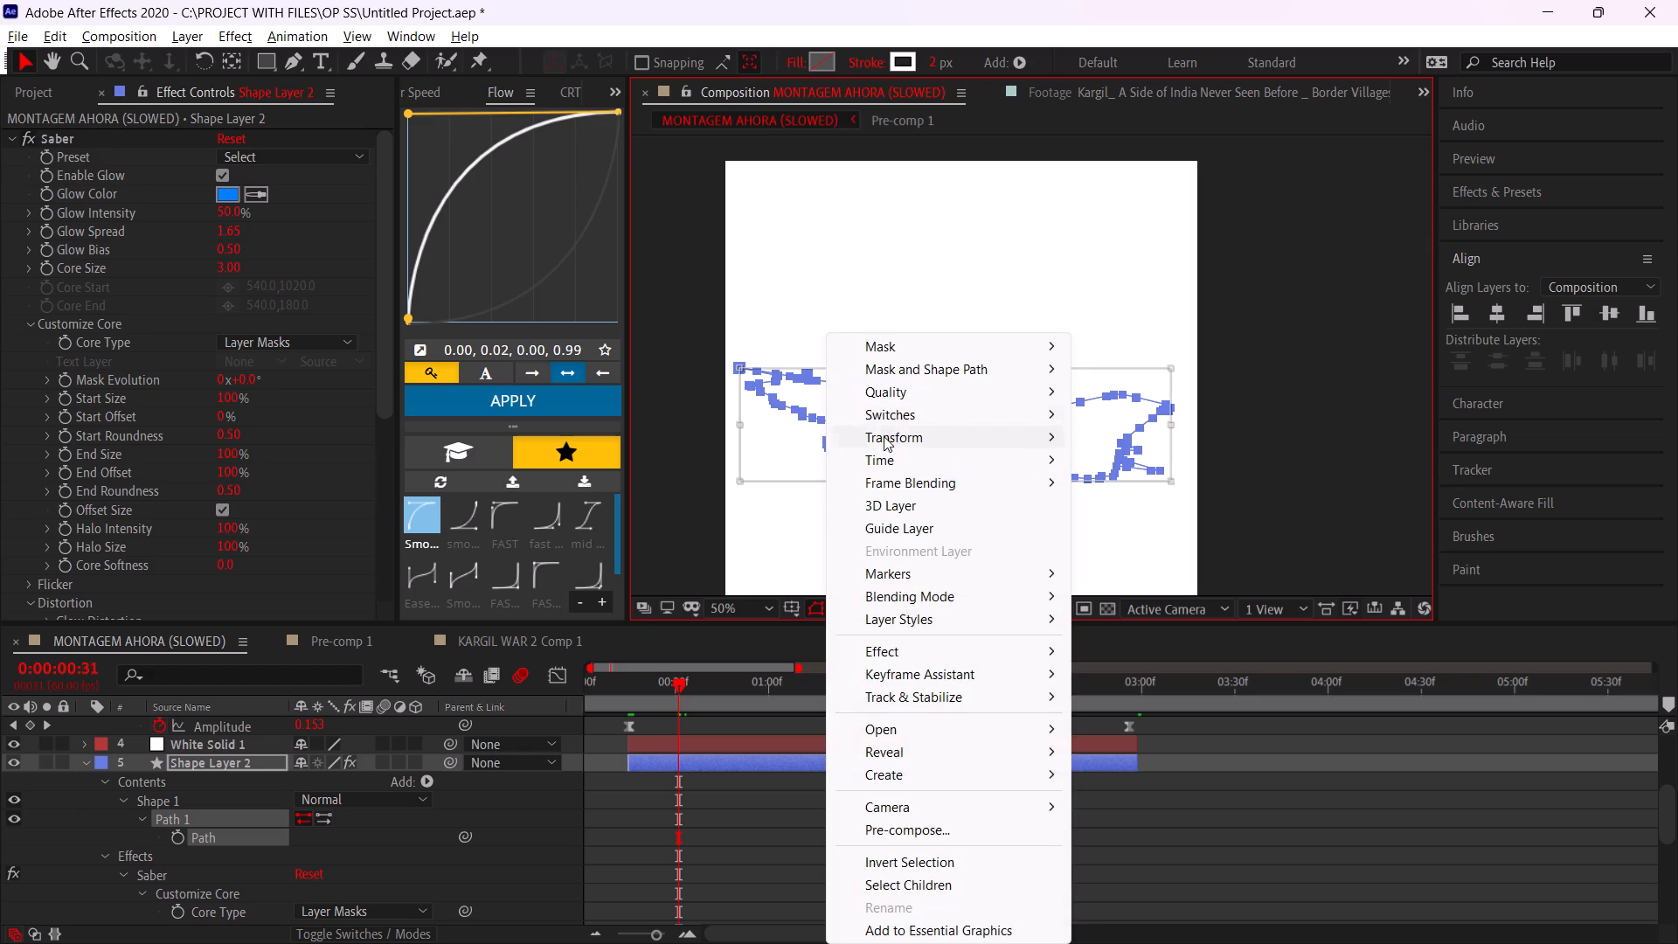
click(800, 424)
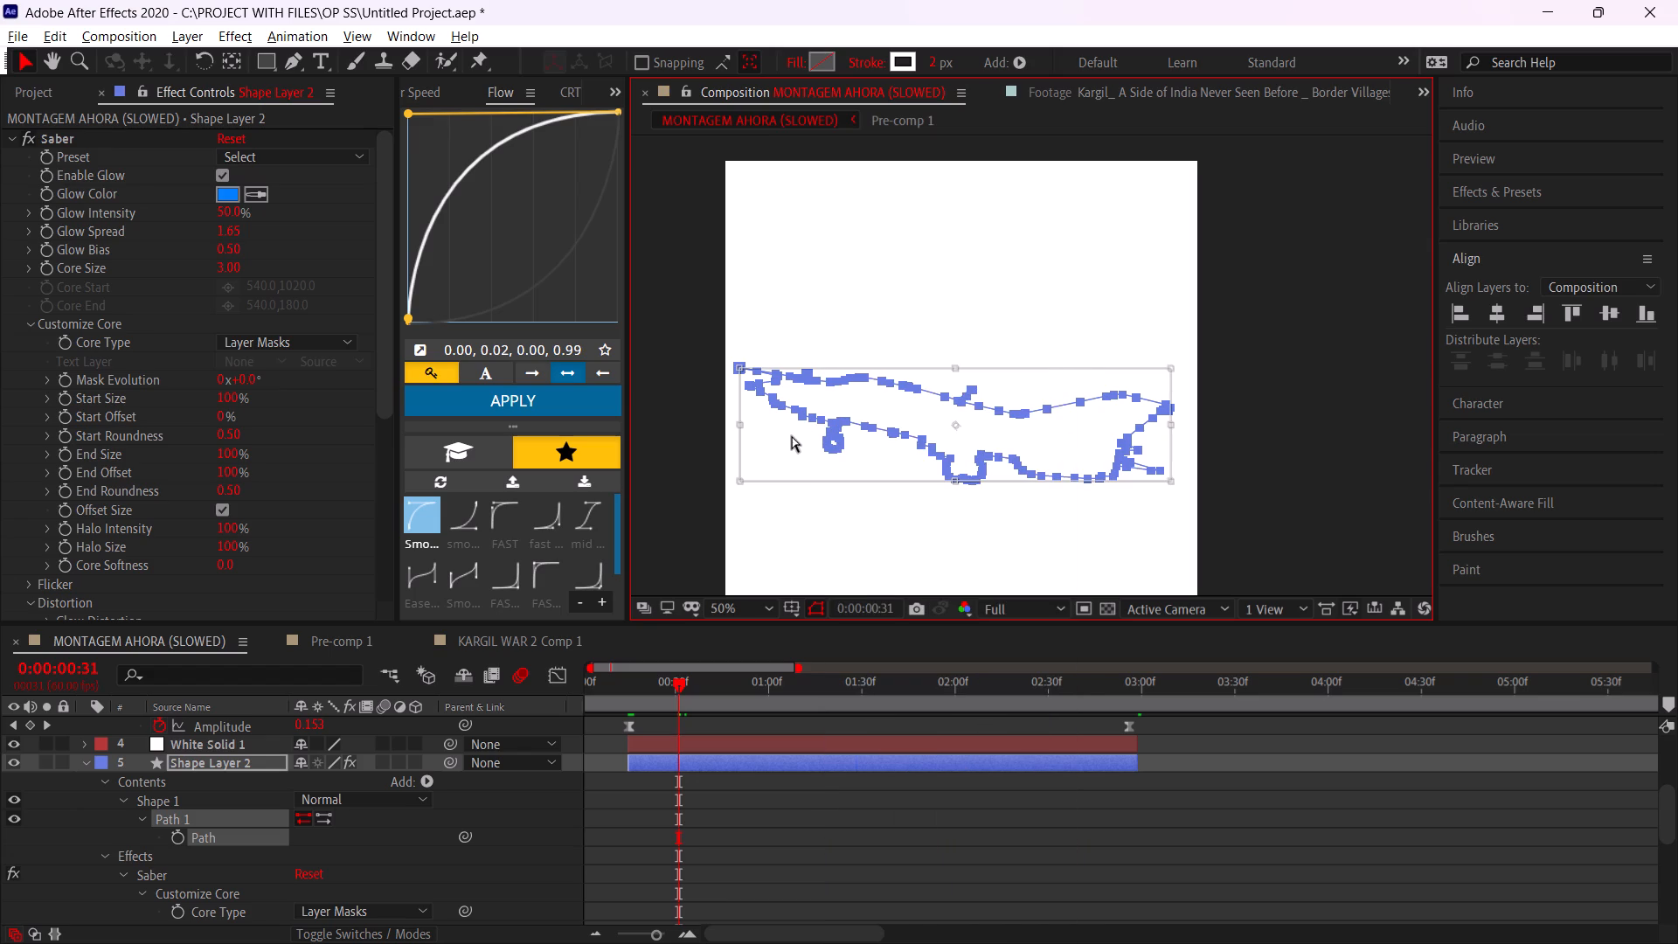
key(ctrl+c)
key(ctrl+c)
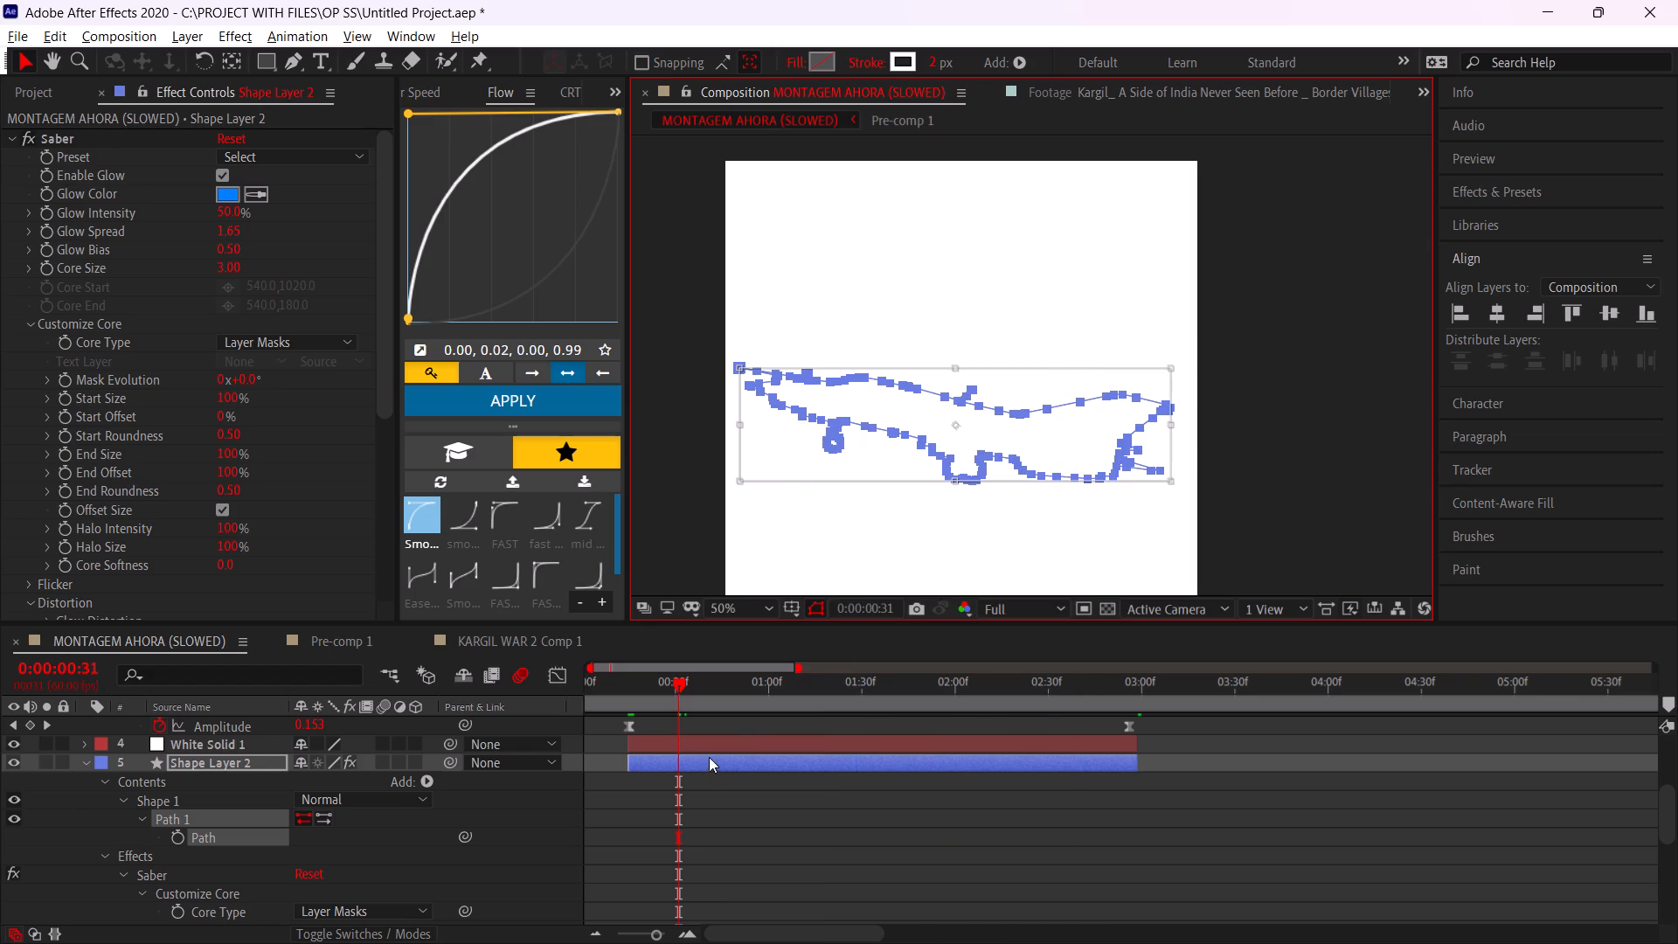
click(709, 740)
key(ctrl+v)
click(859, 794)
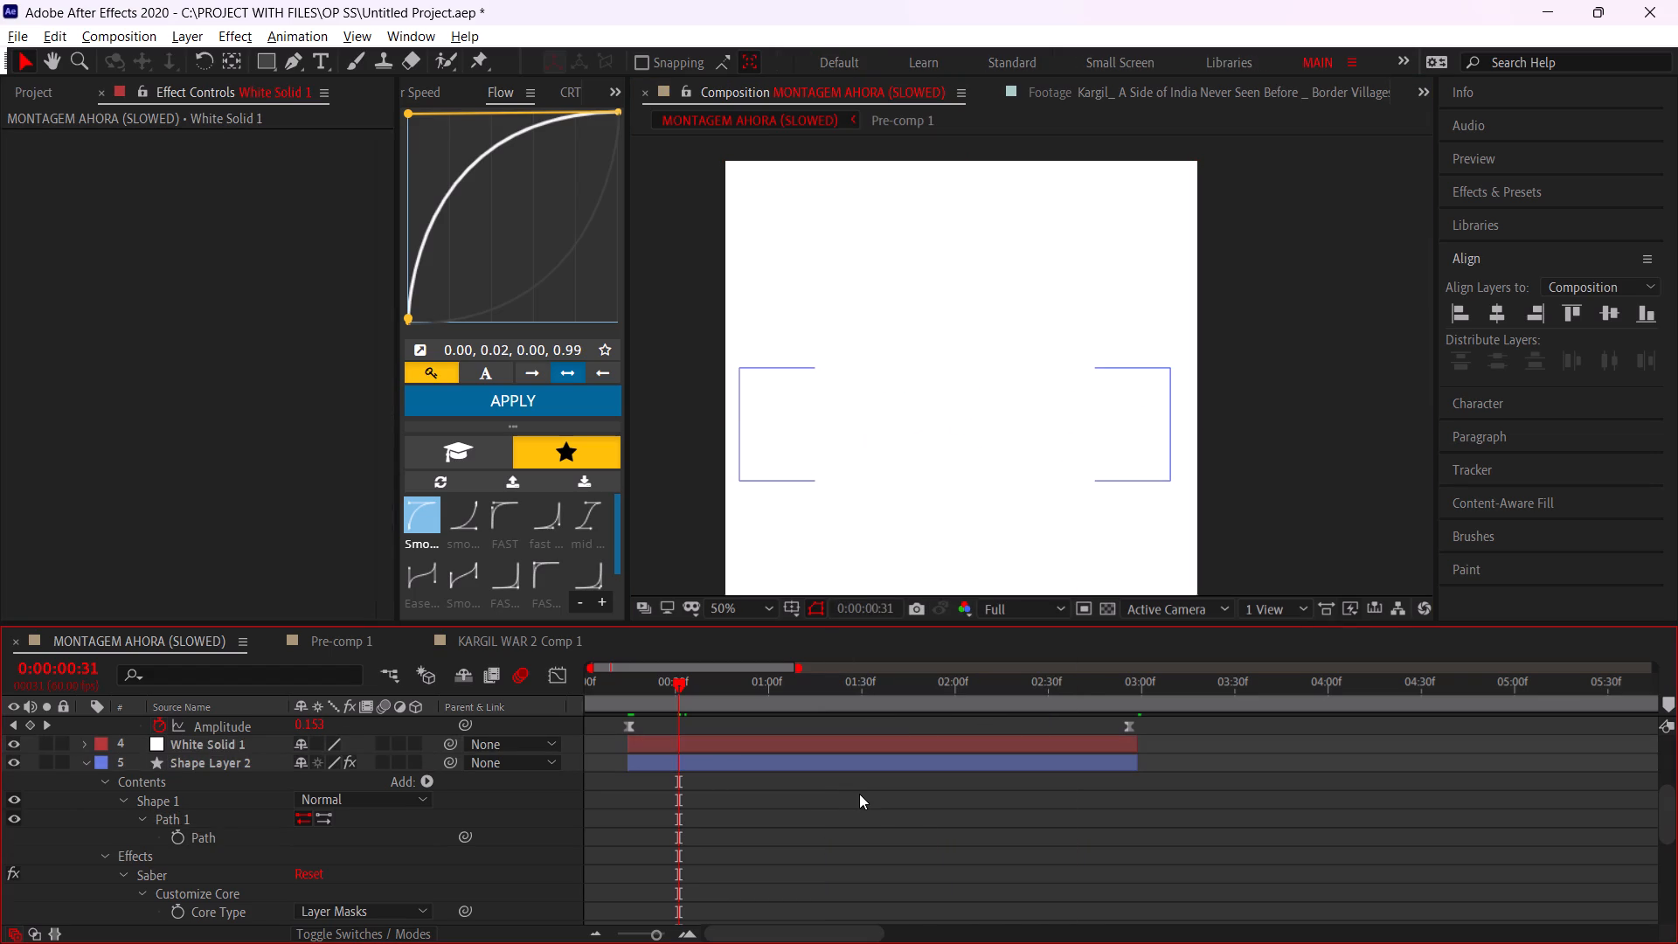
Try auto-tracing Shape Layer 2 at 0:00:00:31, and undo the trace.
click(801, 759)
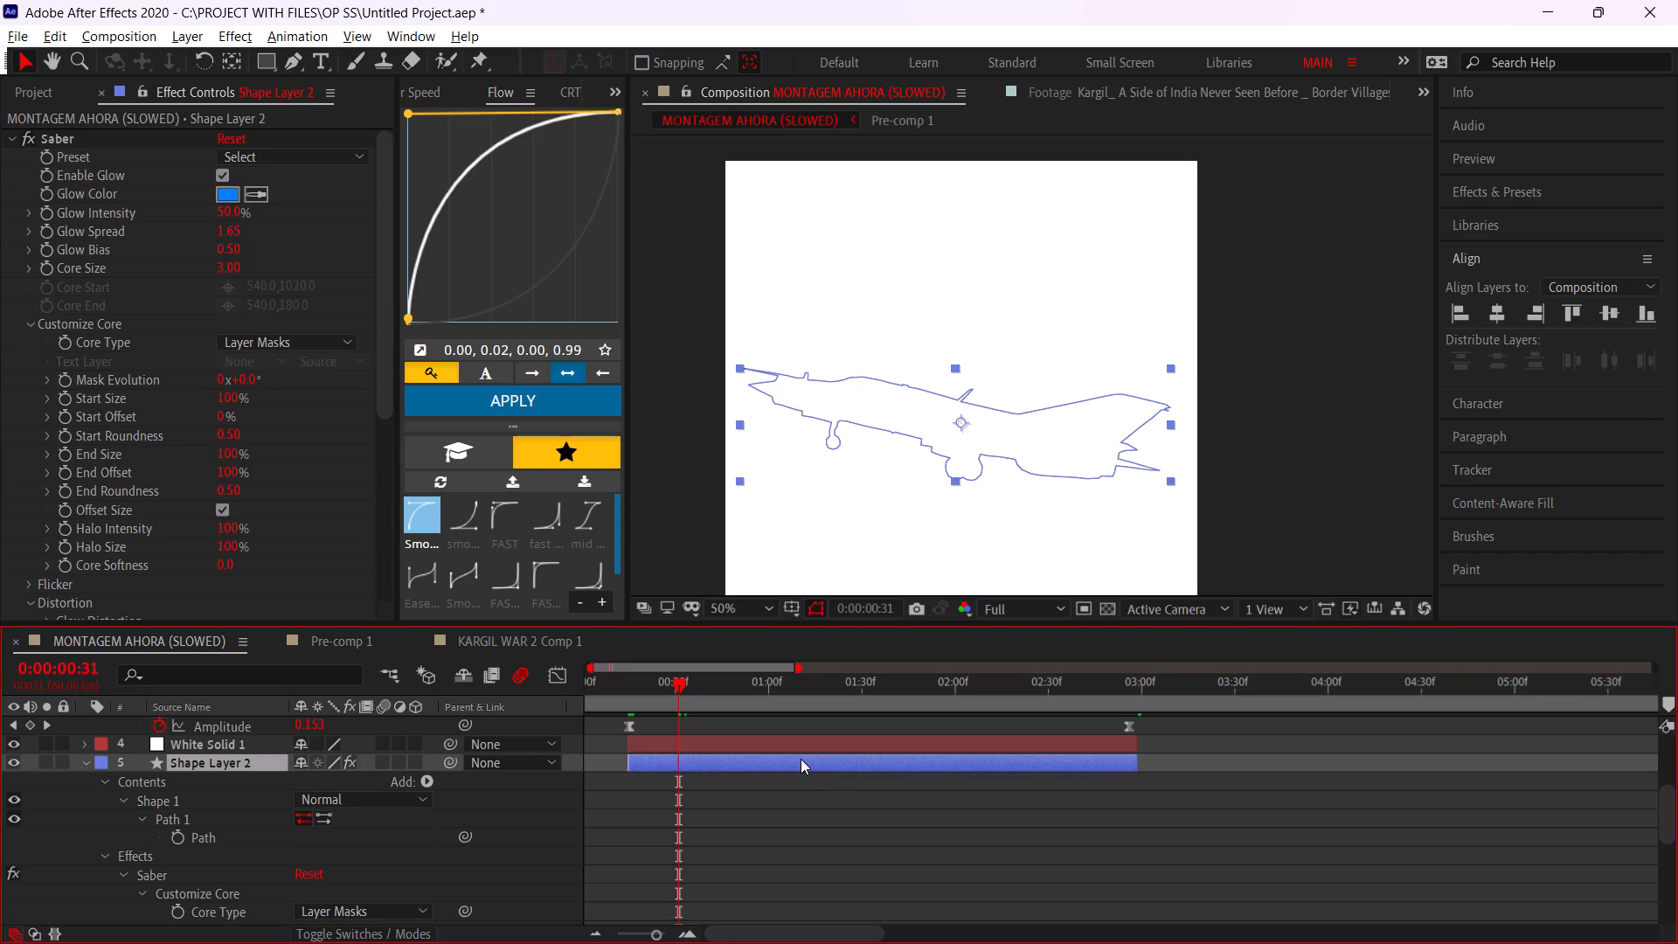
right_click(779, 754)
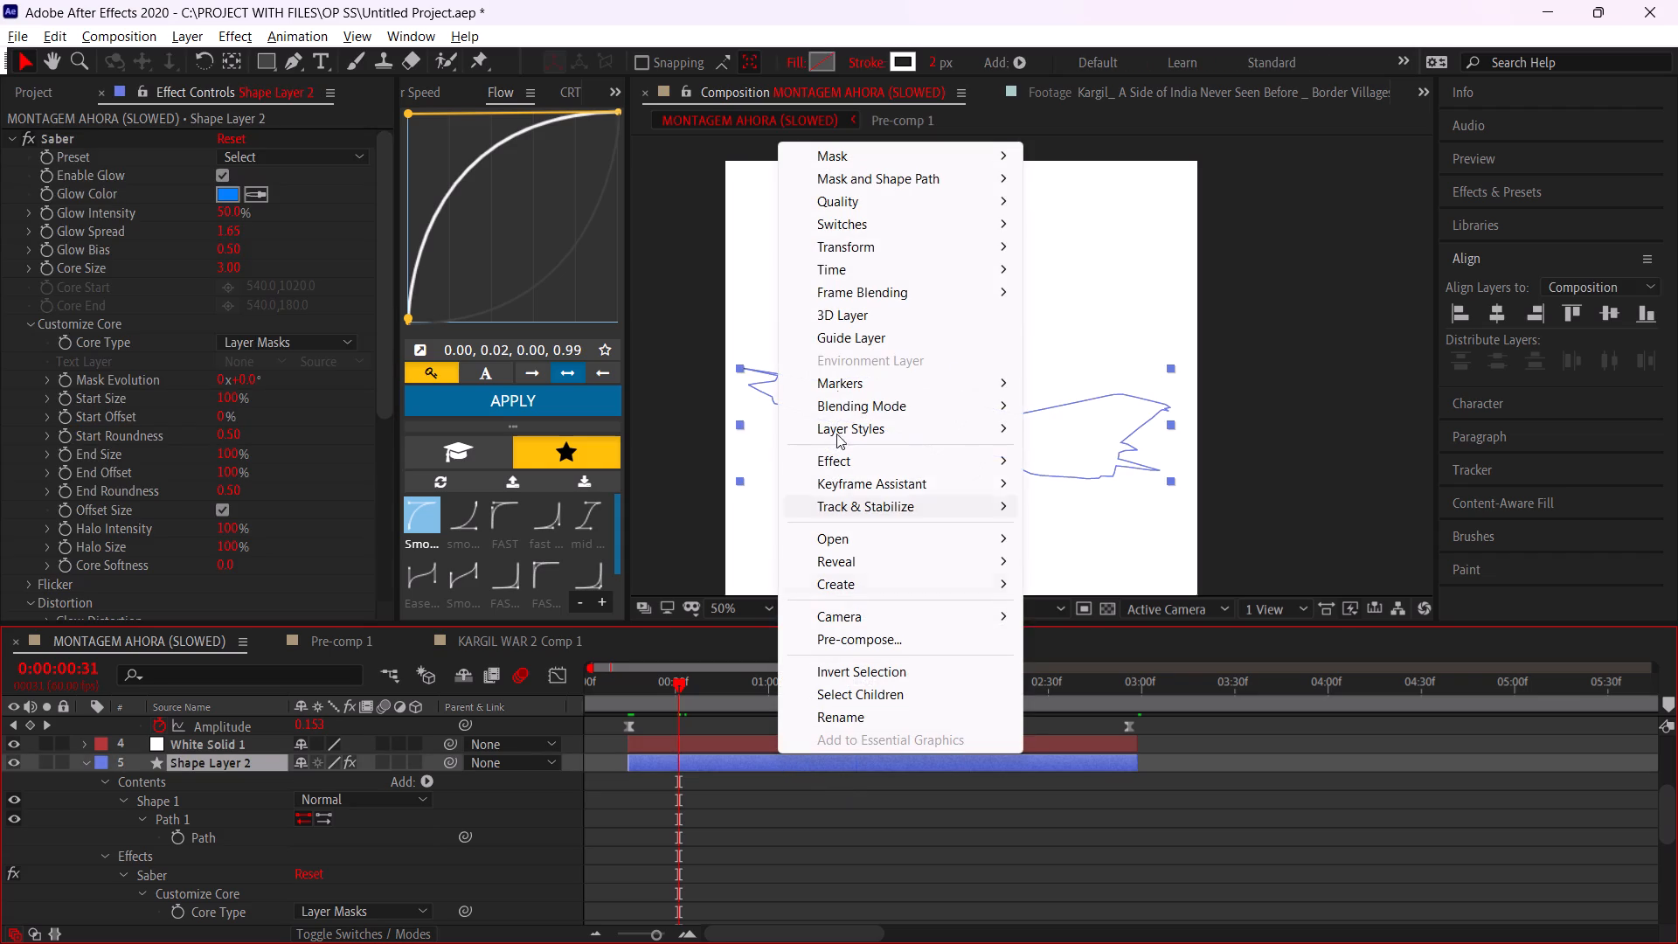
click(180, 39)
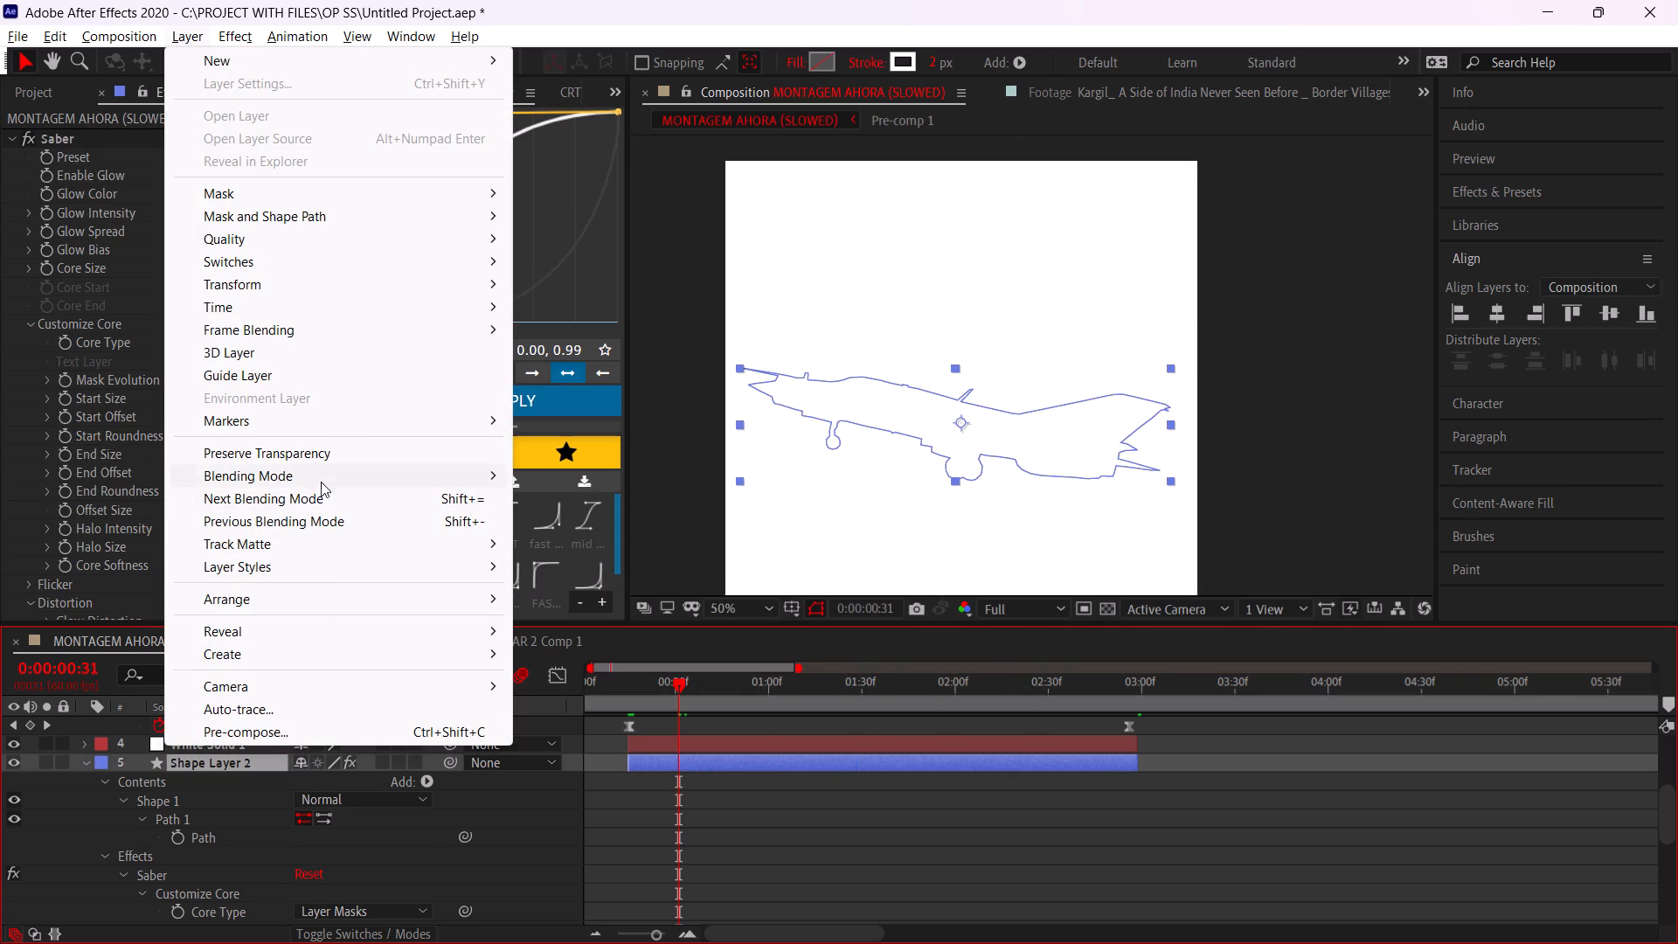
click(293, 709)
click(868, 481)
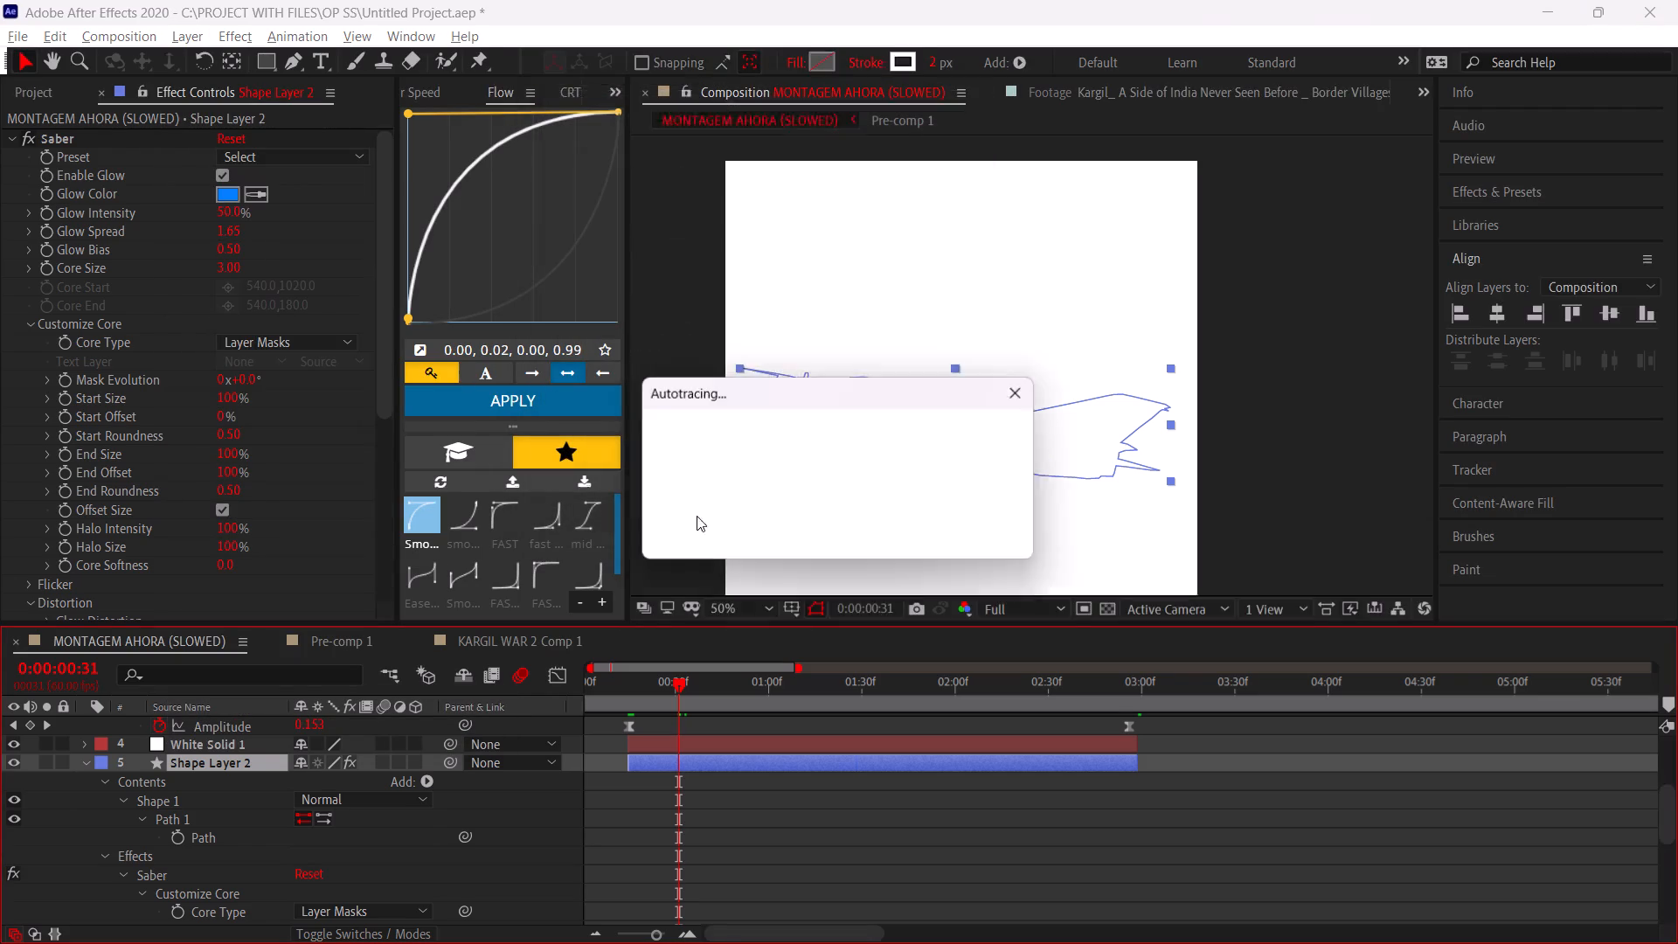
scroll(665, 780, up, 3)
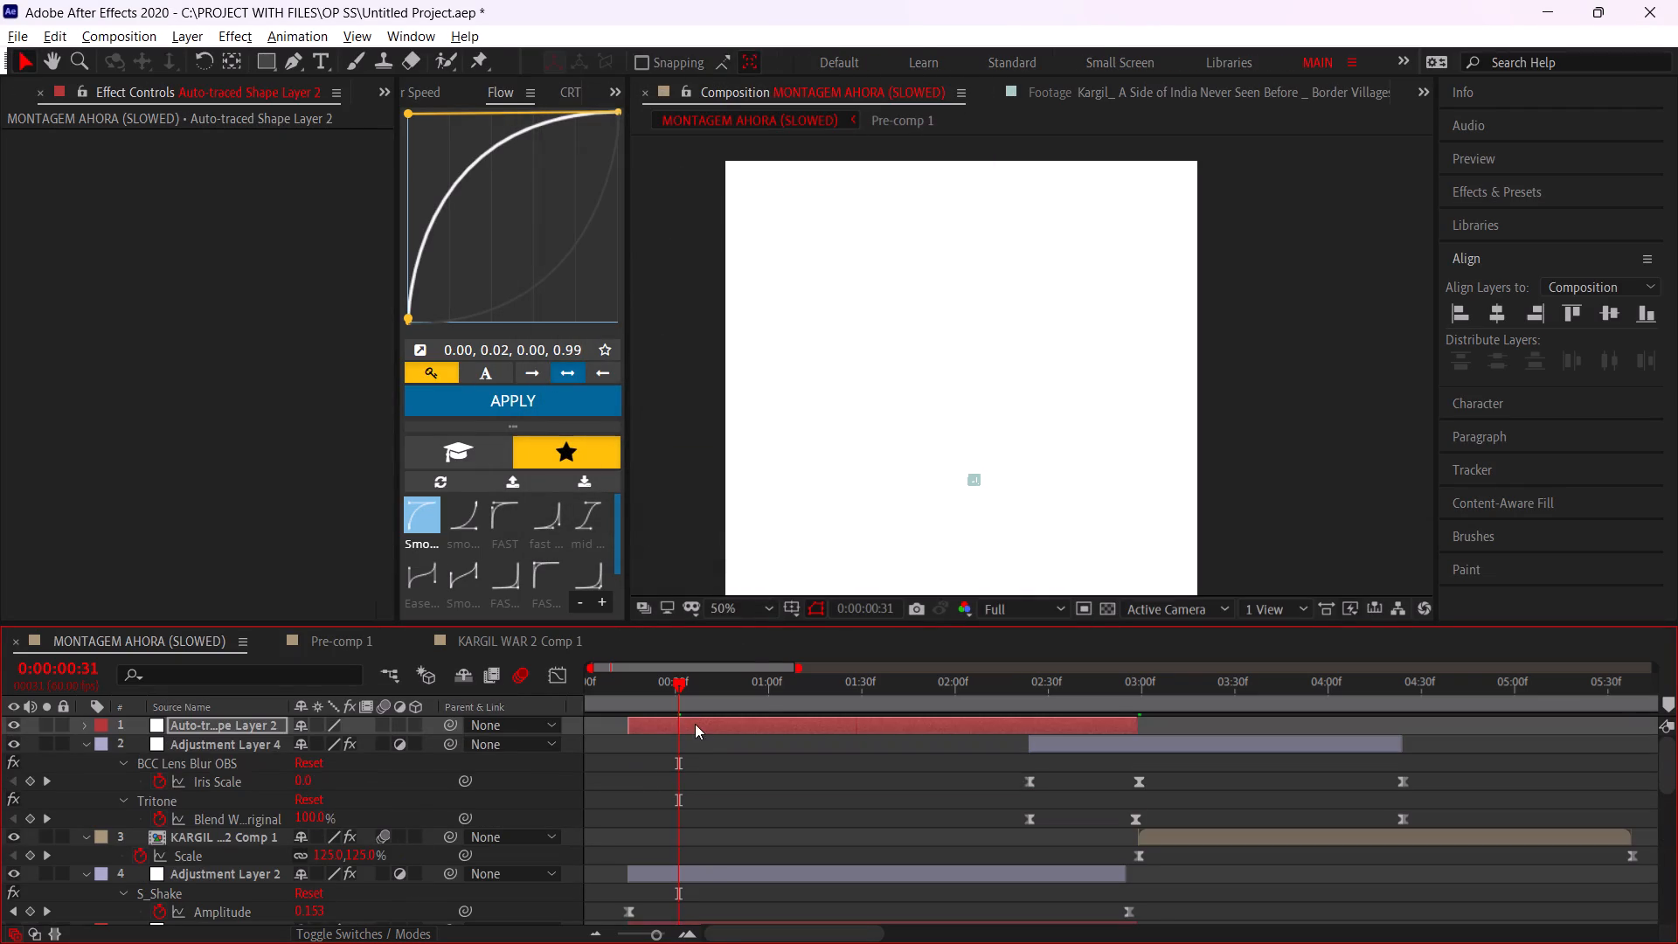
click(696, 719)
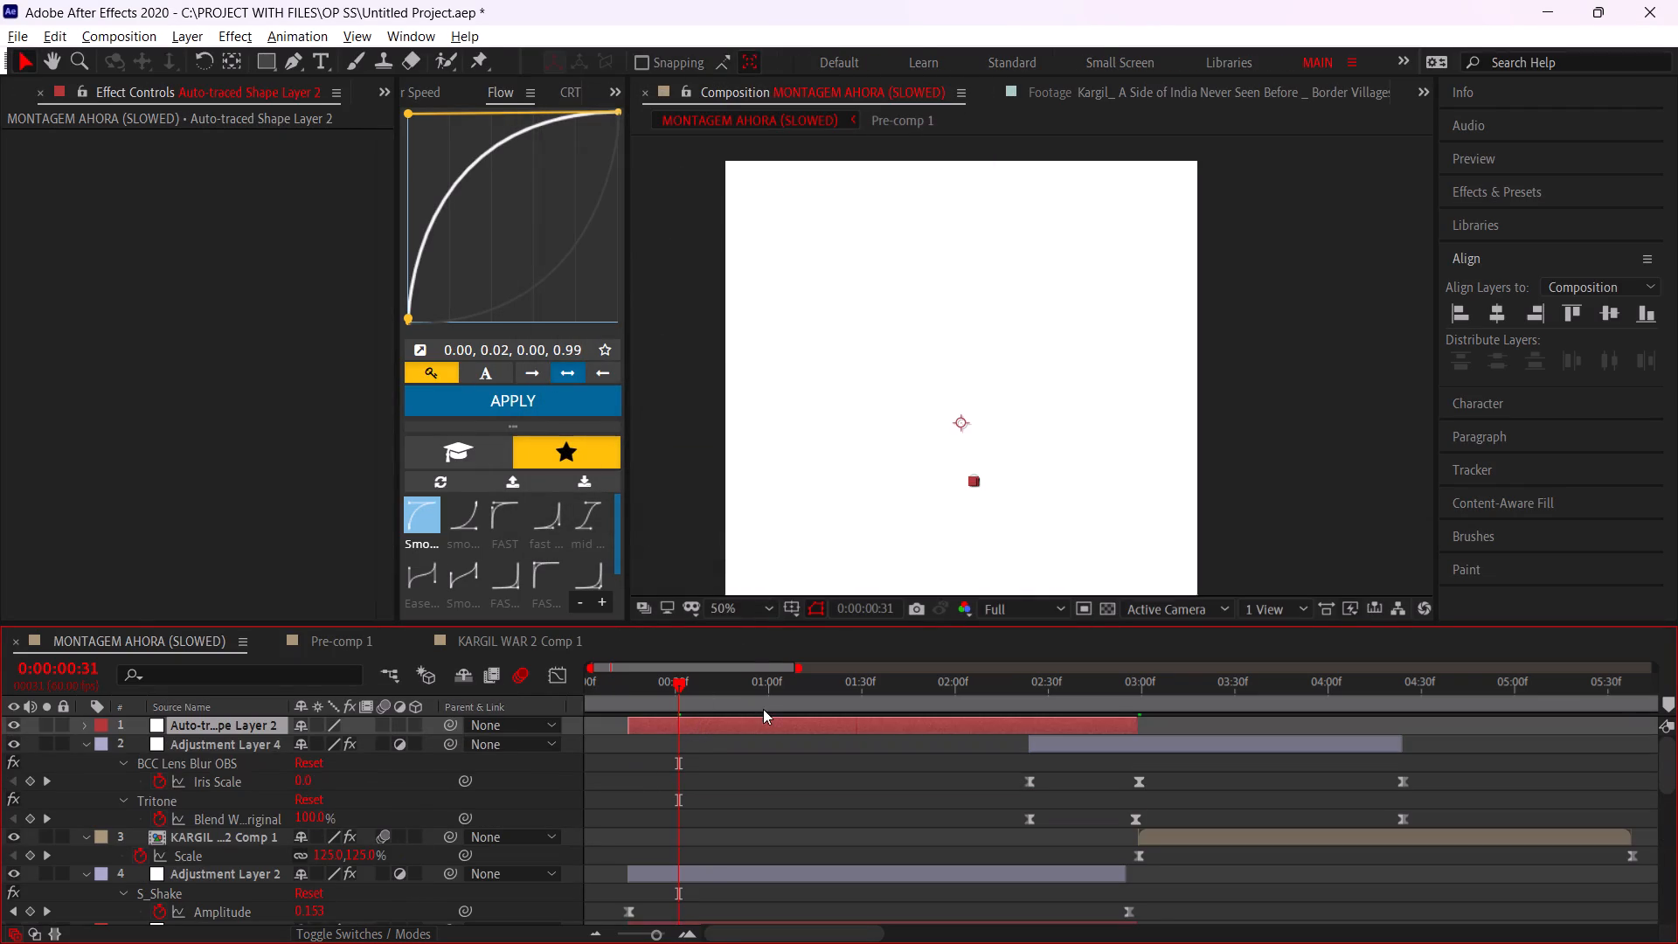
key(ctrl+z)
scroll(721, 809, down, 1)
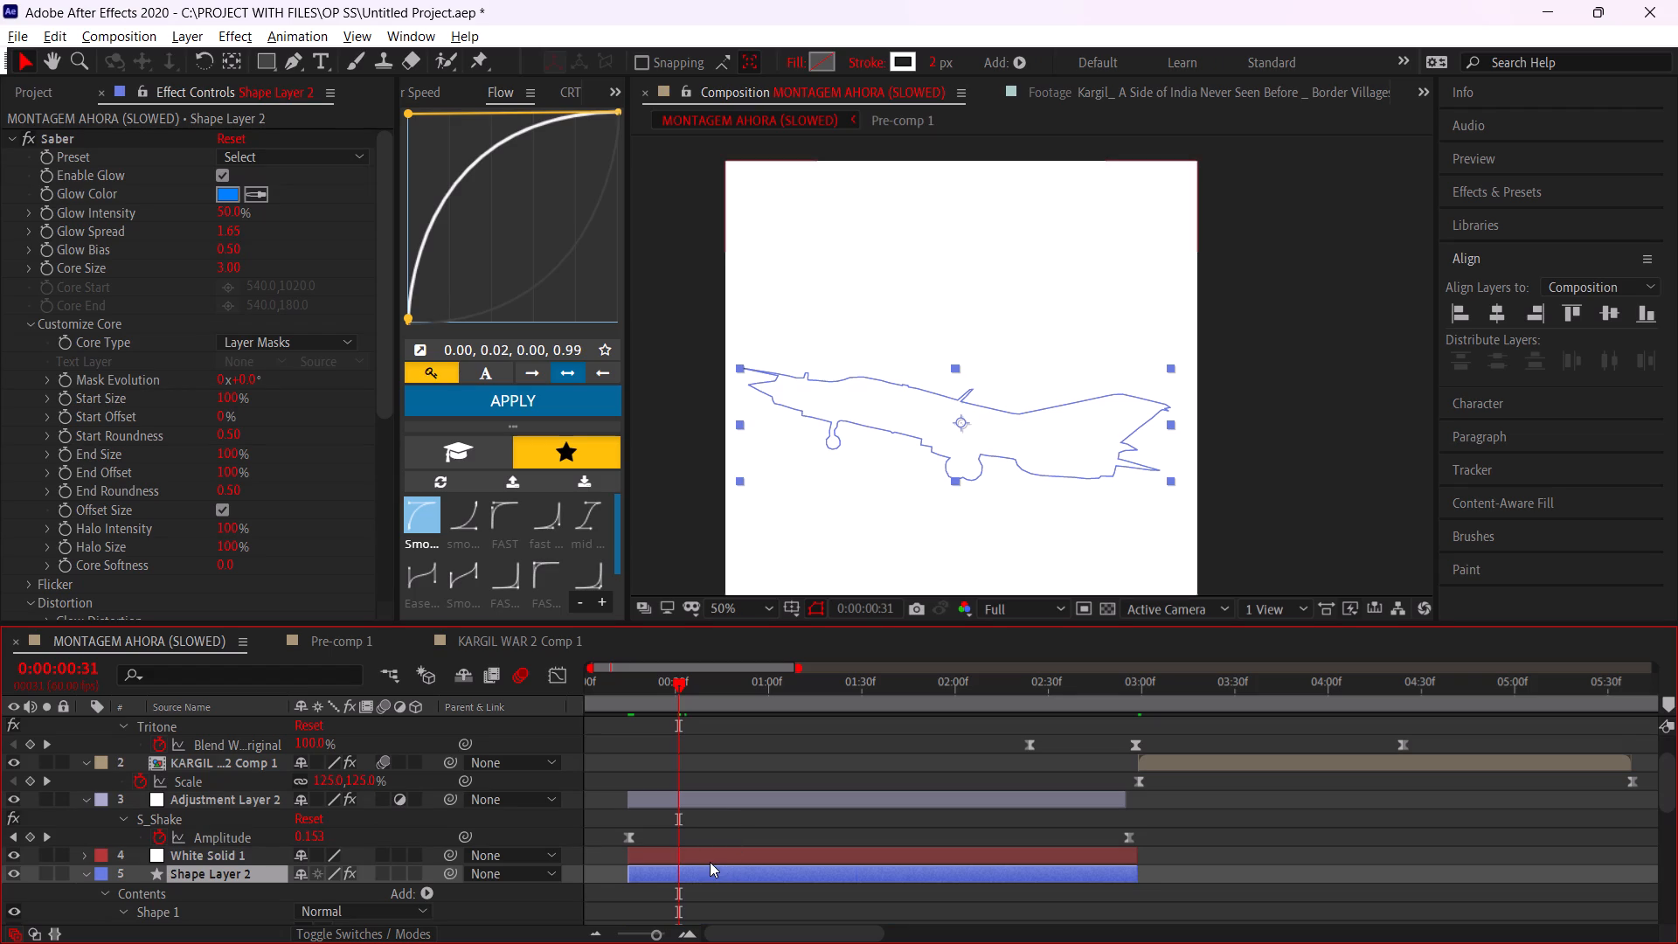
Delete the Saber effect from Shape Layer 2 and pre-compose the layer.
click(106, 142)
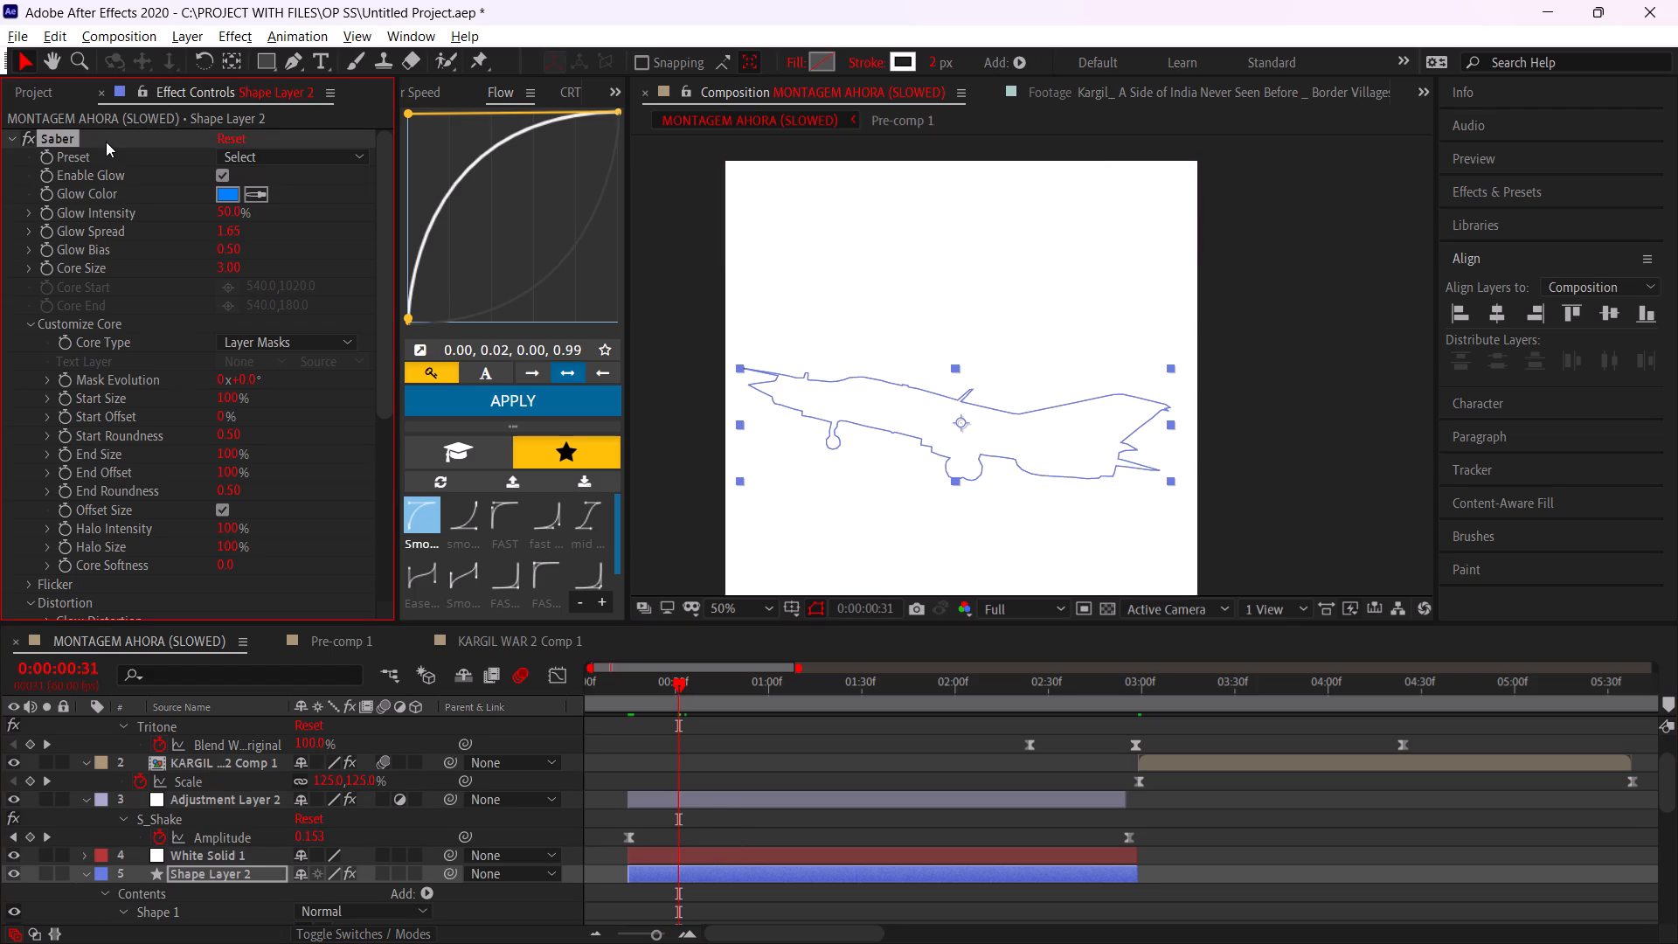
key(Delete)
key(ctrl+shift+c)
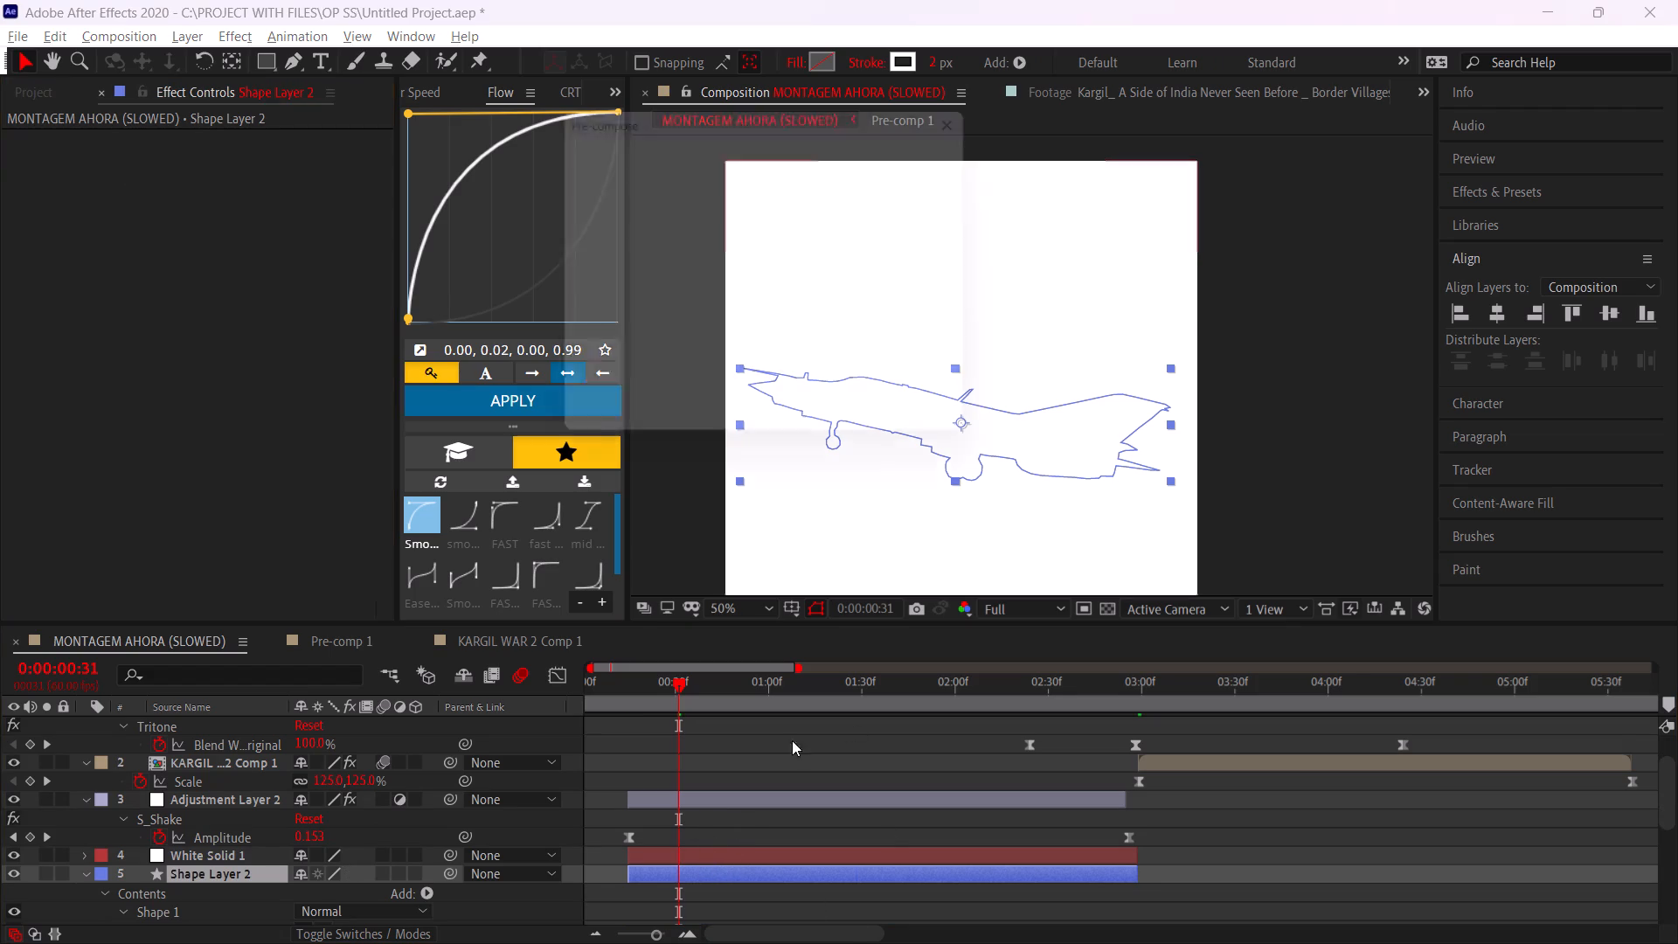
click(854, 438)
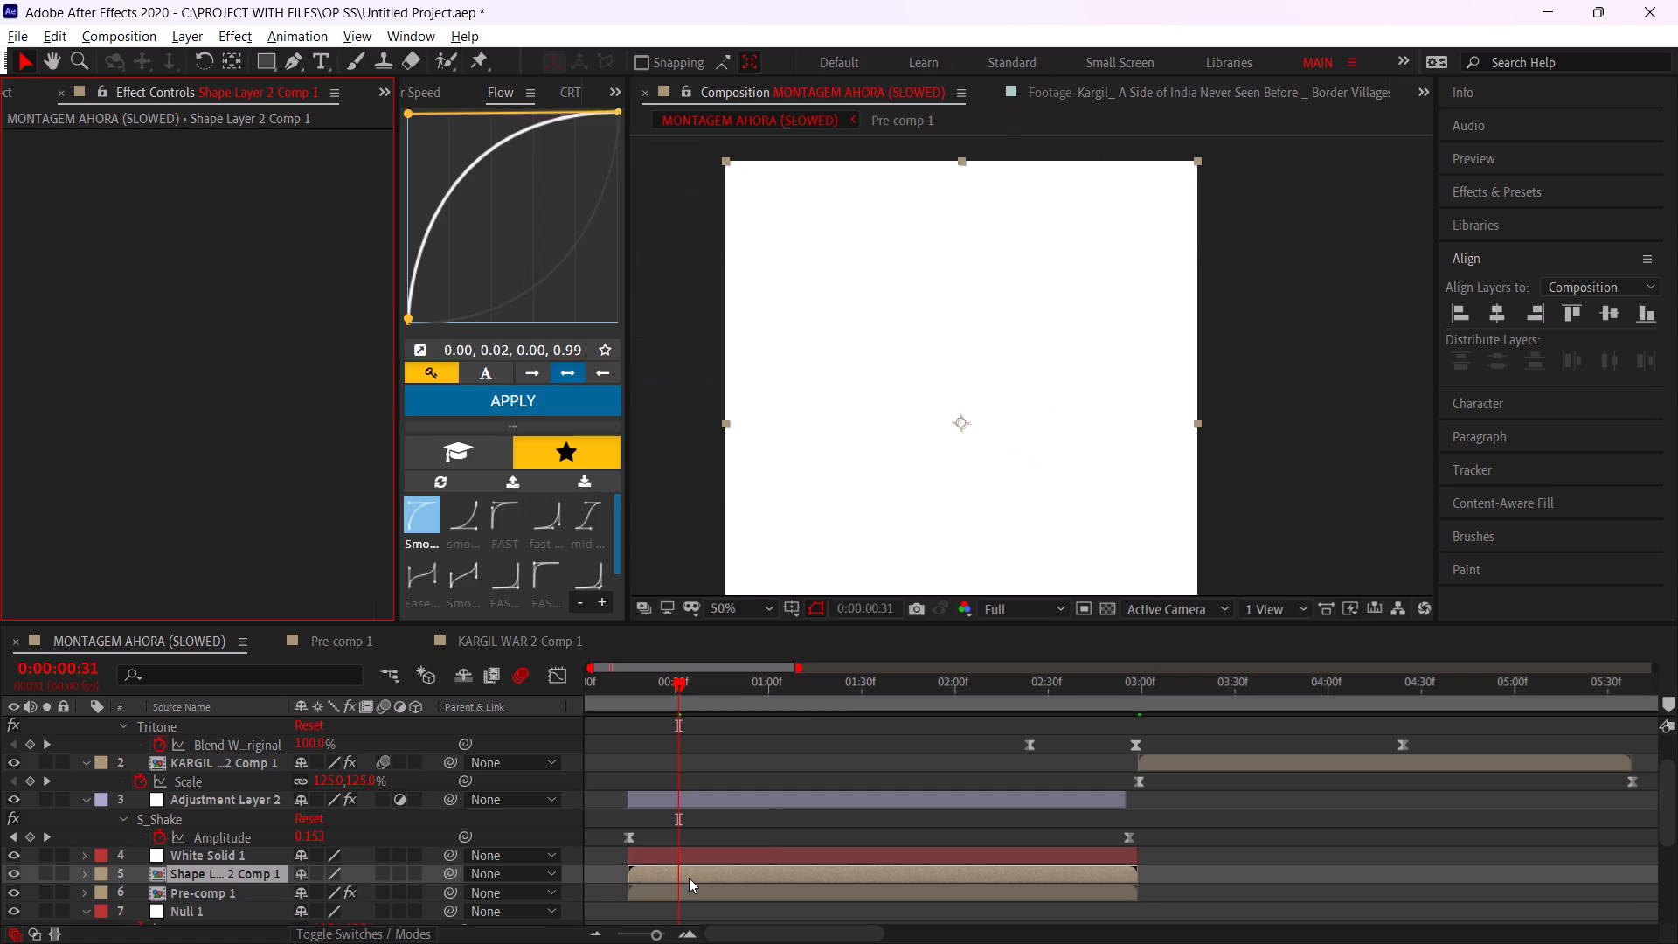
Auto-trace the pre-composed aircraft outline layer at 0:00:00:31 to generate masks from it.
click(194, 43)
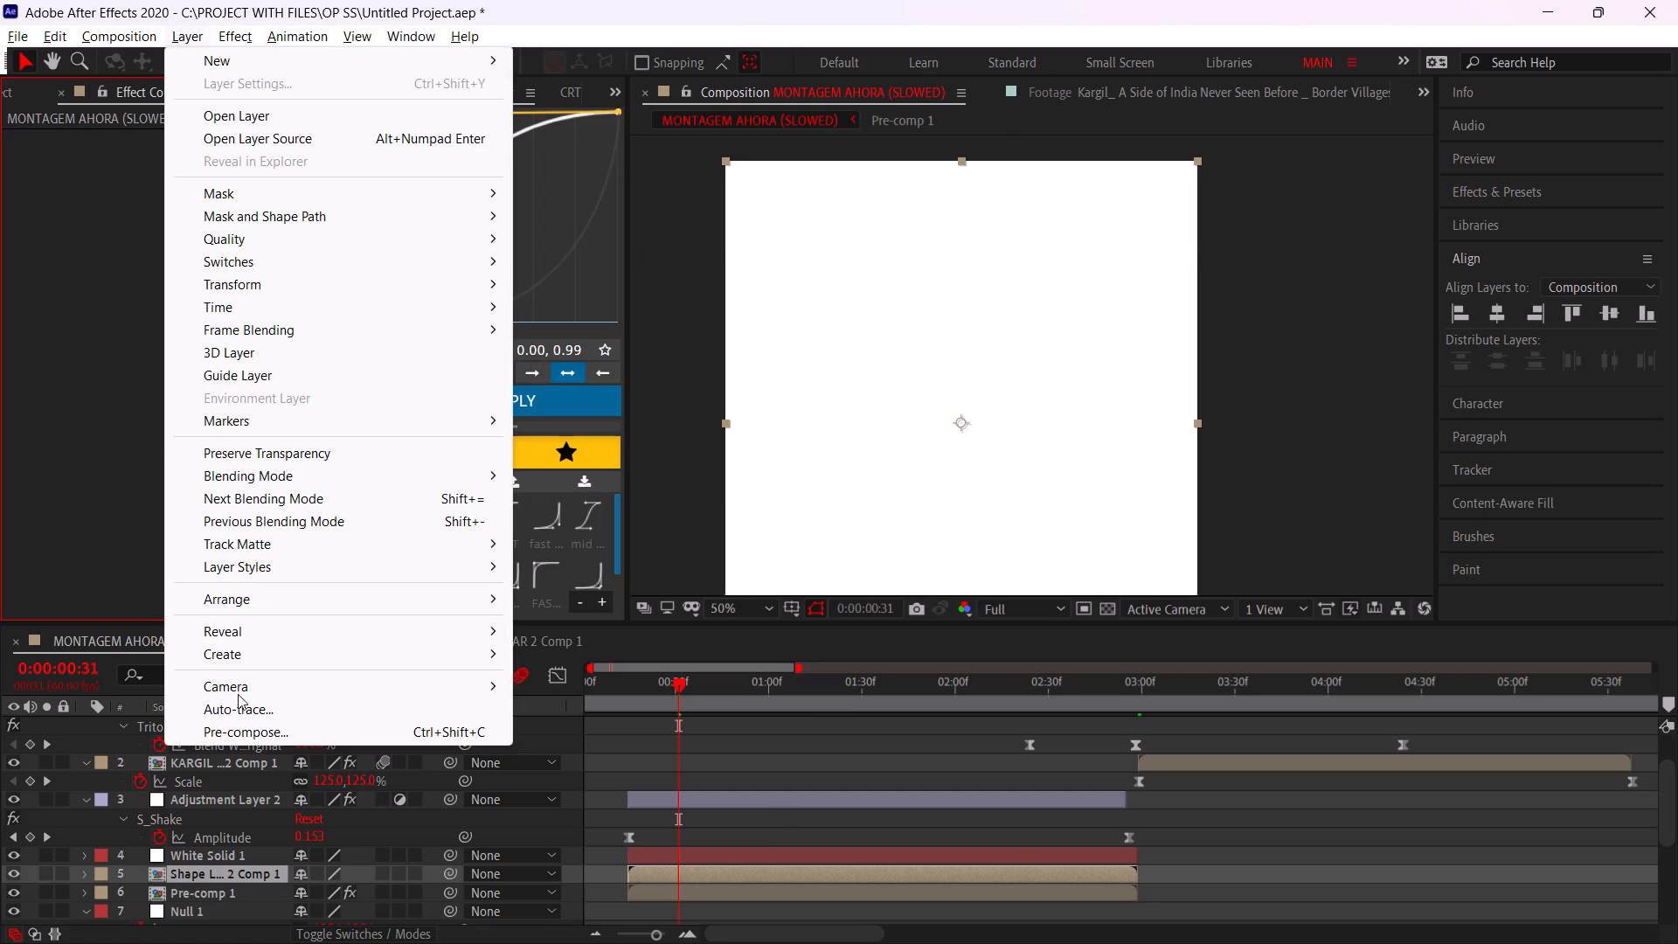
click(252, 712)
click(829, 473)
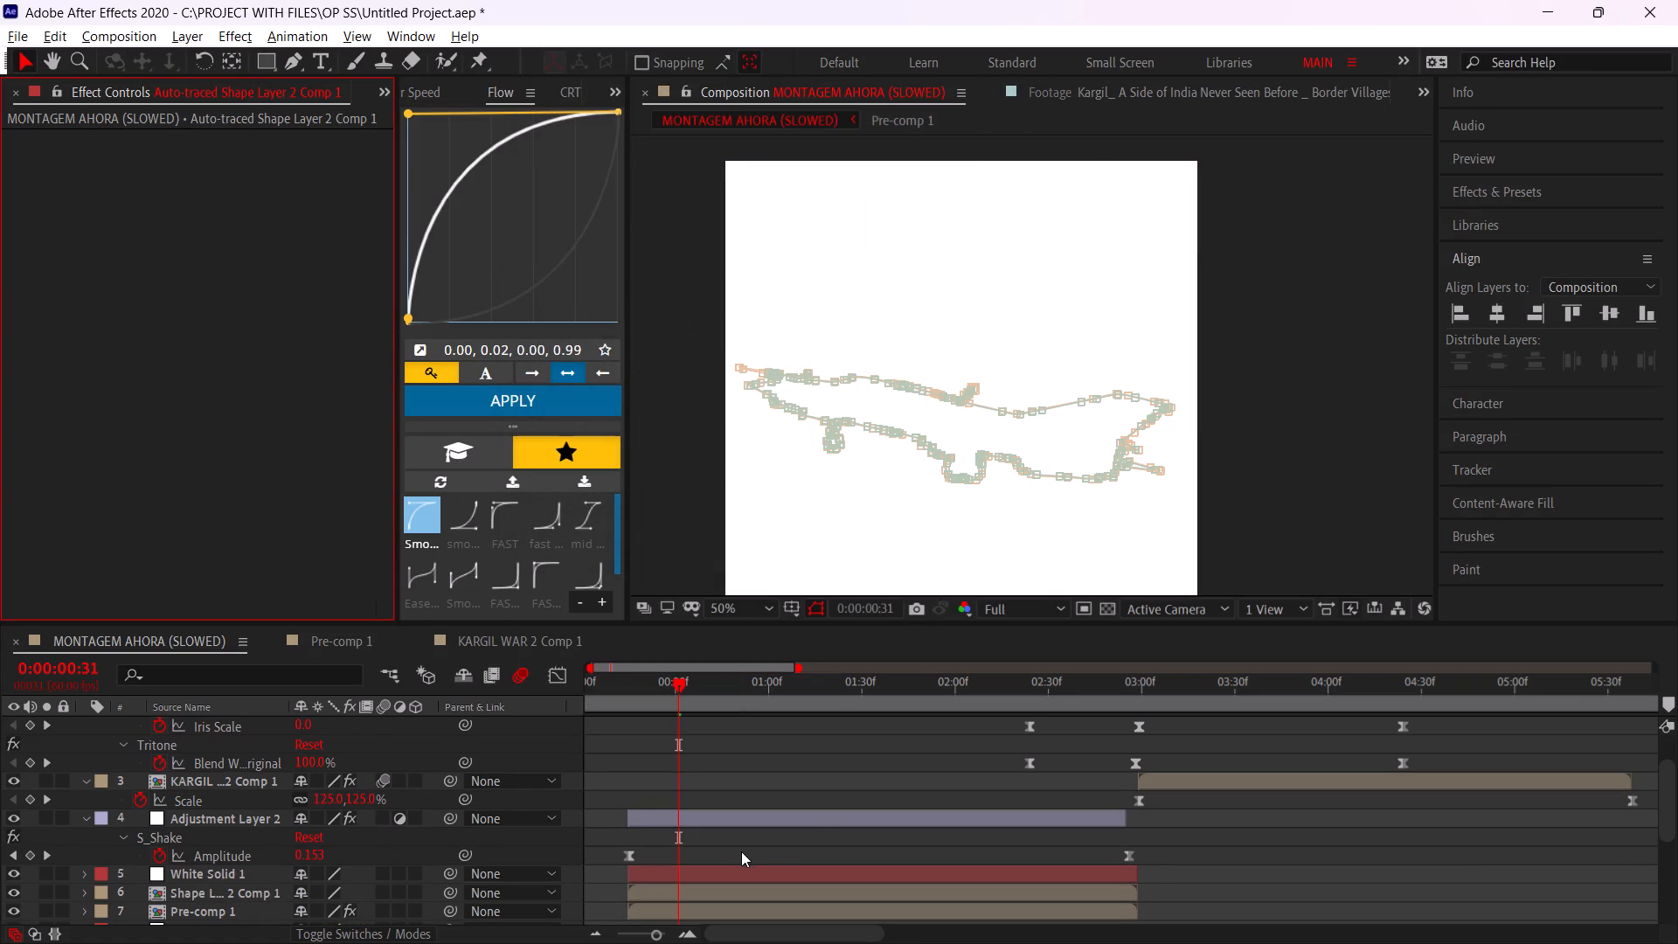
Check the pre-composed outline, White Solid 1, Pre-comp 1 and Adjustment Layer 2 for mask properties.
click(697, 857)
click(700, 871)
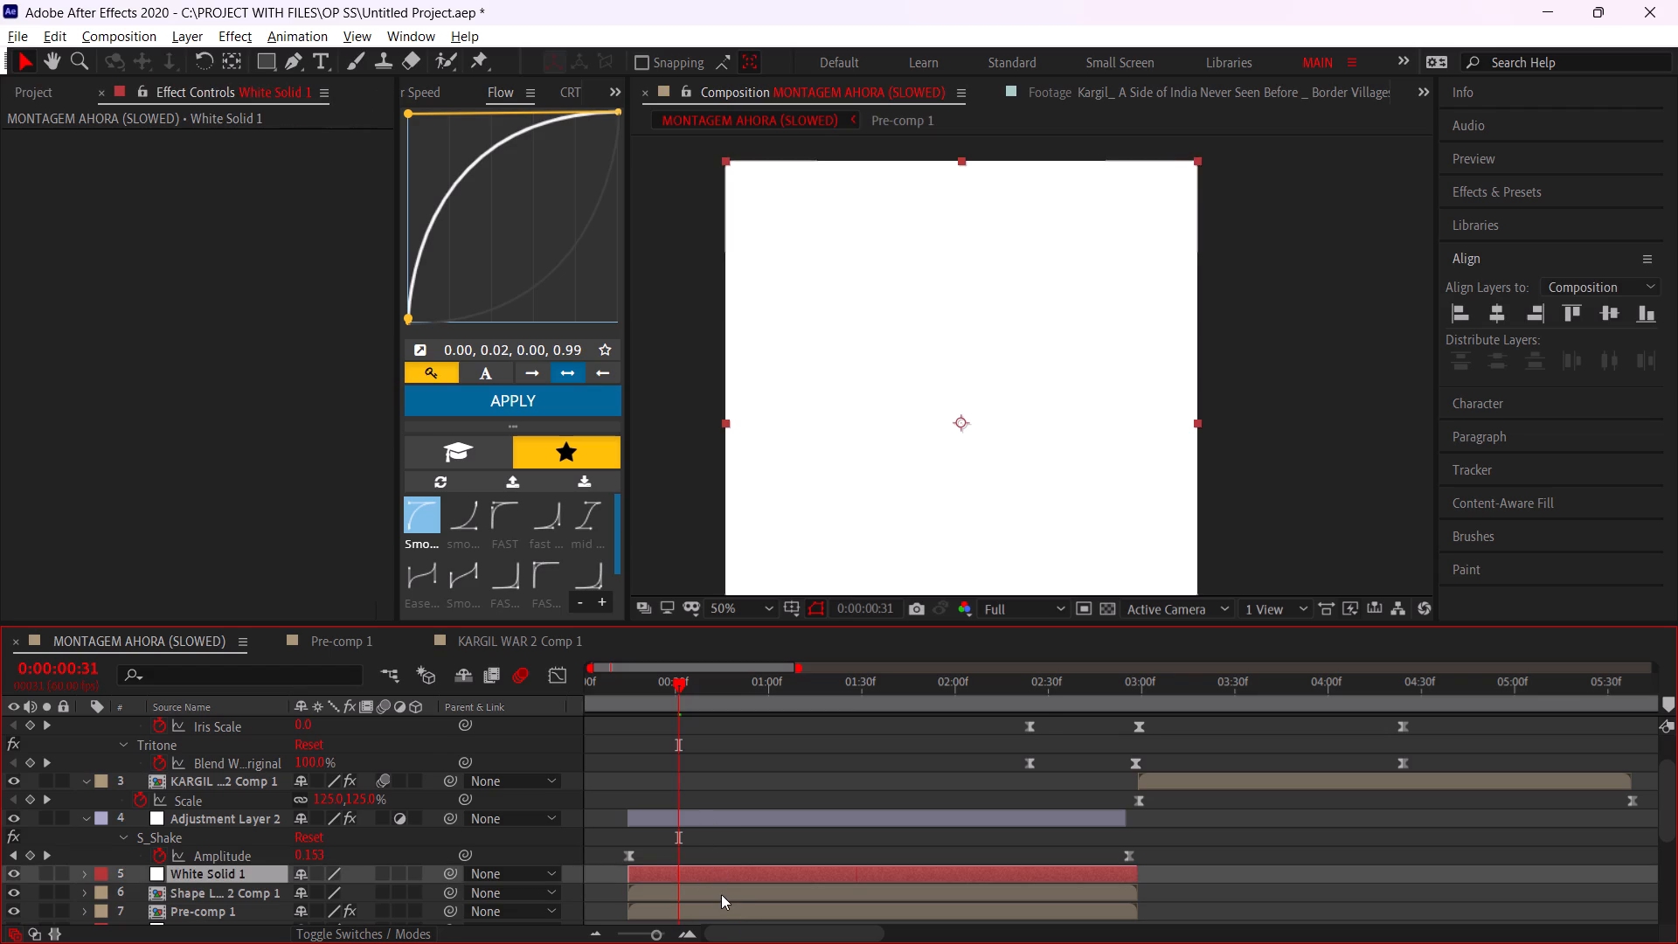
click(721, 894)
click(711, 905)
click(705, 894)
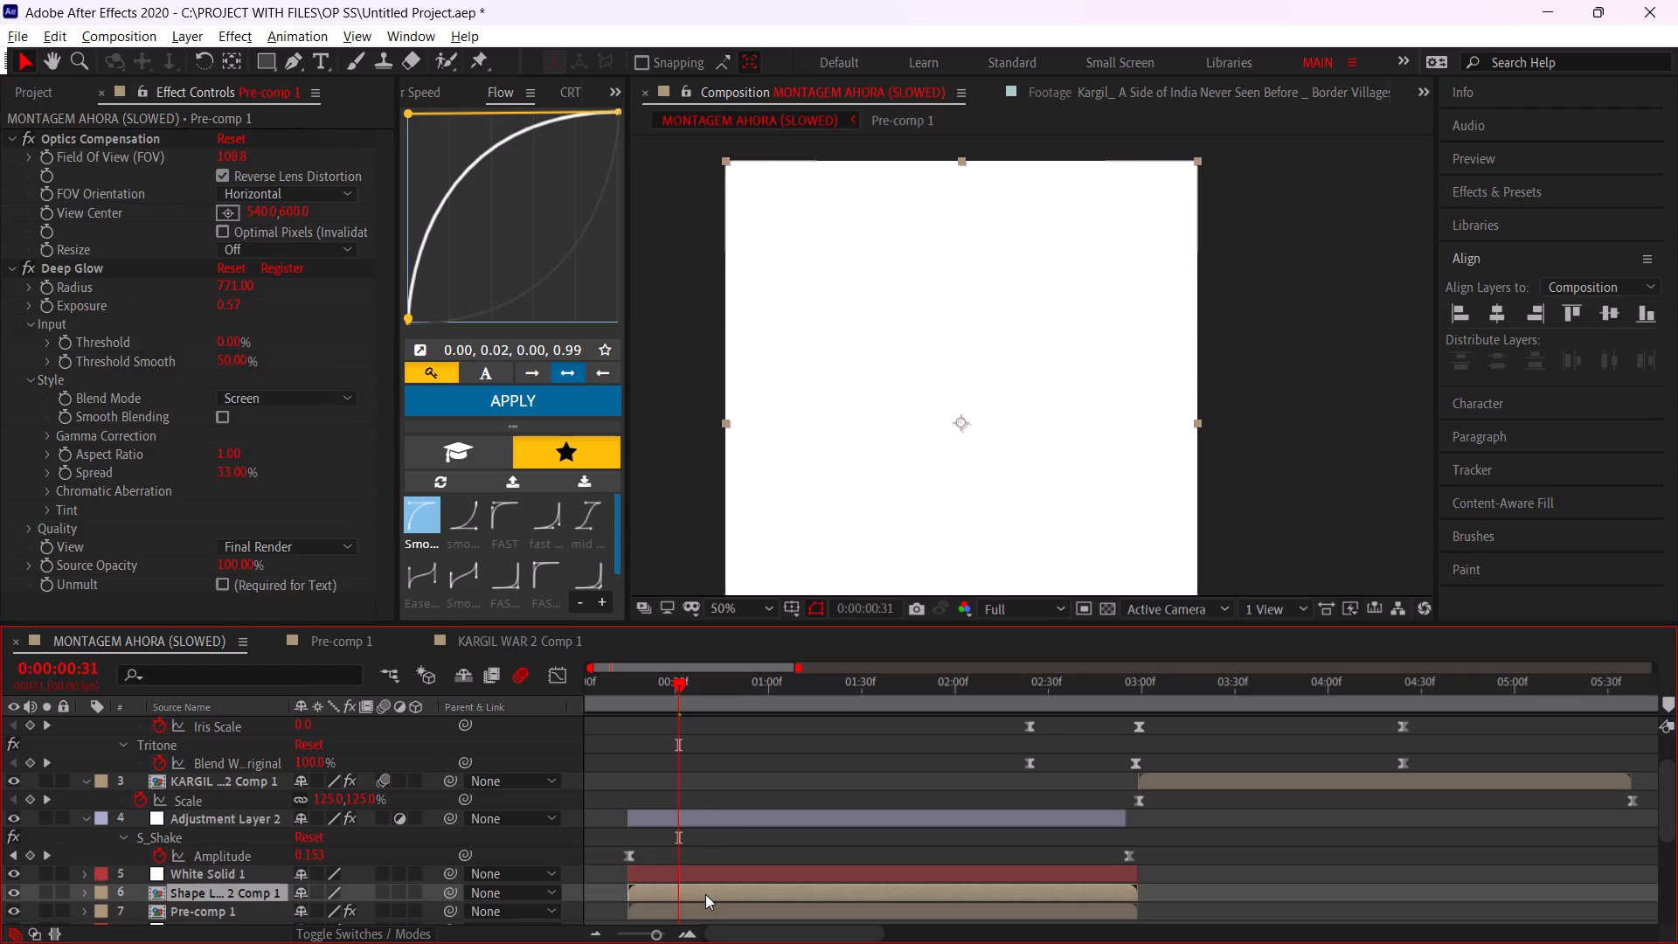
key(m)
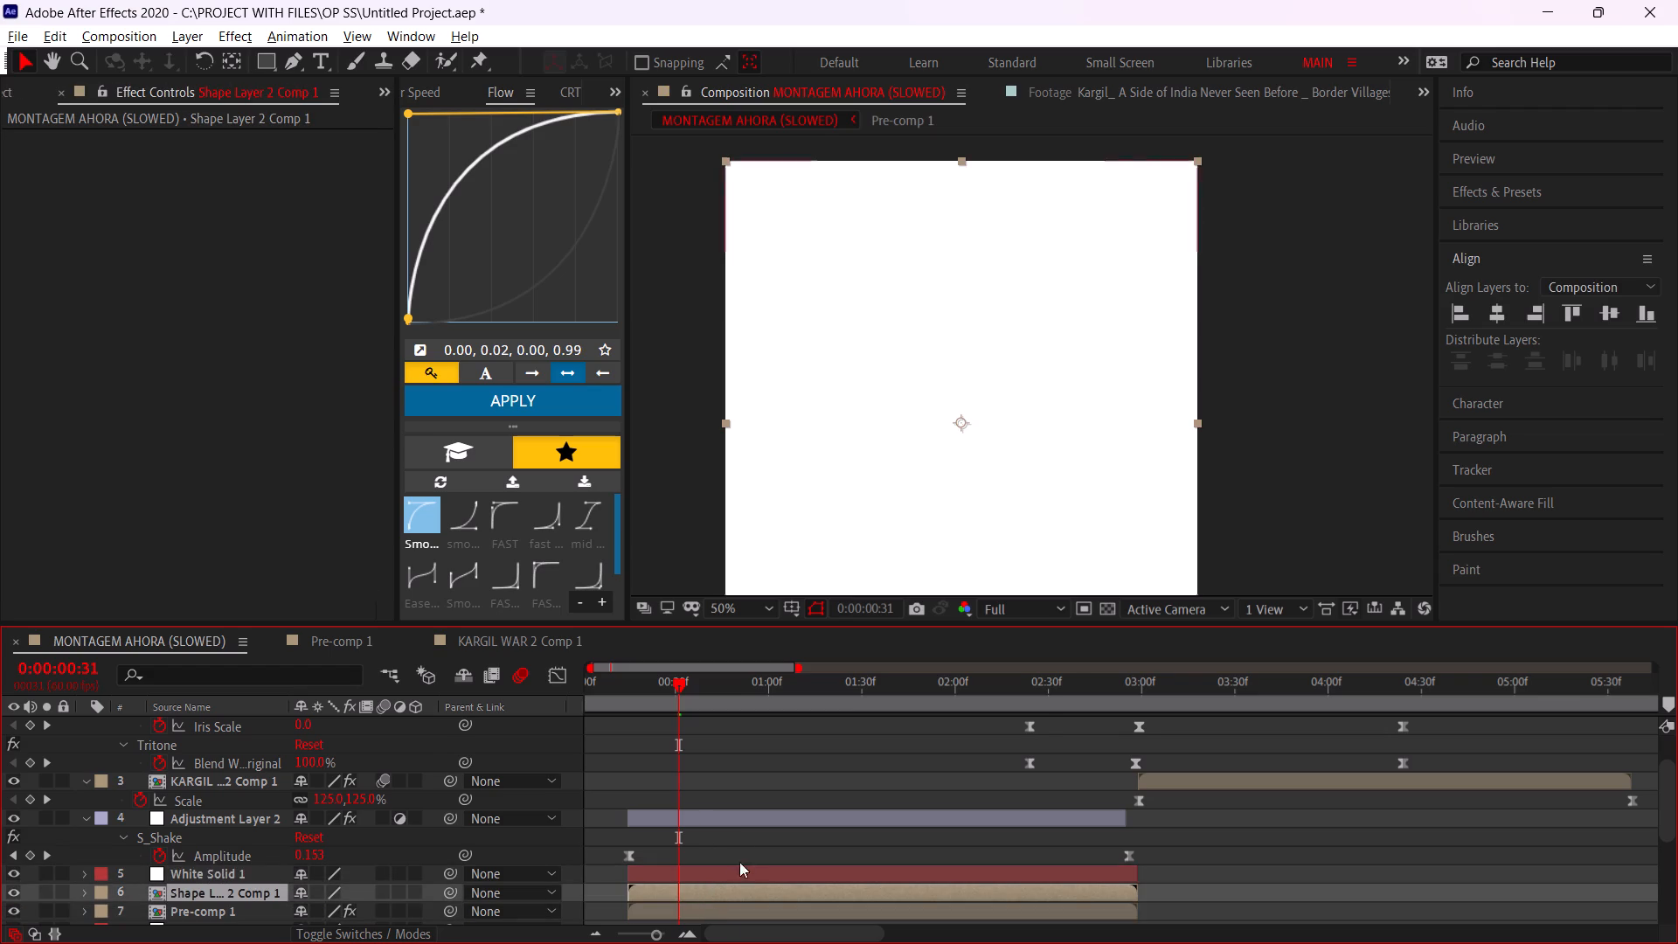
click(702, 871)
key(m)
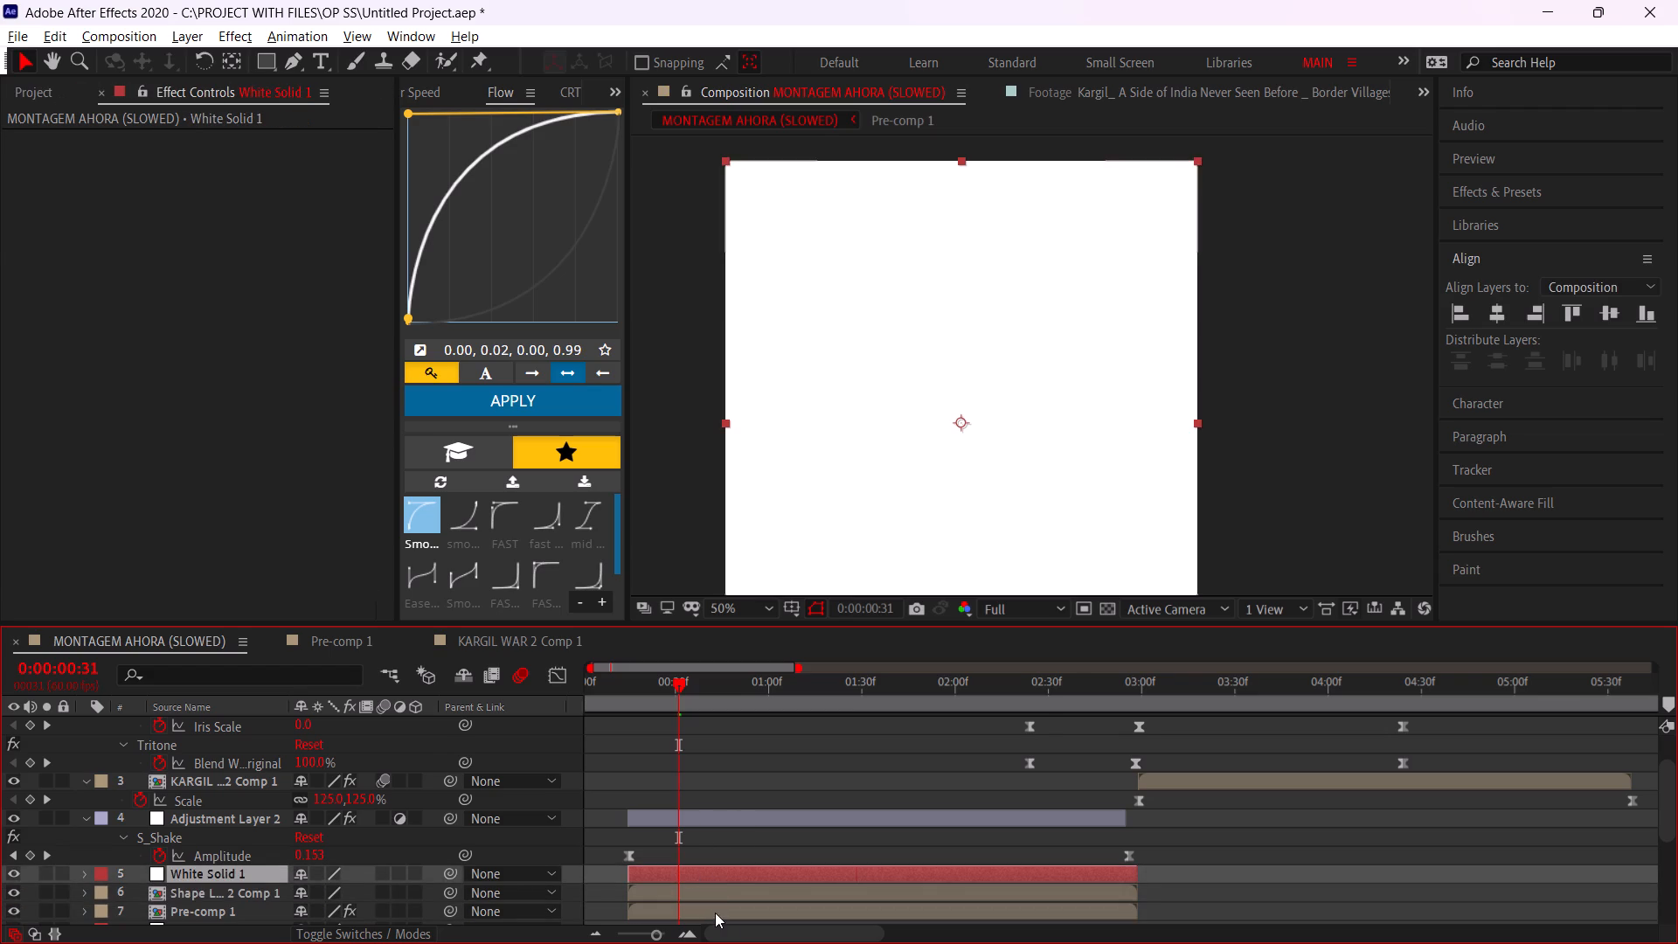
click(715, 913)
key(m)
scroll(704, 864, down, 2)
key(m)
scroll(713, 835, up, 1)
click(735, 757)
text(mm)
scroll(735, 757, up, 4)
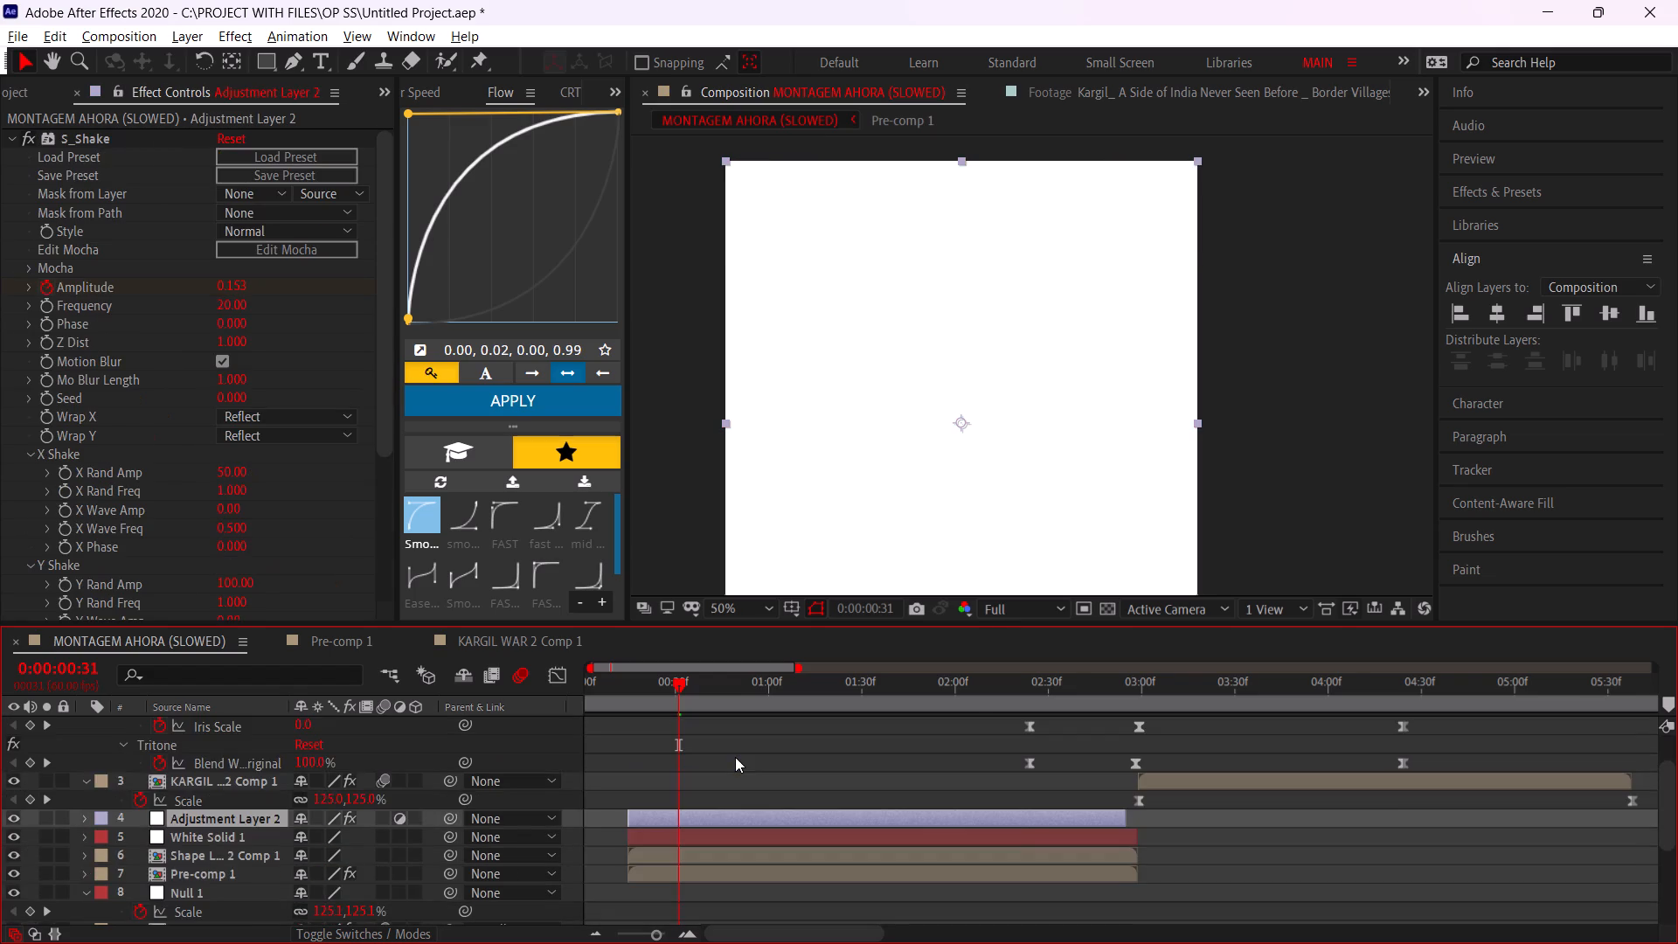
Reveal the mask paths on the auto-traced layer and select Mask 1's Mask Path.
scroll(735, 757, up, 2)
click(745, 731)
key(m)
click(219, 756)
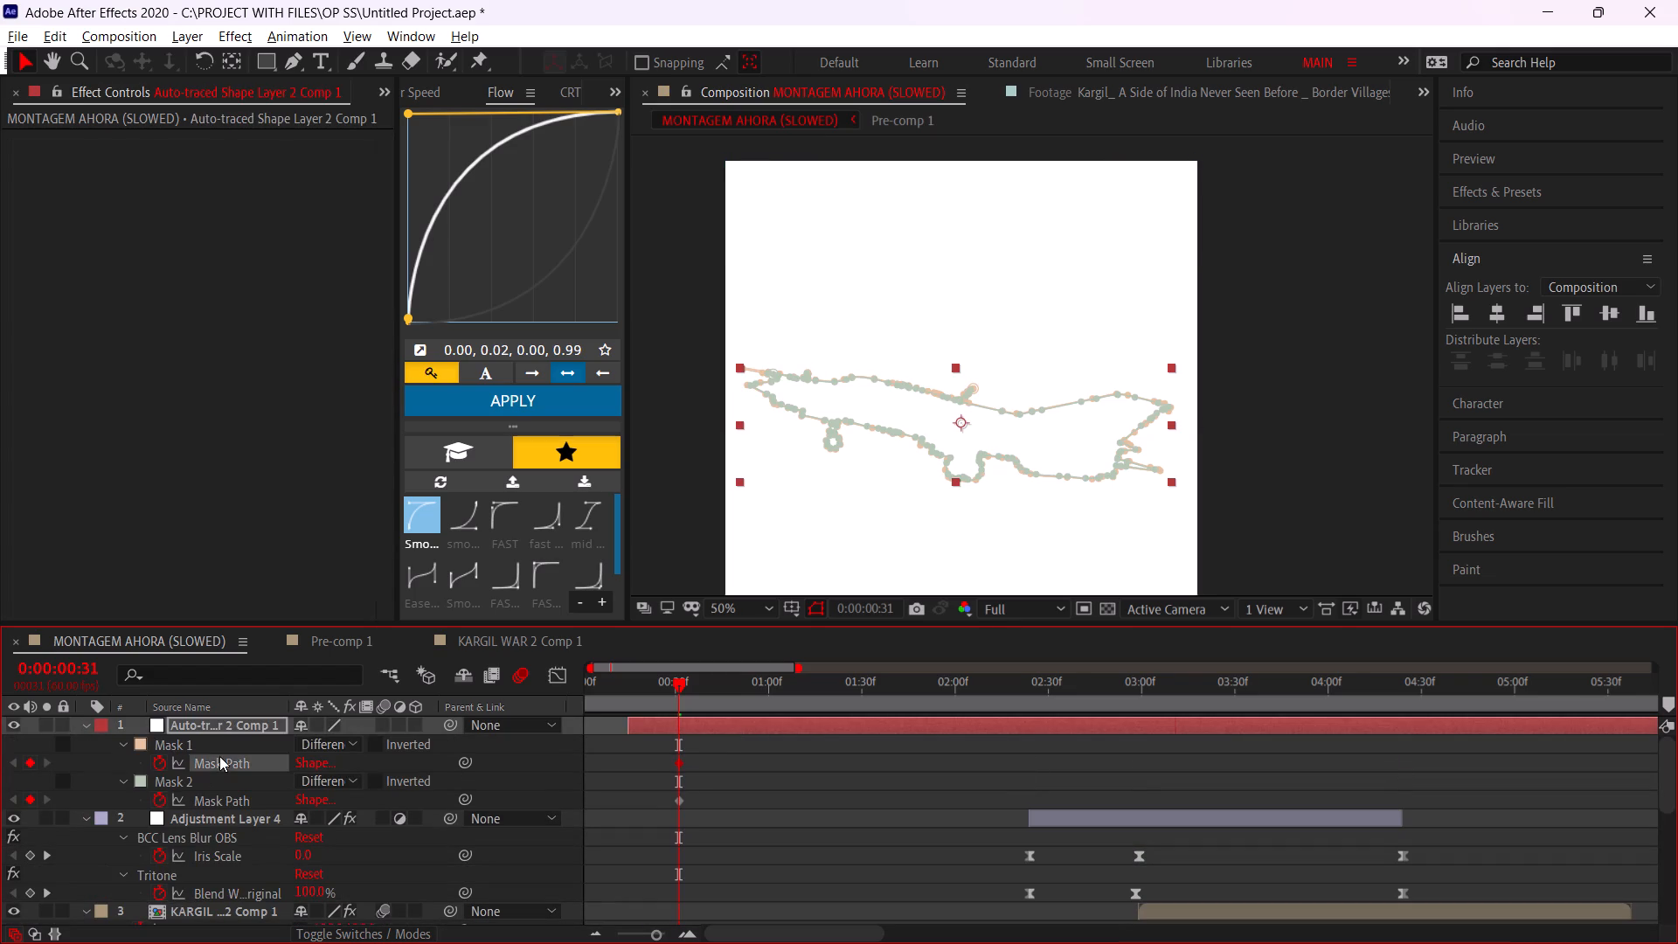
Cut Mask 1 from the auto-traced aircraft layer, keeping only Mask 2.
alt+scroll(907, 420, up, 2)
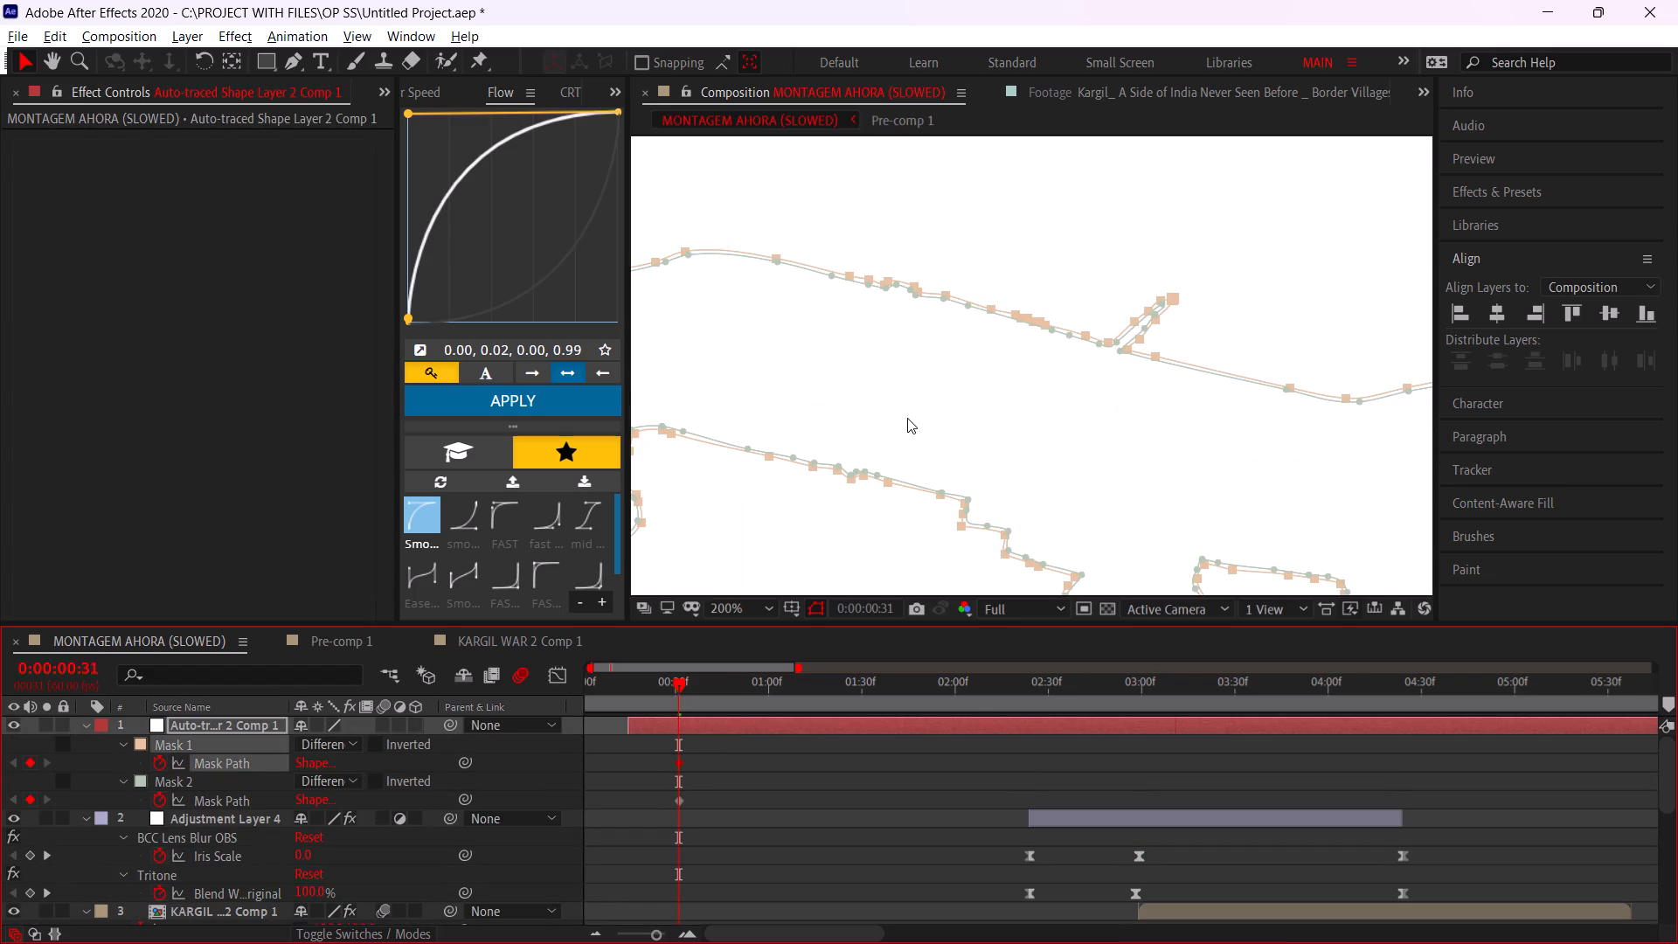
alt+scroll(907, 418, down, 1)
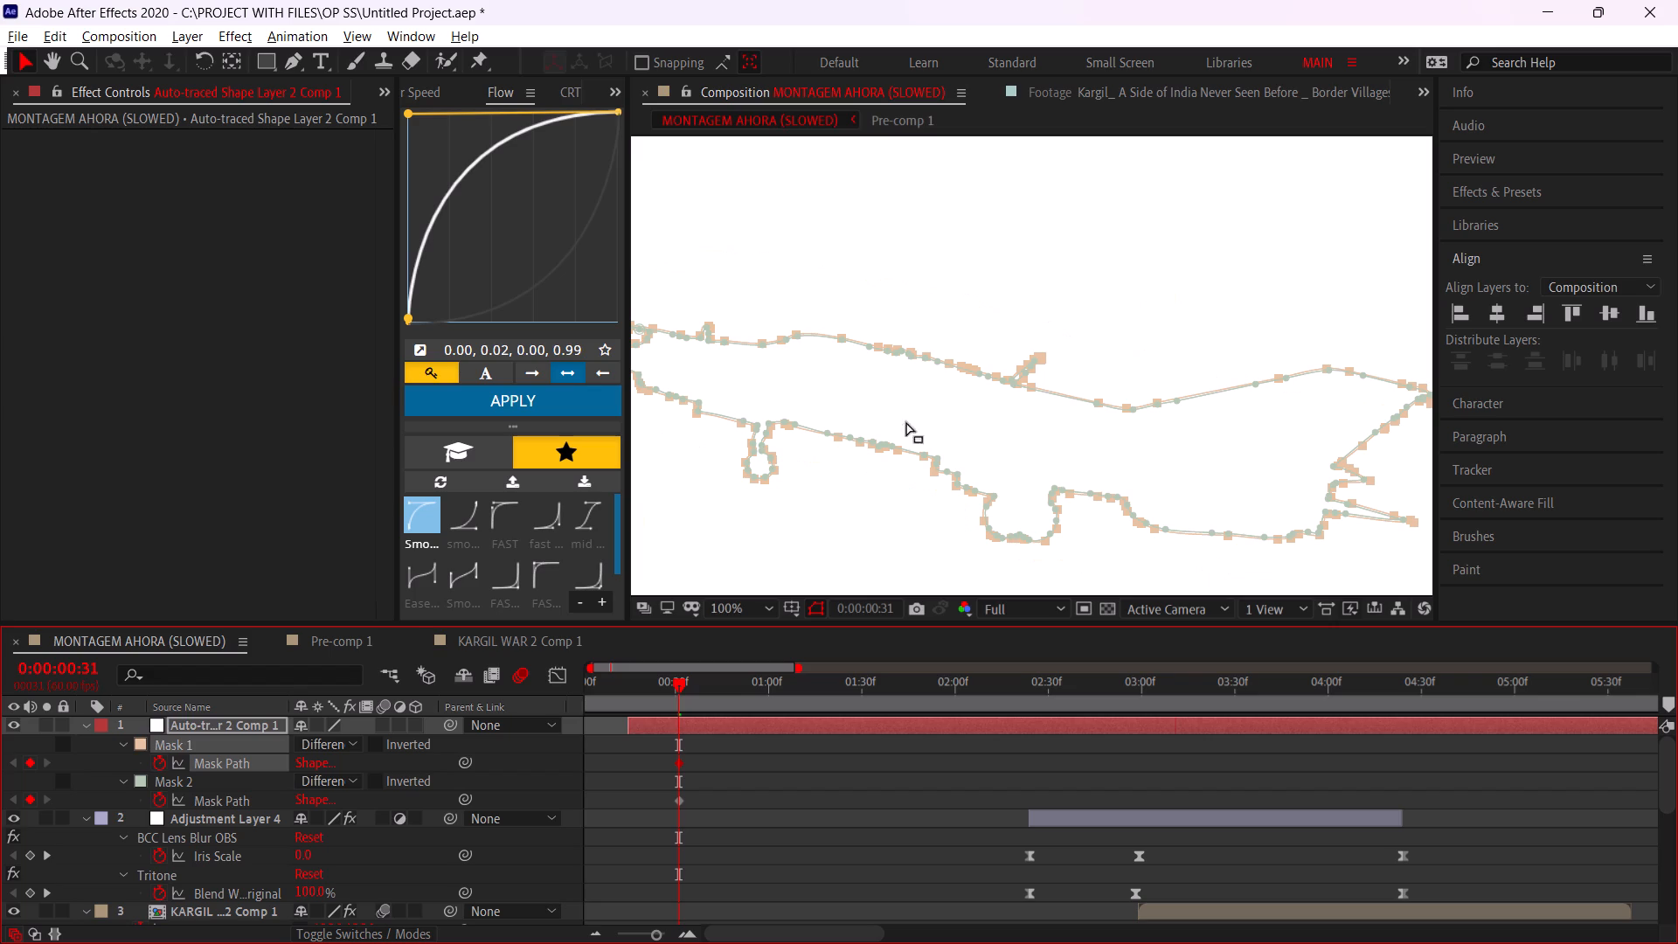
key(ctrl+x)
click(205, 751)
key(ctrl+x)
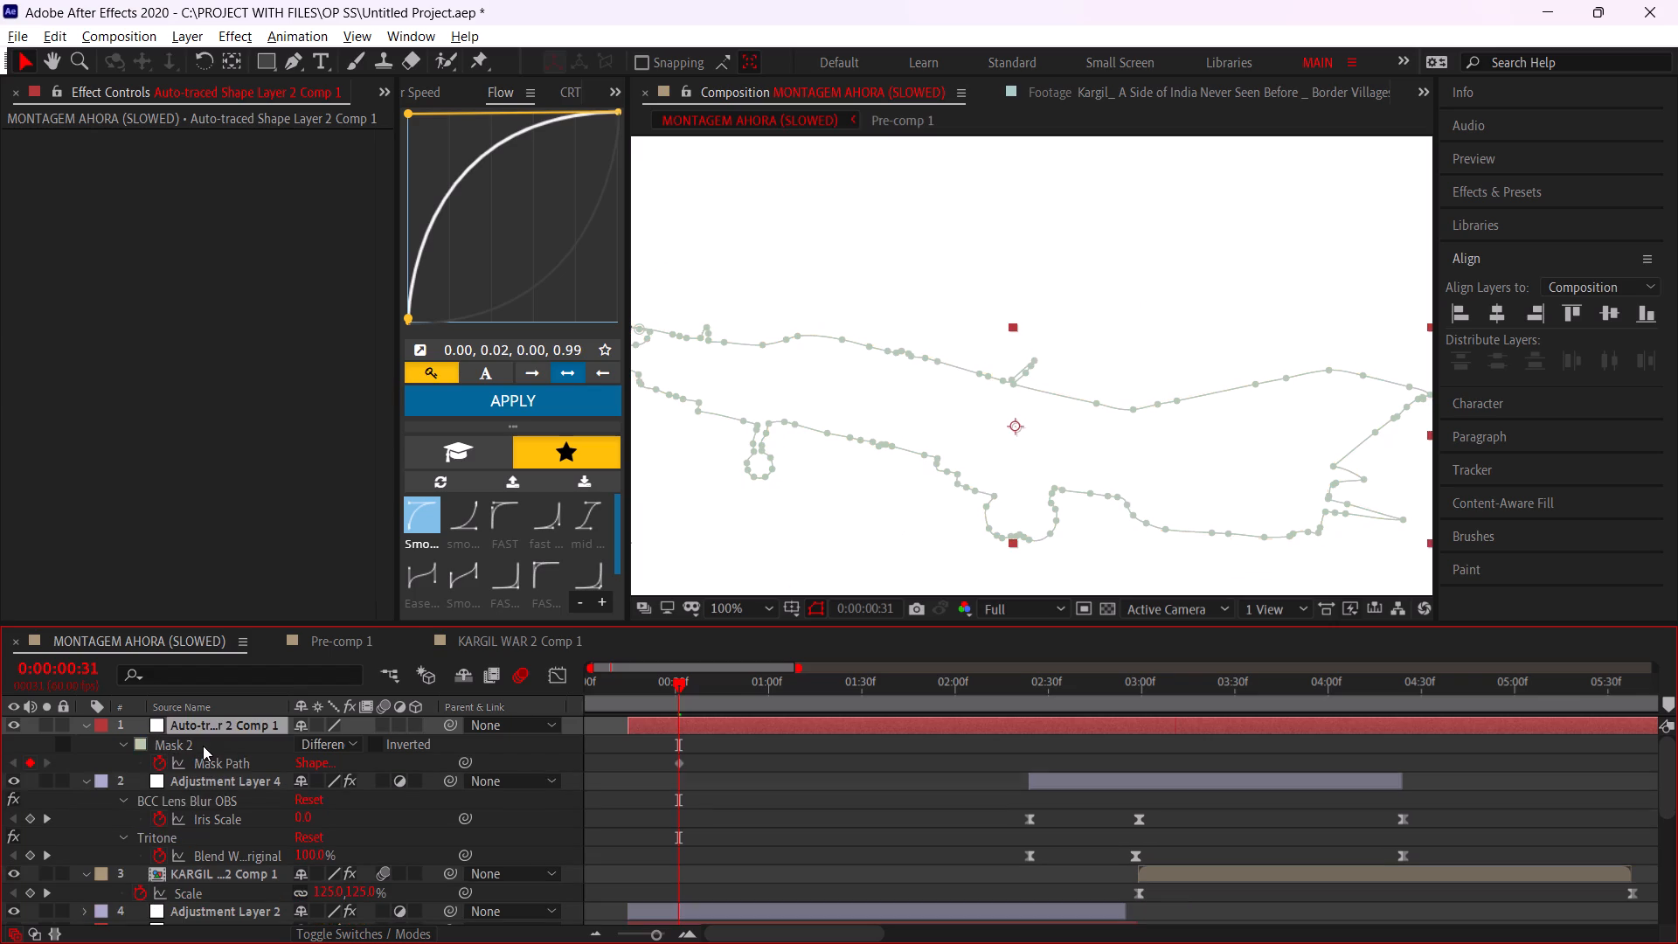
Copy Mask 2 from the auto-traced layer and paste it onto Shape Layer 2 Comp 1.
click(203, 746)
alt+scroll(994, 474, down, 1)
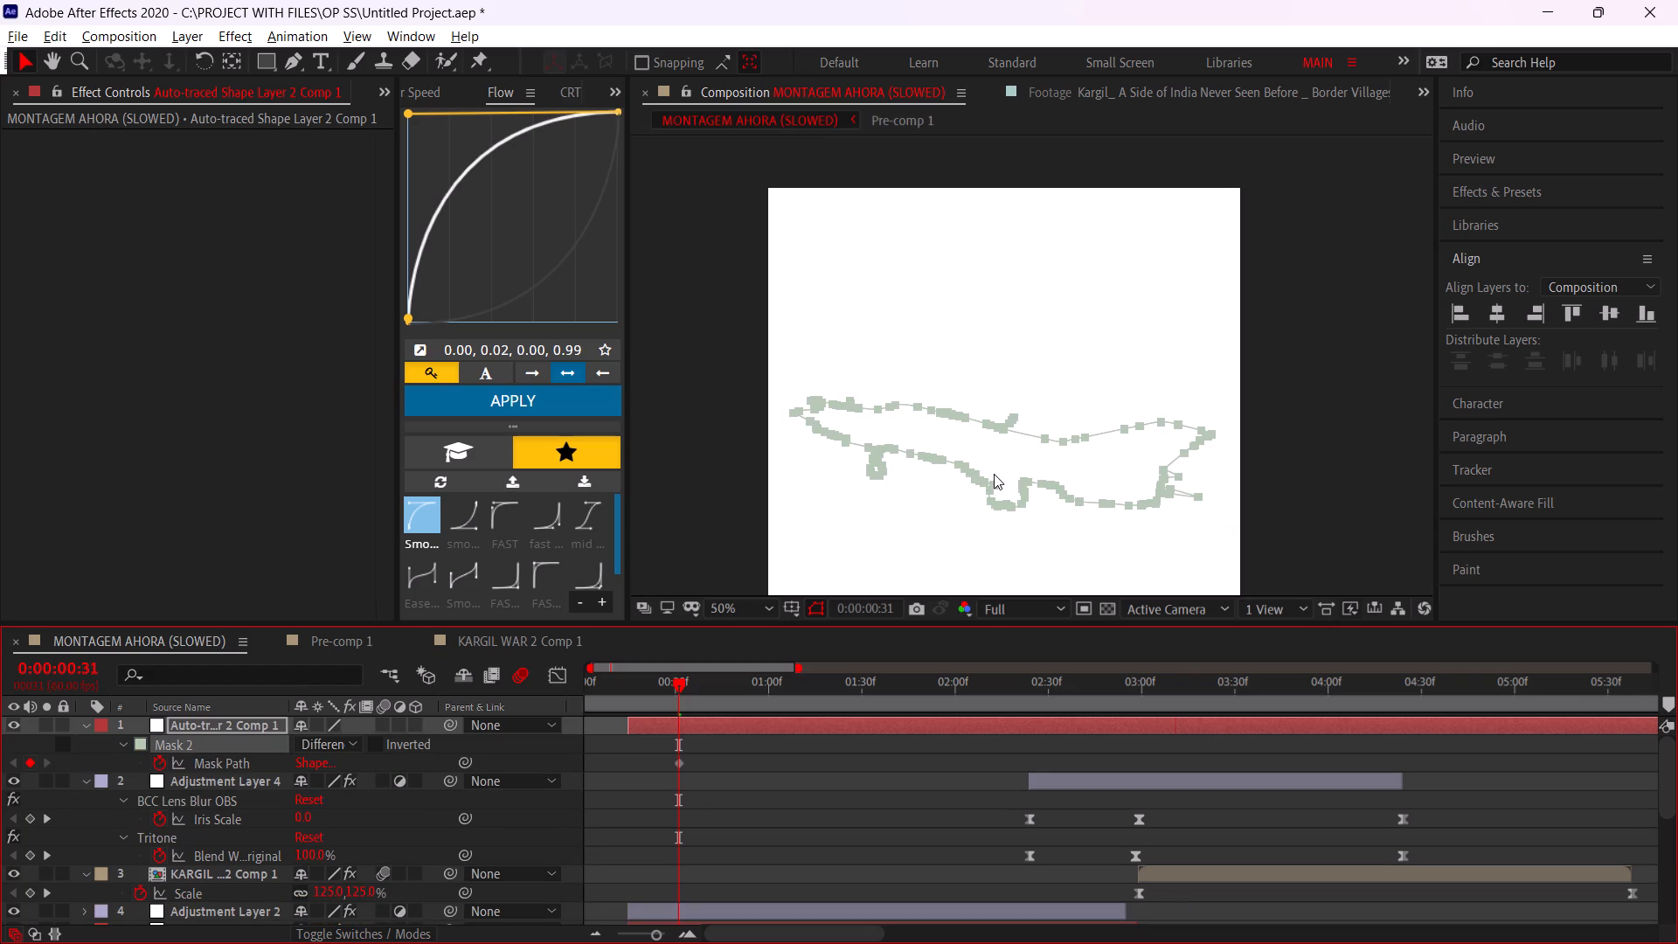
key(ctrl+c)
scroll(766, 846, down, 1)
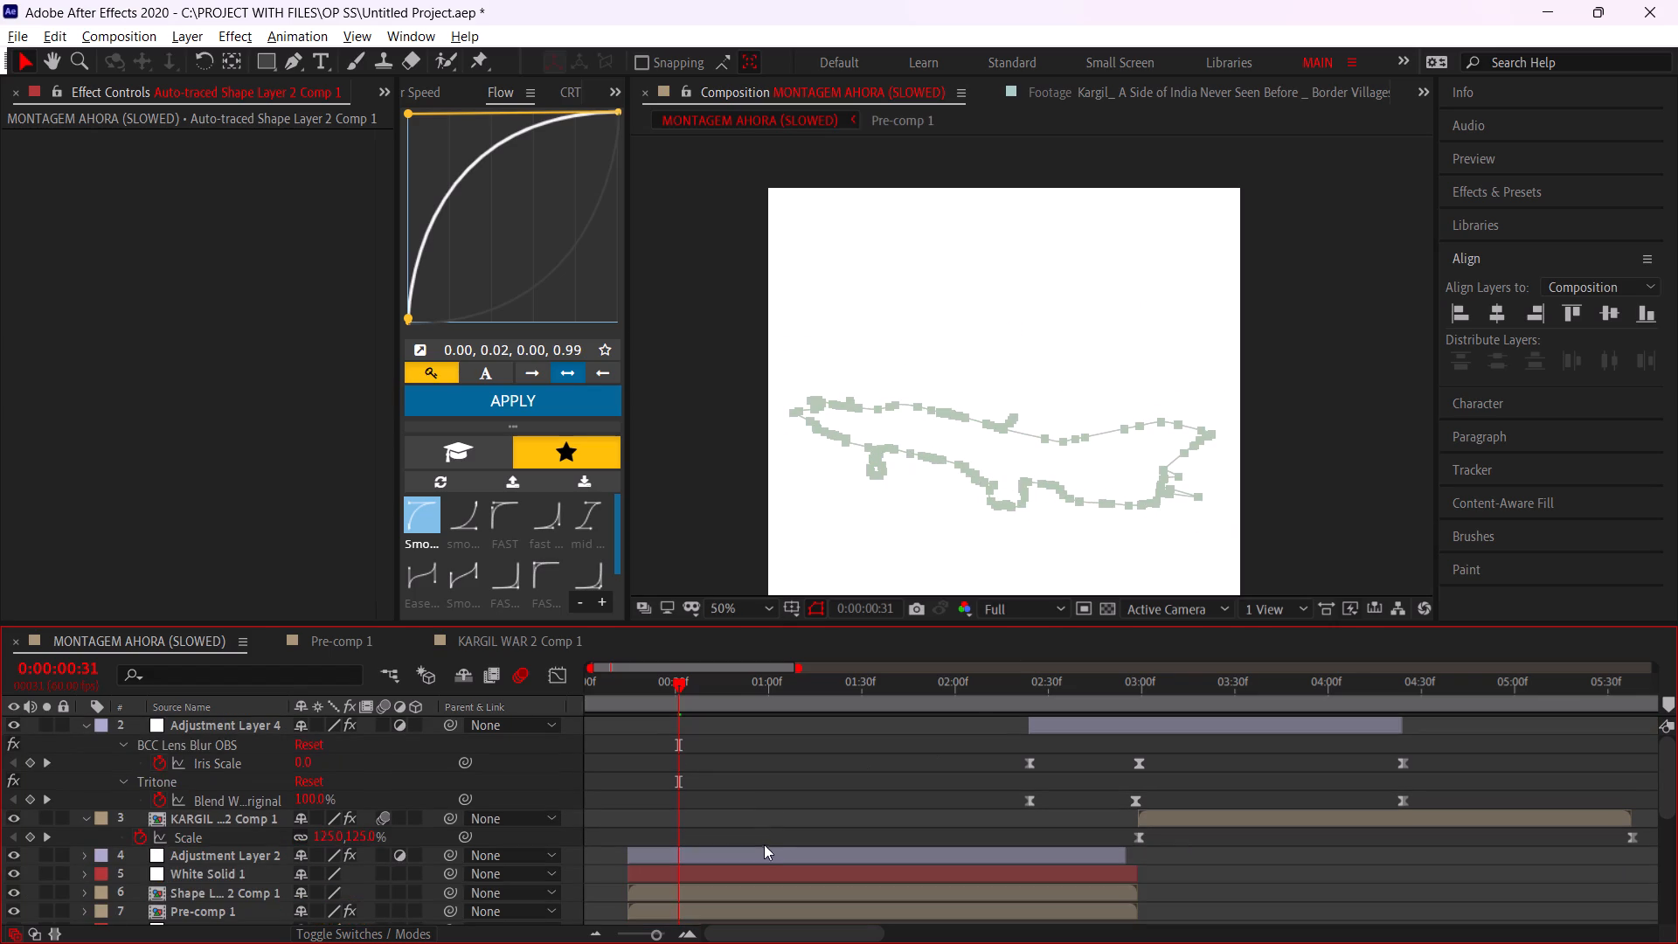
click(681, 875)
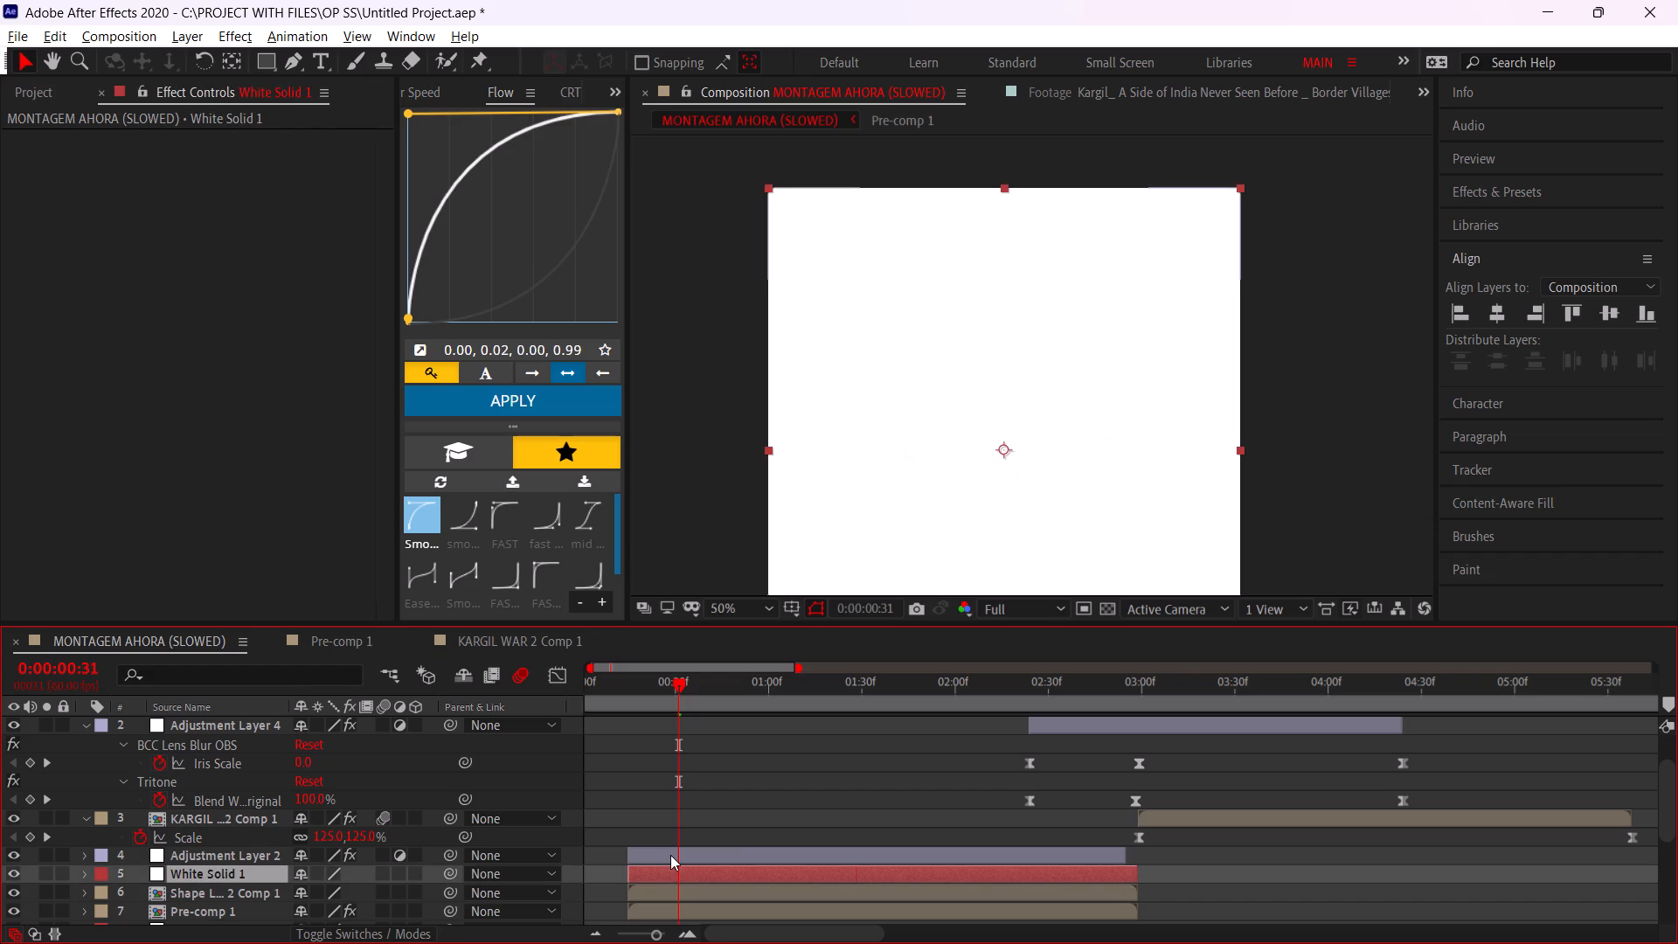
click(660, 888)
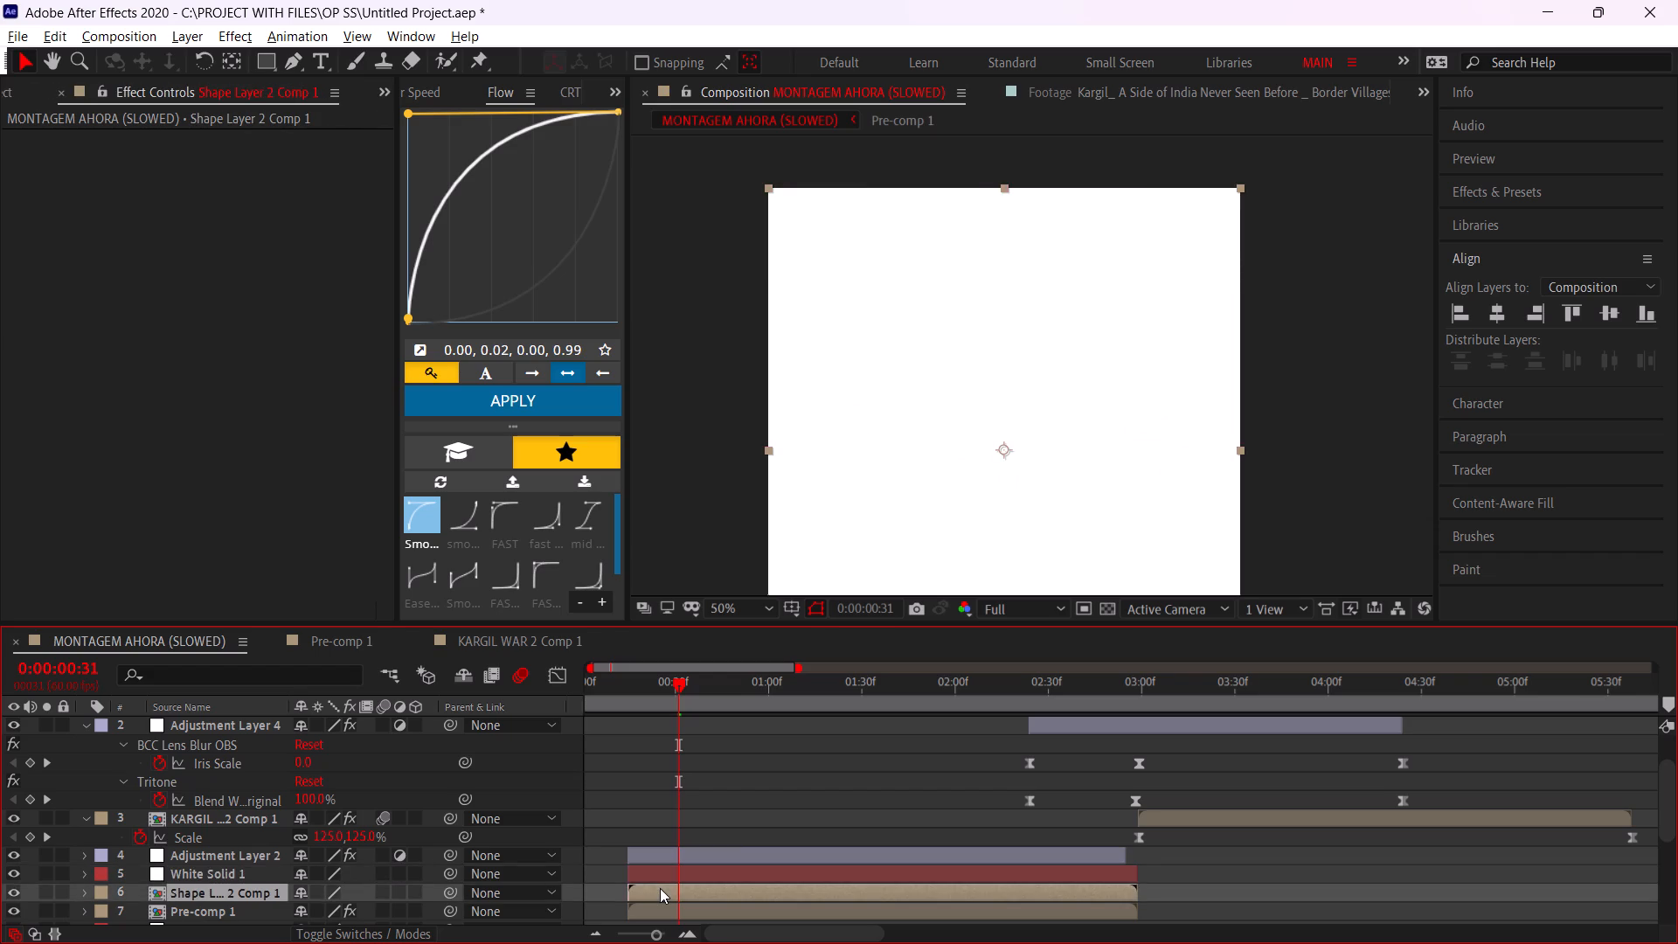
key(ctrl+v)
Delete the Auto-traced Shape Layer 2 Comp 1 layer from the composition.
scroll(727, 806, up, 2)
click(748, 711)
click(737, 725)
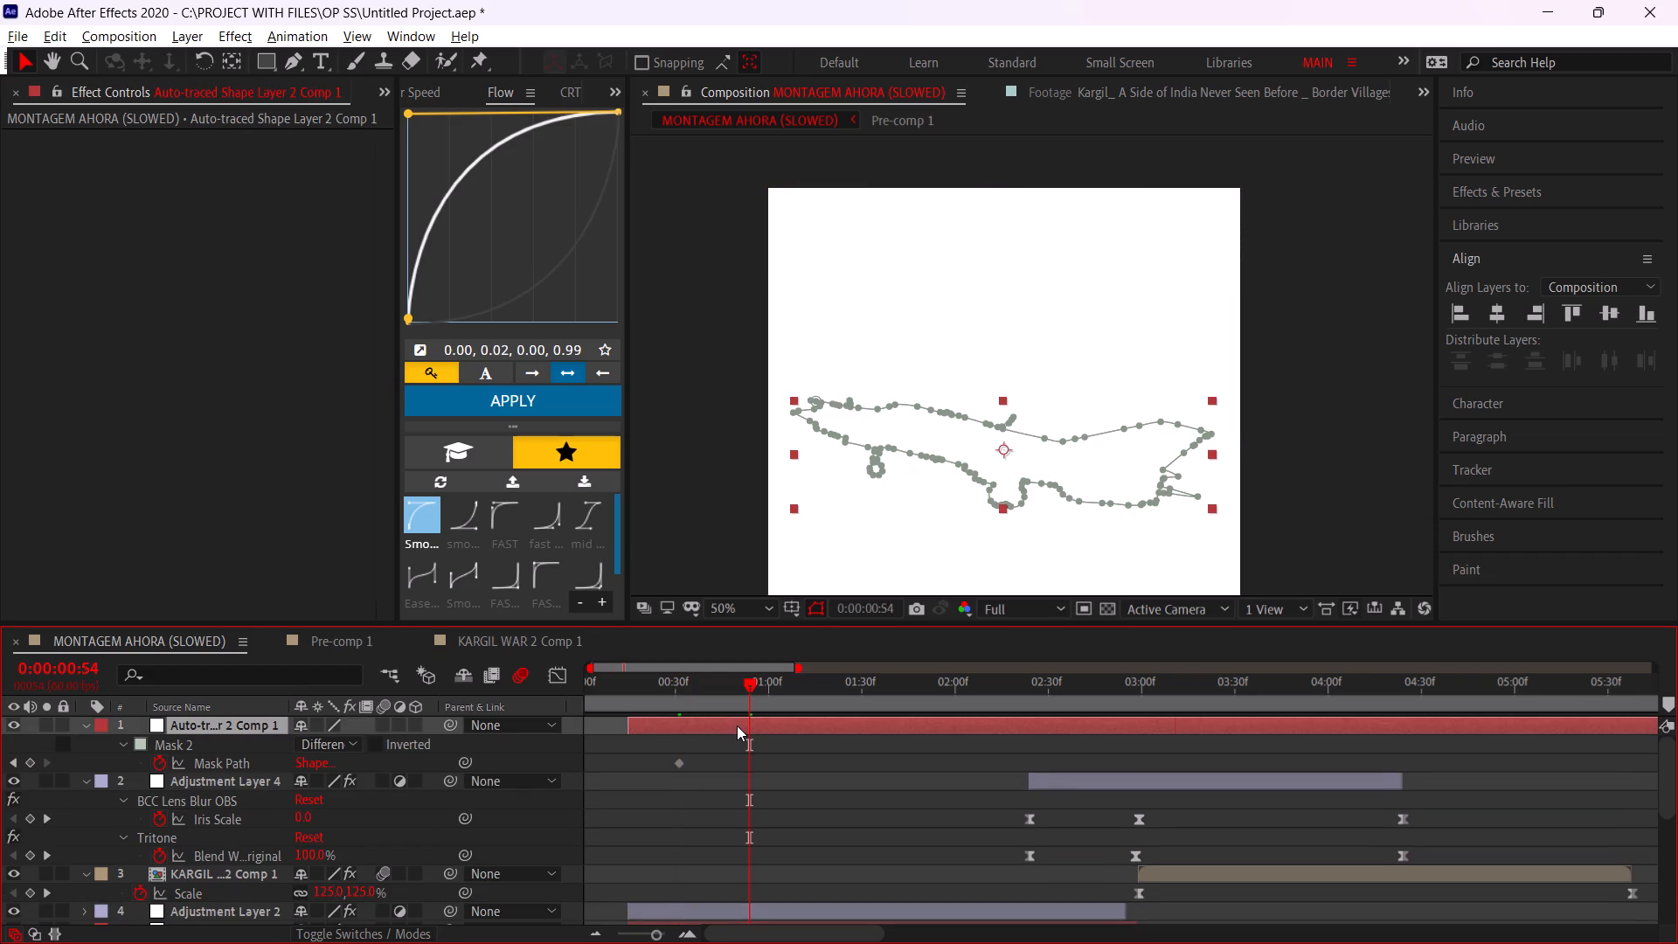
key(Delete)
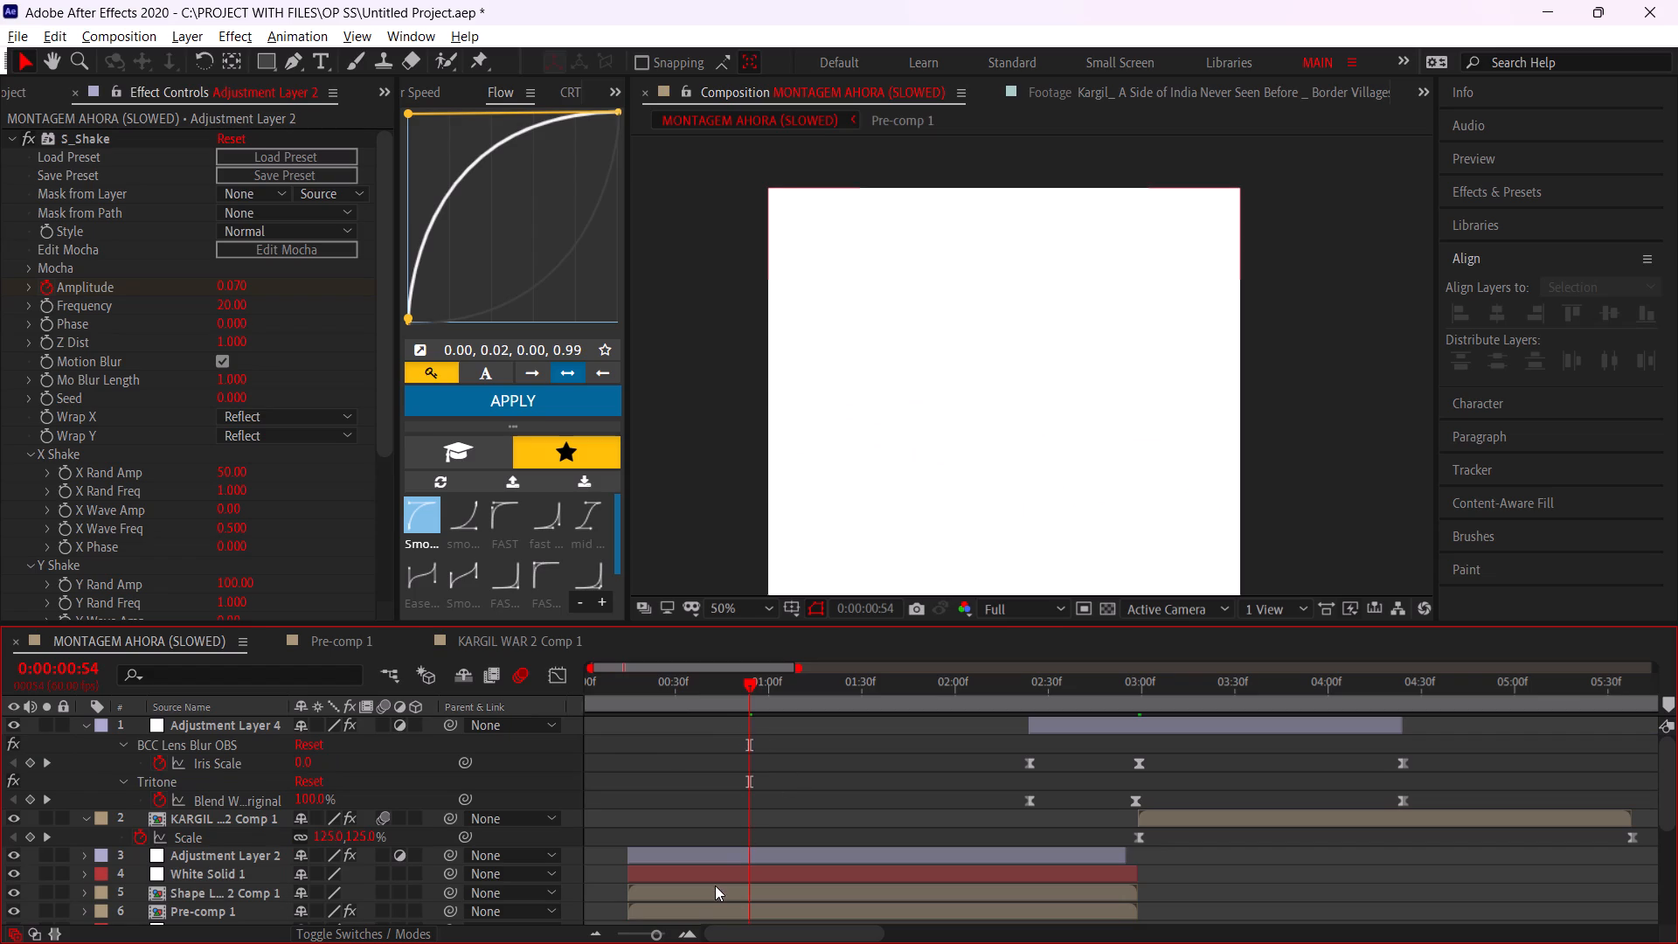
Check the pasted mask on Shape Layer 2 Comp 1 and hide White Solid 1.
click(714, 886)
key(ctrl+c)
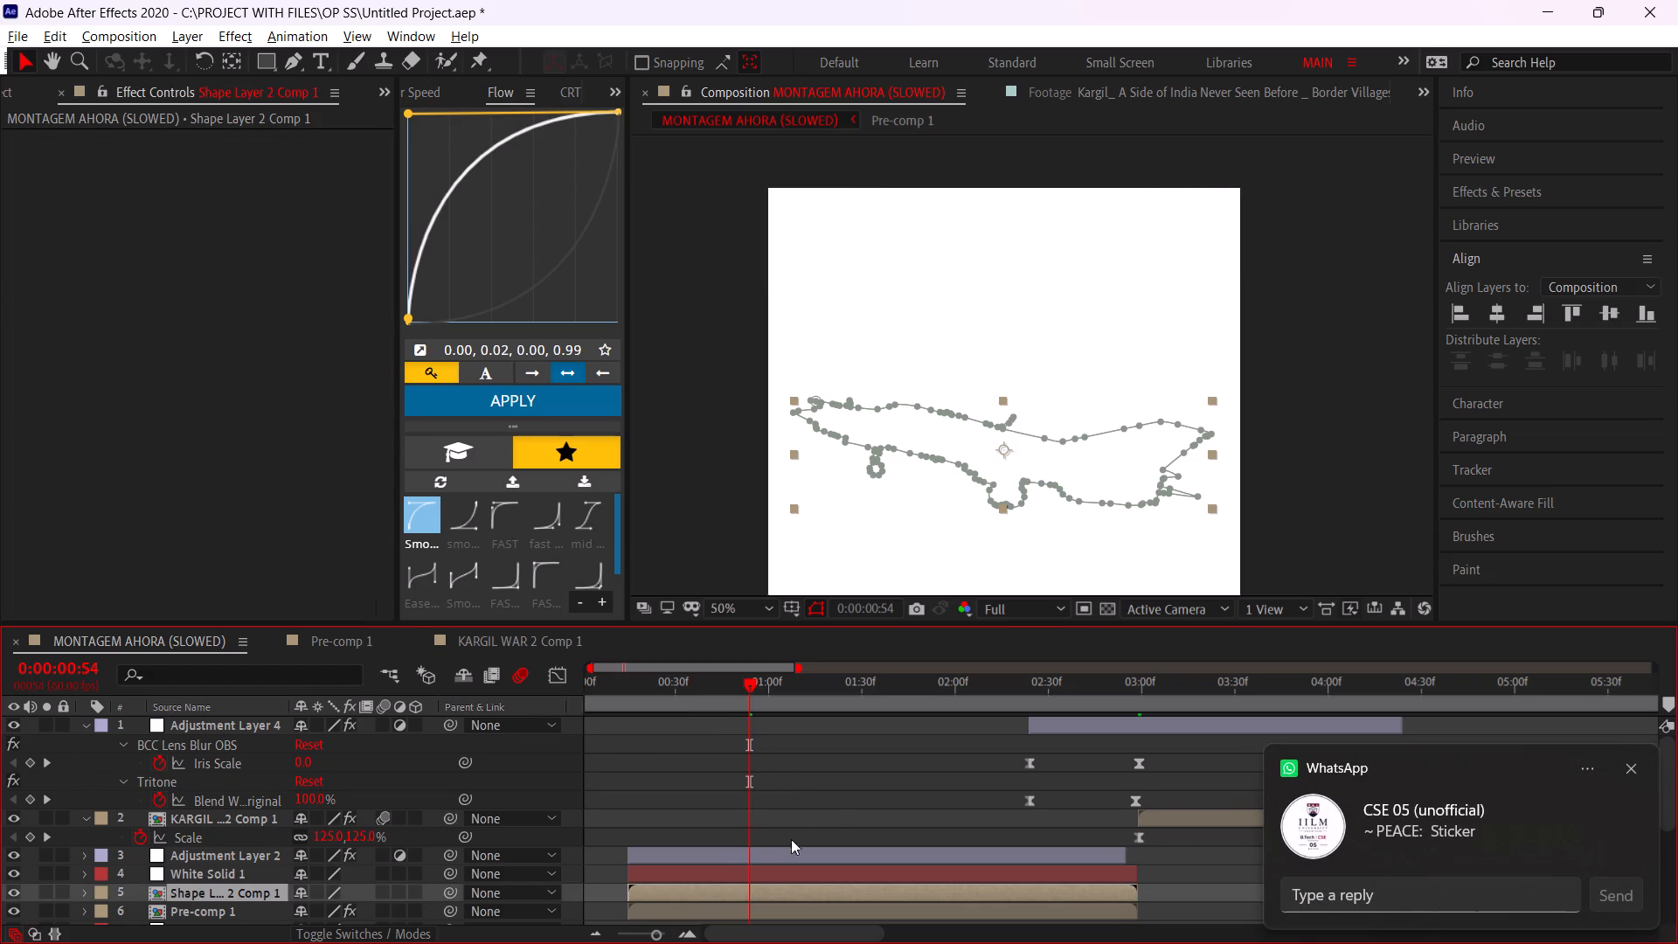
click(13, 880)
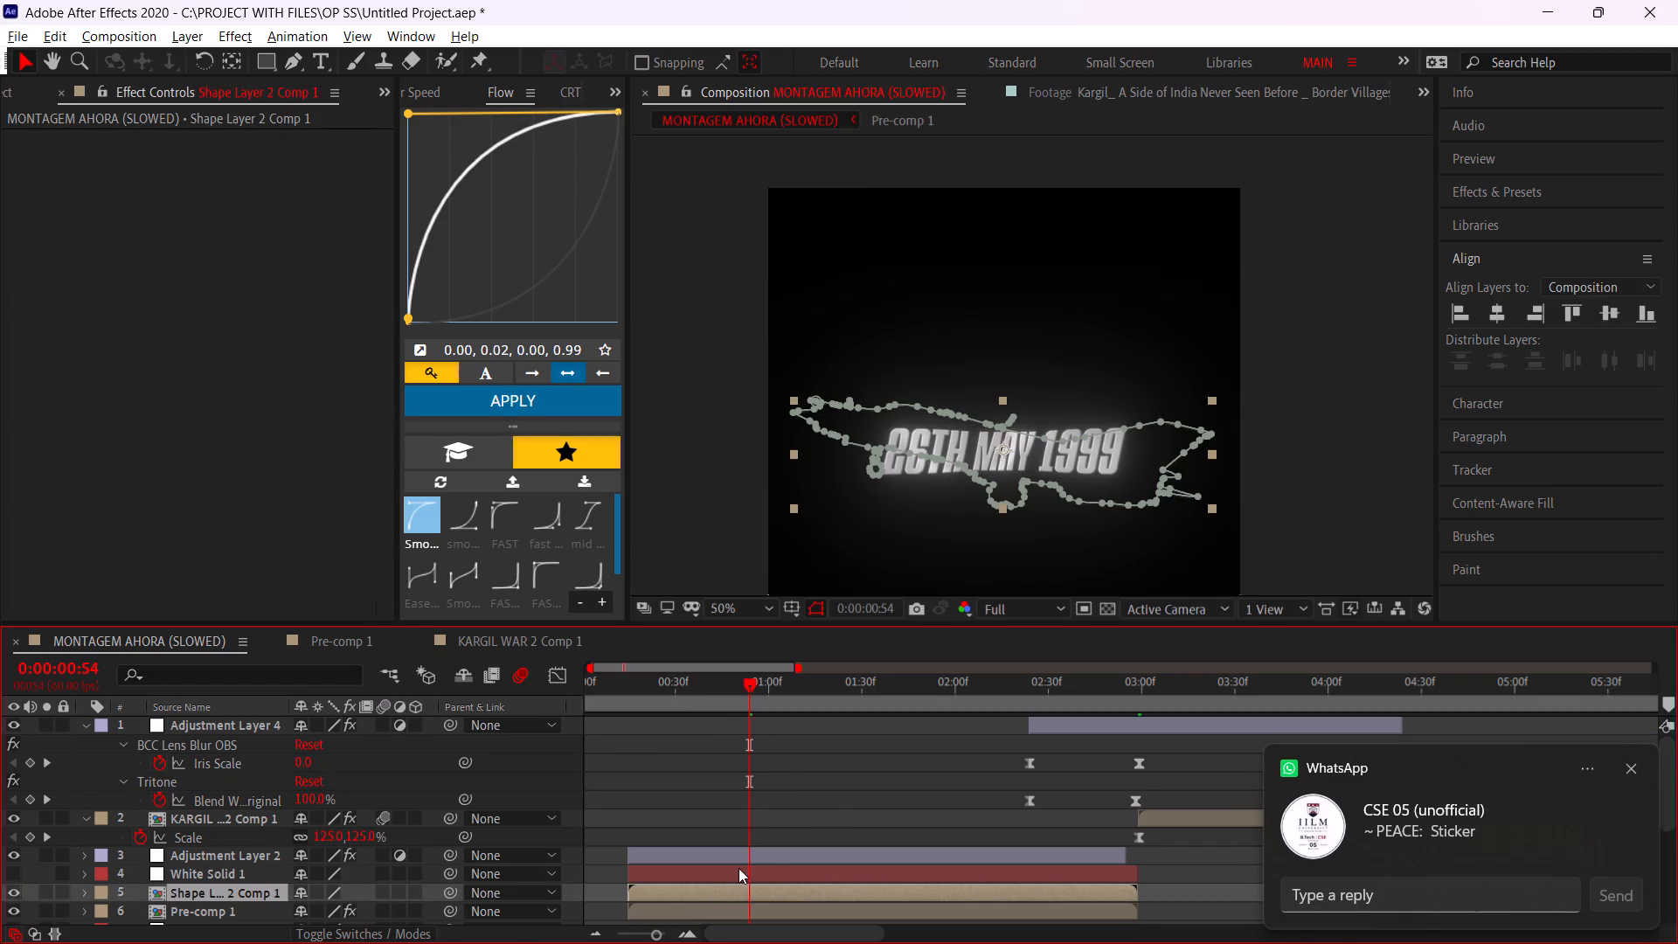
Apply the Saber effect to Shape Layer 2 Comp 1 and set its Core Type to Layer Masks.
click(725, 891)
key(ctrl+space)
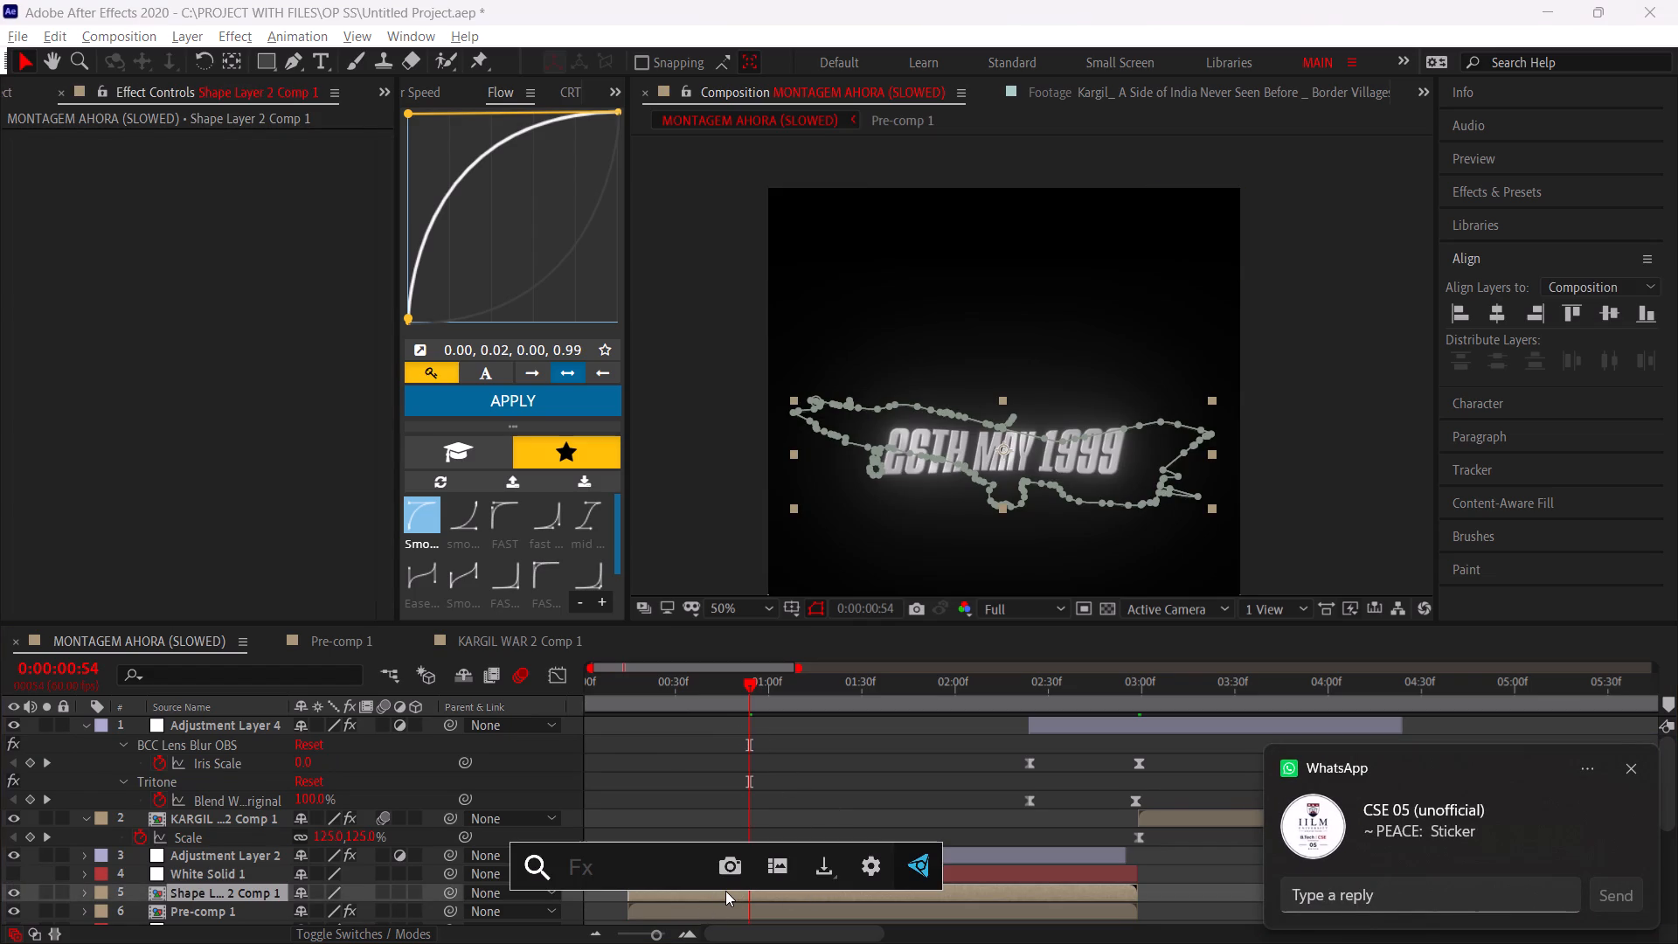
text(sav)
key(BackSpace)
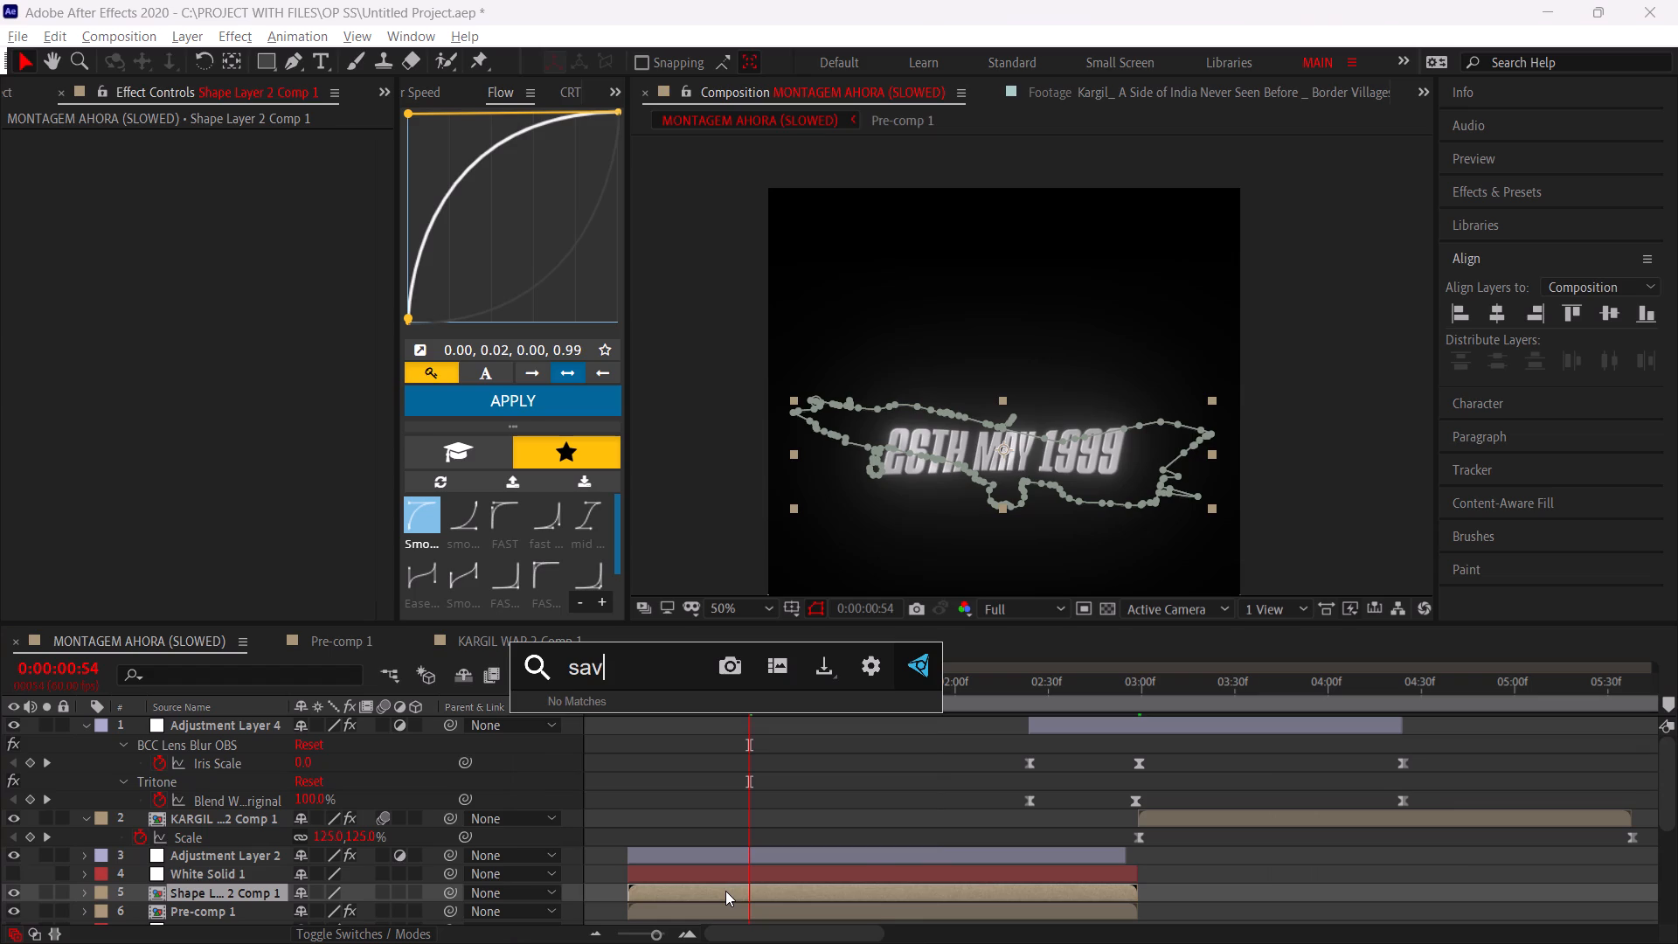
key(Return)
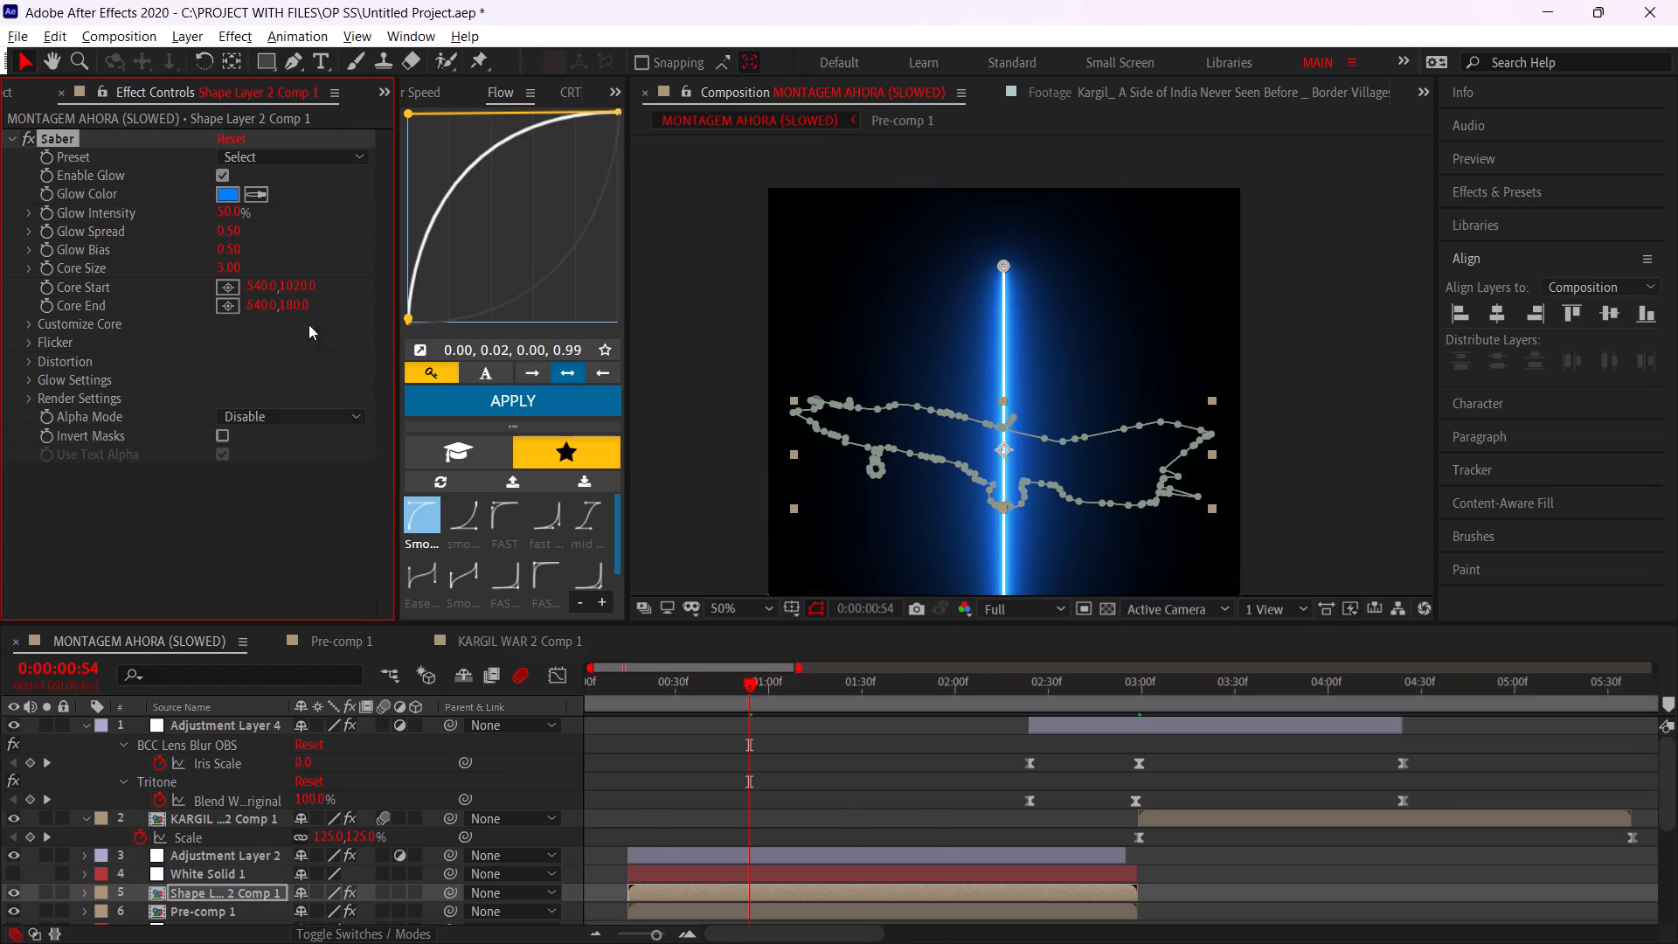
click(27, 324)
click(275, 345)
click(321, 389)
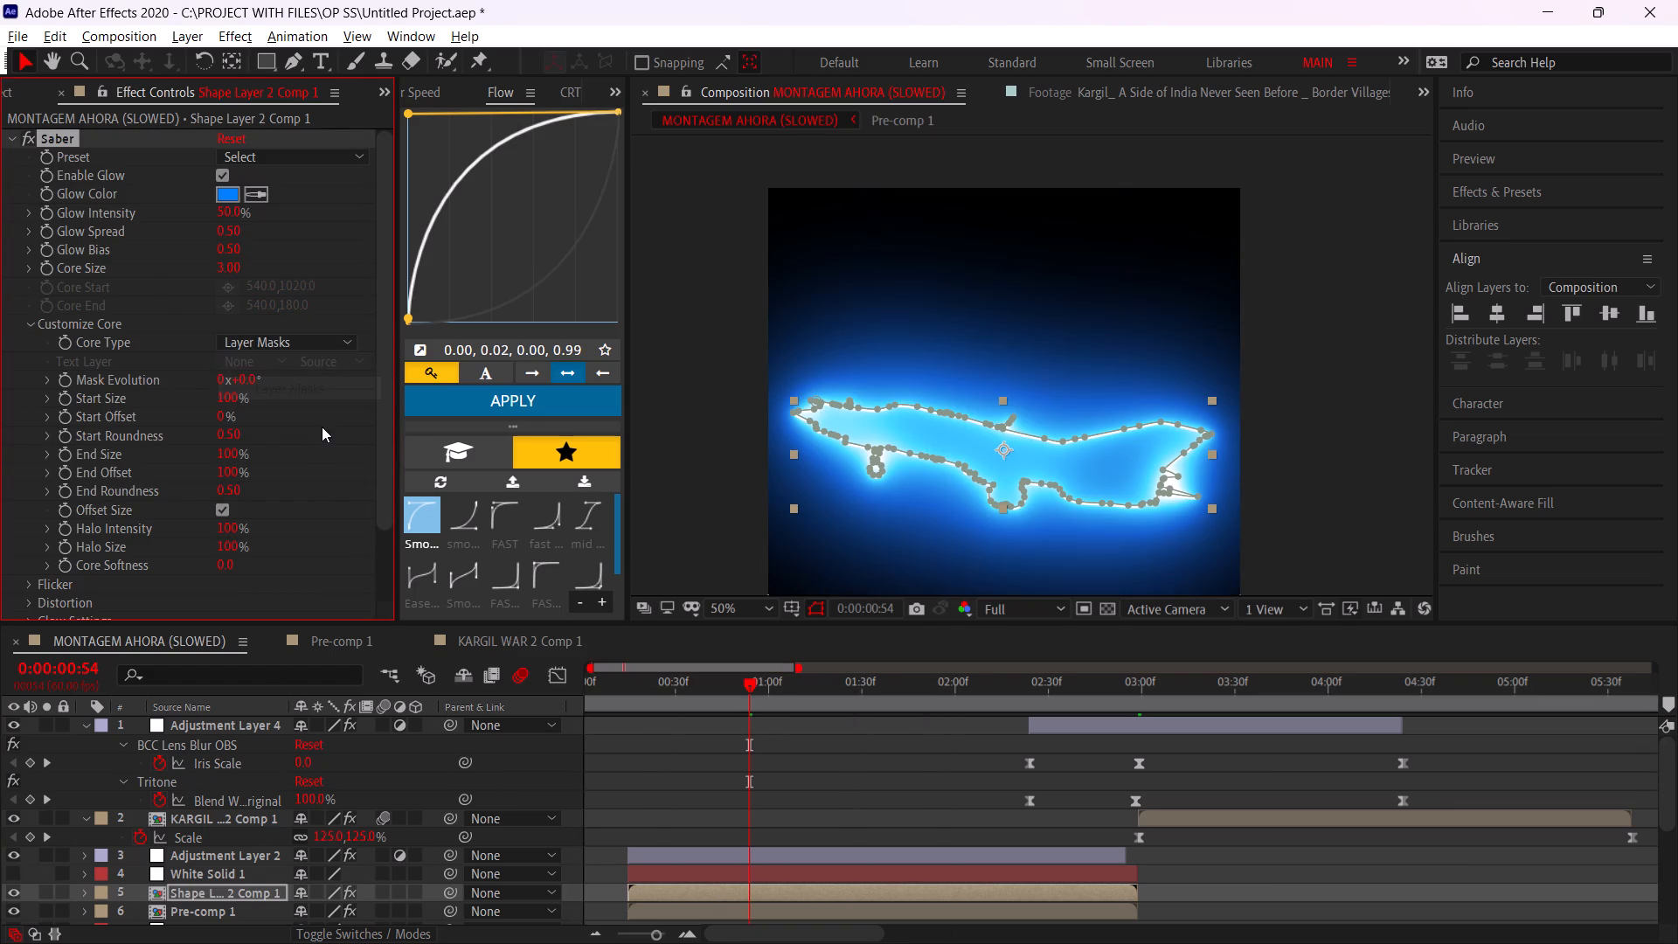
click(329, 459)
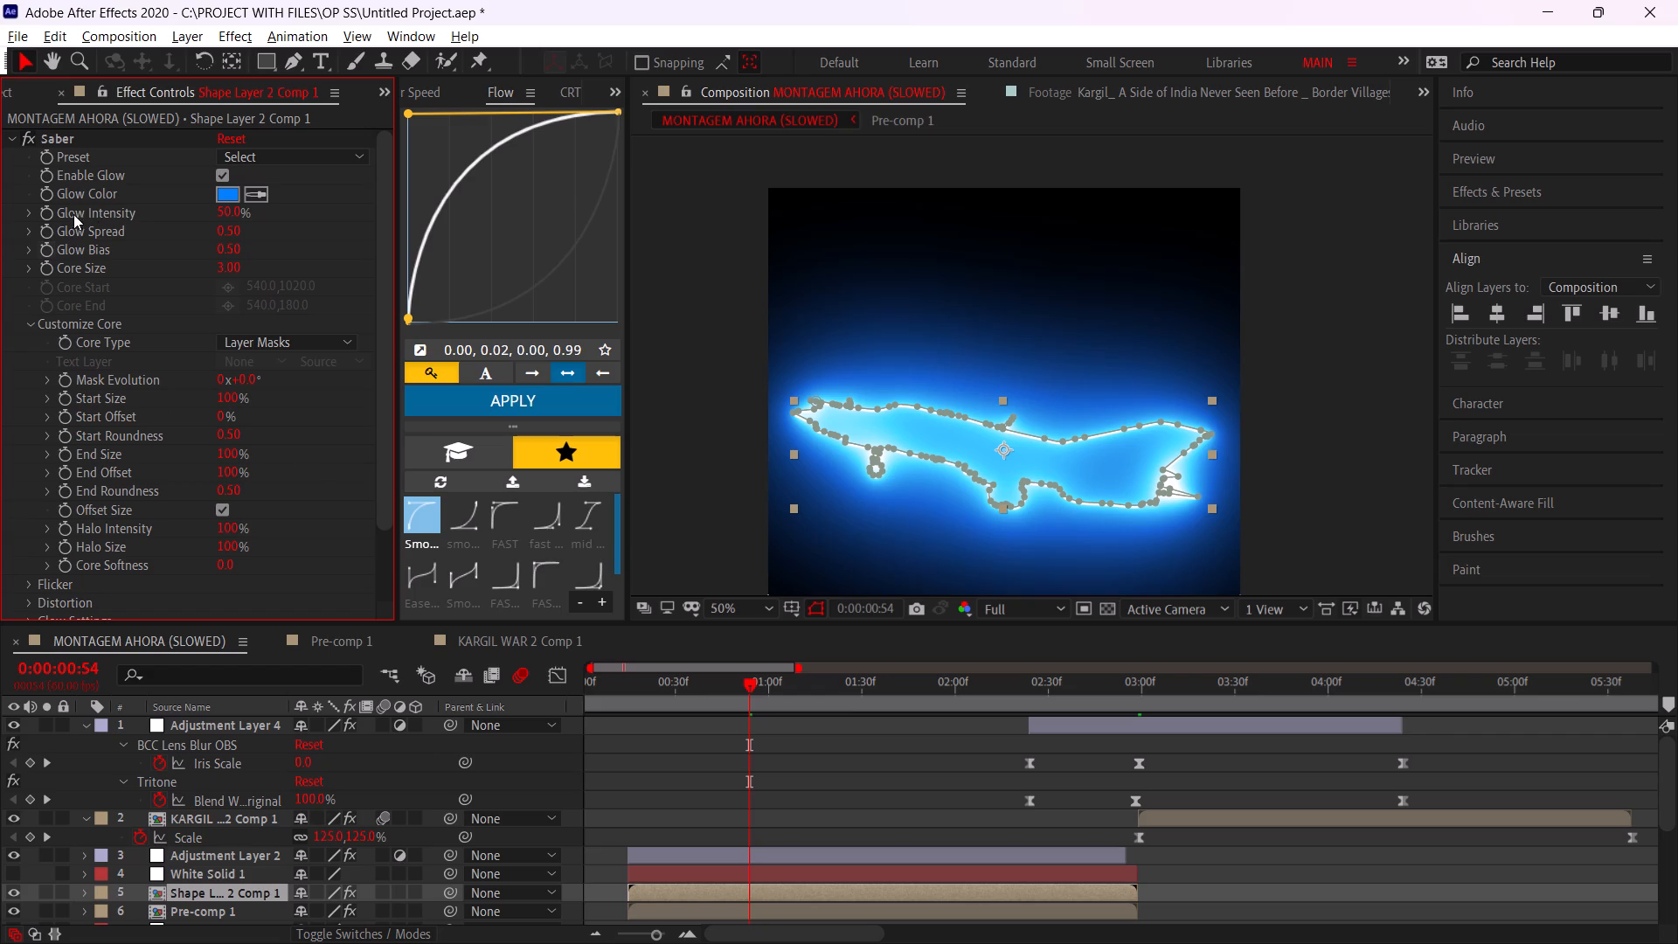
Reduce the Saber's Glow Intensity to 21% and its Glow Spread to 0.27.
drag(232, 212, 80, 204)
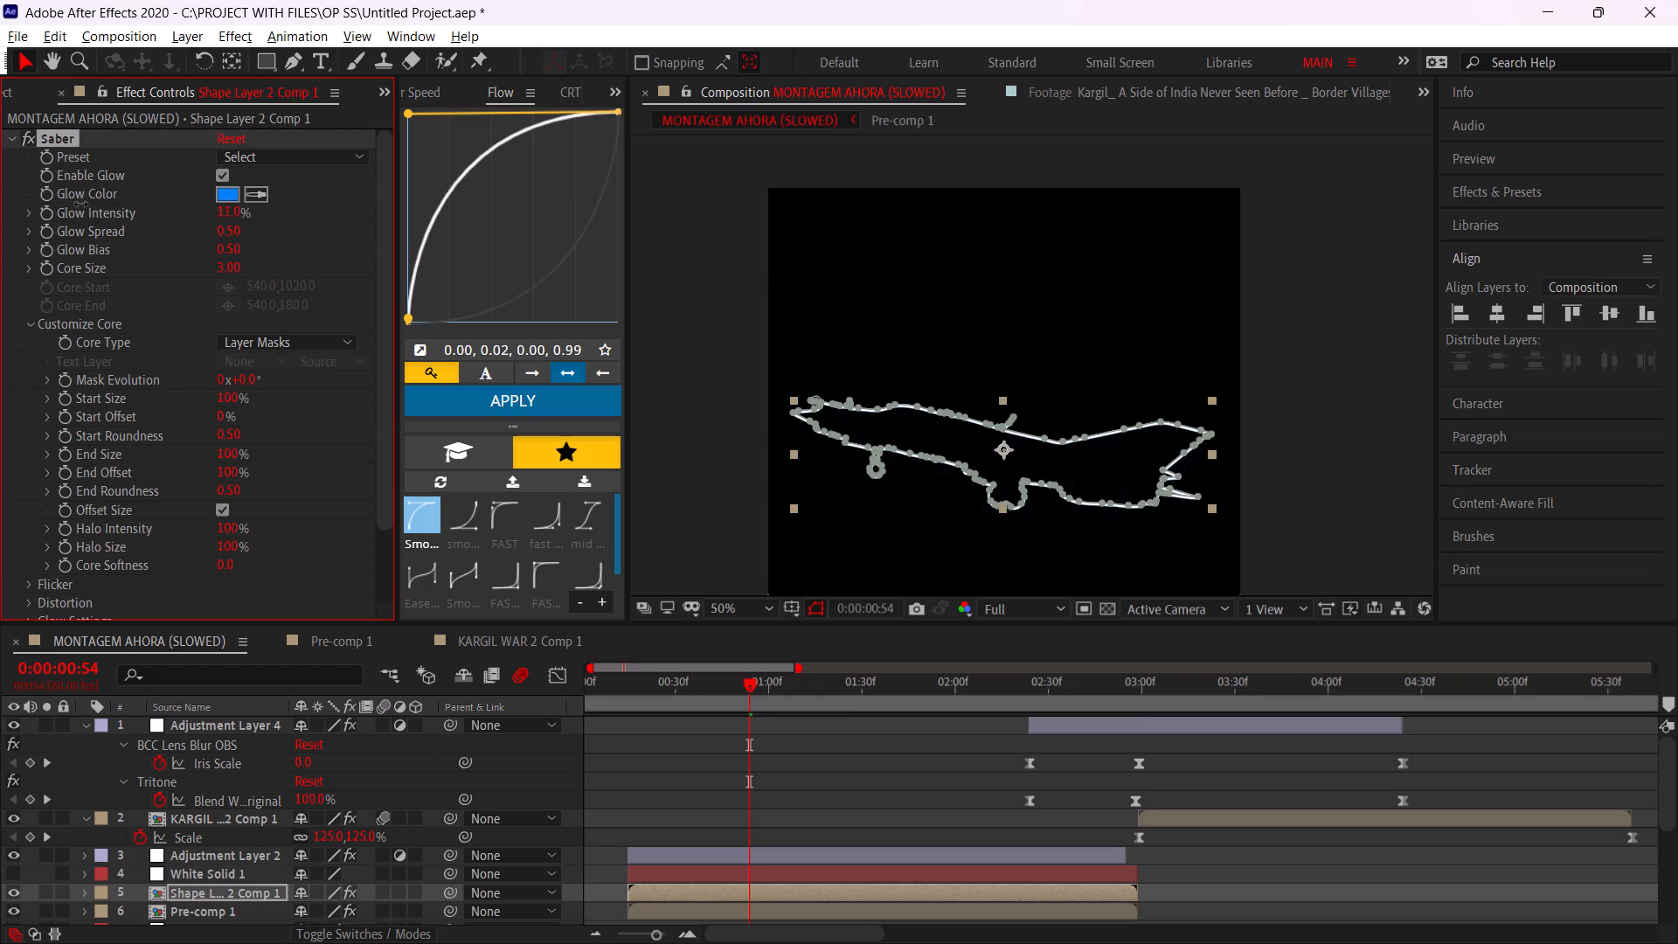
drag(80, 204, 71, 192)
drag(229, 232, 199, 227)
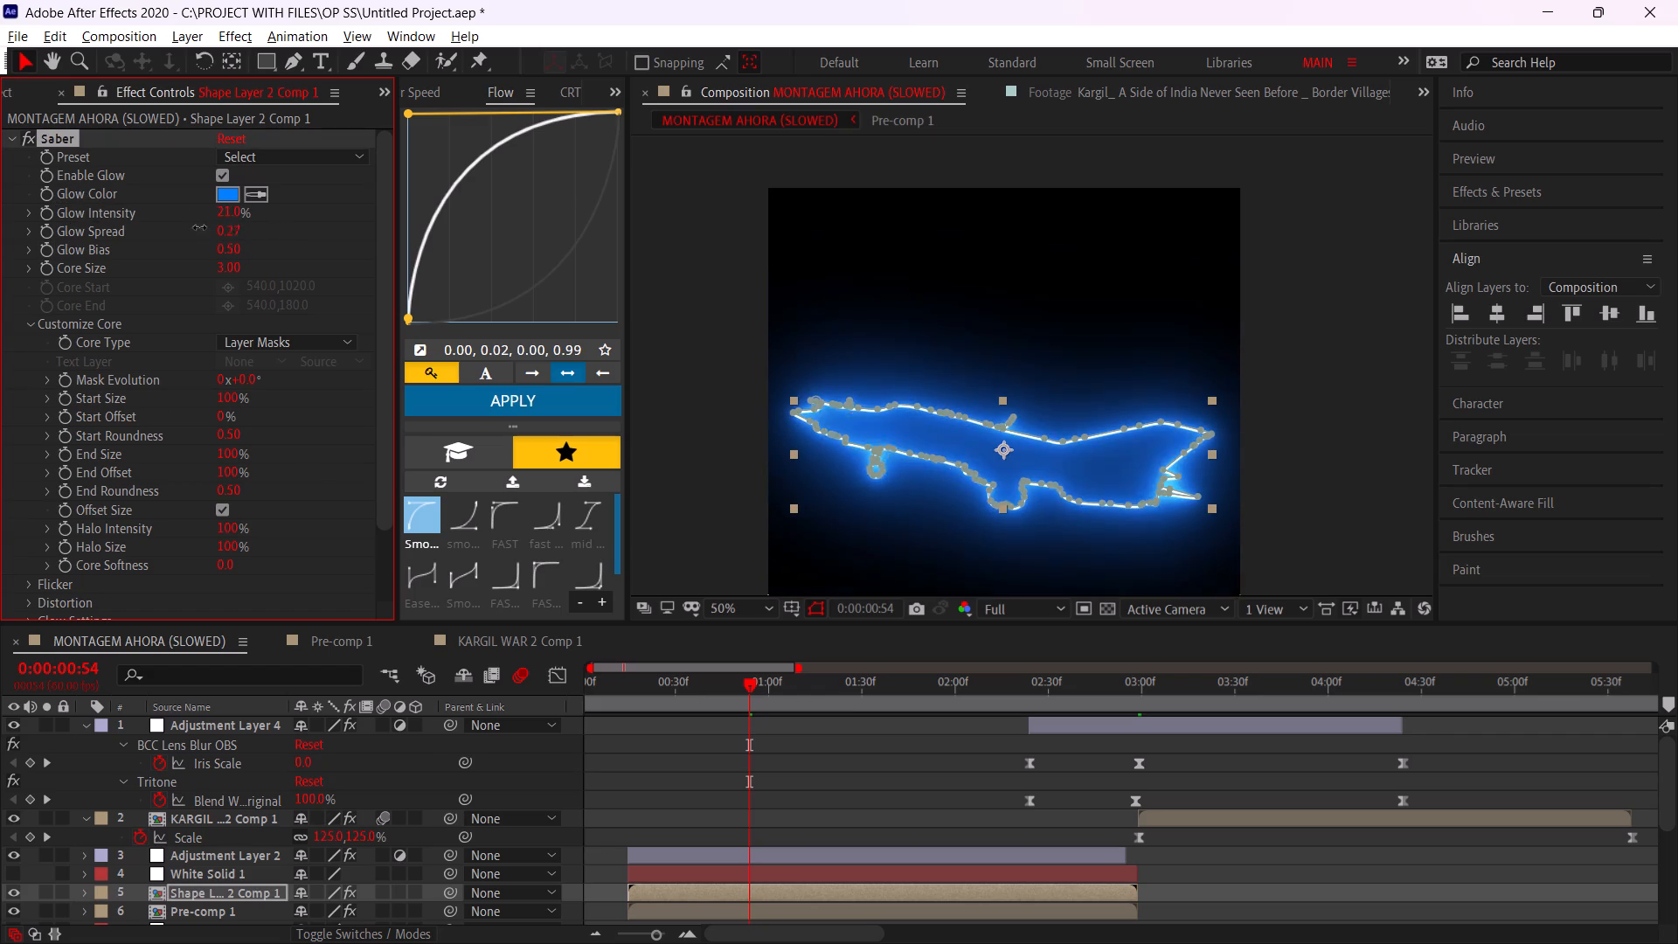
Set the Saber Glow Spread on the pre-composed aircraft outline to 0.58.
drag(199, 227, 191, 221)
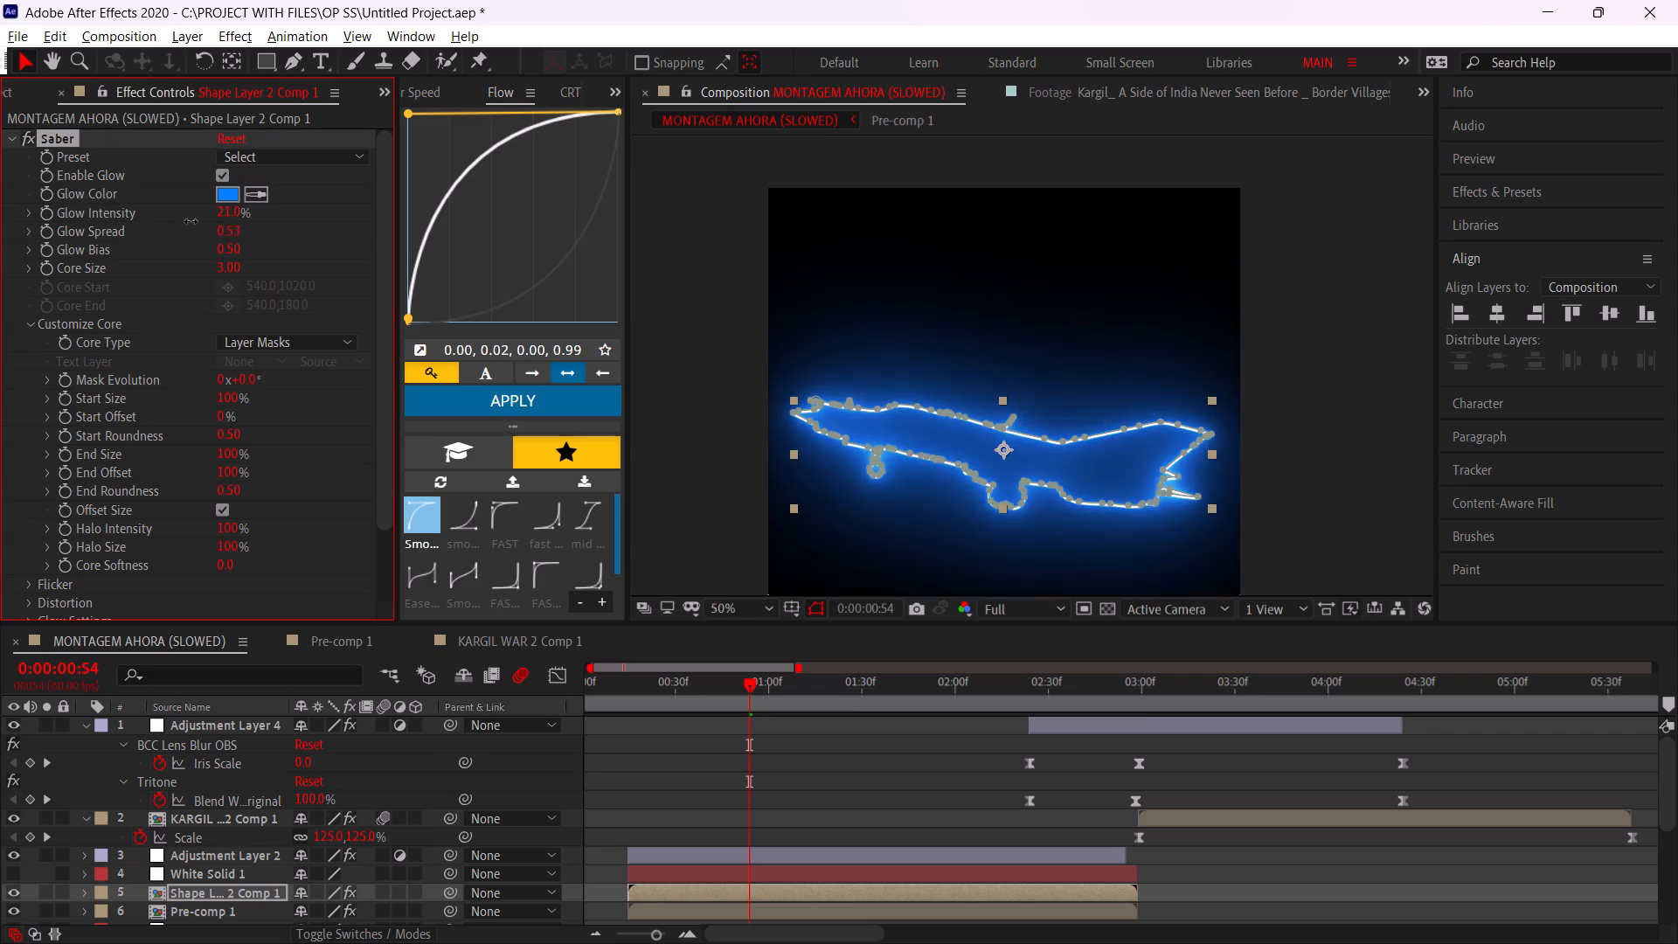
drag(191, 221, 156, 233)
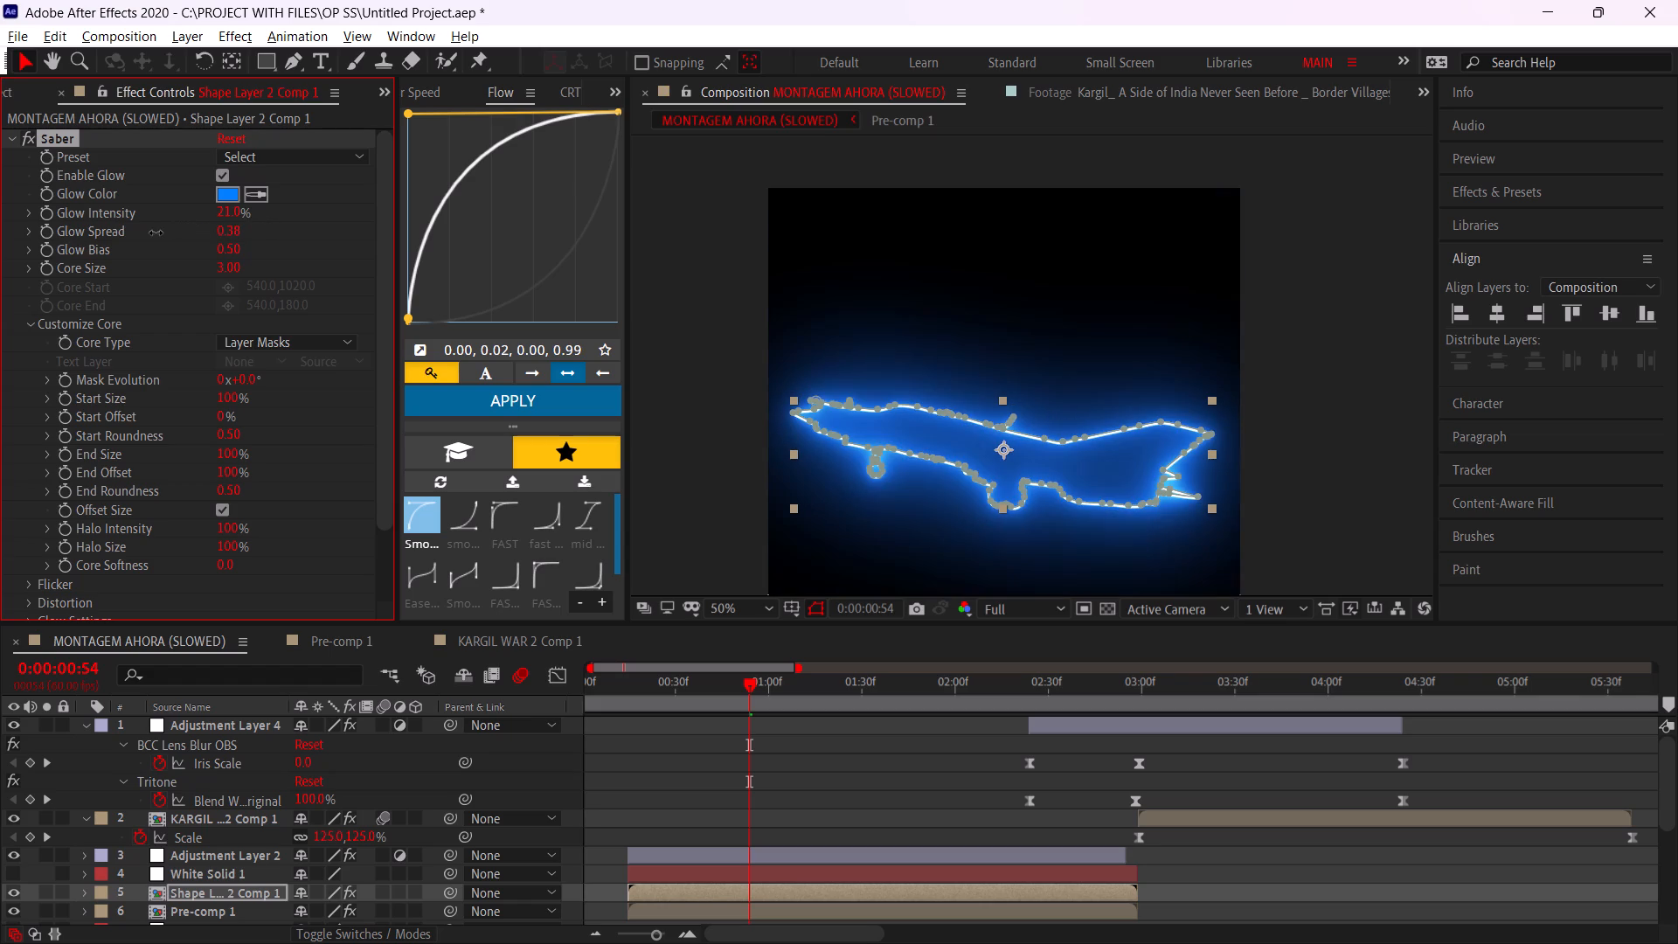
drag(156, 233, 177, 233)
click(331, 246)
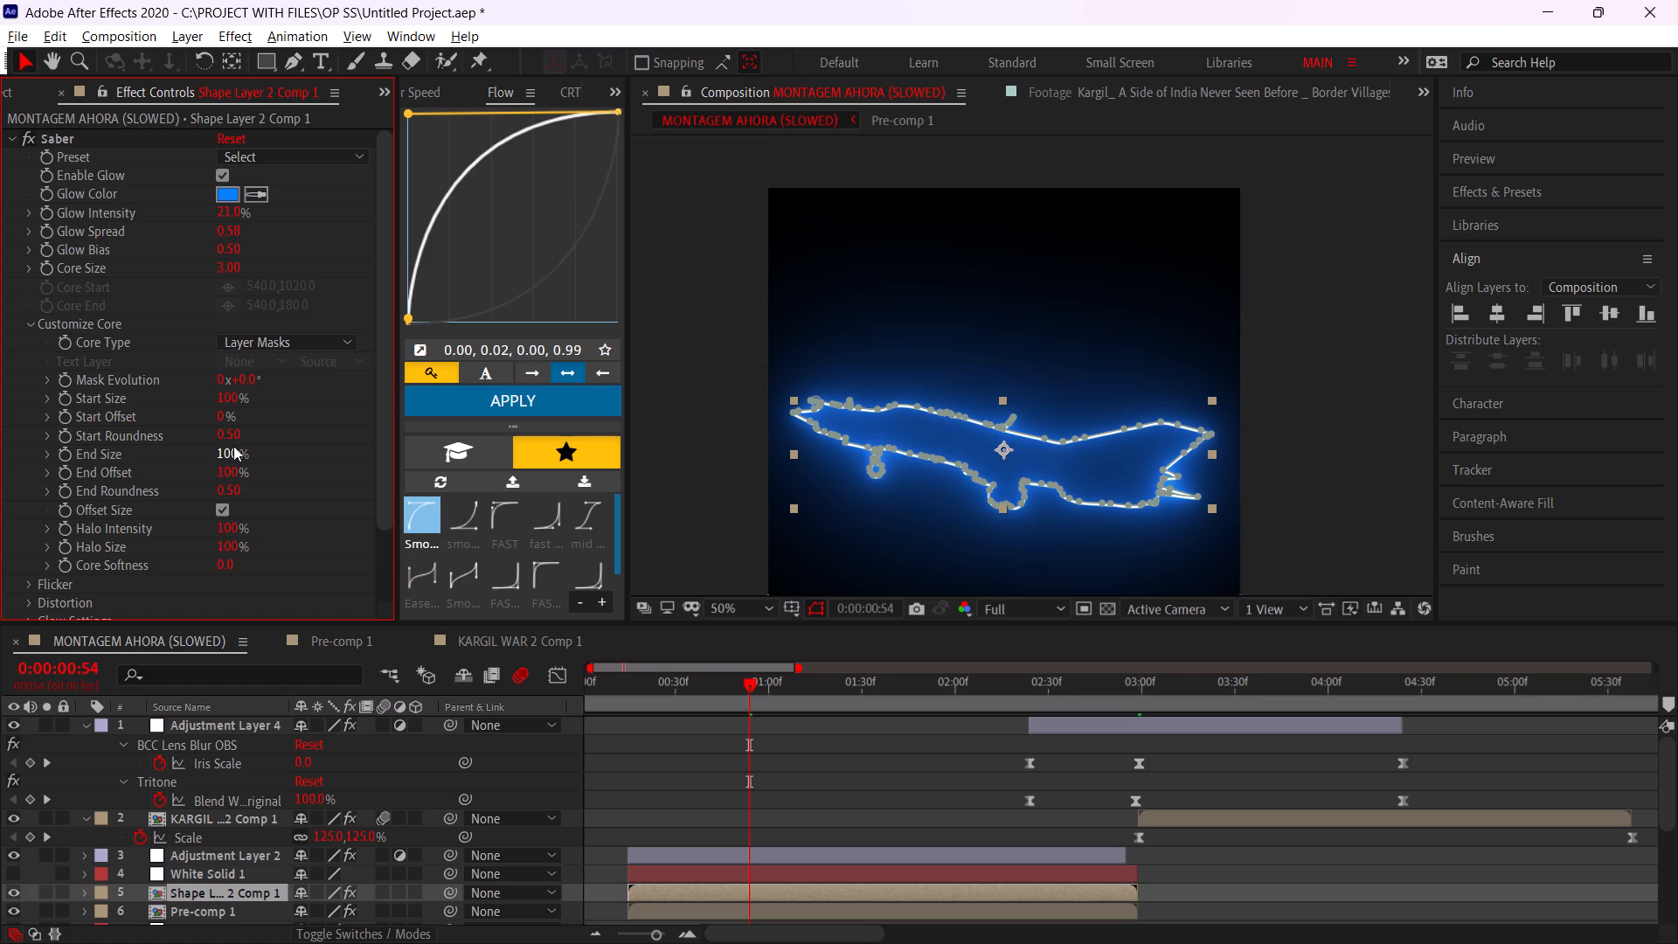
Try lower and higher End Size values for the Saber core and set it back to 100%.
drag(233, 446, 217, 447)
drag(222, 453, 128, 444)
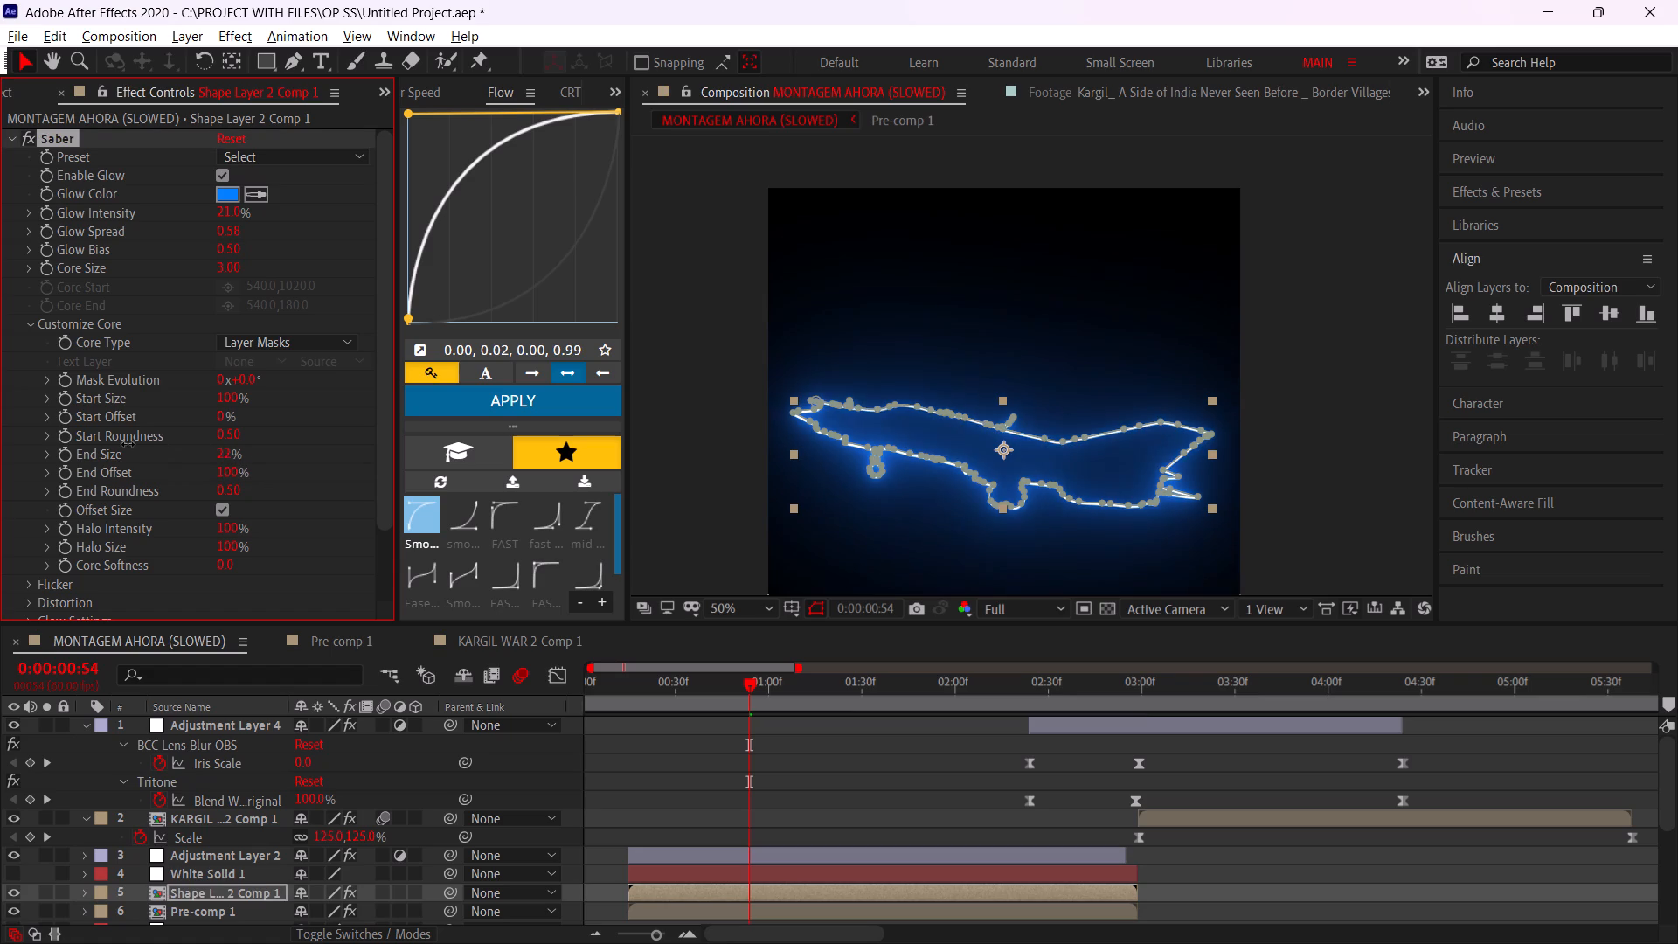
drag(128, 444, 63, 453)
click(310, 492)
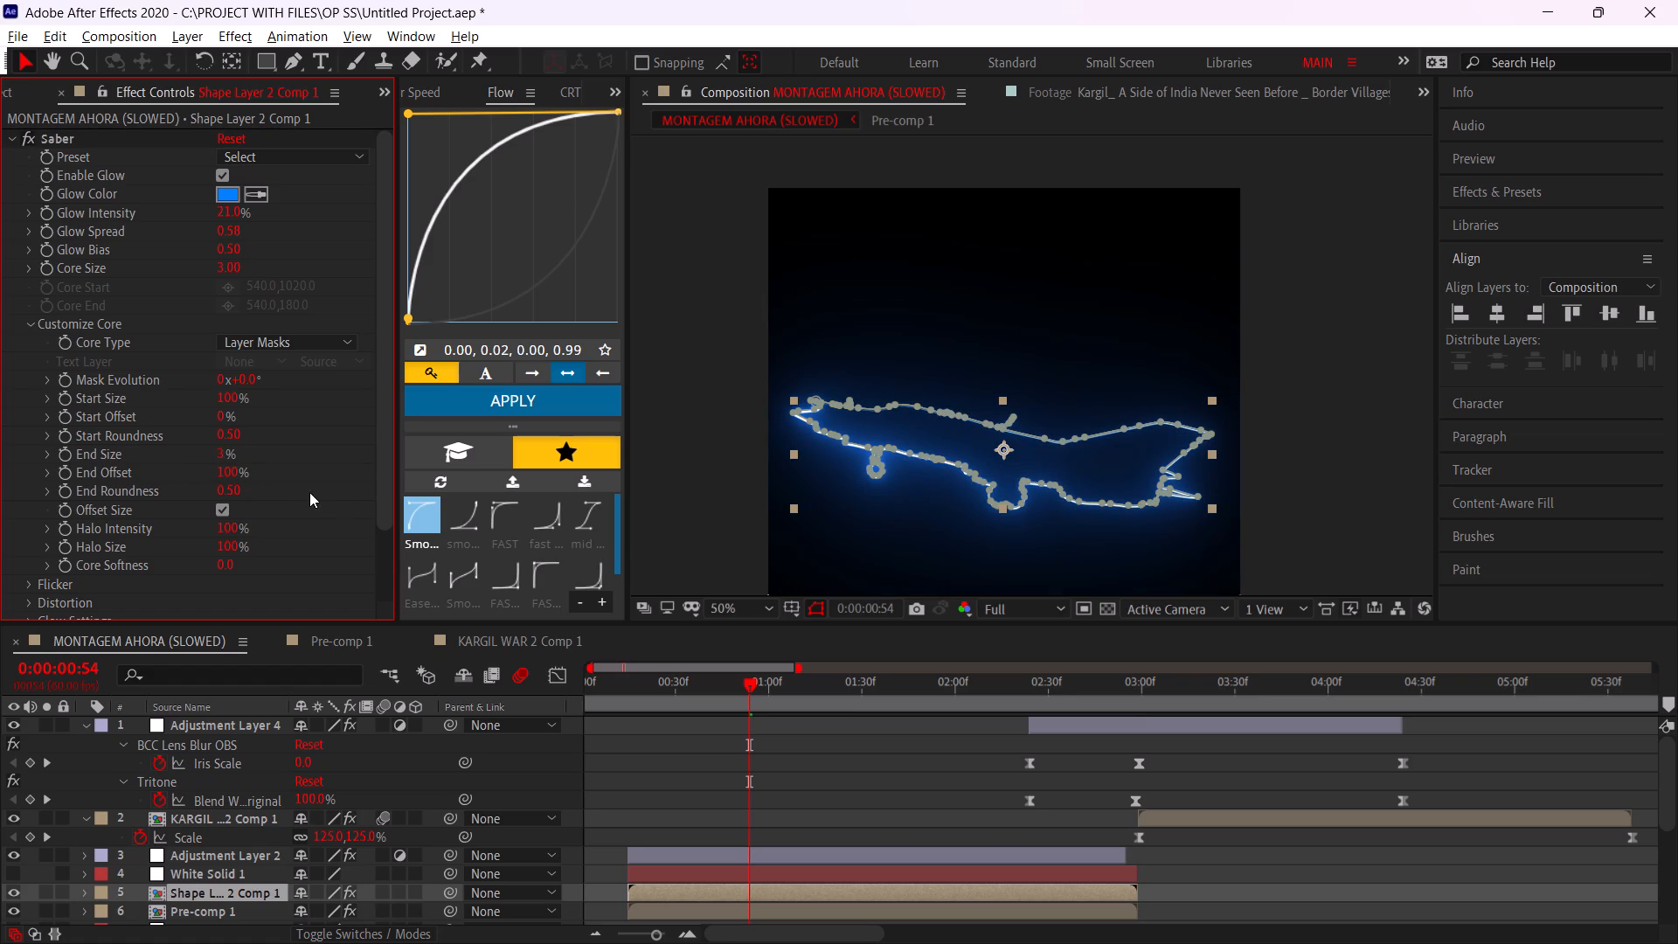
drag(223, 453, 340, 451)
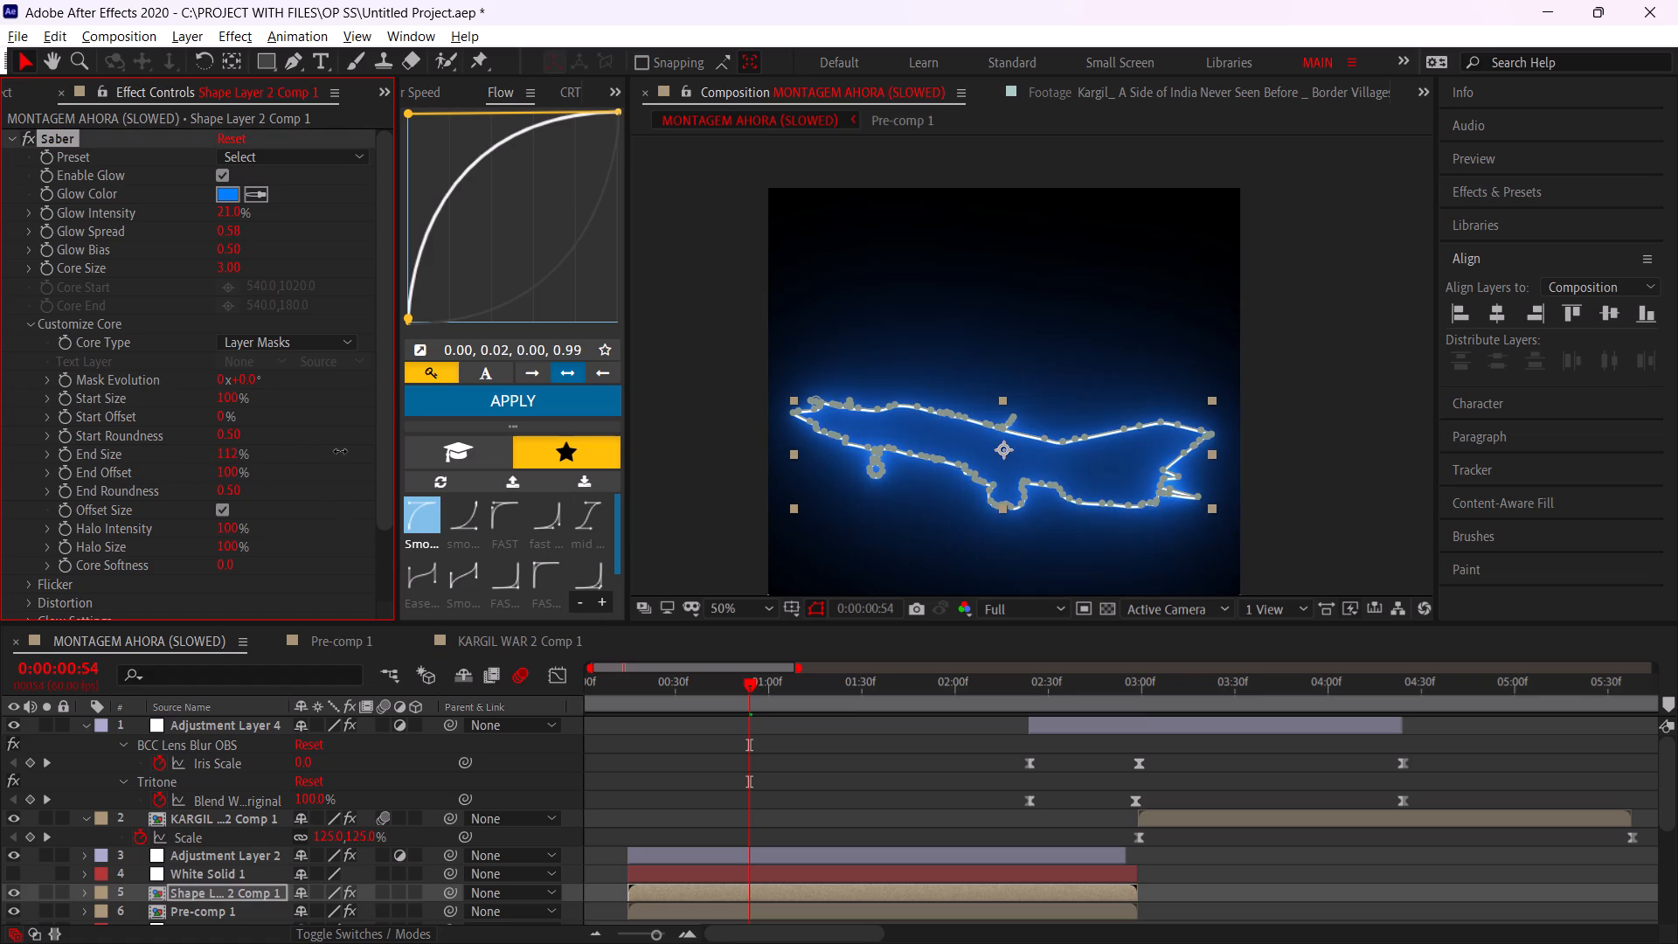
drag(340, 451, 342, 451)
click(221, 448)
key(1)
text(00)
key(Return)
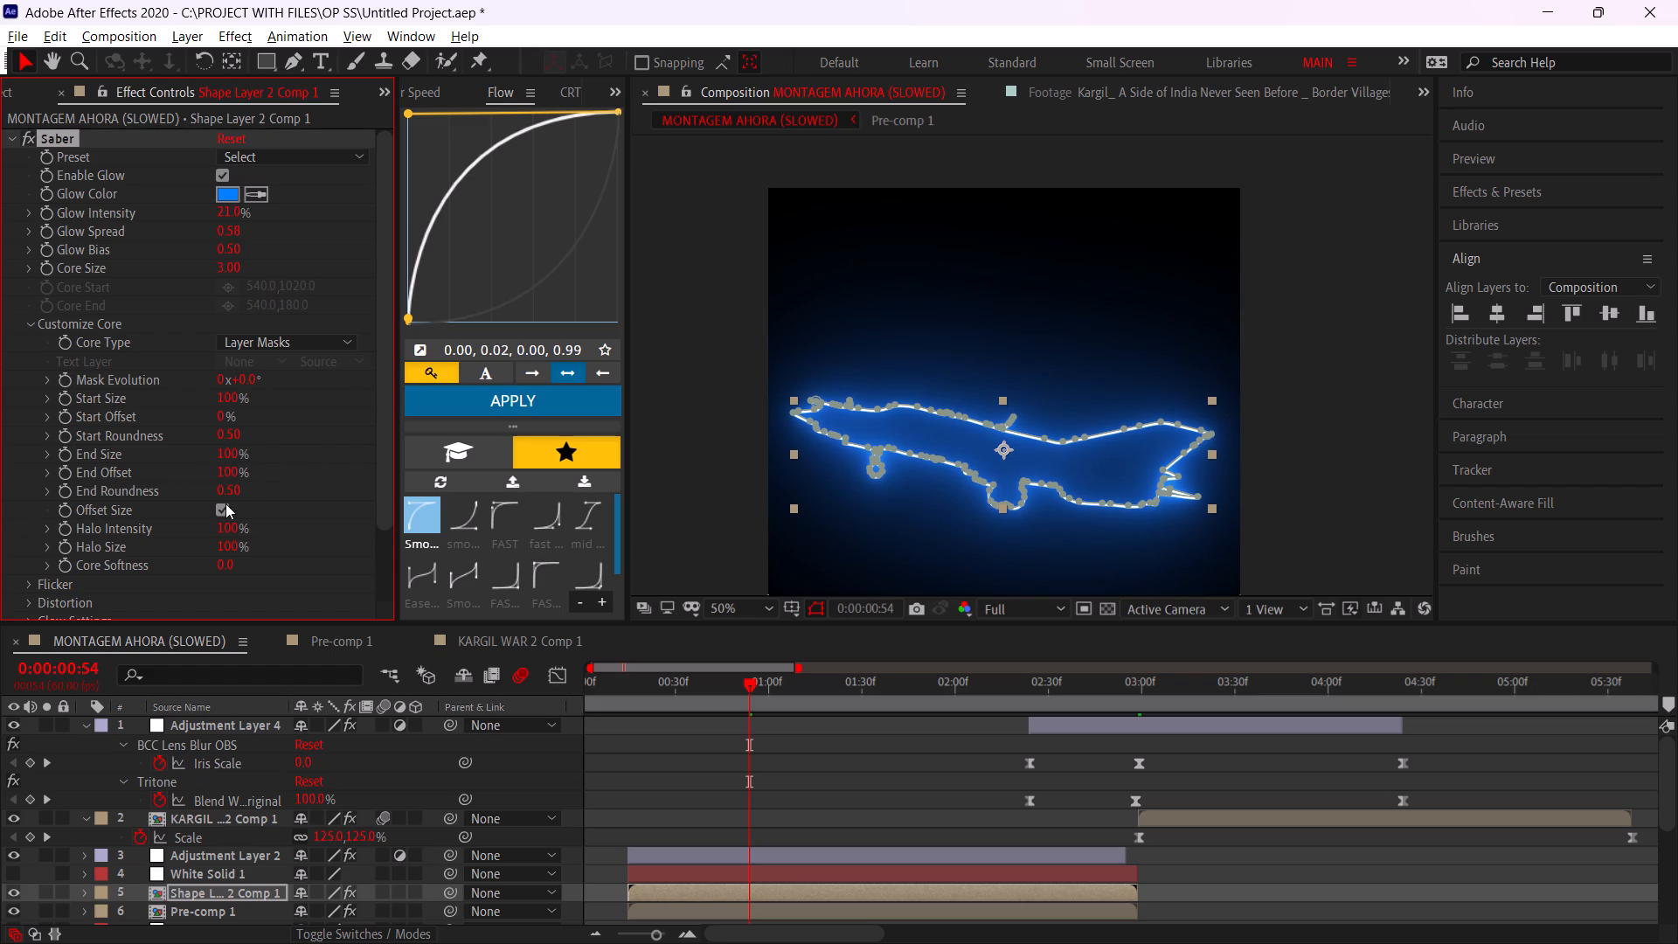
Raise the Saber core's Start Offset to 47% so the glow covers only part of the aircraft outline.
drag(221, 420, 221, 420)
drag(221, 420, 274, 421)
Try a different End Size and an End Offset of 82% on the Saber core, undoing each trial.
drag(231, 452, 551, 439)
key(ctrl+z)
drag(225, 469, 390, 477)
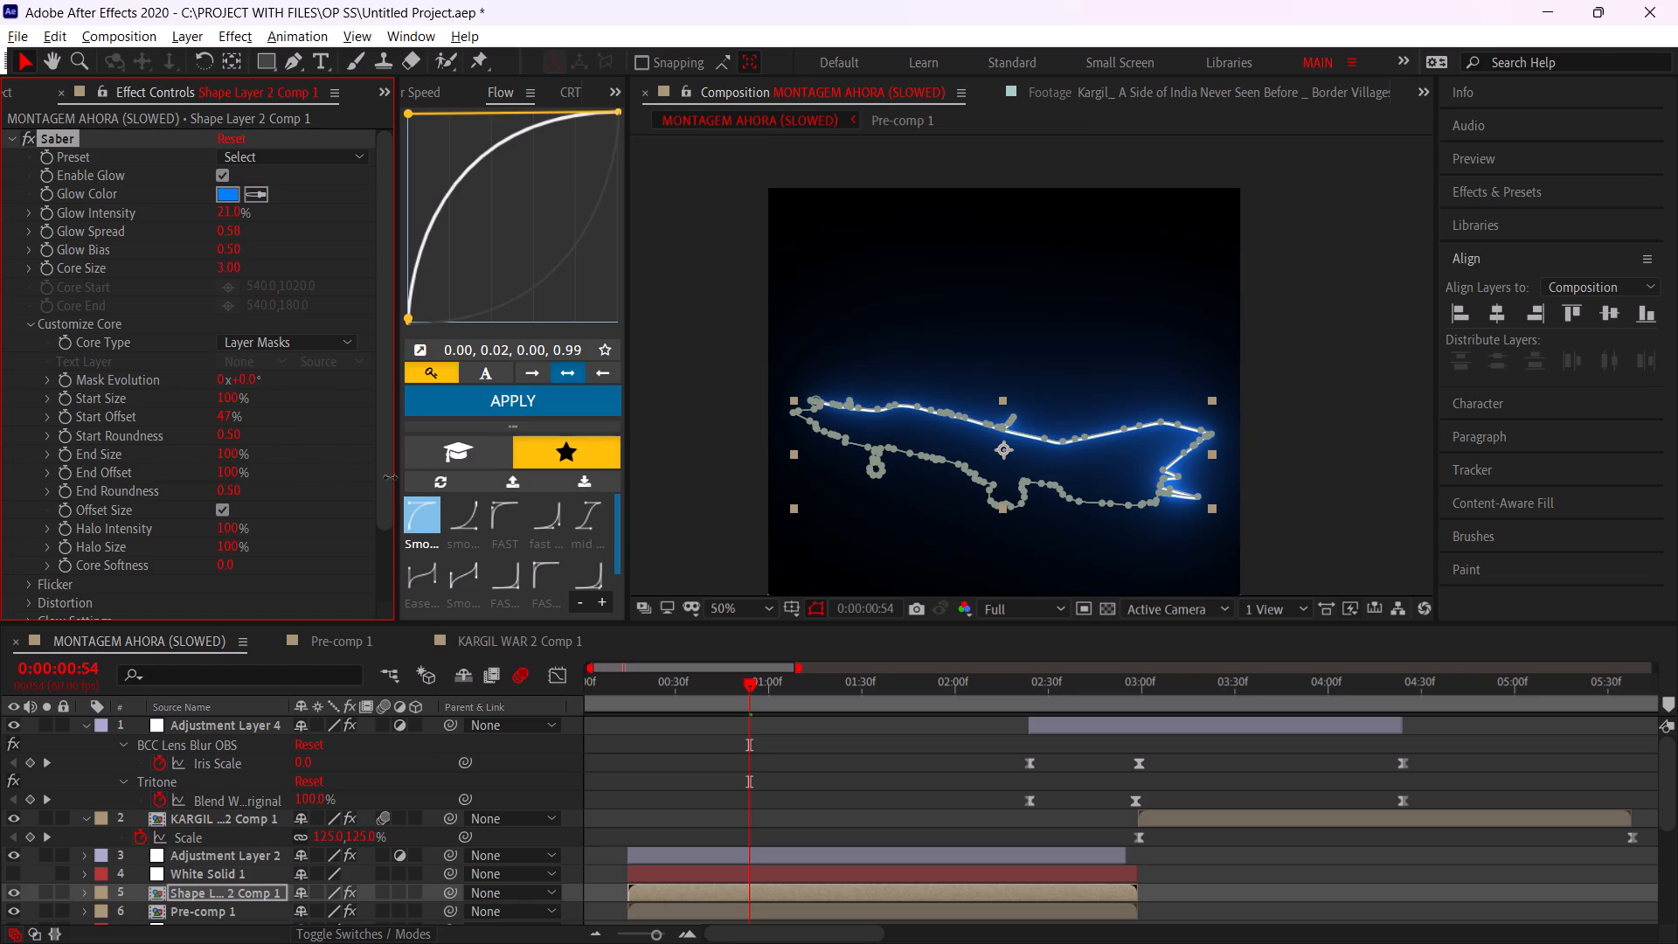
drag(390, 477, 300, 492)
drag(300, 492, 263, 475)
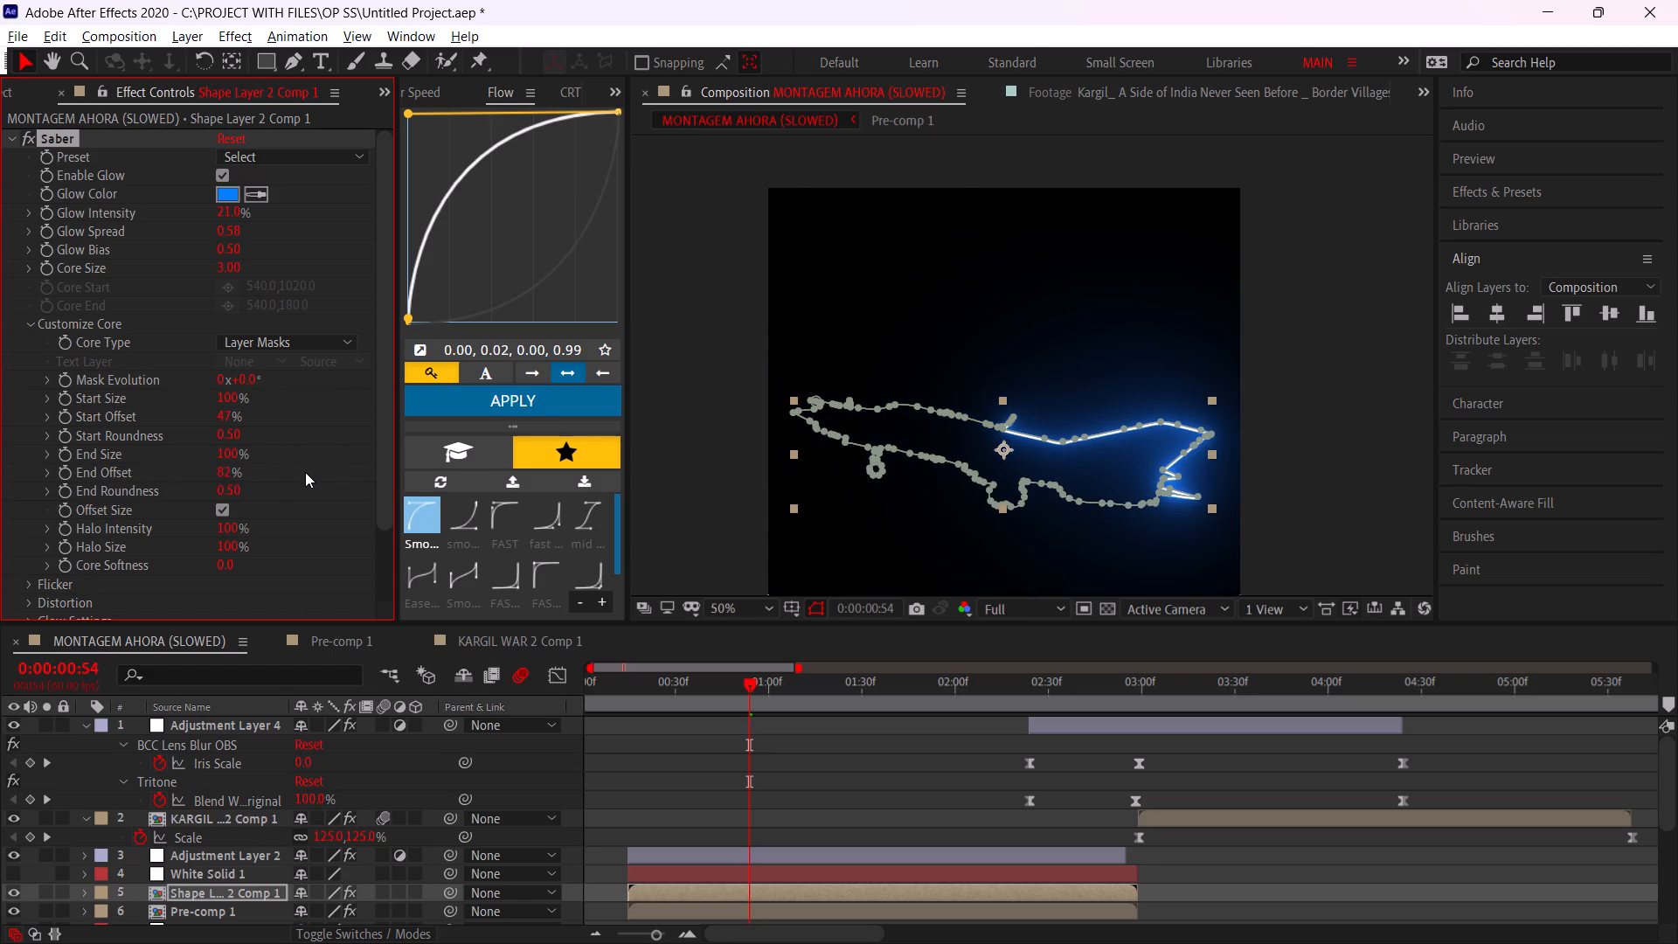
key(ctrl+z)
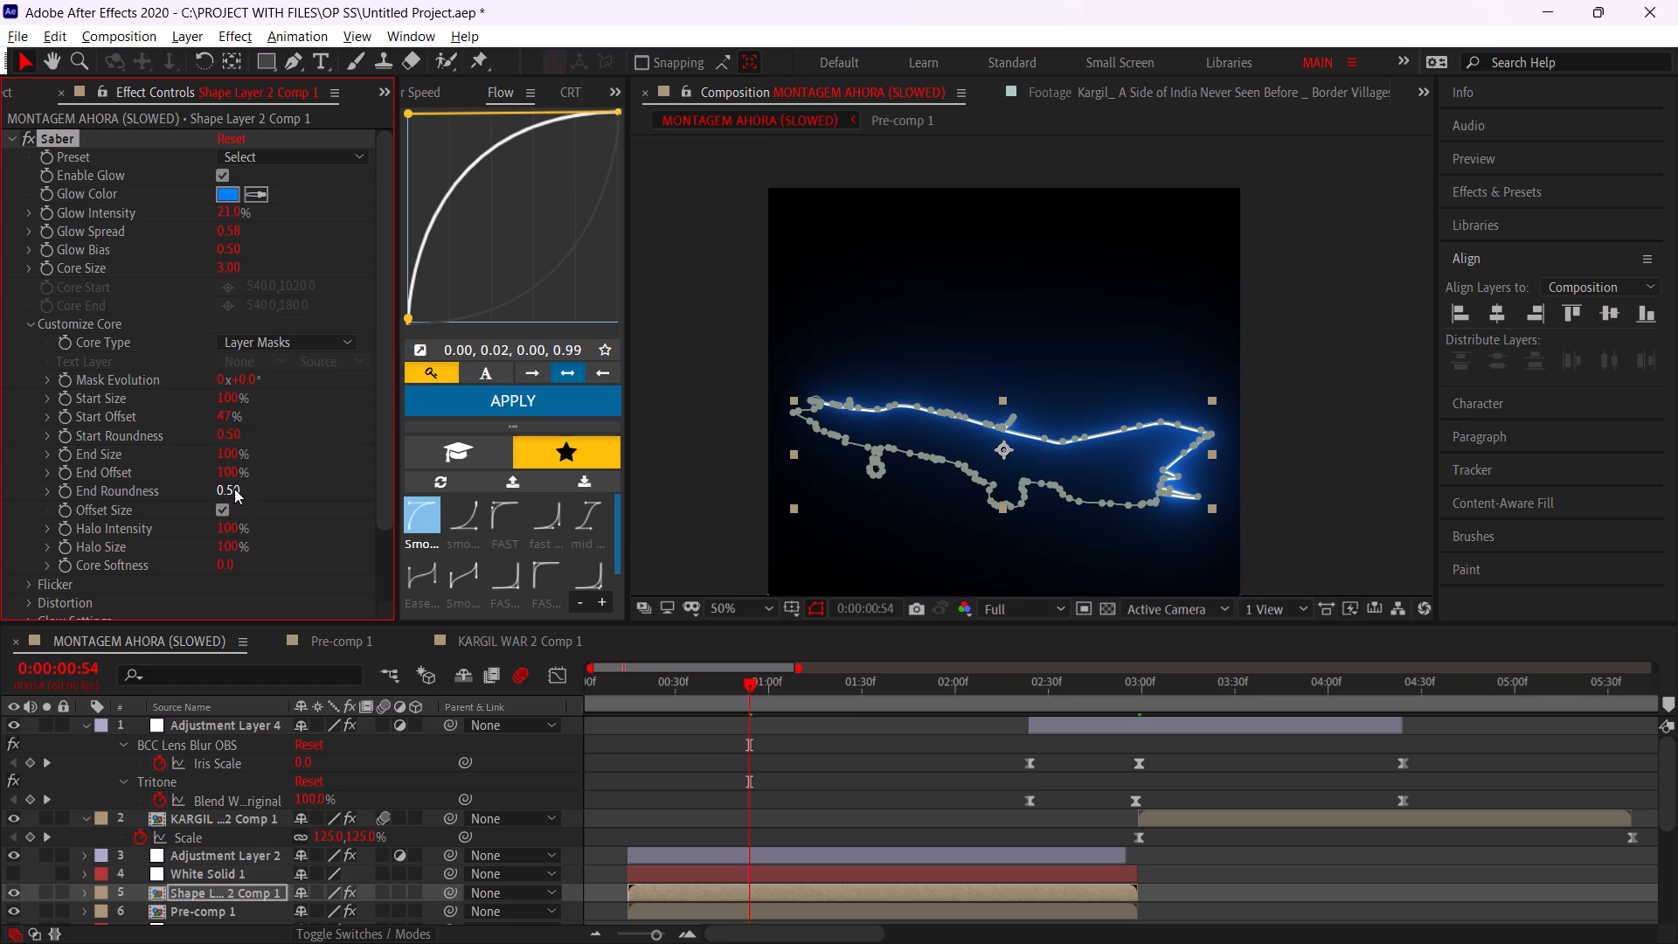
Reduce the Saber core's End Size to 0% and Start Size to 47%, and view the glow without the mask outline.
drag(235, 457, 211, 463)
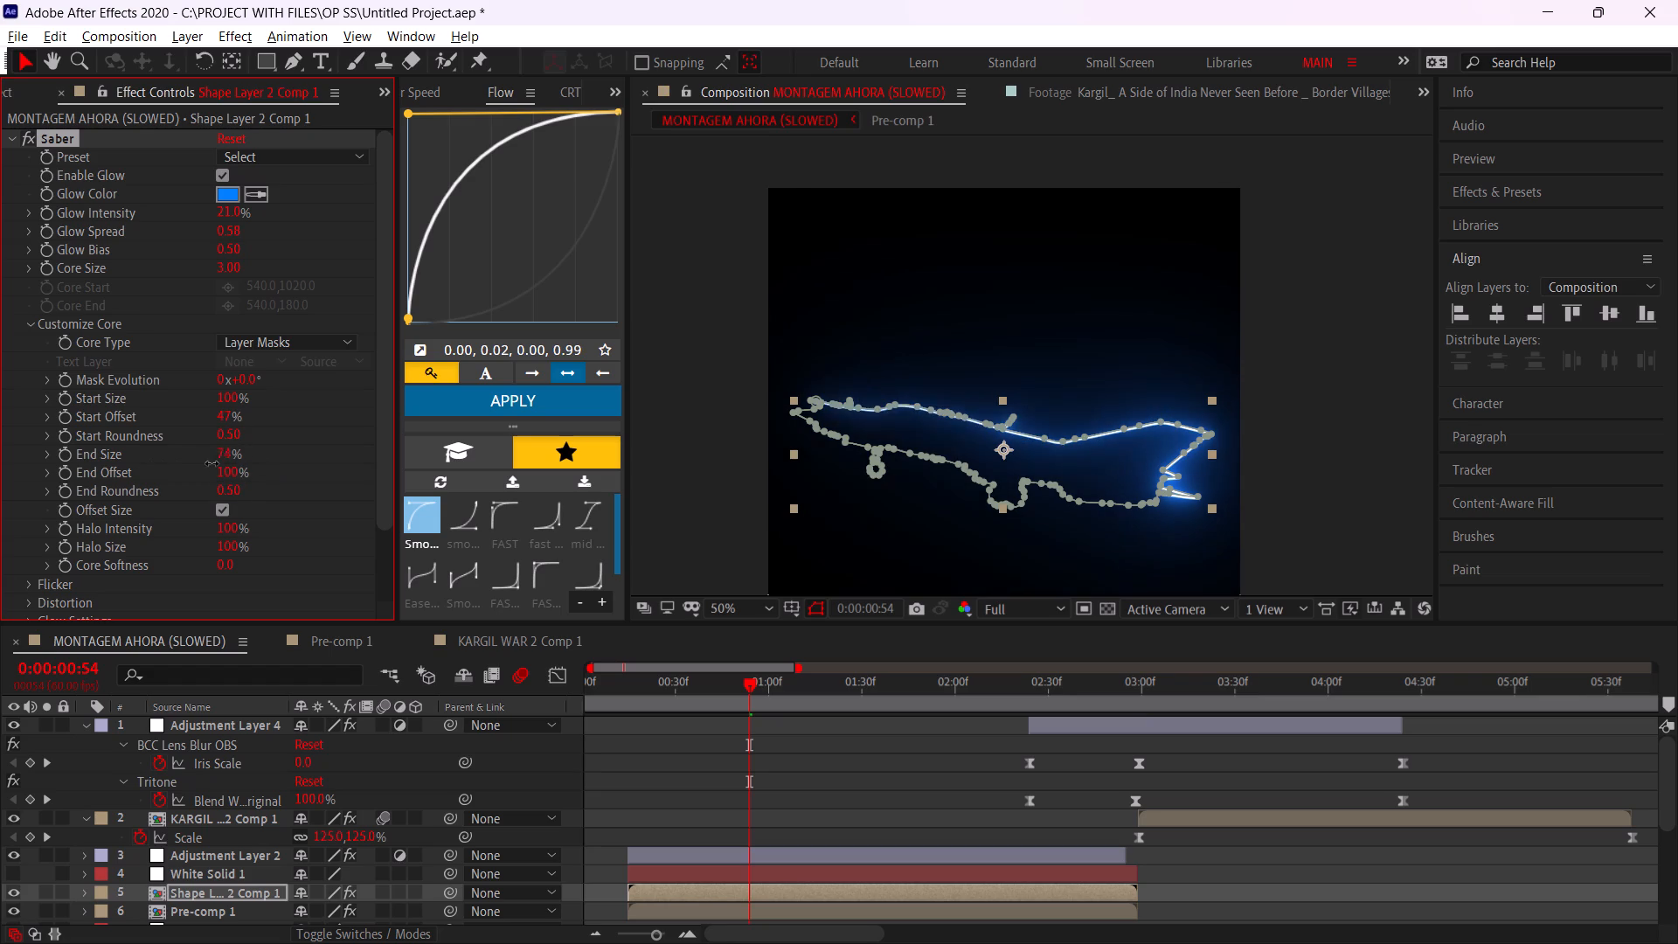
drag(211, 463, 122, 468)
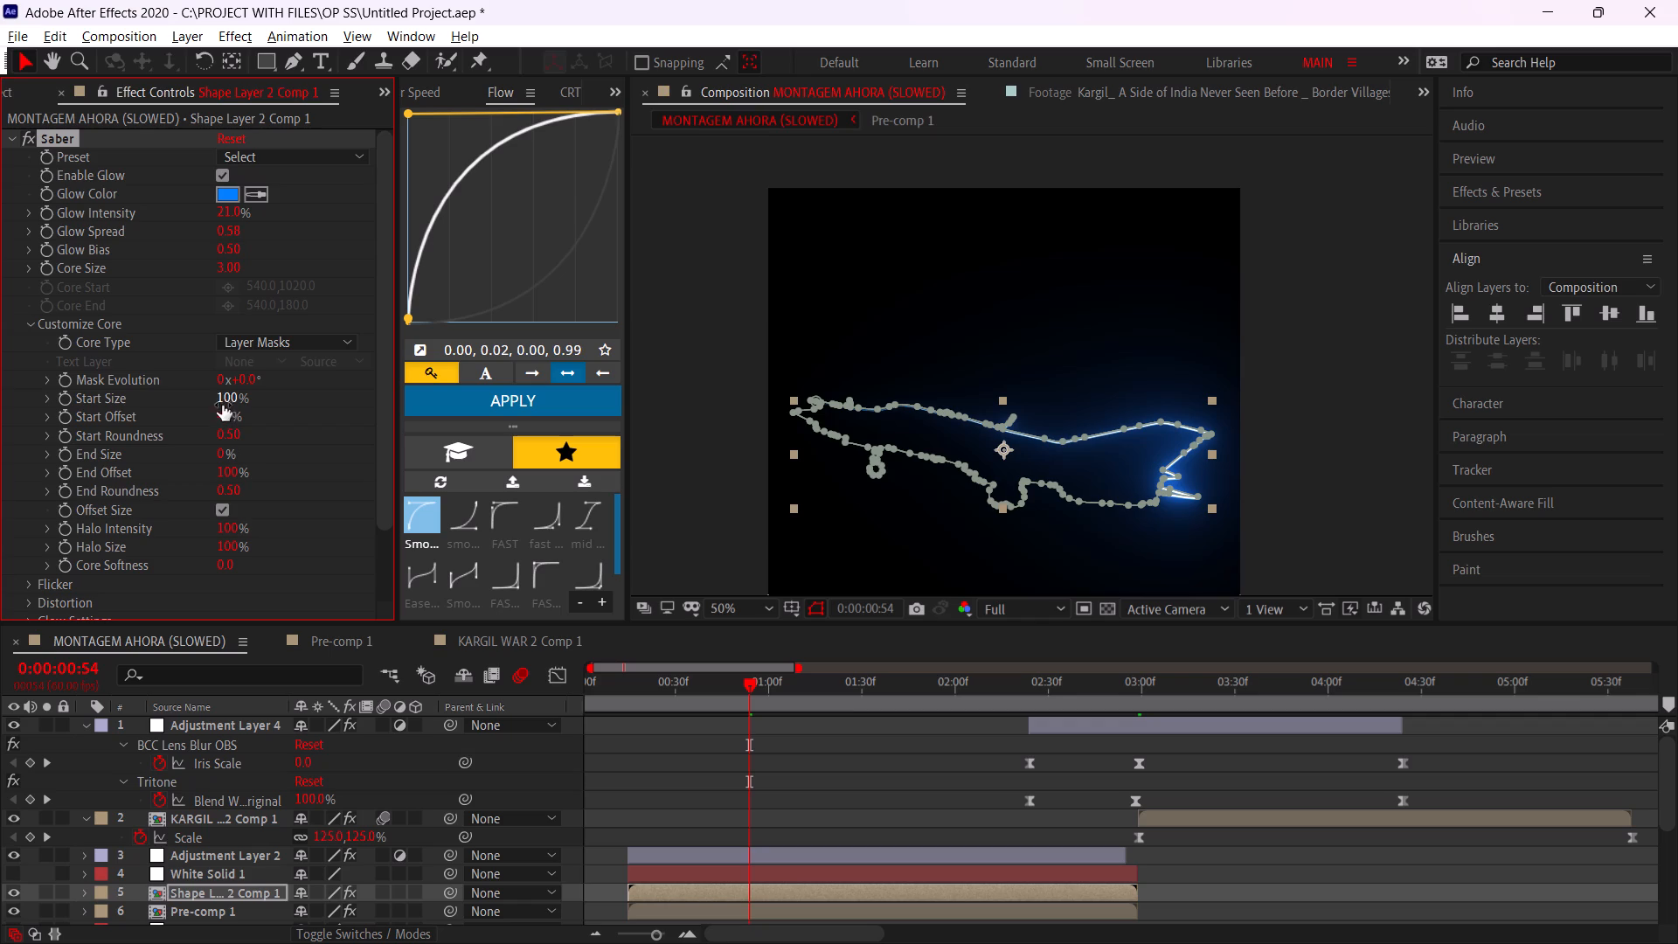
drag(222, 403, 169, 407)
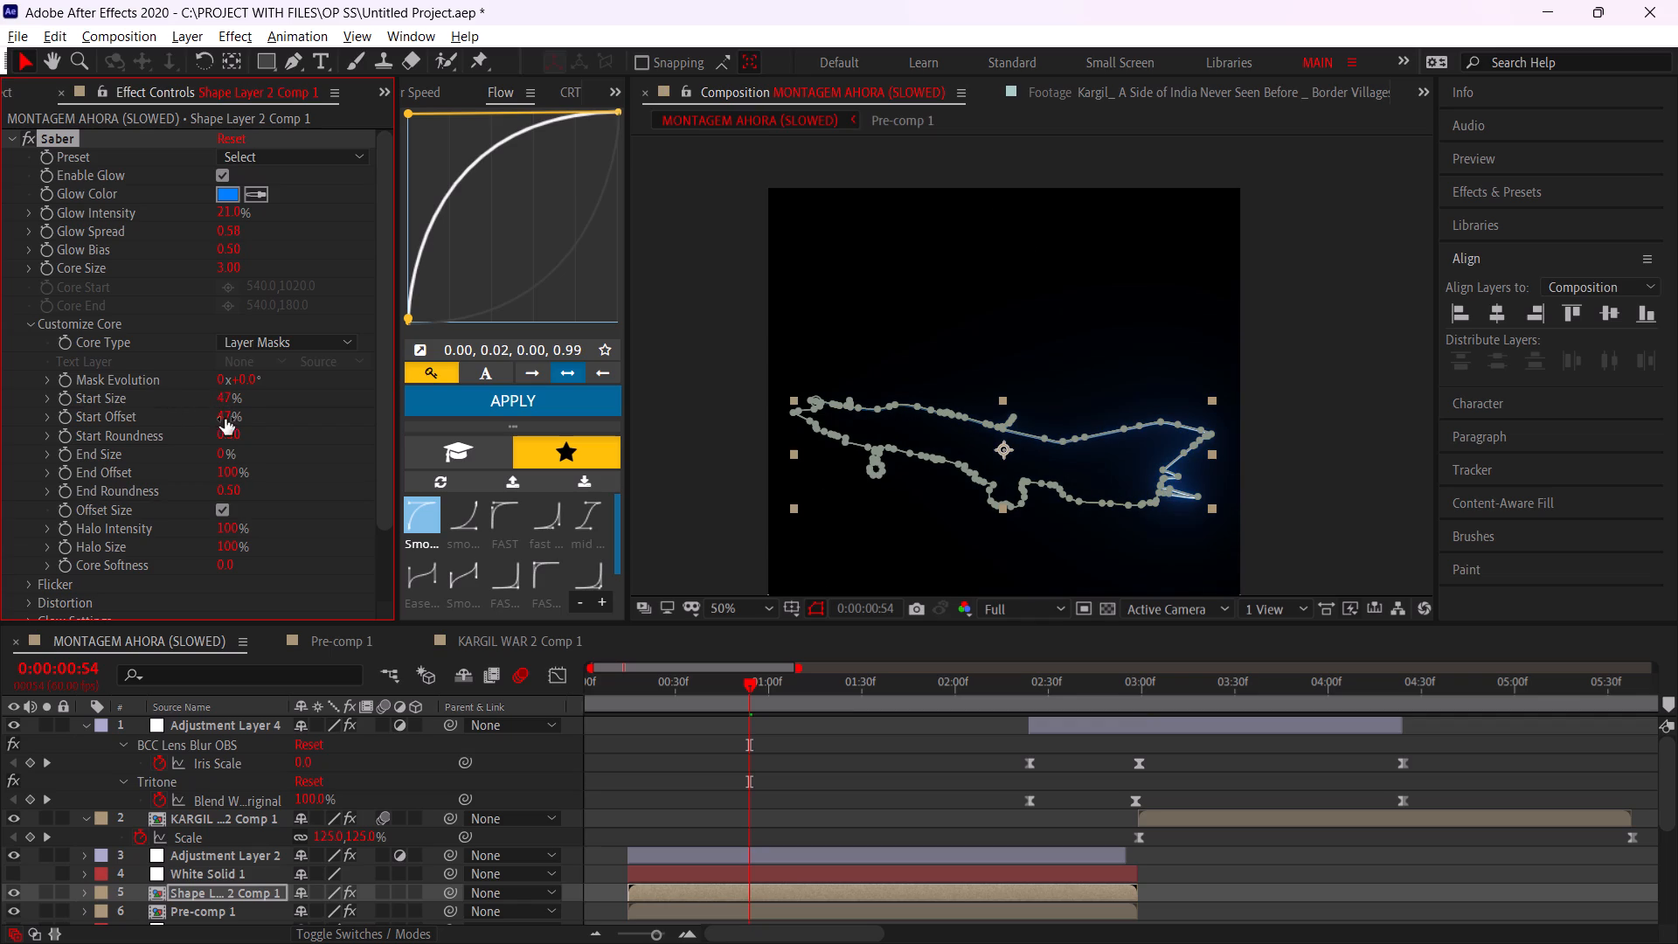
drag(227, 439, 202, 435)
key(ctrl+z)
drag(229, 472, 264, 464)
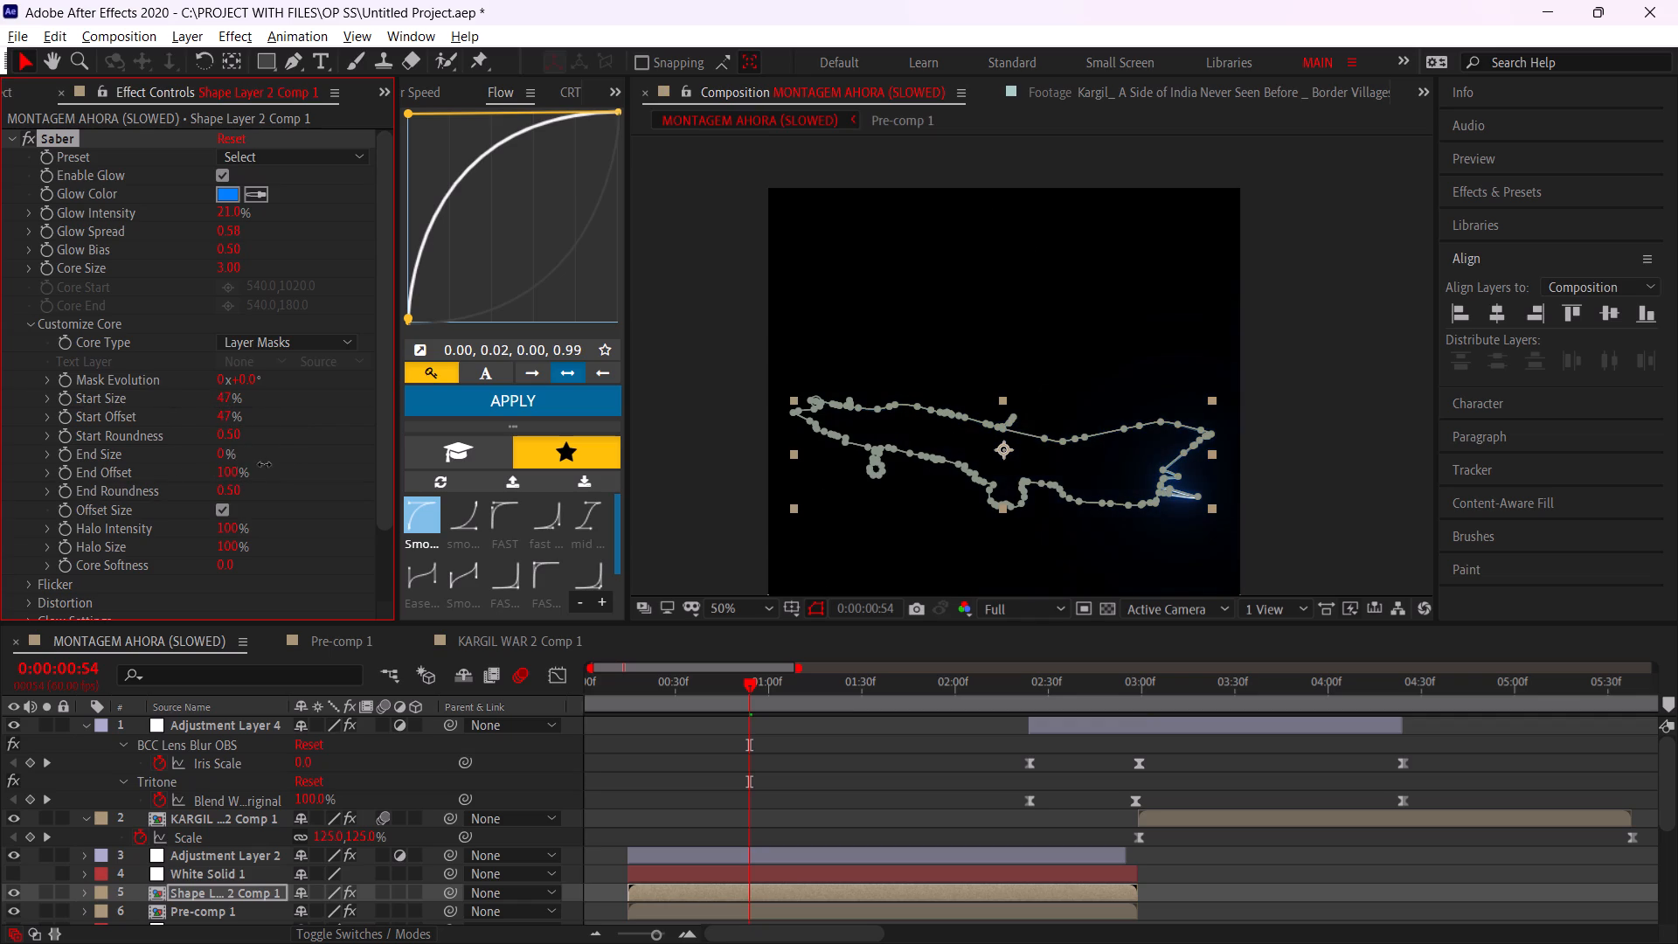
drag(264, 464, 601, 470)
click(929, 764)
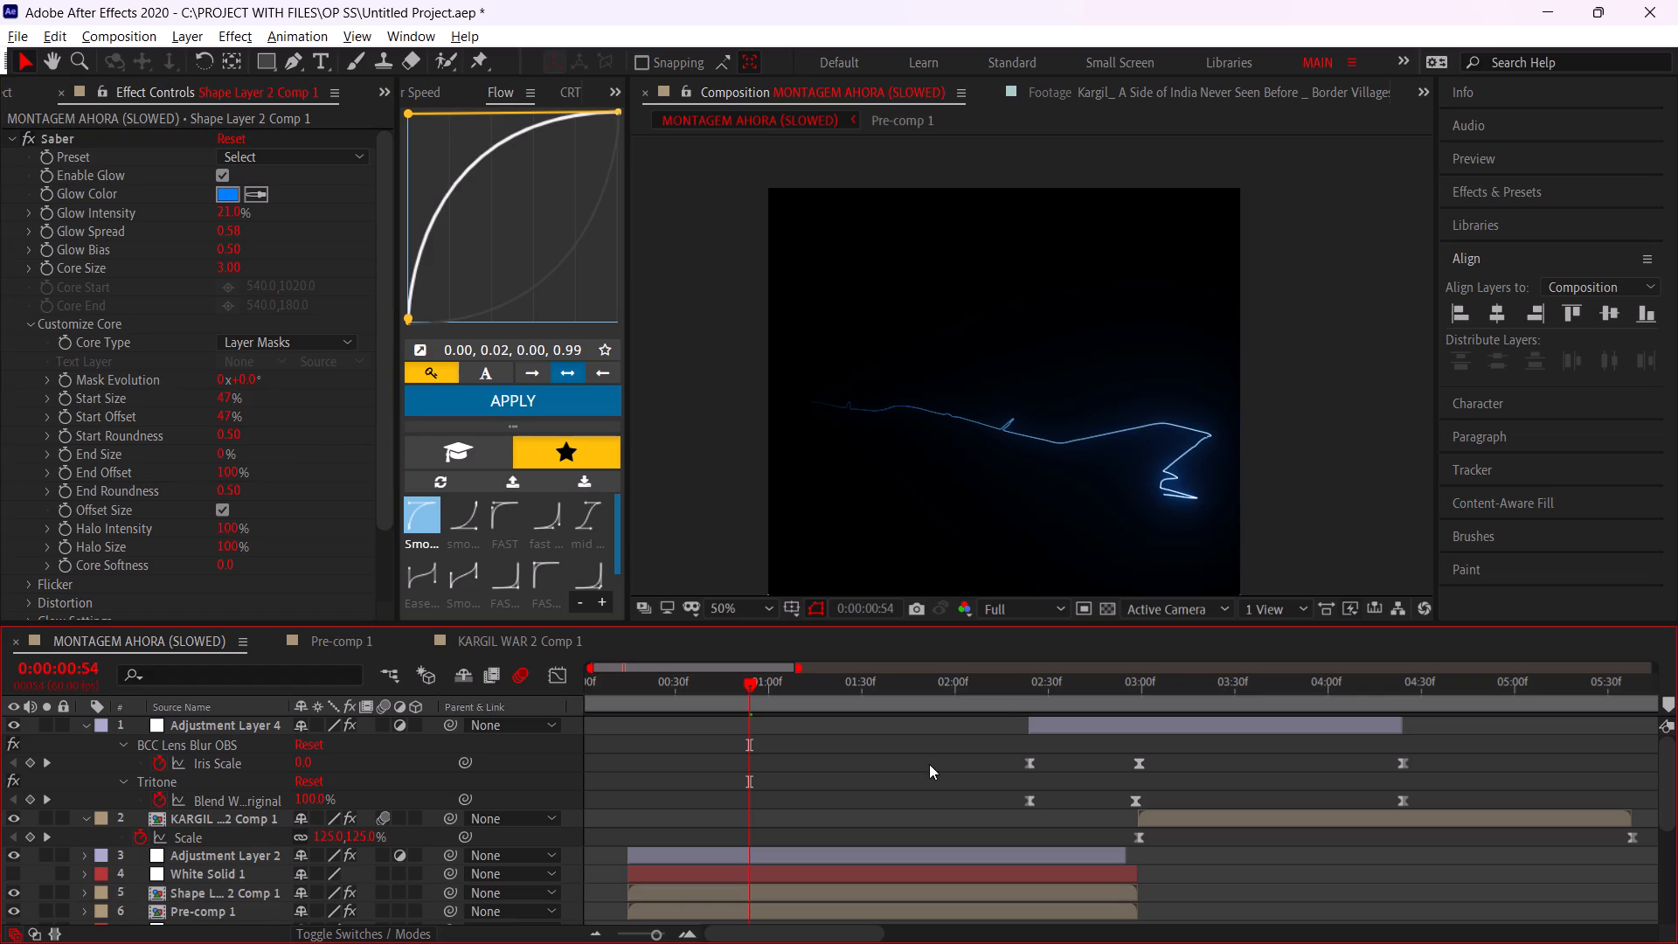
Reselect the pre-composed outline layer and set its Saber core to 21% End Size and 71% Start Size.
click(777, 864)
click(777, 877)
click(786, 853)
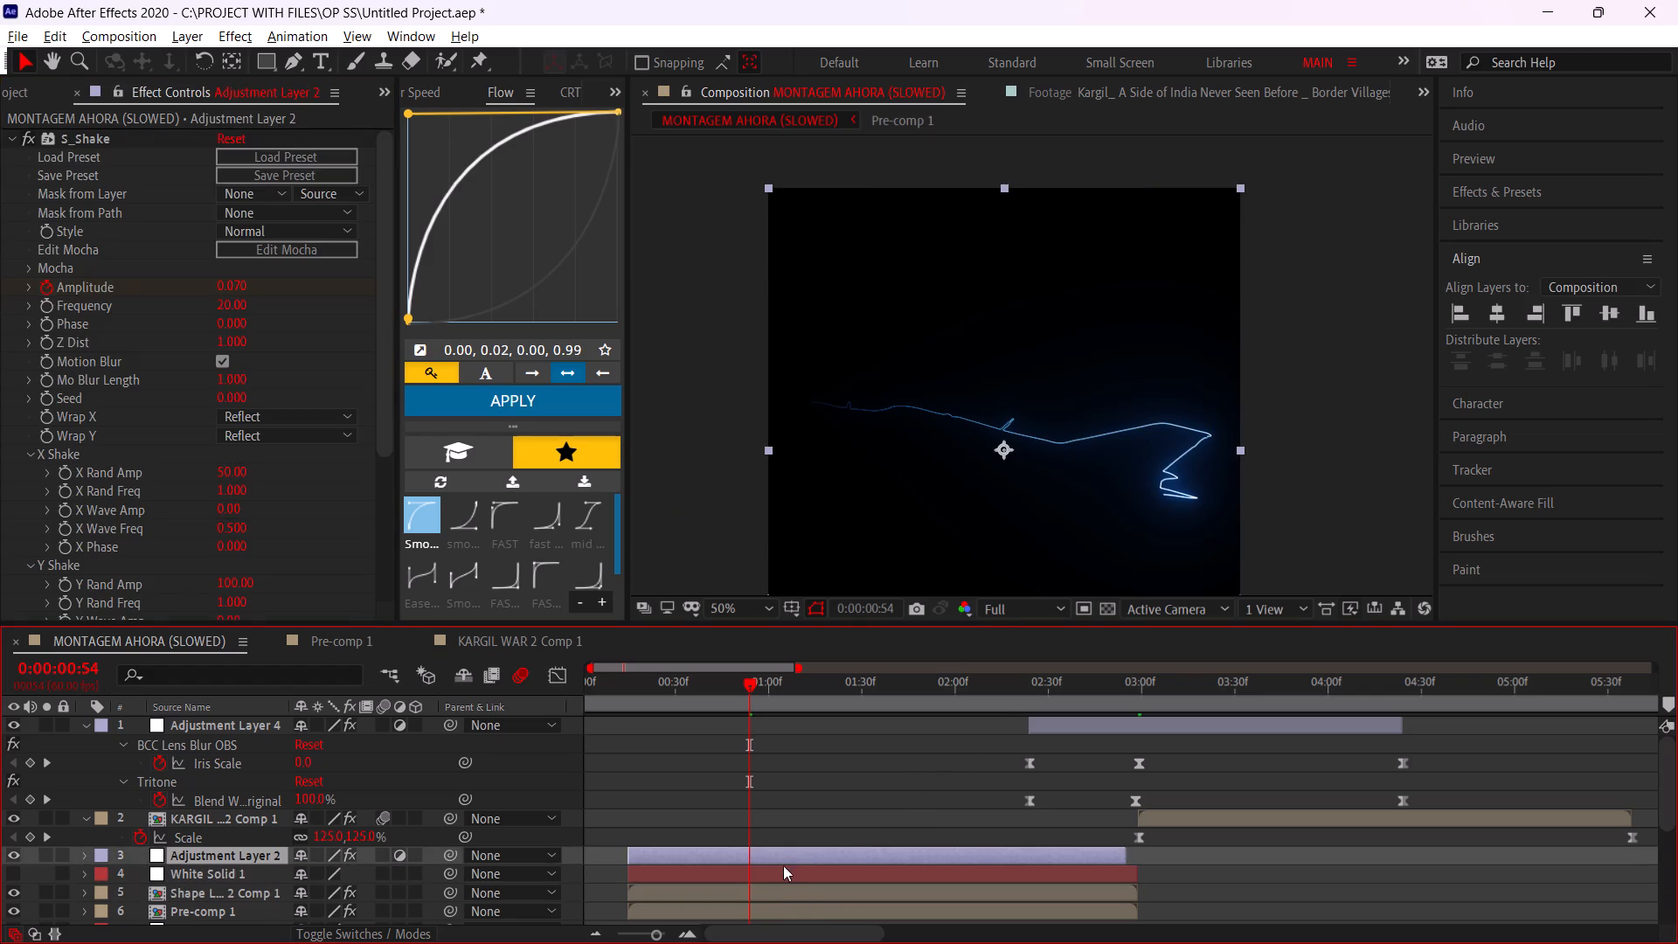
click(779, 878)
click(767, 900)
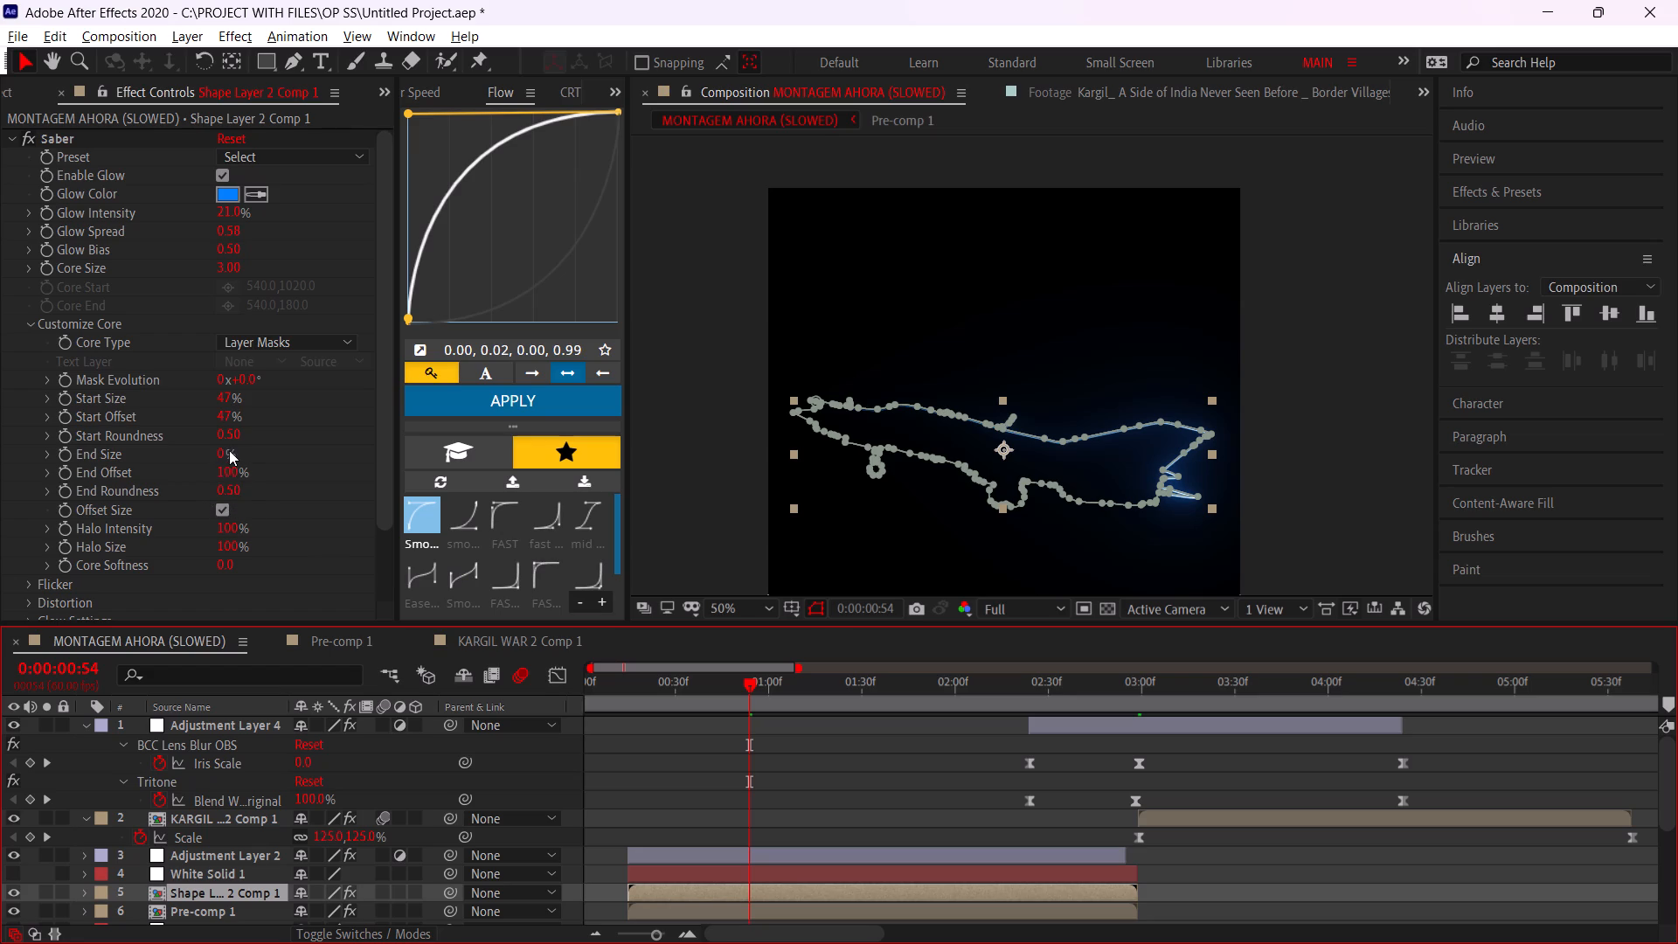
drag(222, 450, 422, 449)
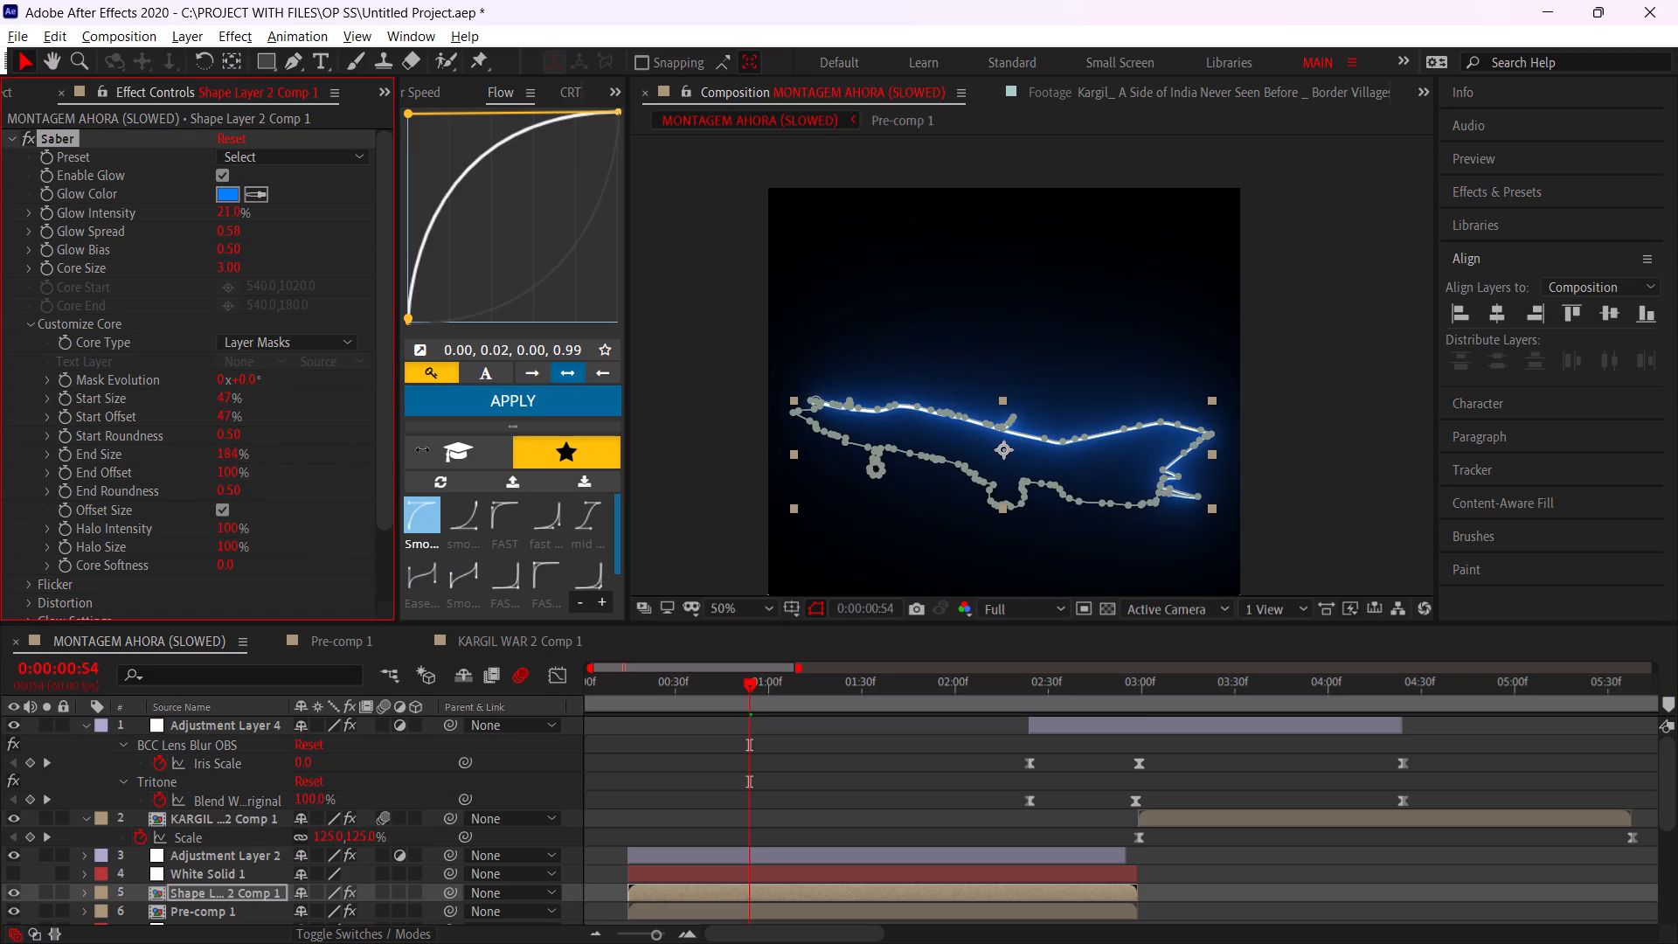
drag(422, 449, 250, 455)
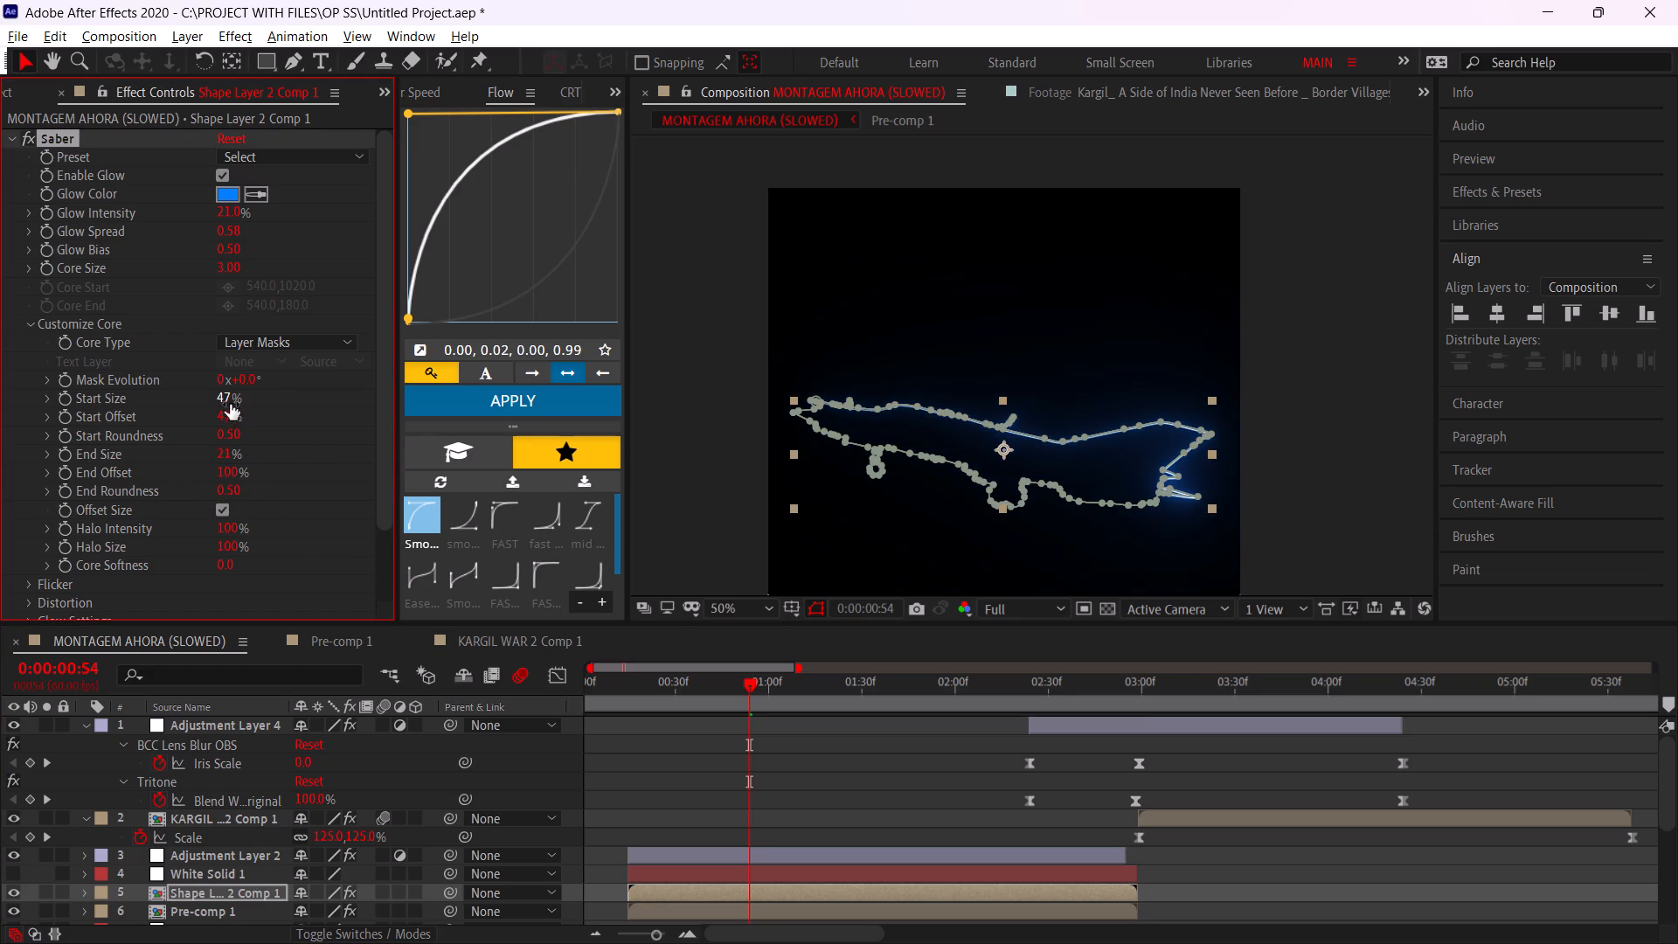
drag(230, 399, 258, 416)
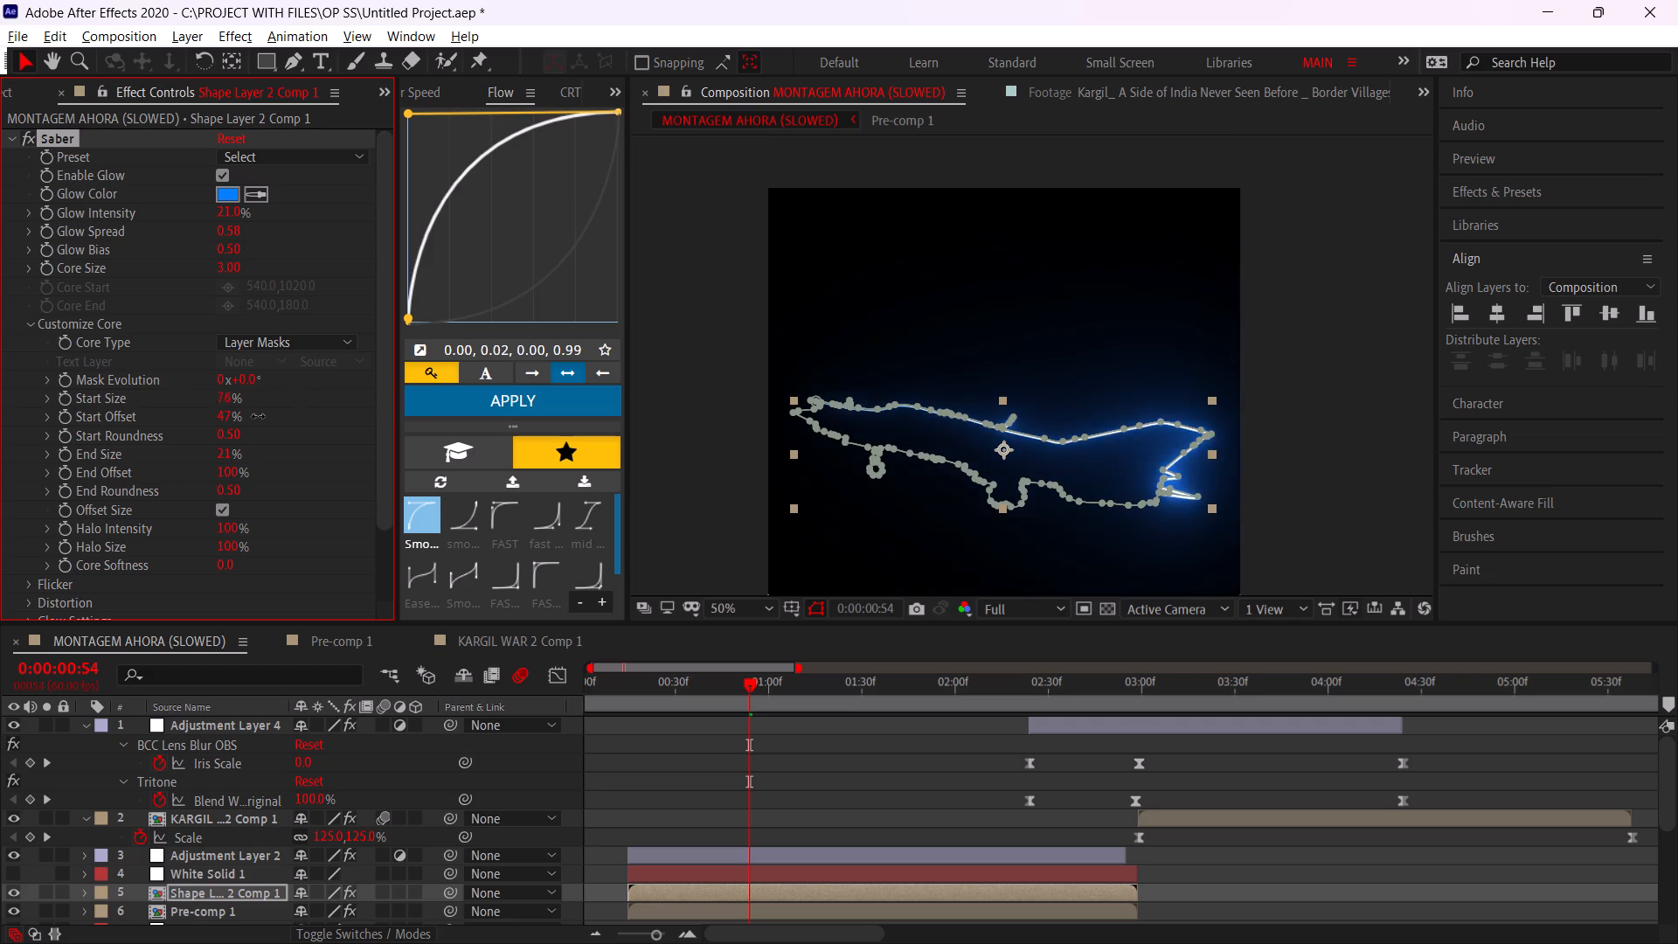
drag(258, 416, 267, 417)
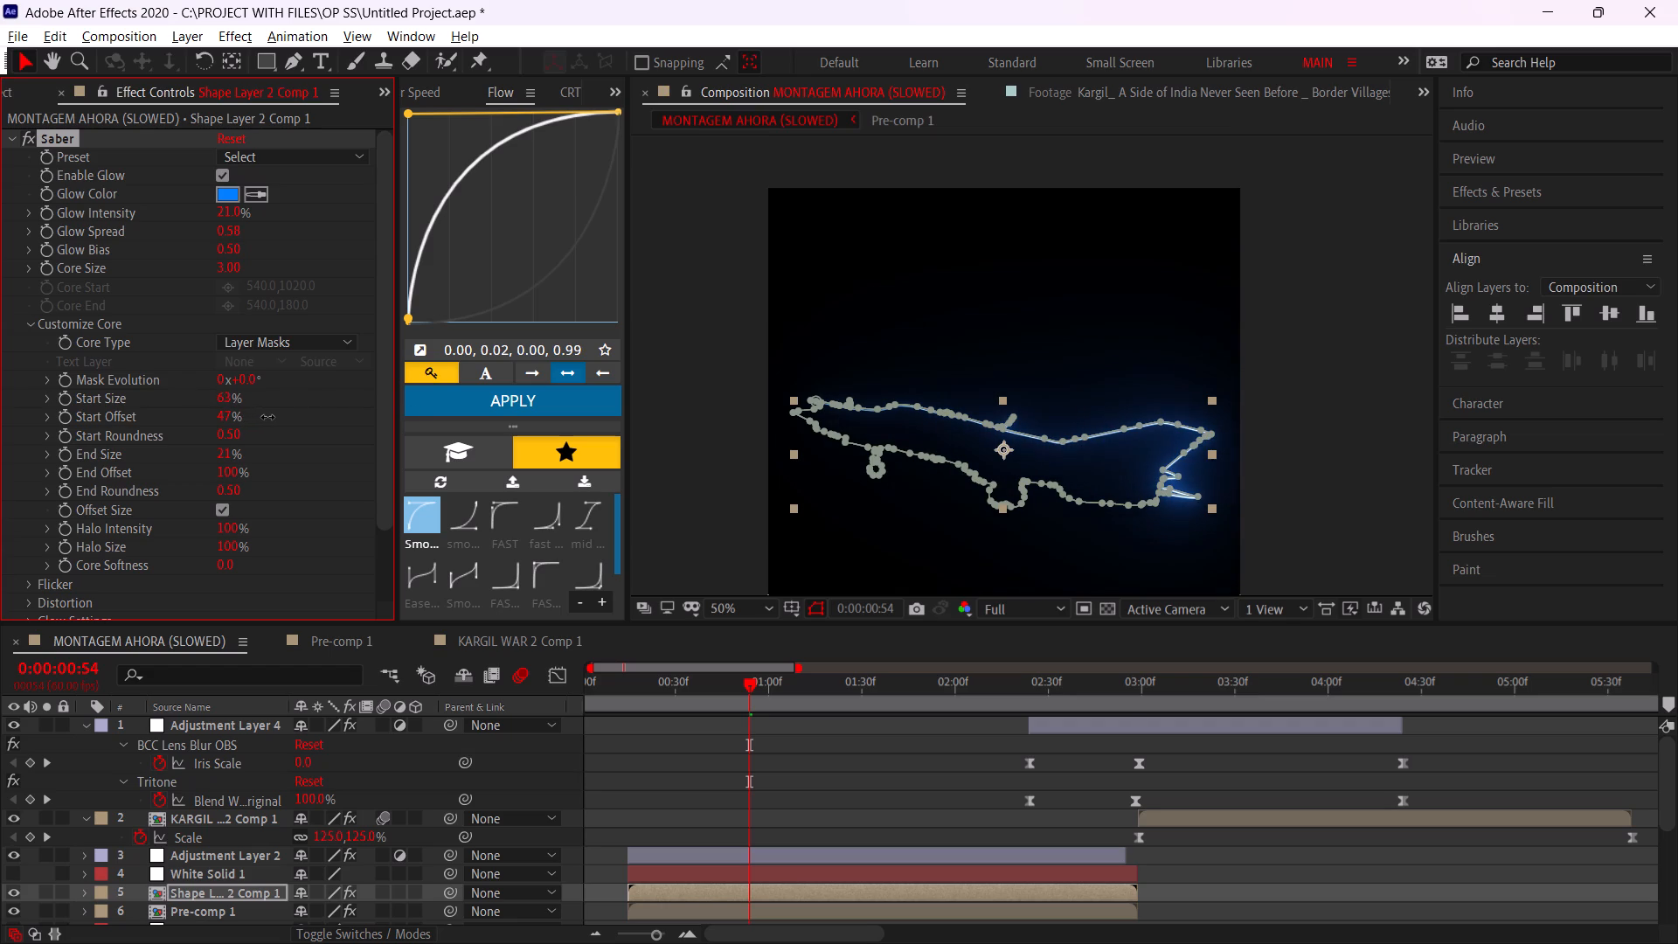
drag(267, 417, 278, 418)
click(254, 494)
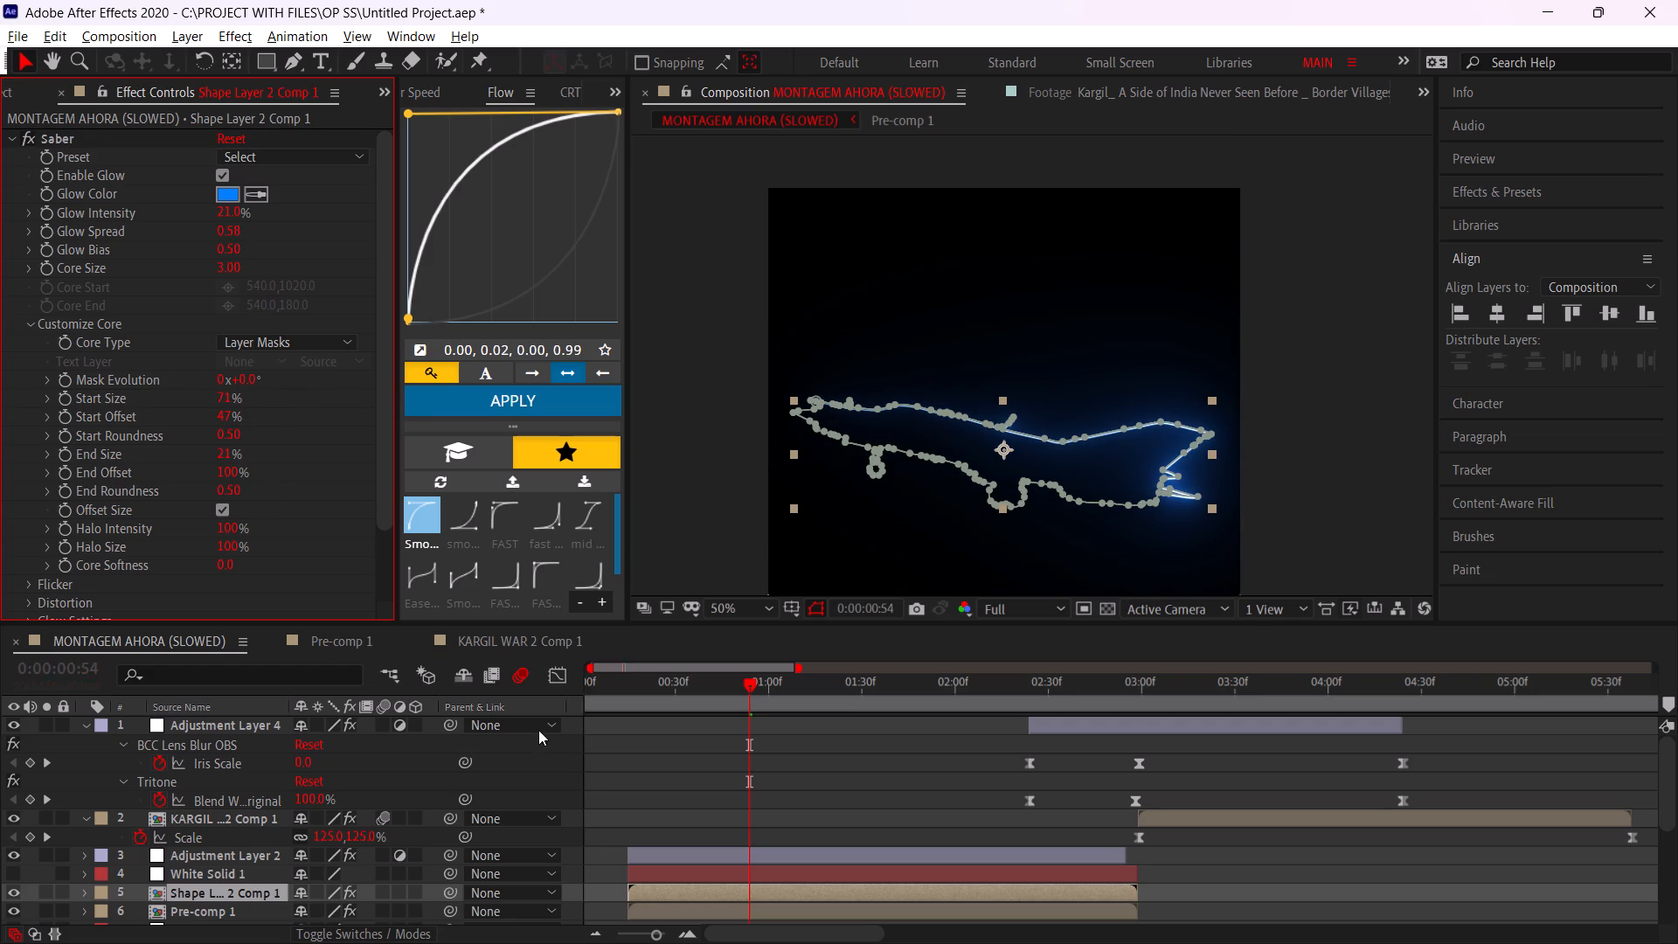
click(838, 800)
Rebalance the outline's Saber core to 53% End Size and 28% Start Size, and view it without the mask outline.
click(746, 857)
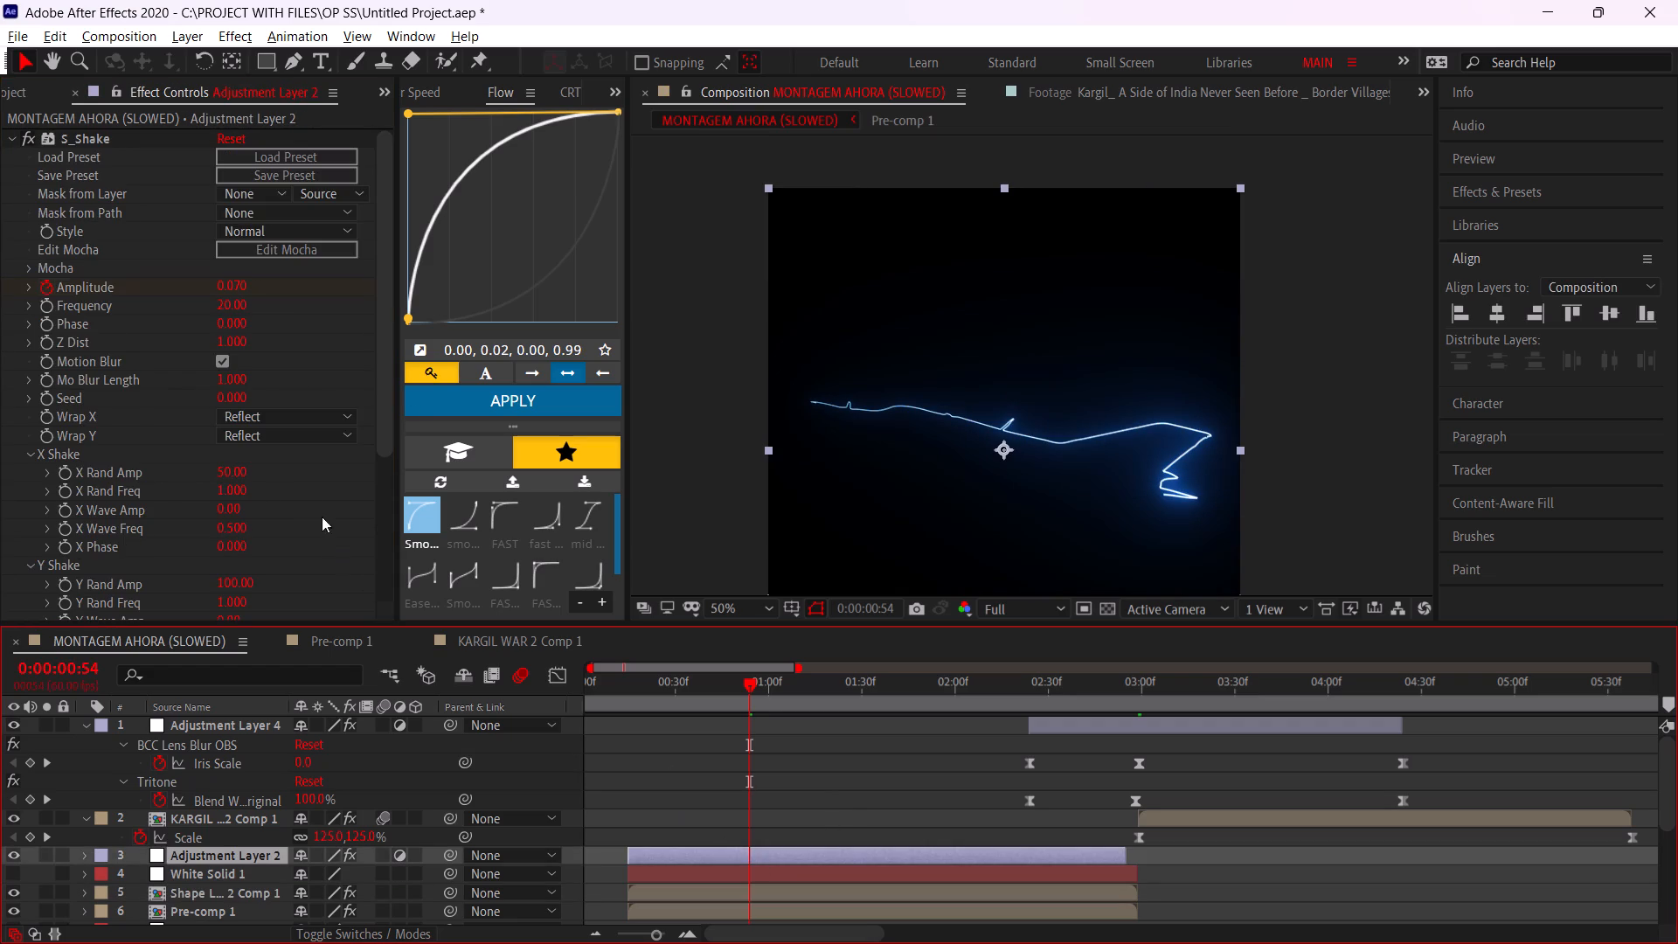
click(715, 896)
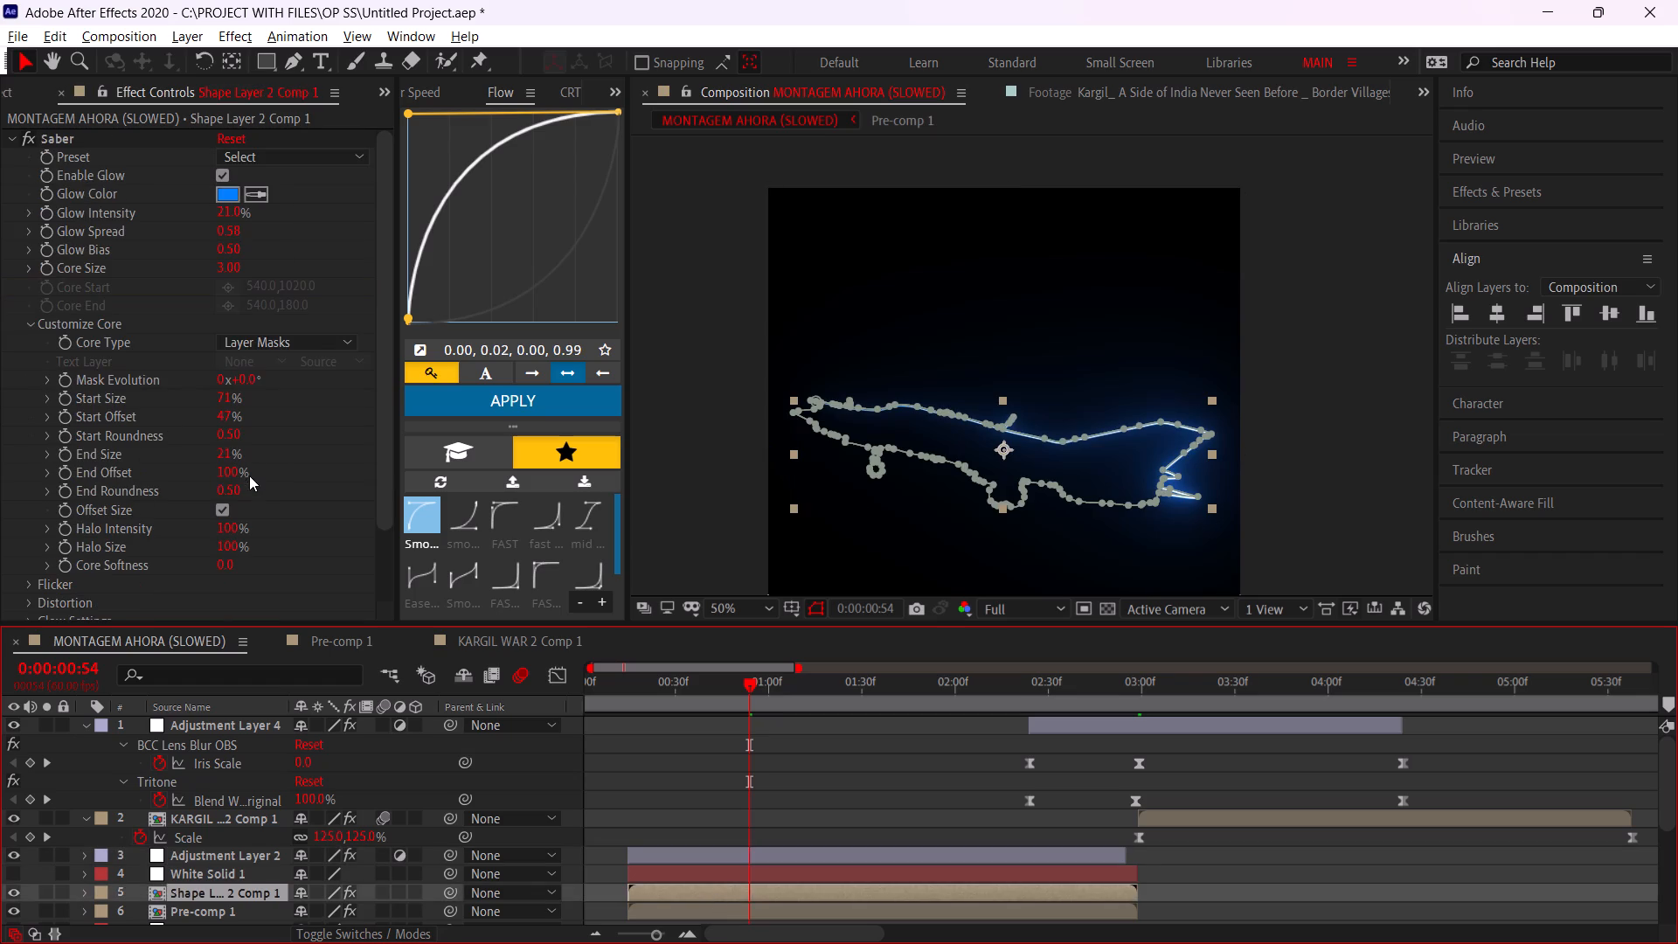
click(234, 453)
drag(228, 454, 162, 467)
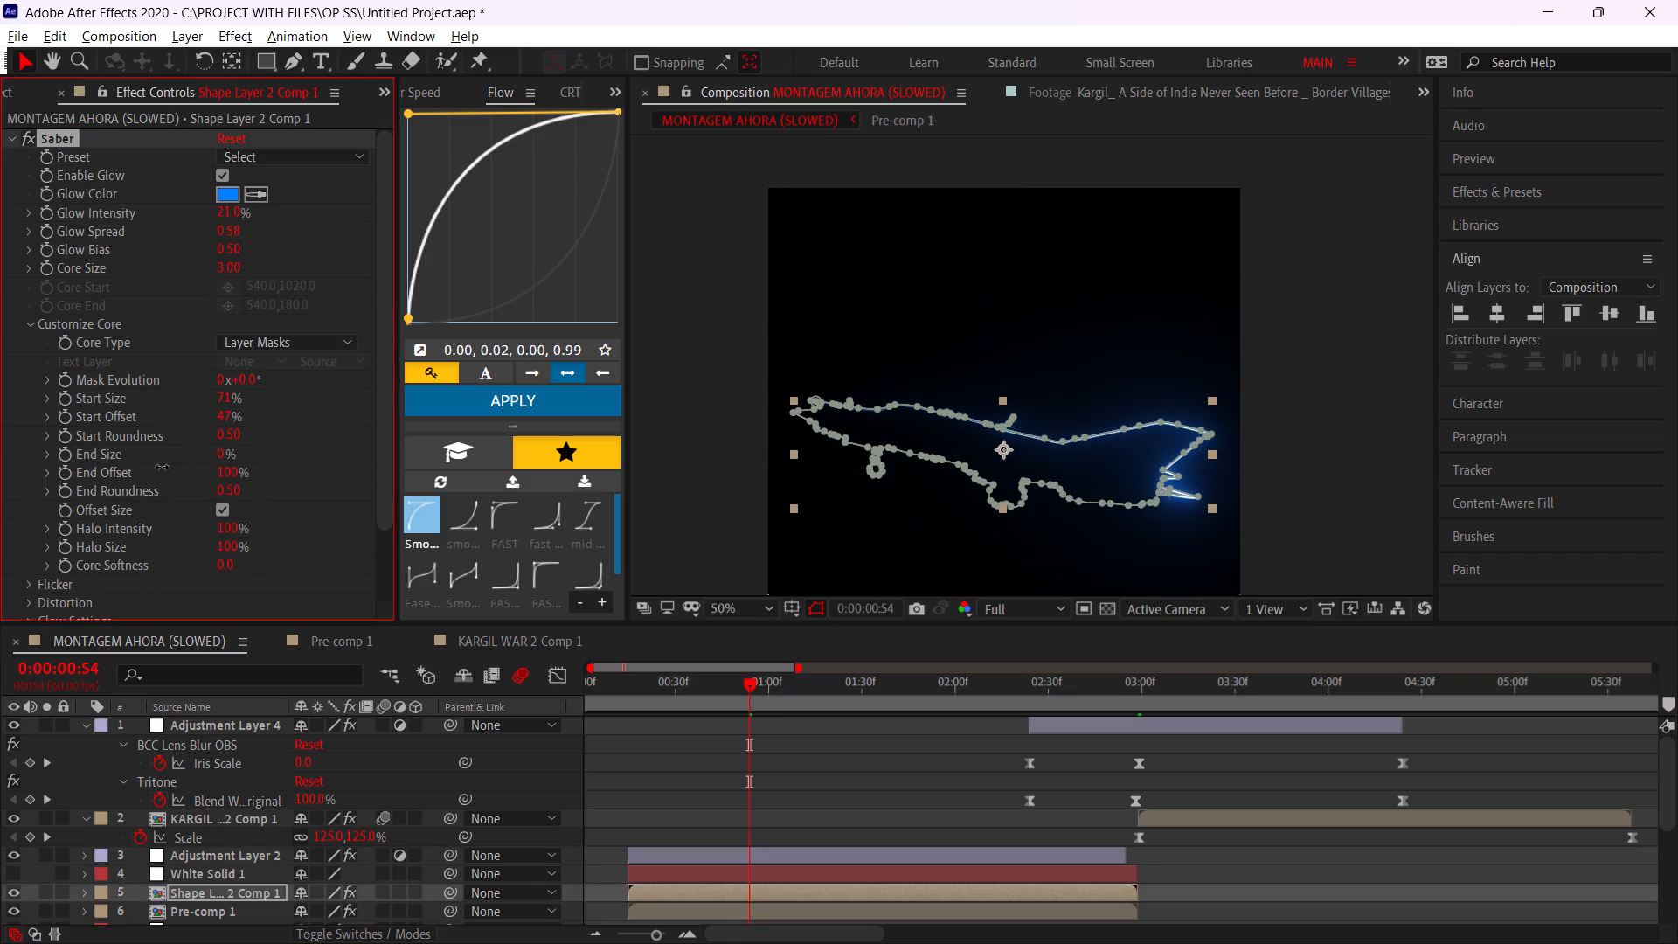
drag(162, 467, 257, 468)
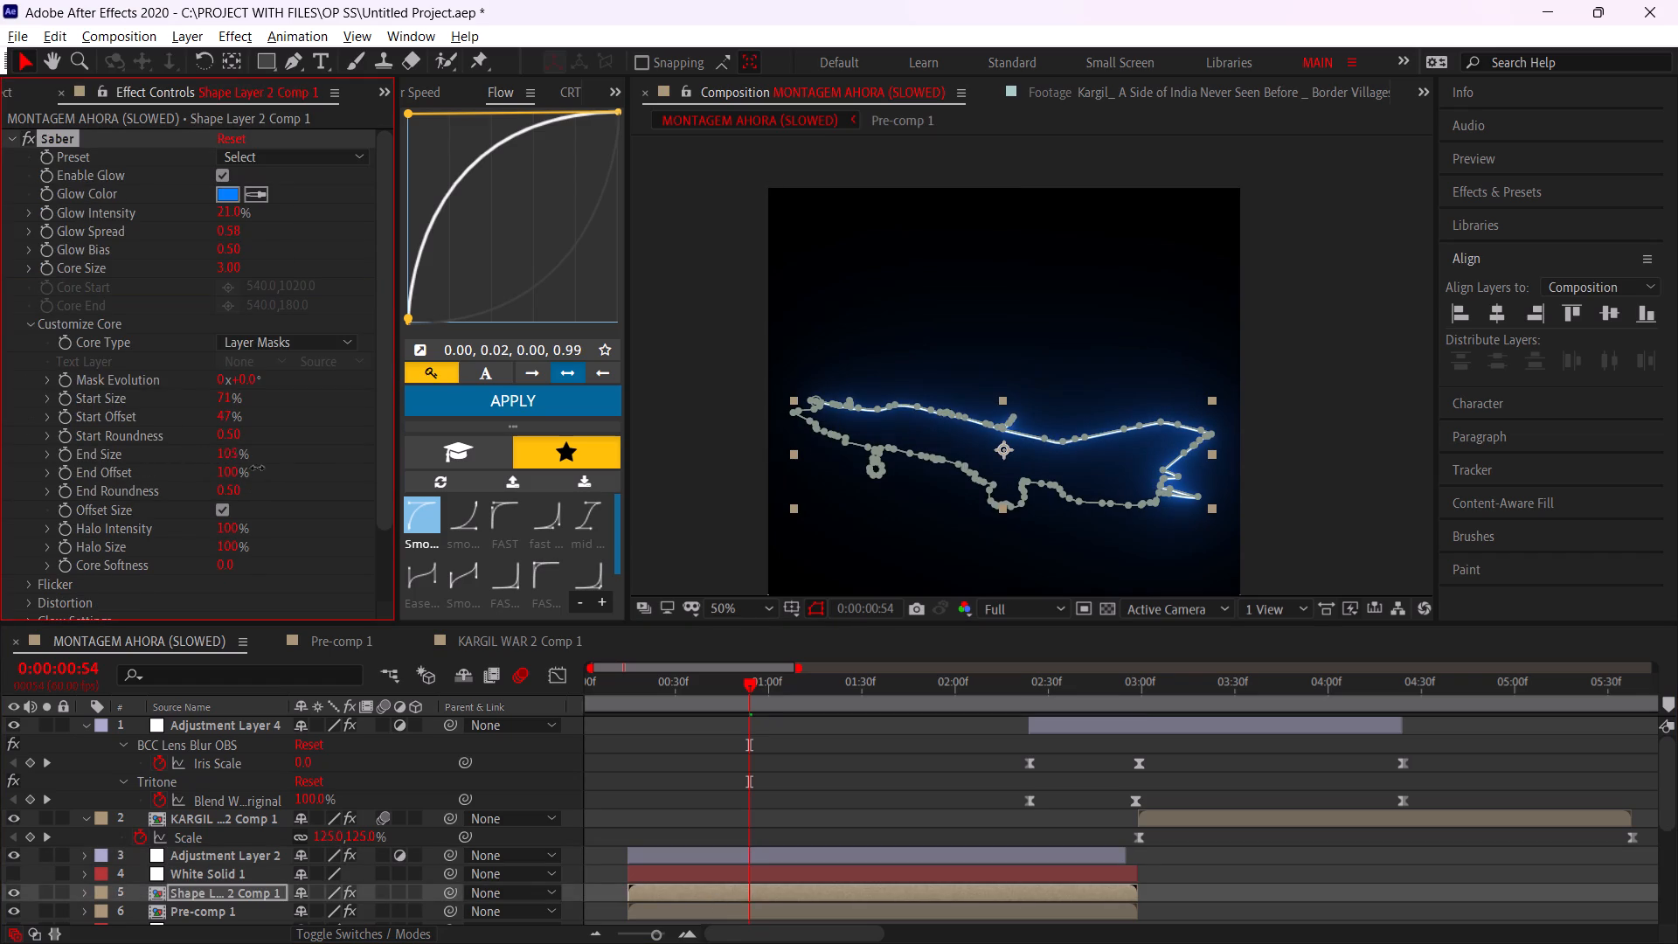
drag(257, 468, 288, 492)
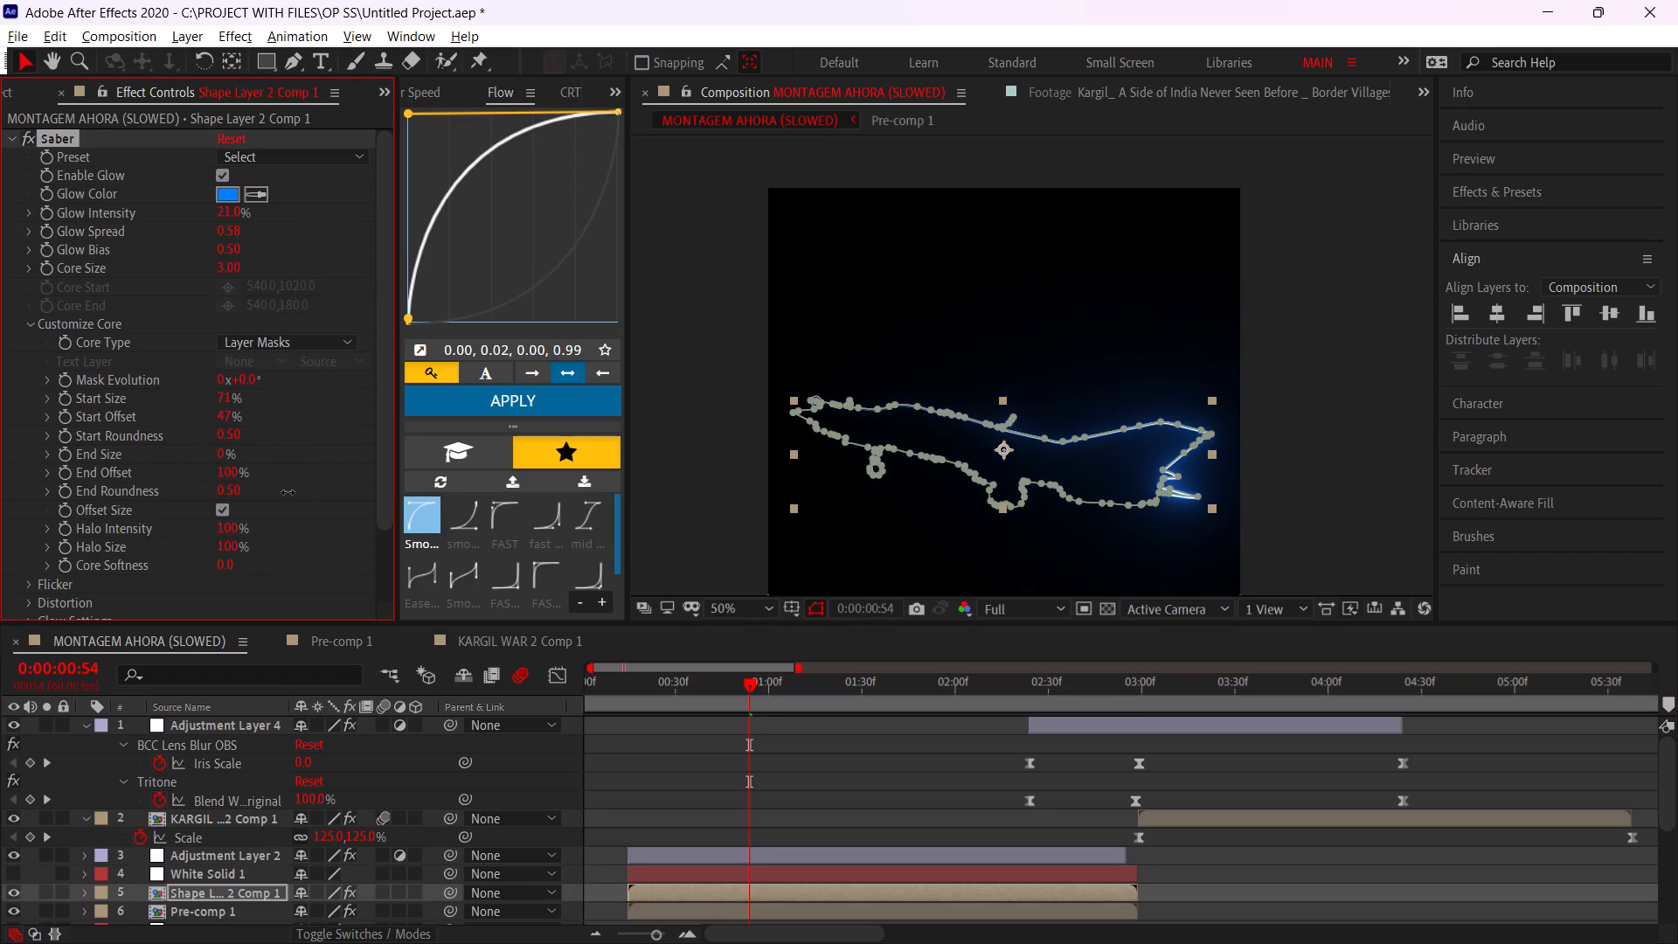
drag(288, 492, 338, 486)
drag(226, 399, 188, 412)
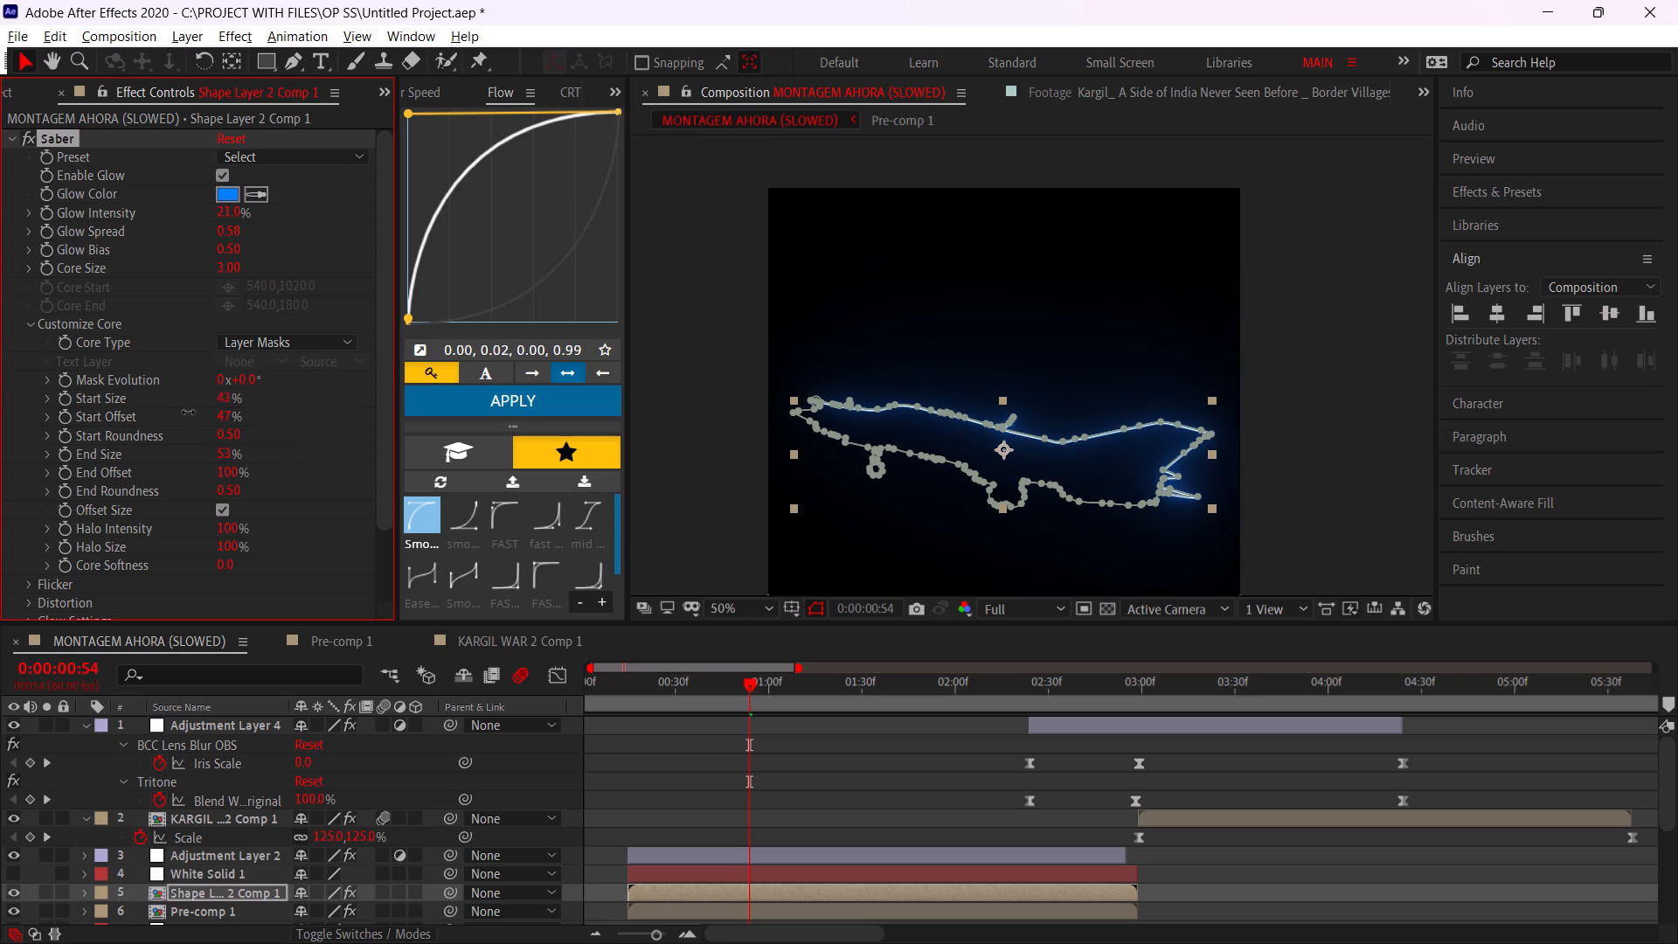
drag(188, 412, 173, 412)
click(300, 472)
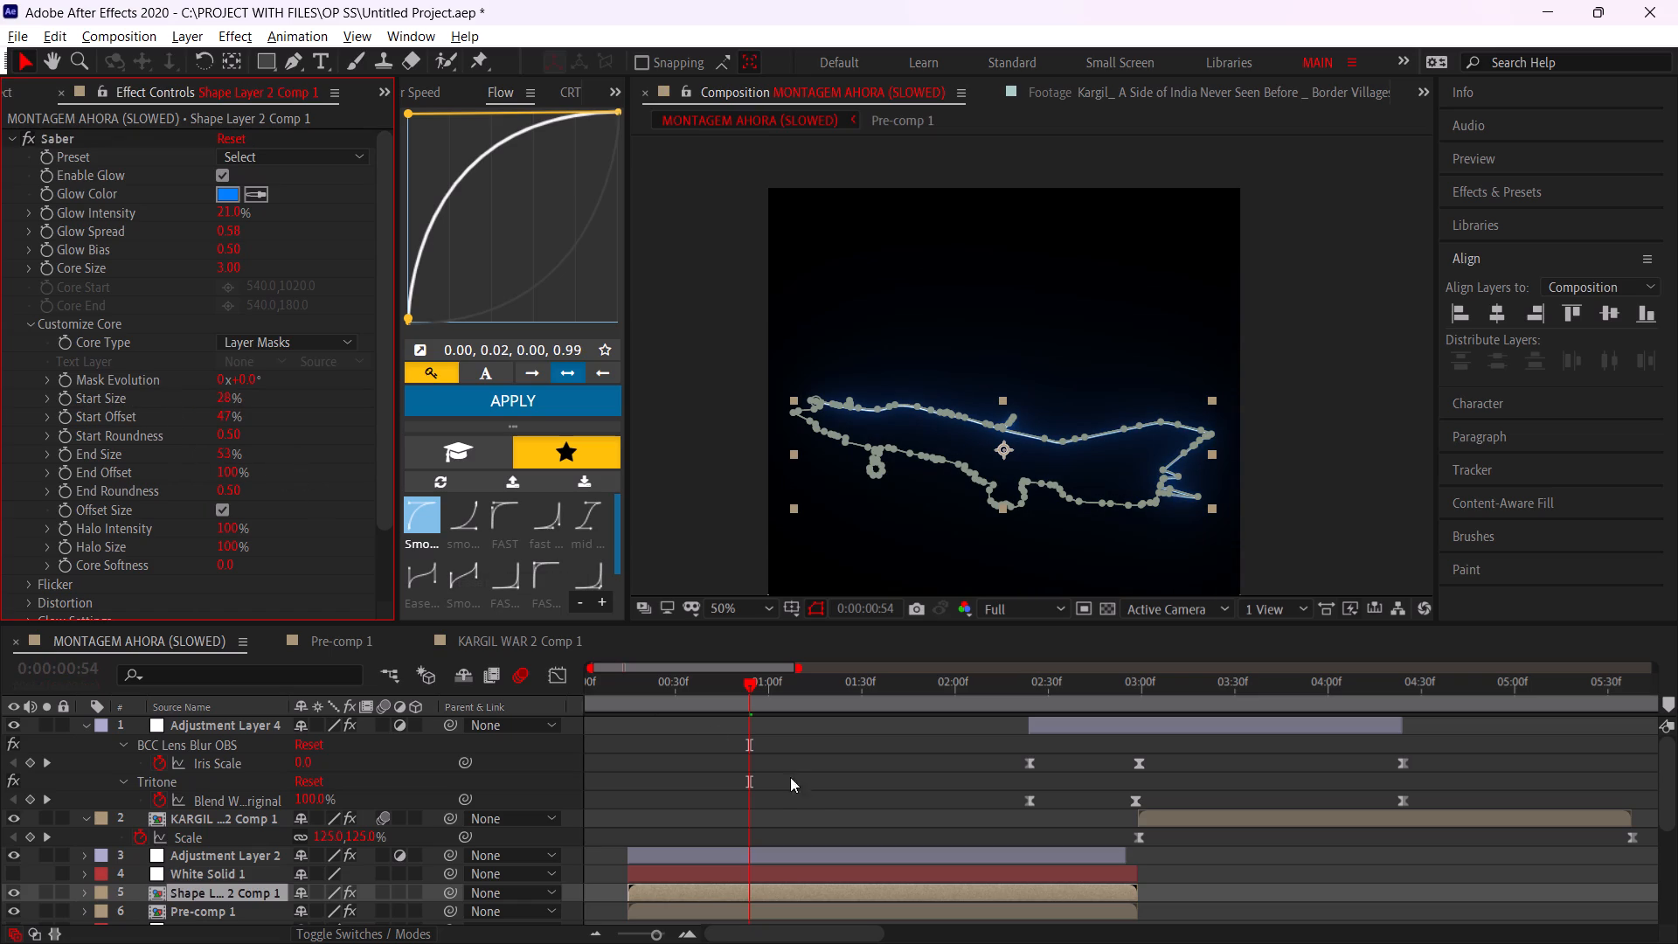
click(809, 795)
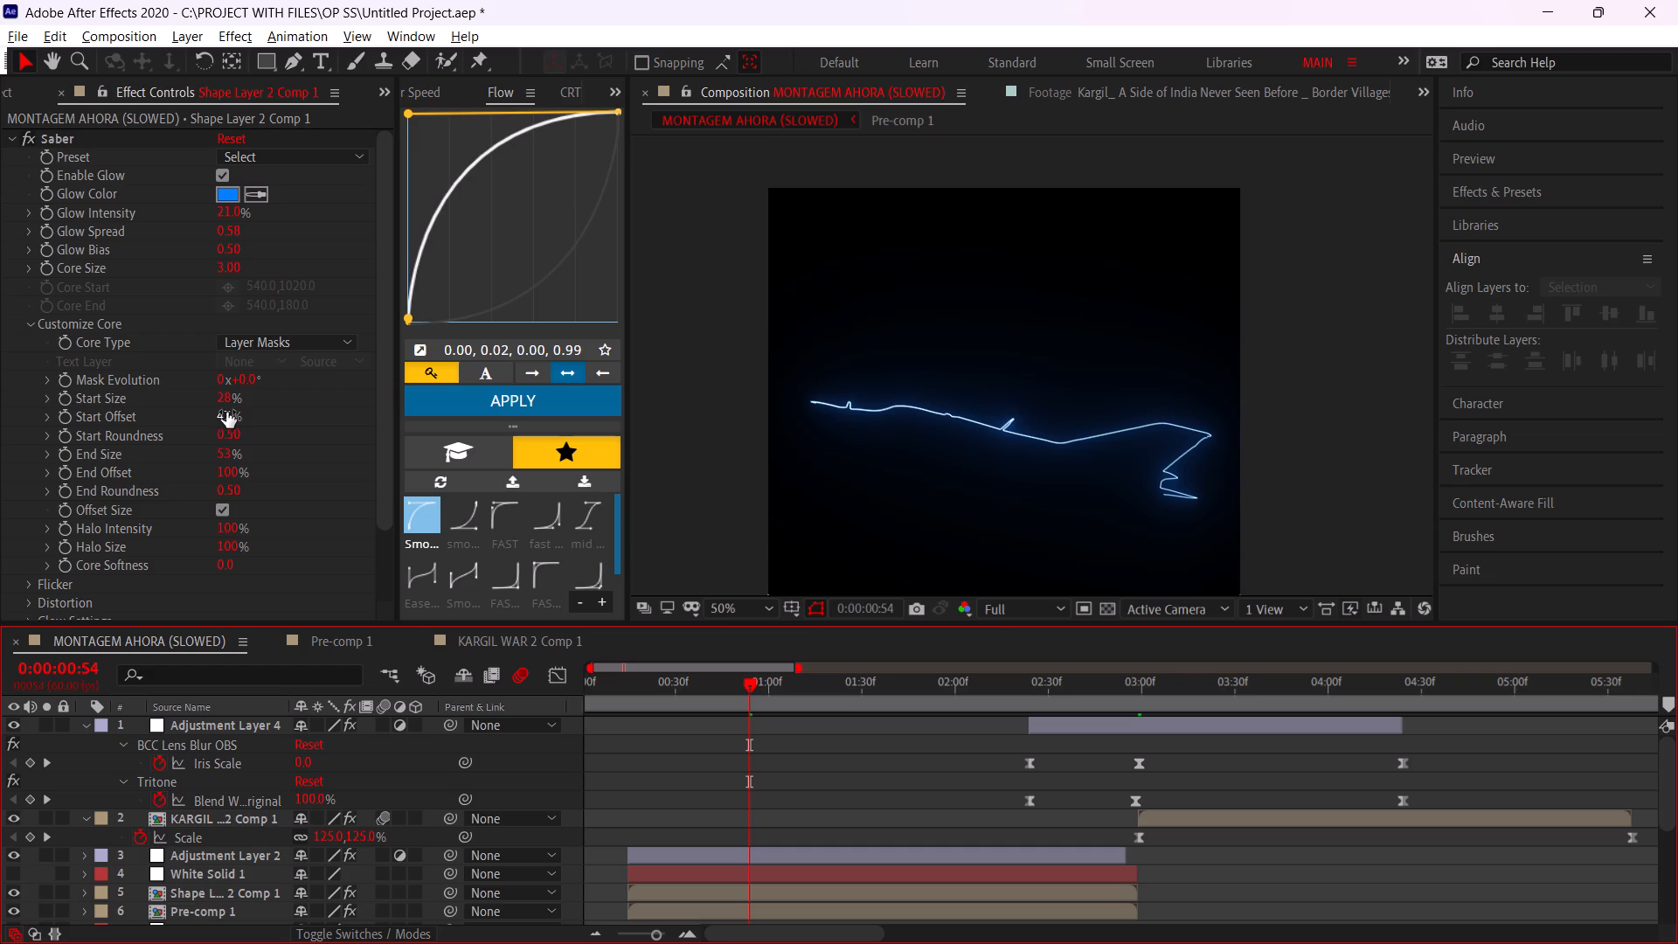
Increase the Saber core's Start Roundness to 1.80.
drag(226, 434, 359, 433)
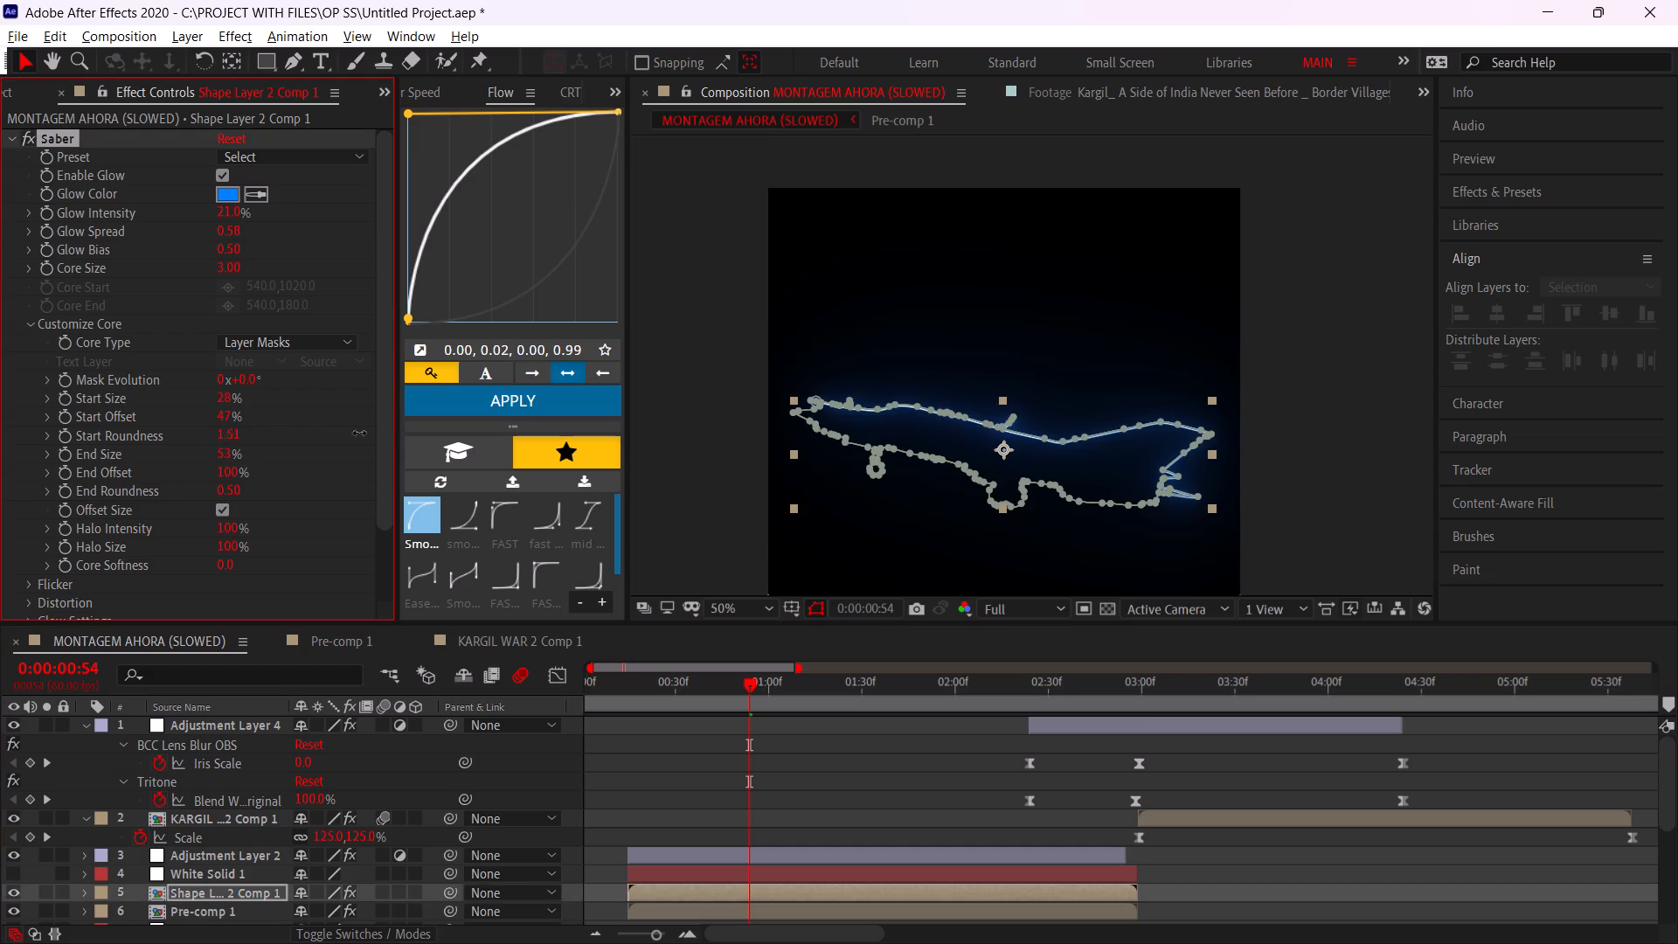
Finish raising the Saber core's Start Roundness to 1.80 and view the glow without the mask outline.
drag(359, 433, 360, 427)
click(317, 466)
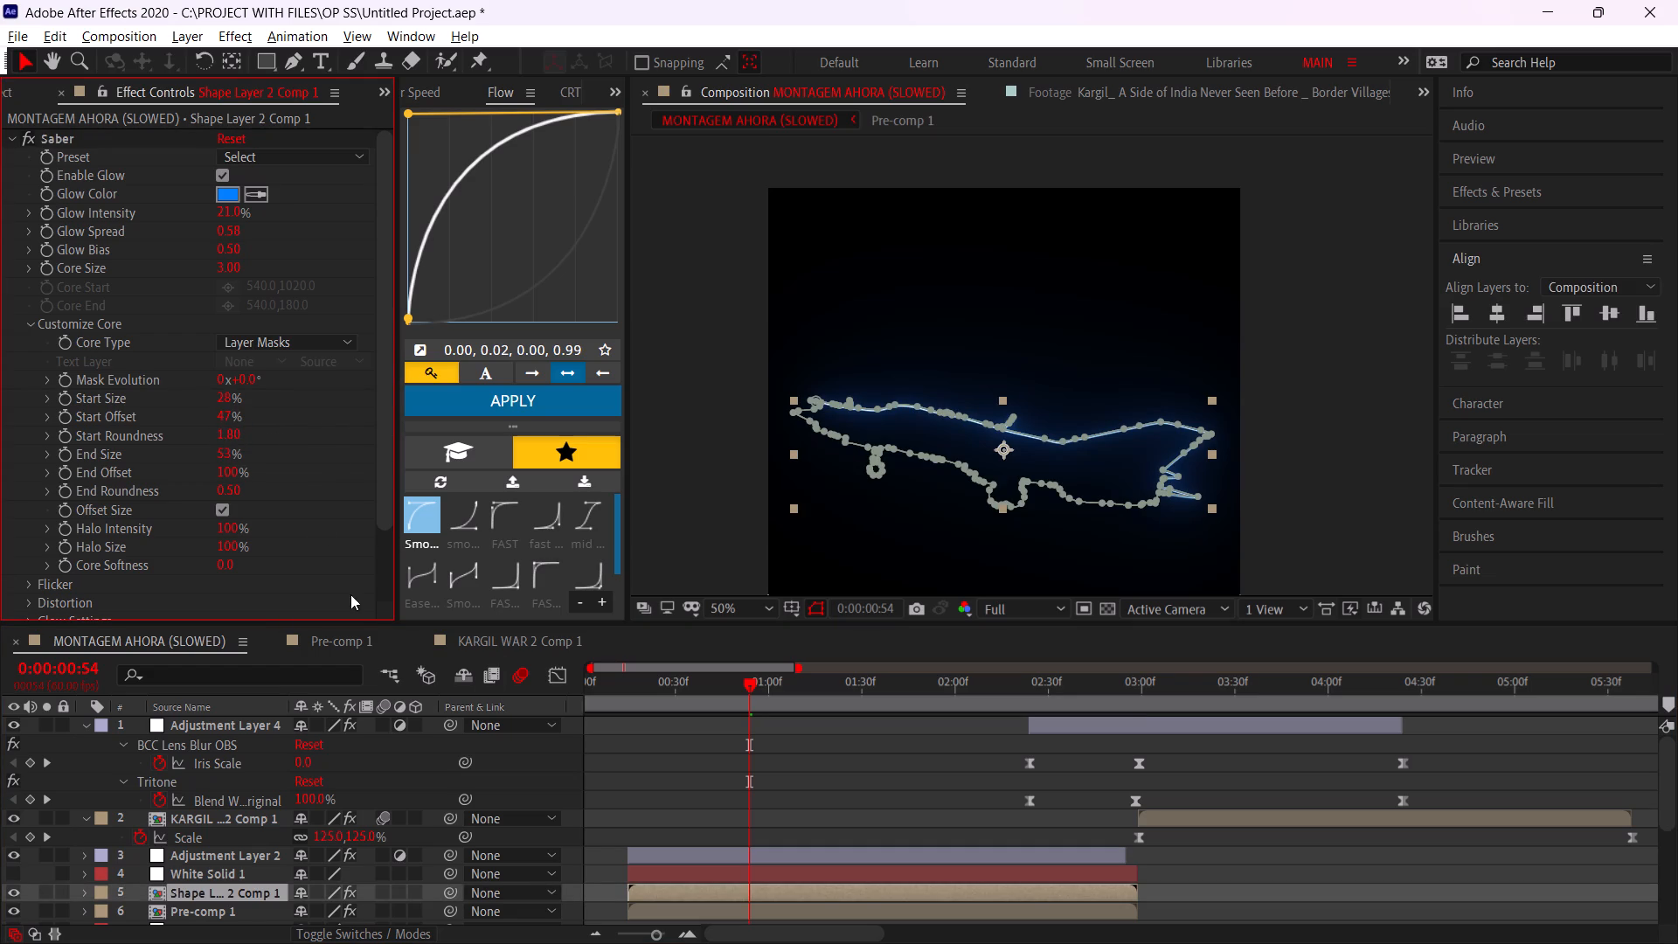
click(709, 782)
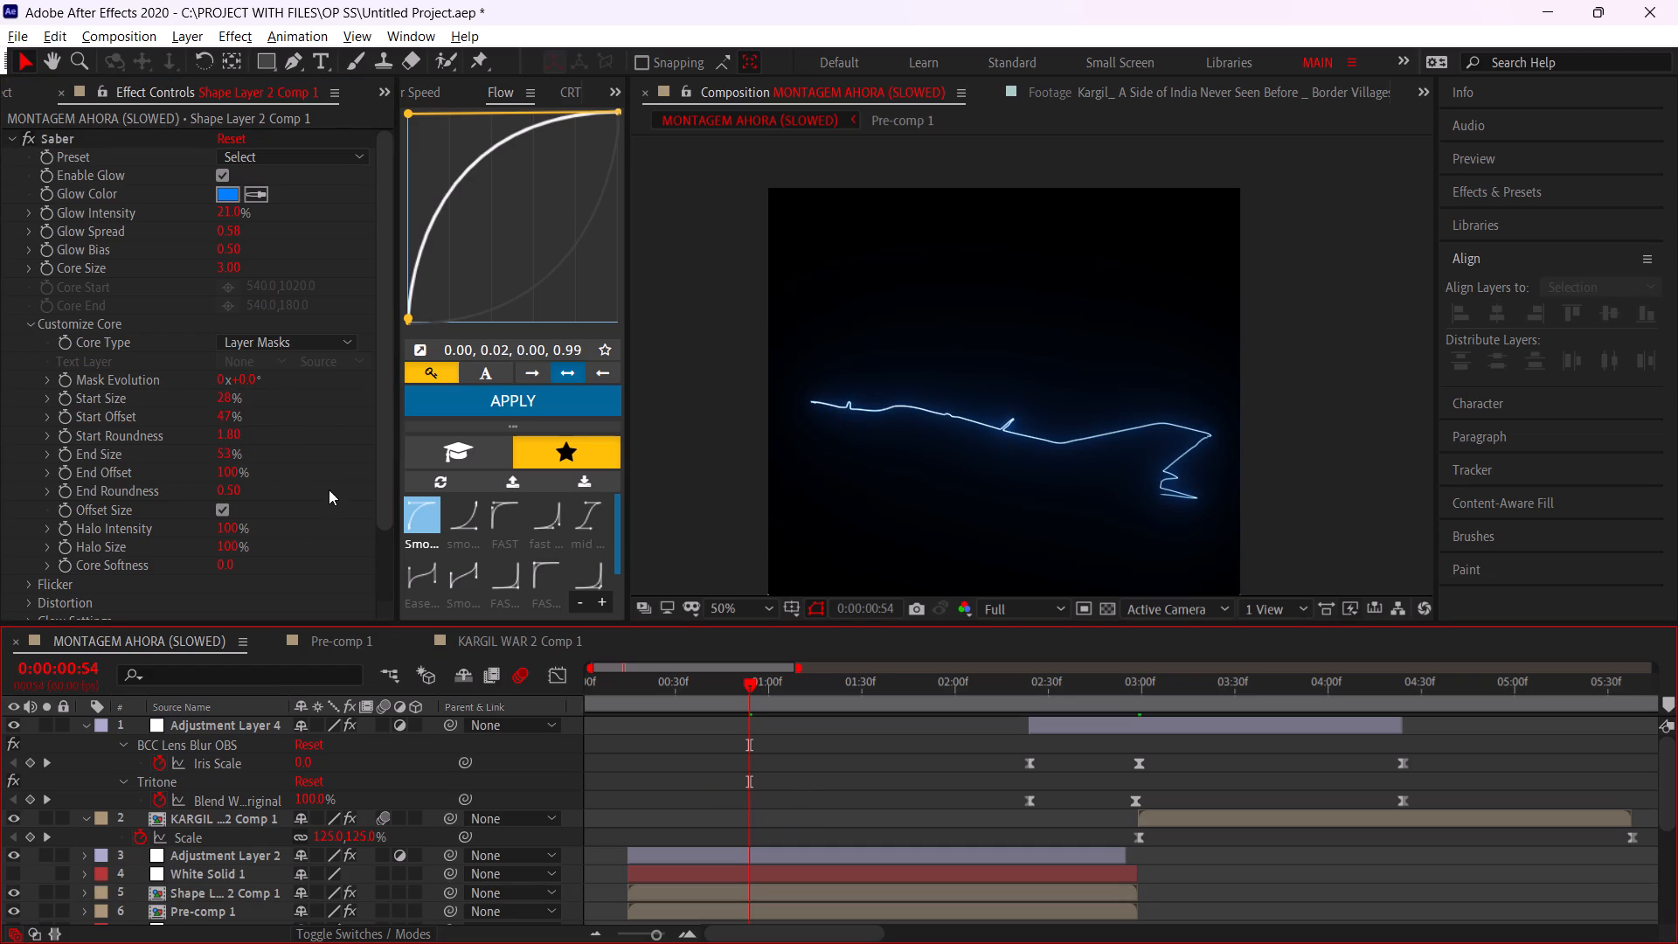
Reduce the Saber core's Start Size to 24% and deselect the outline layer to check the glow.
drag(227, 399, 198, 398)
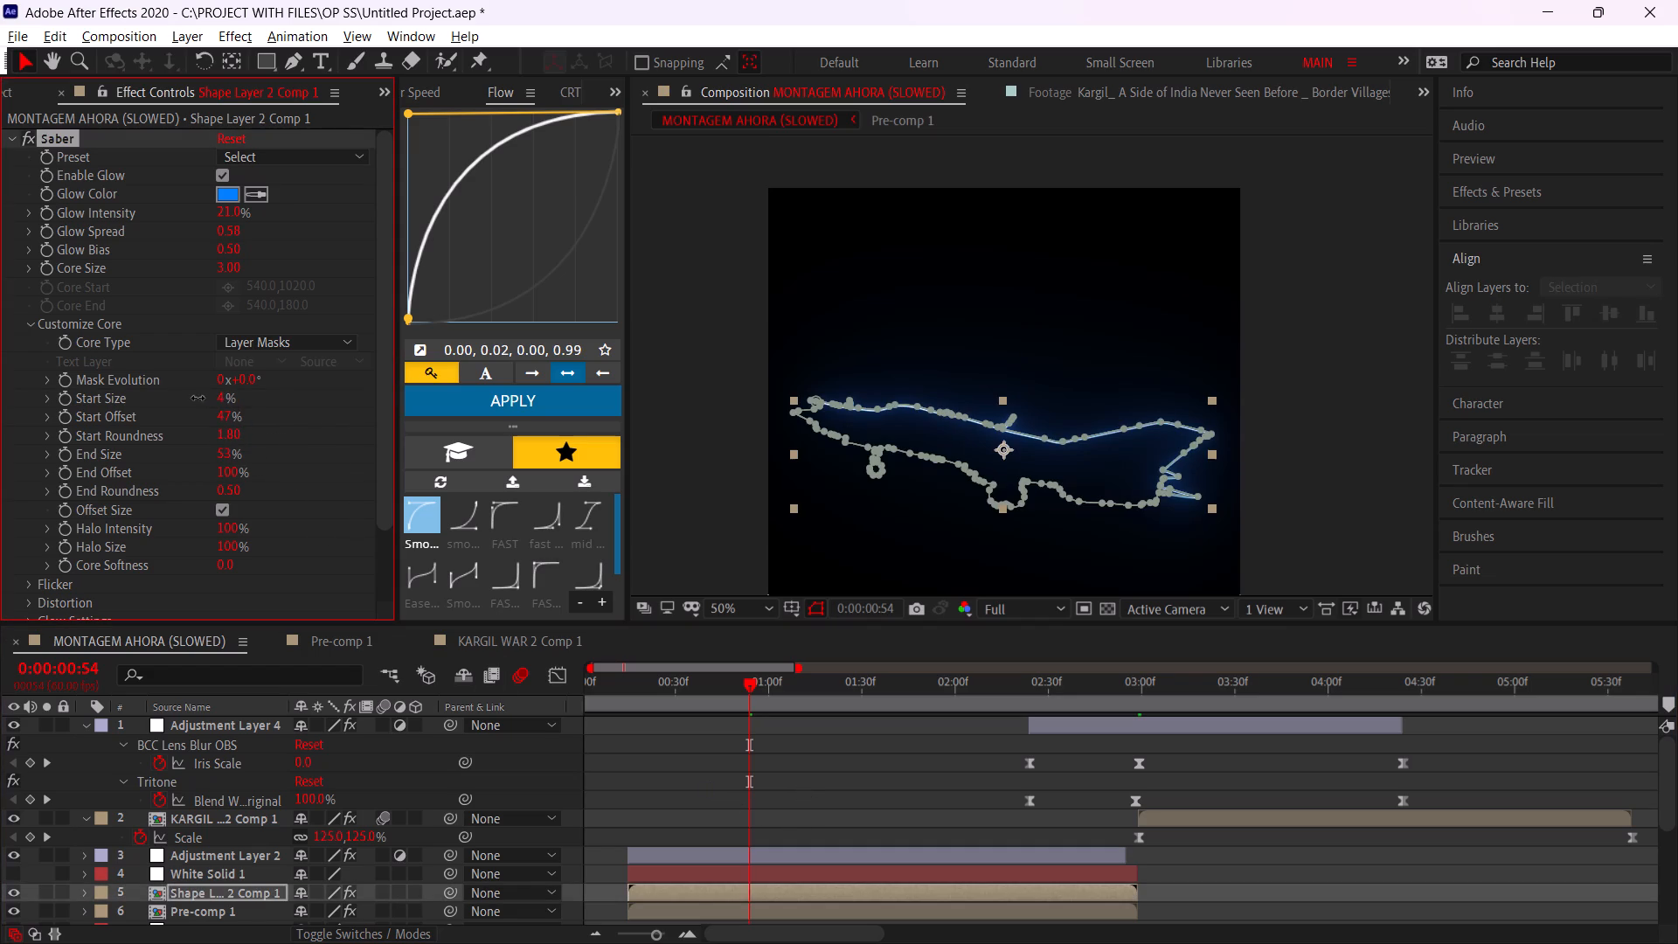
drag(198, 398, 165, 382)
drag(165, 382, 162, 382)
click(347, 469)
click(307, 475)
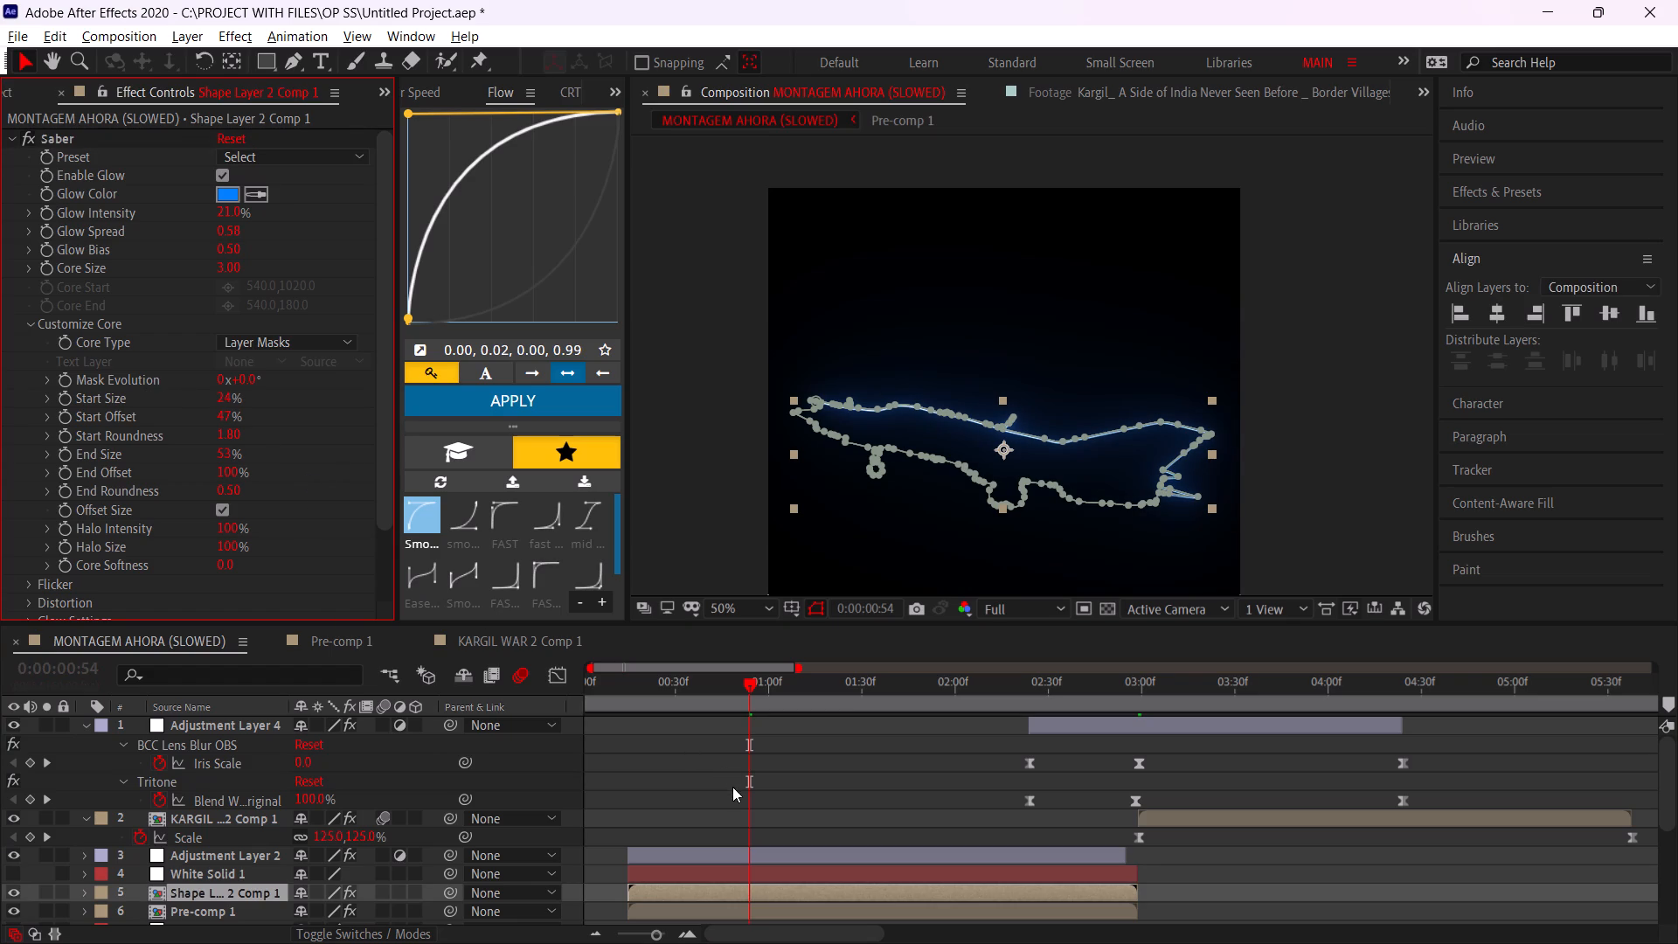
click(732, 787)
Reselect the pre-composed outline layer, lower its Saber core End Size to 23%, and view the glow without the mask outline.
click(743, 881)
click(741, 892)
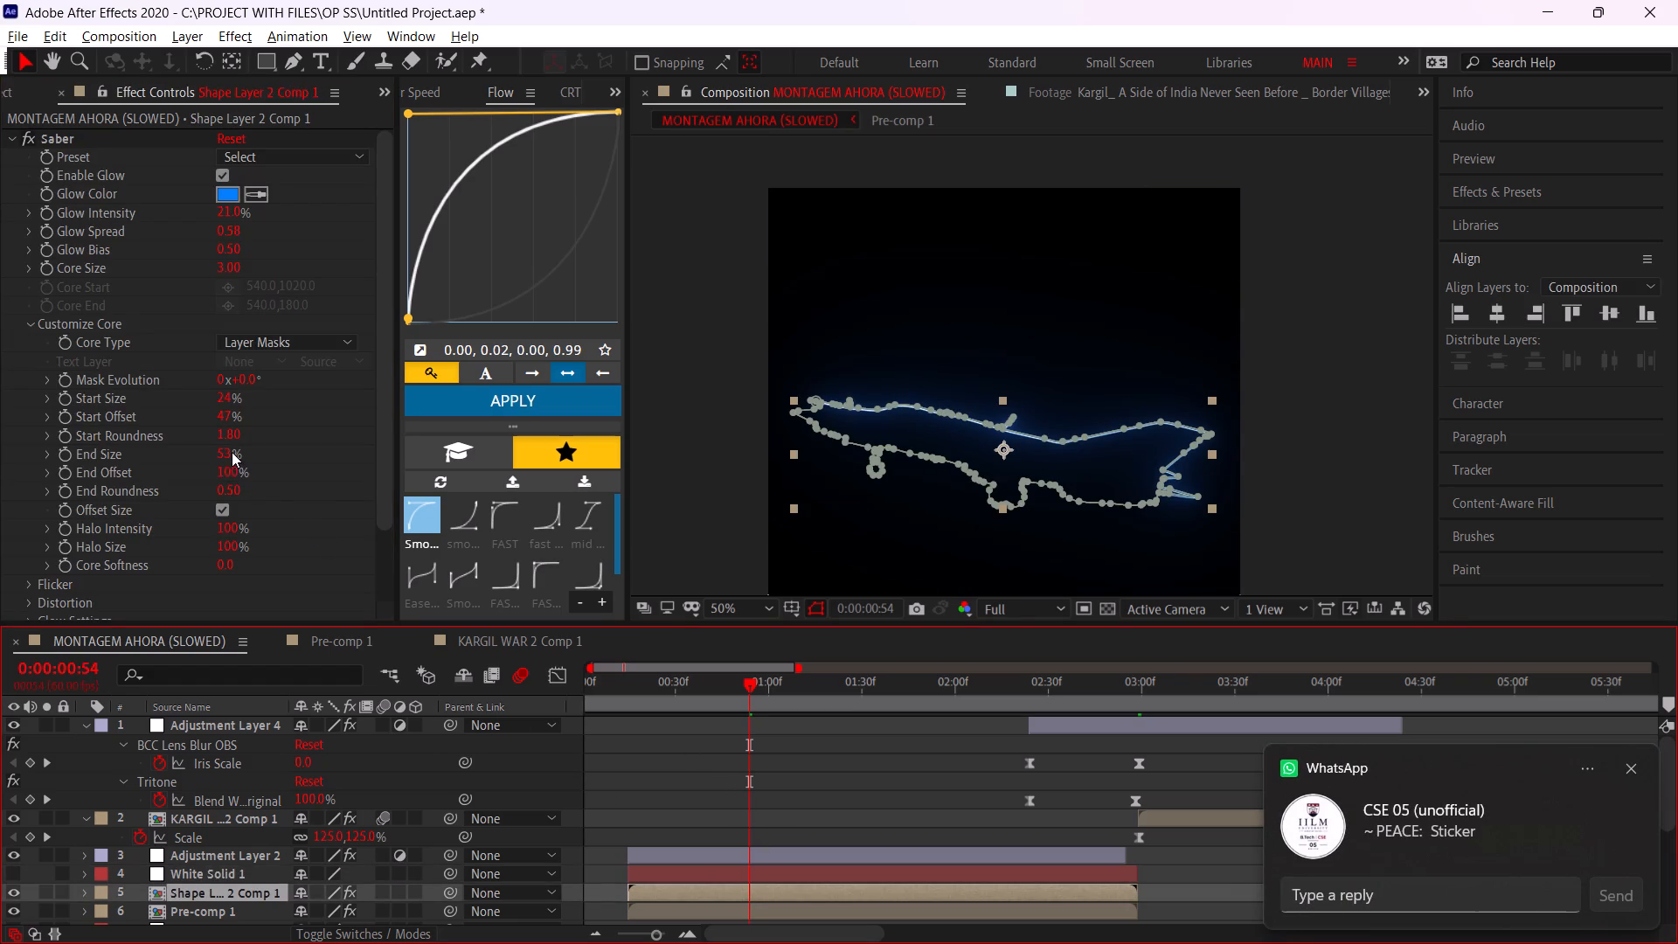
drag(223, 455, 176, 441)
click(298, 489)
click(780, 786)
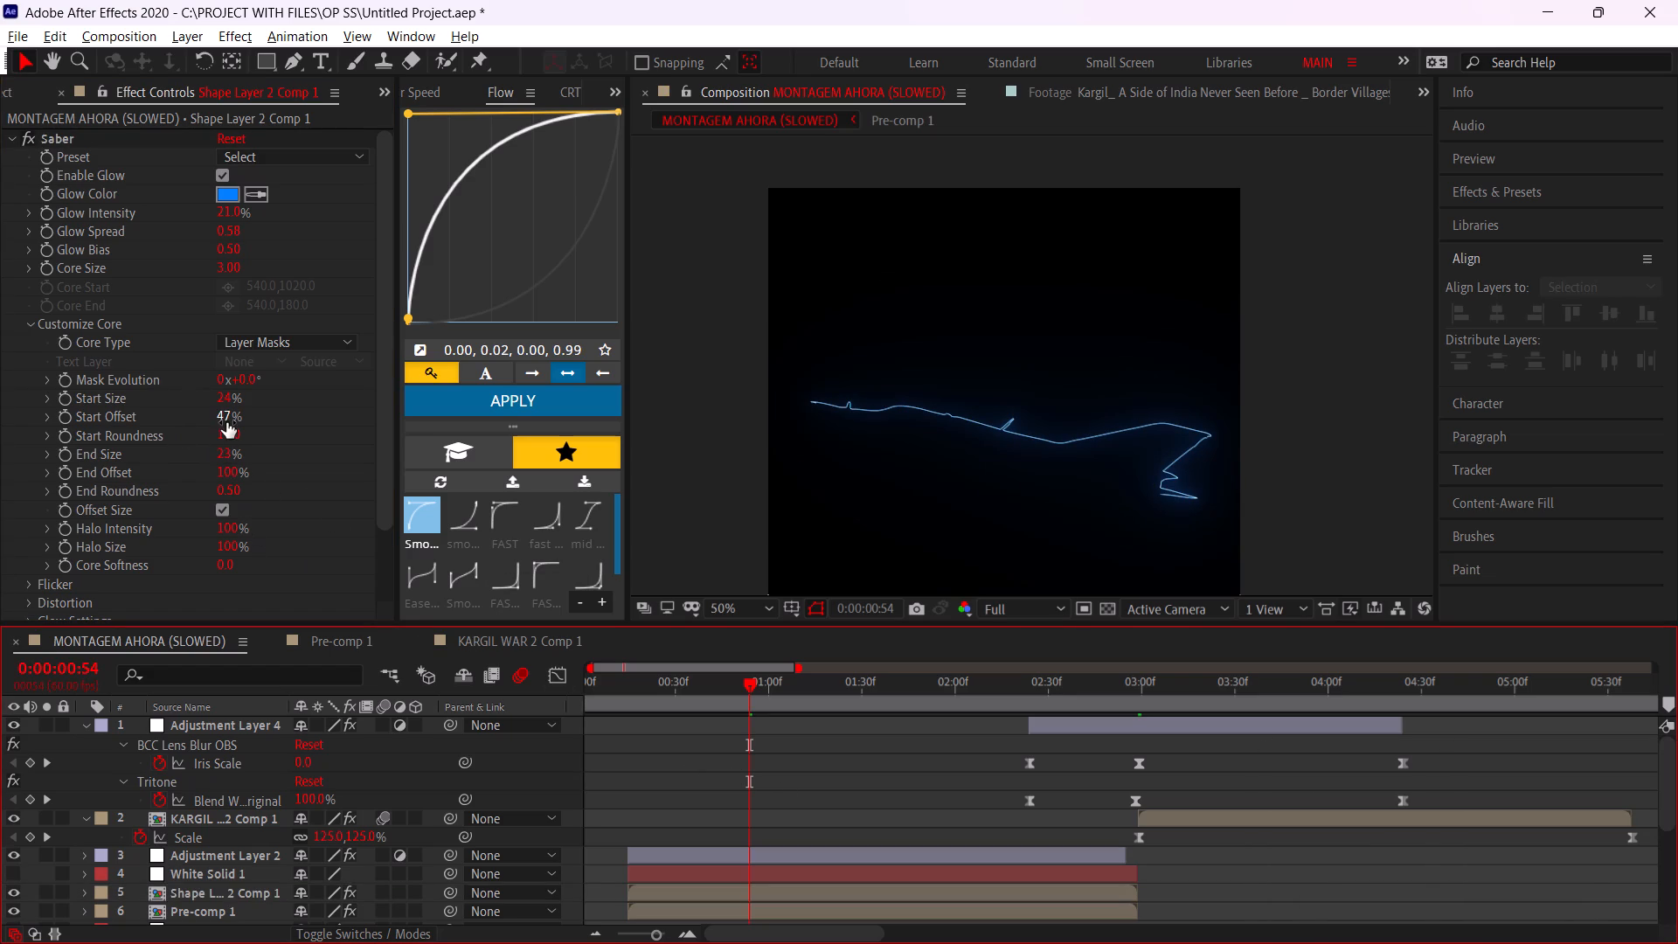
Rotate the Saber's Mask Evolution to 291° to shift the glow along the aircraft outline, and view it without the mask outline.
drag(248, 381, 597, 387)
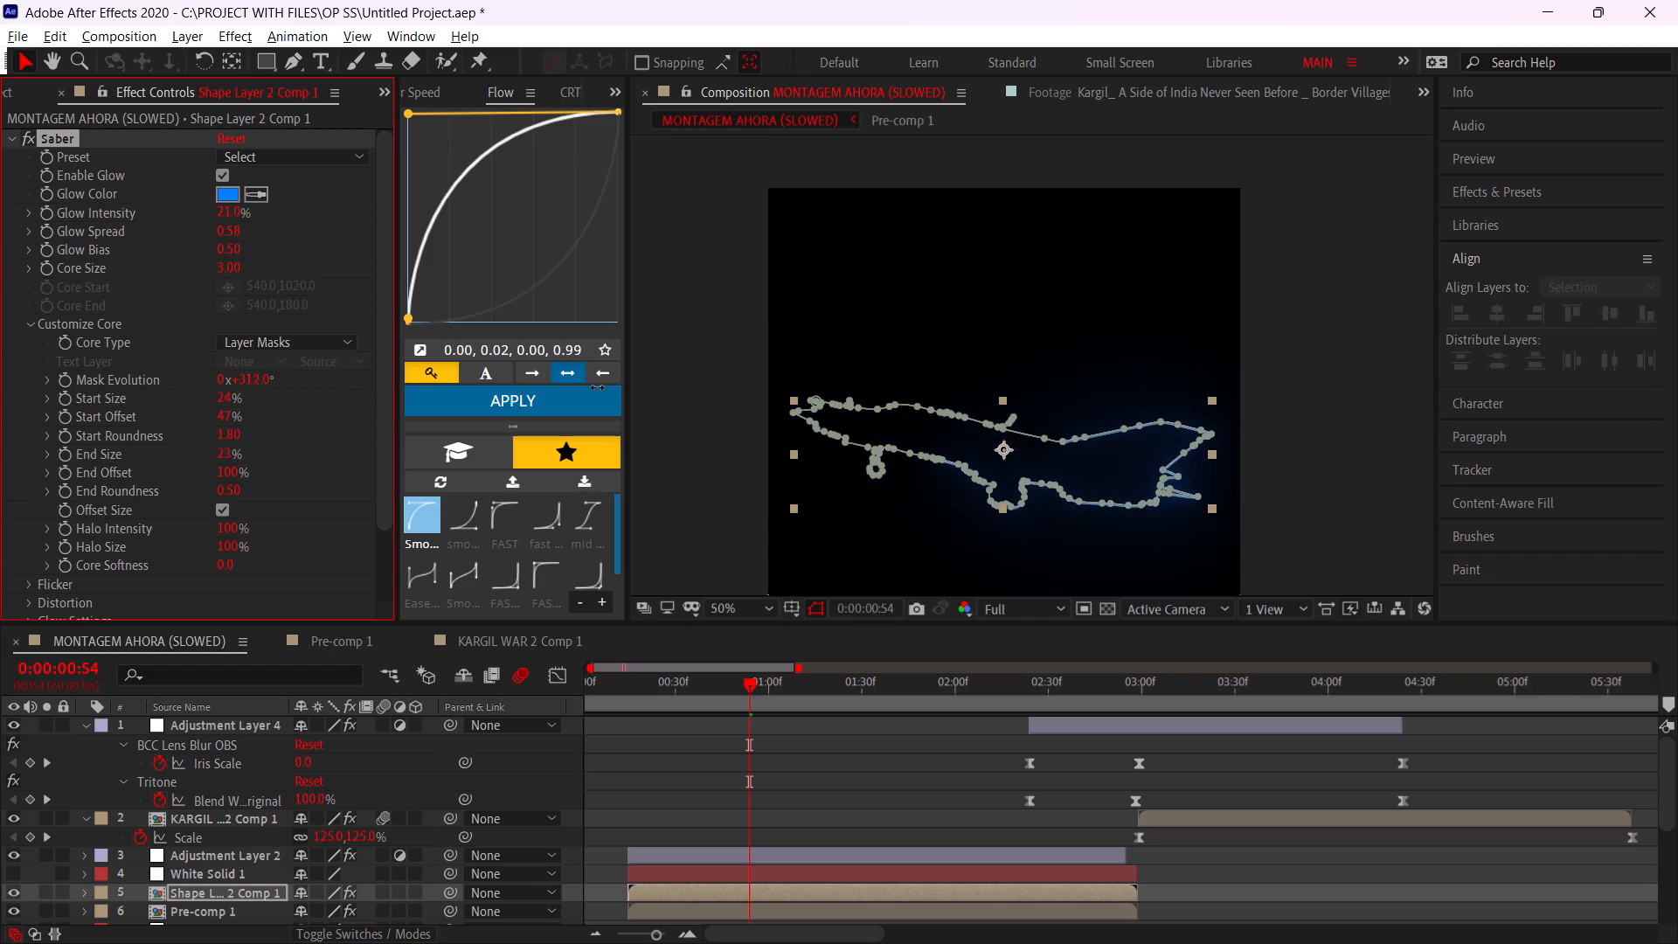
drag(597, 387, 651, 405)
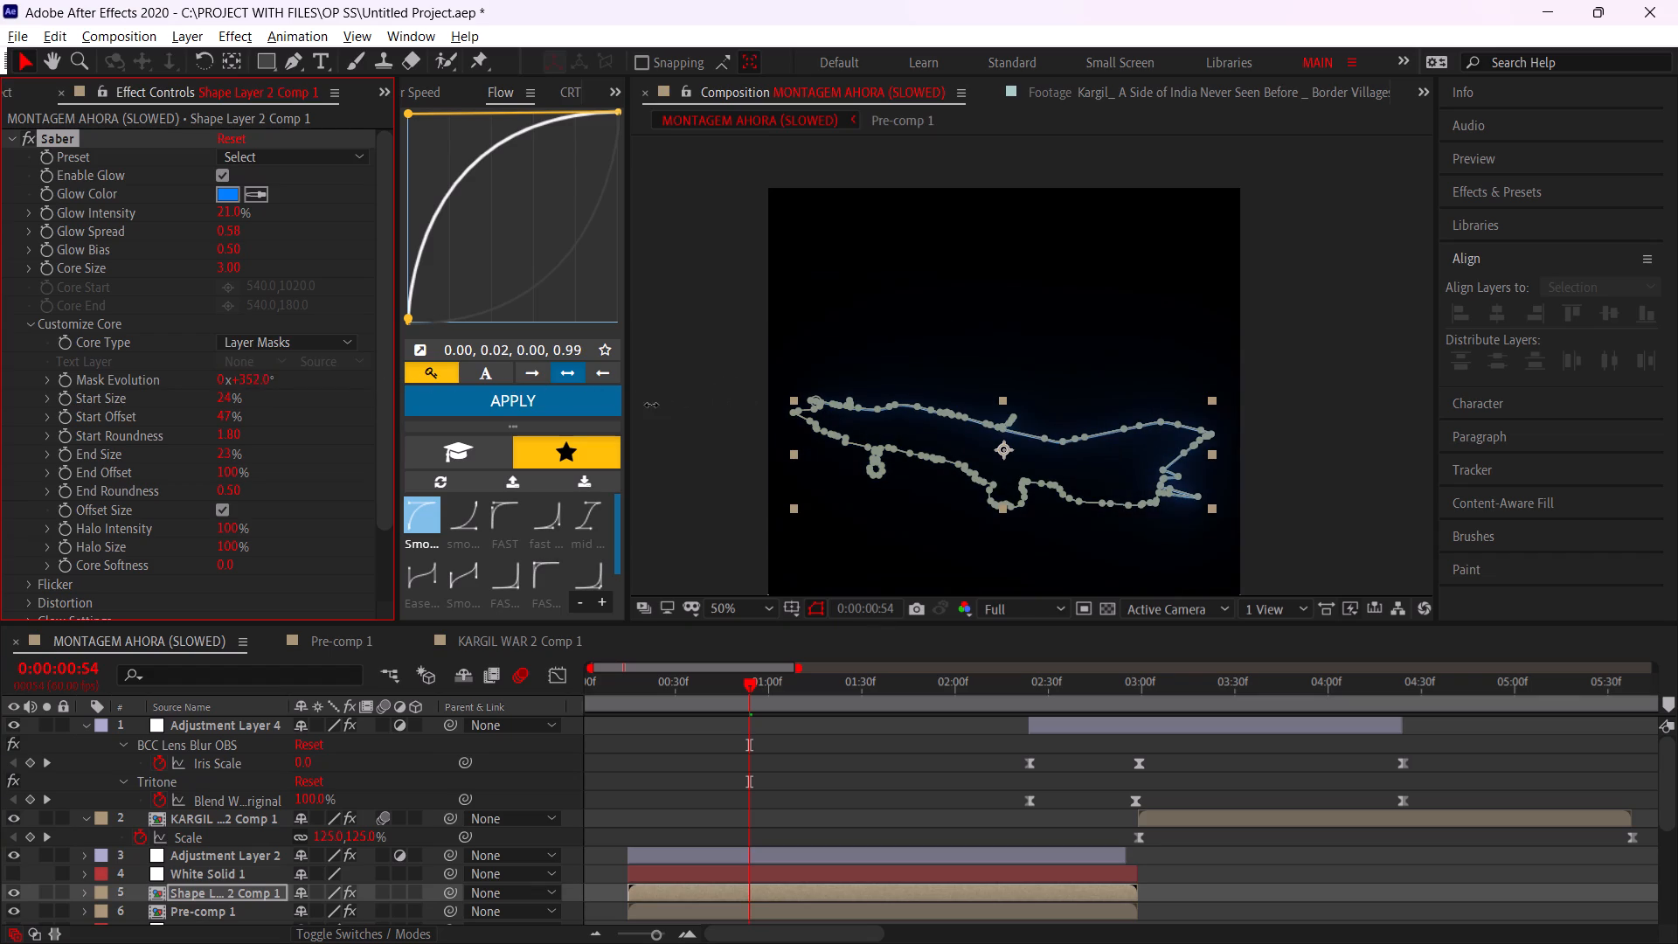
drag(651, 405, 586, 412)
click(346, 455)
click(853, 776)
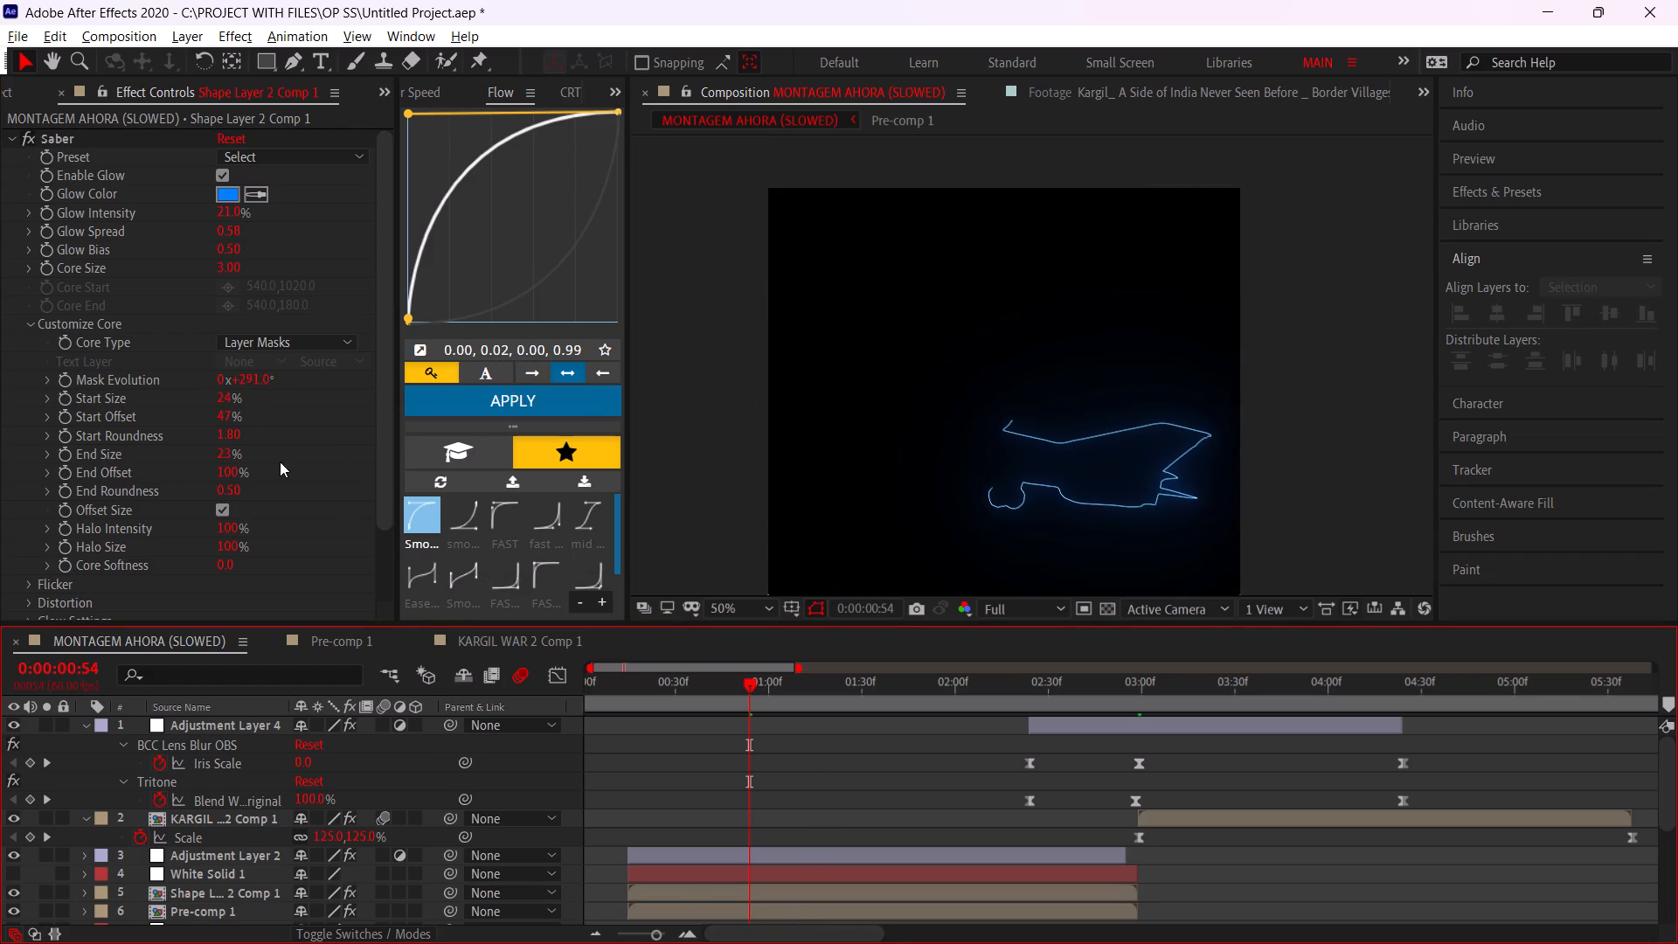
Try raising the Saber core's End Offset, and undo back through the last Mask Evolution change.
drag(230, 479, 289, 463)
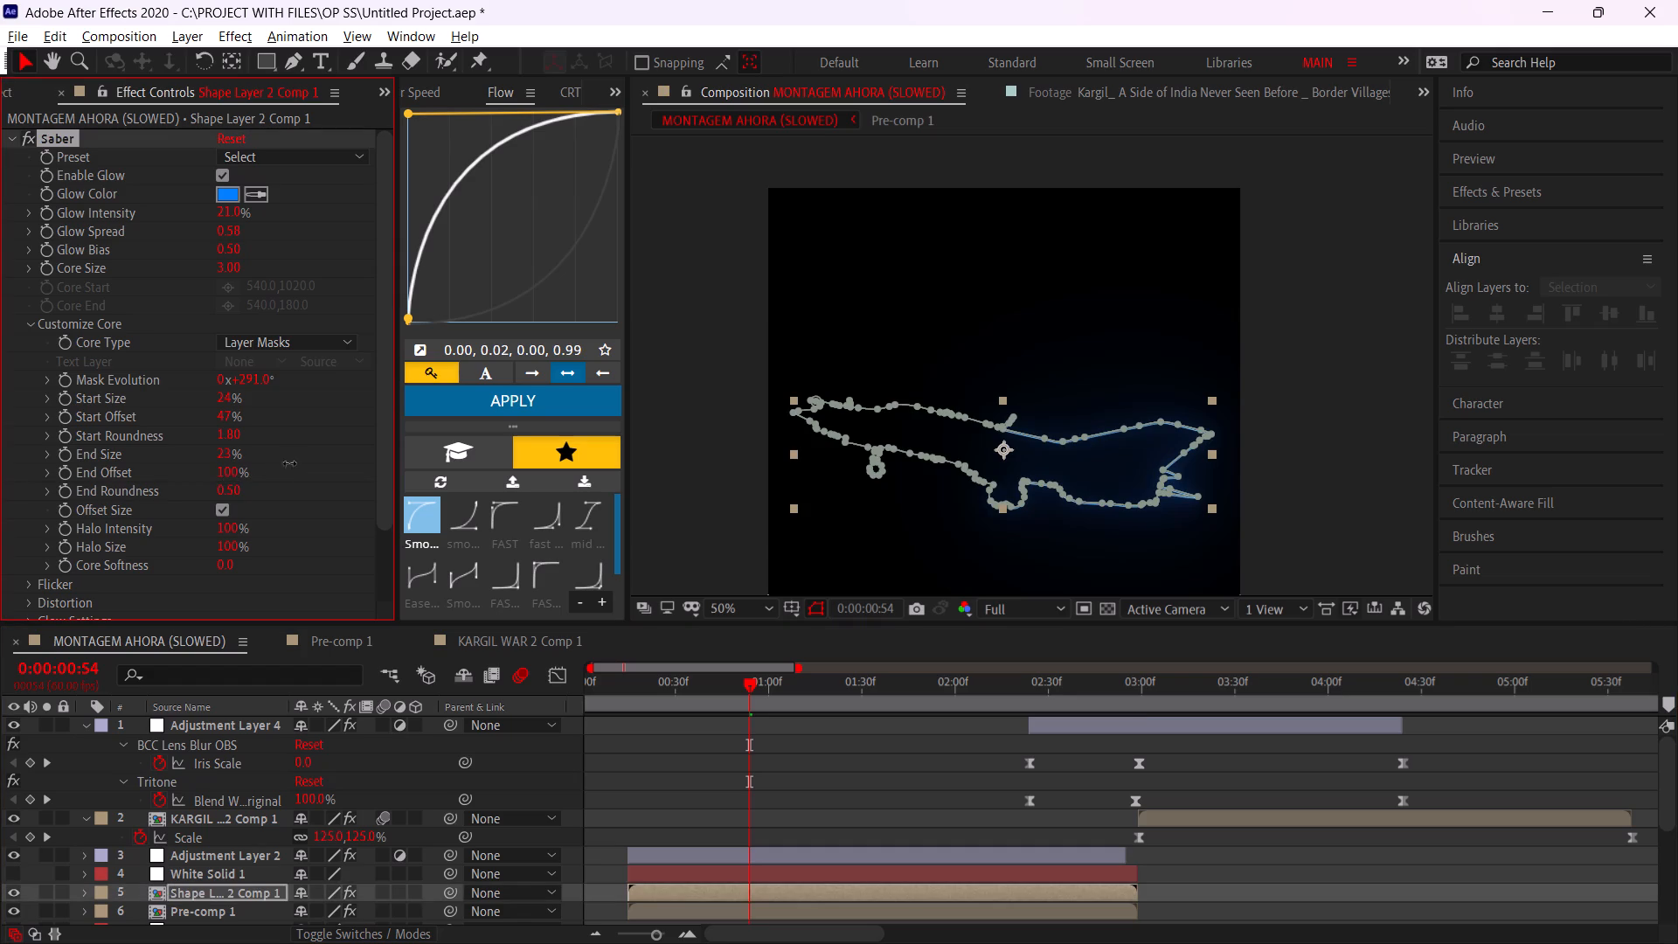
drag(289, 463, 377, 441)
drag(377, 441, 387, 440)
key(ctrl+z)
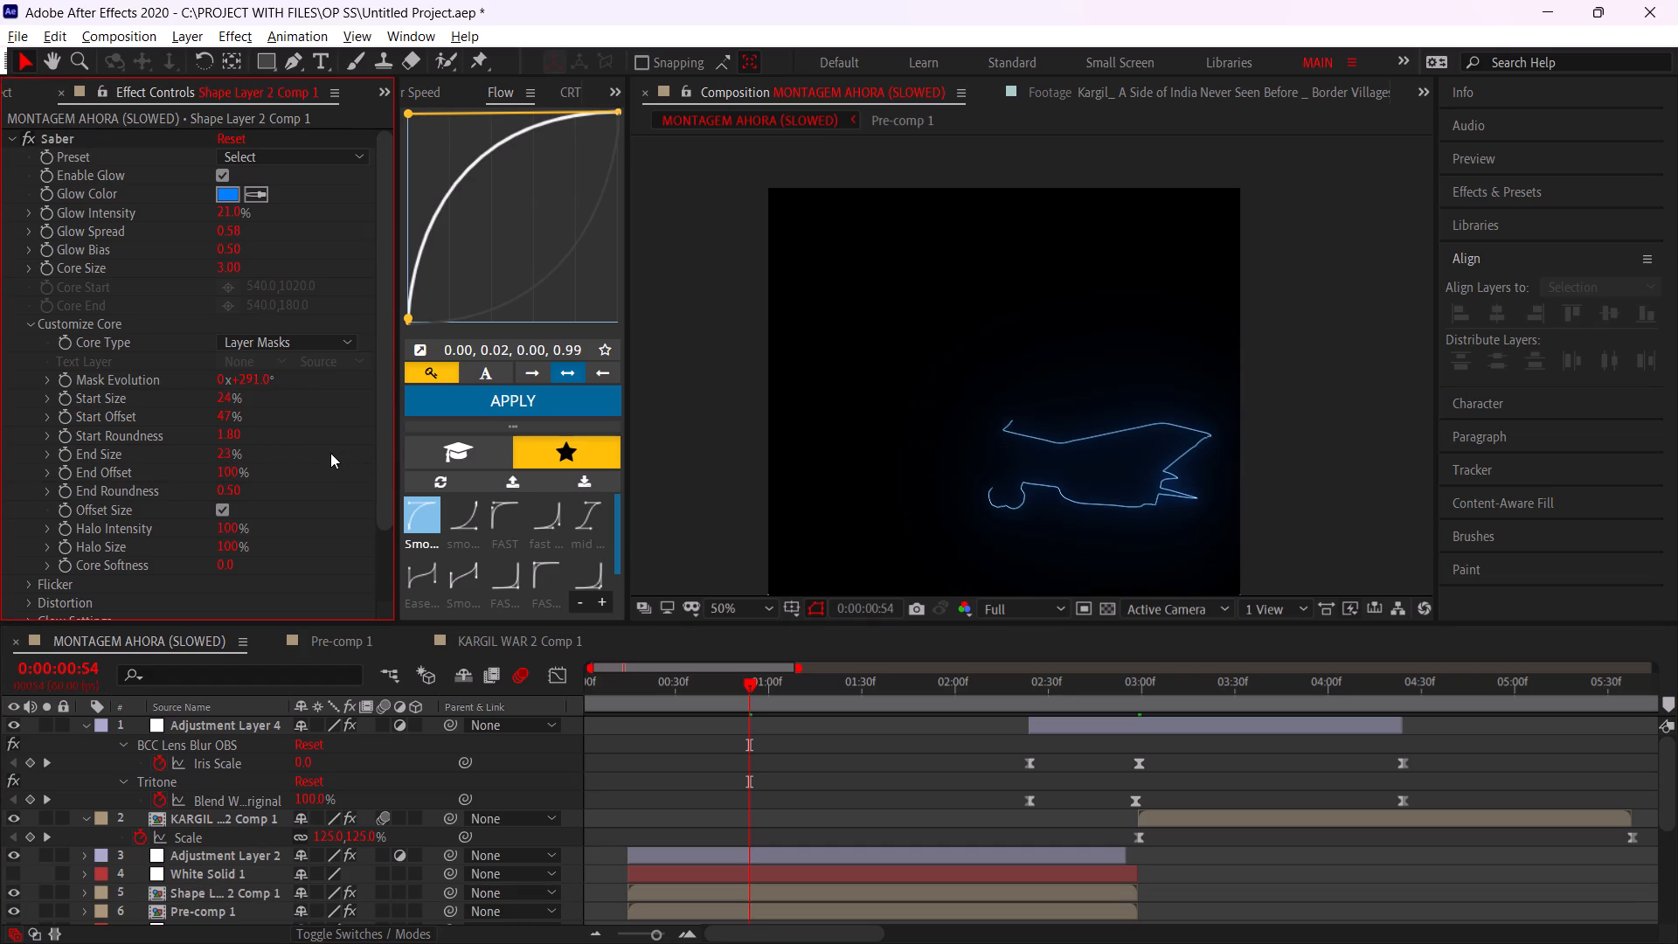
key(ctrl+z)
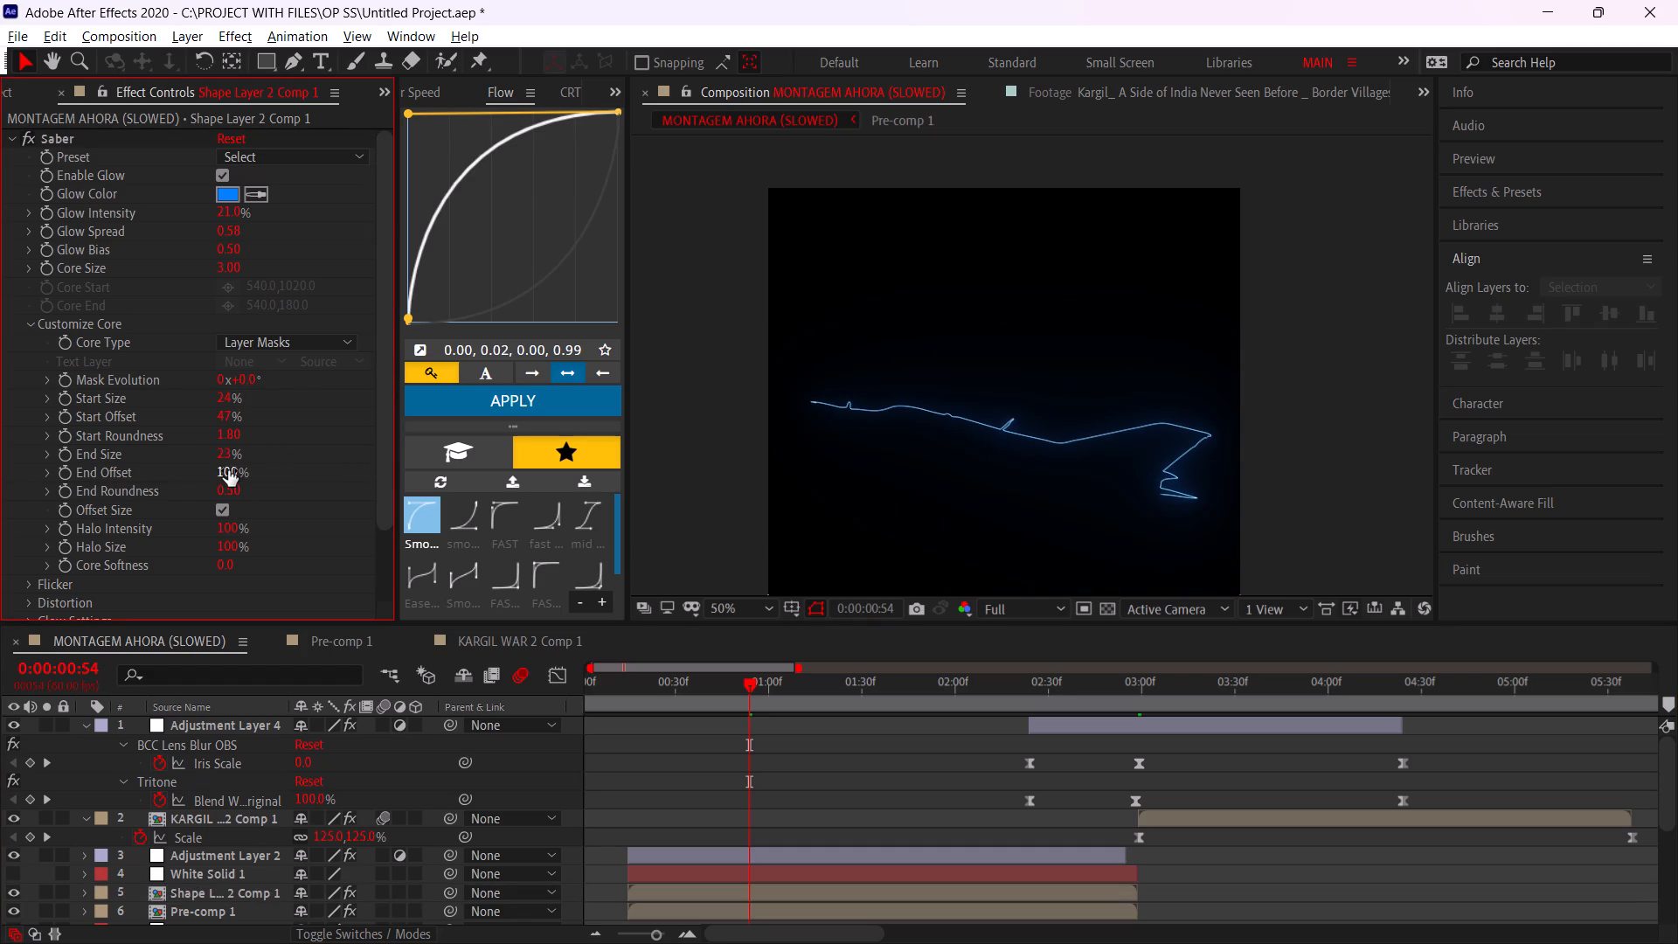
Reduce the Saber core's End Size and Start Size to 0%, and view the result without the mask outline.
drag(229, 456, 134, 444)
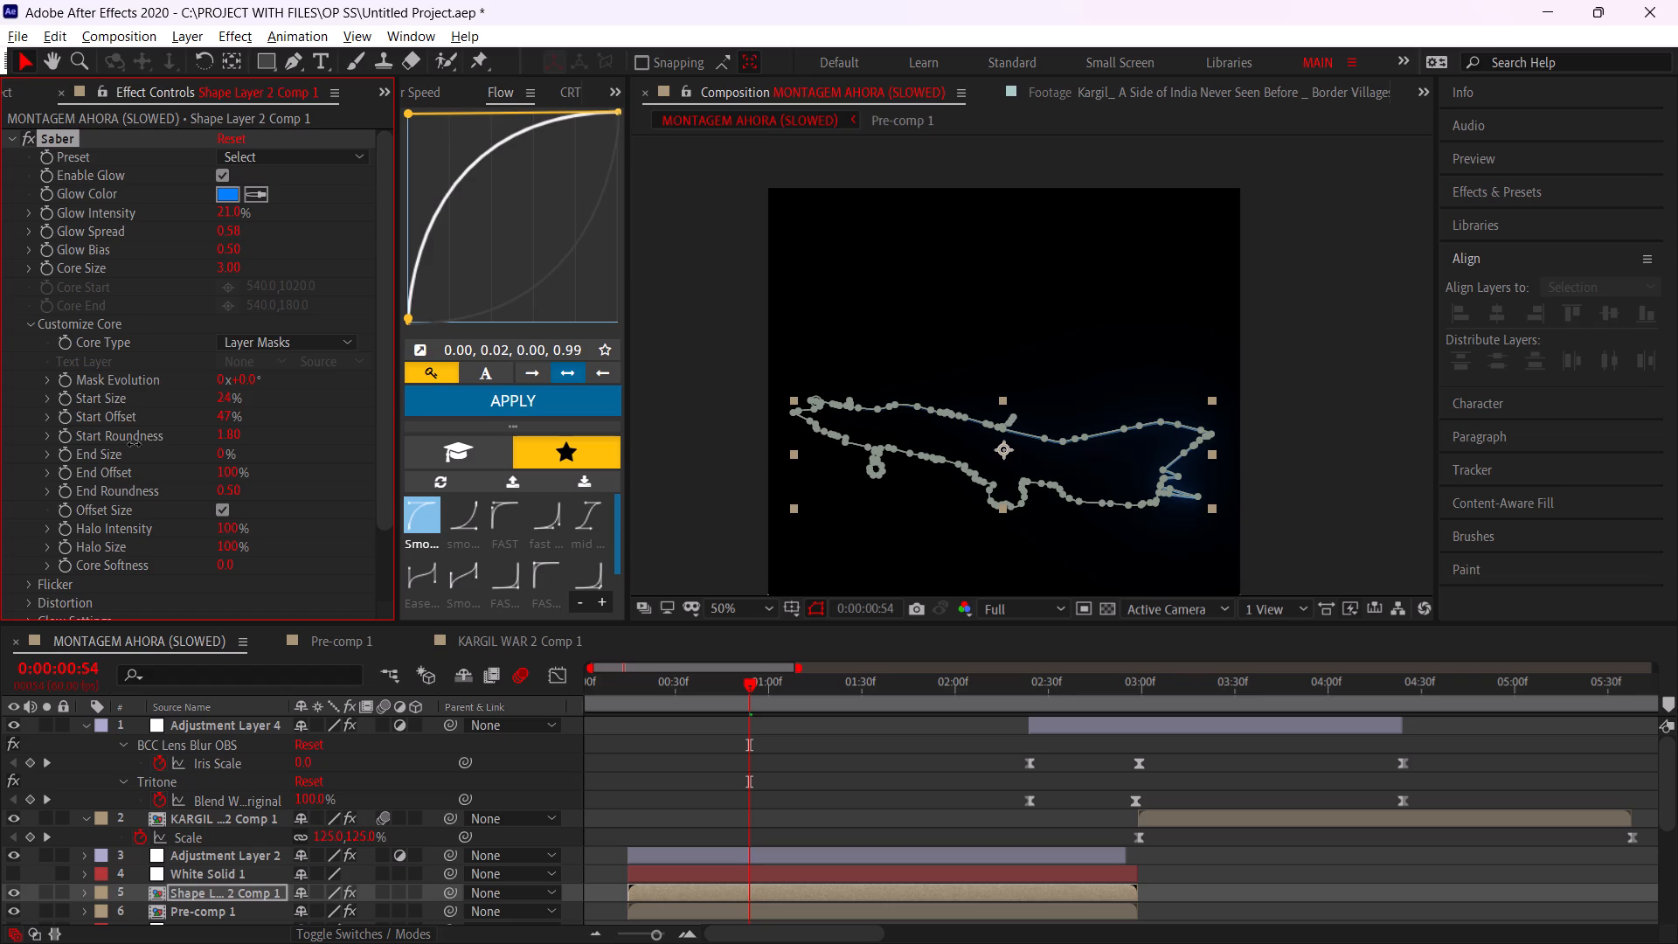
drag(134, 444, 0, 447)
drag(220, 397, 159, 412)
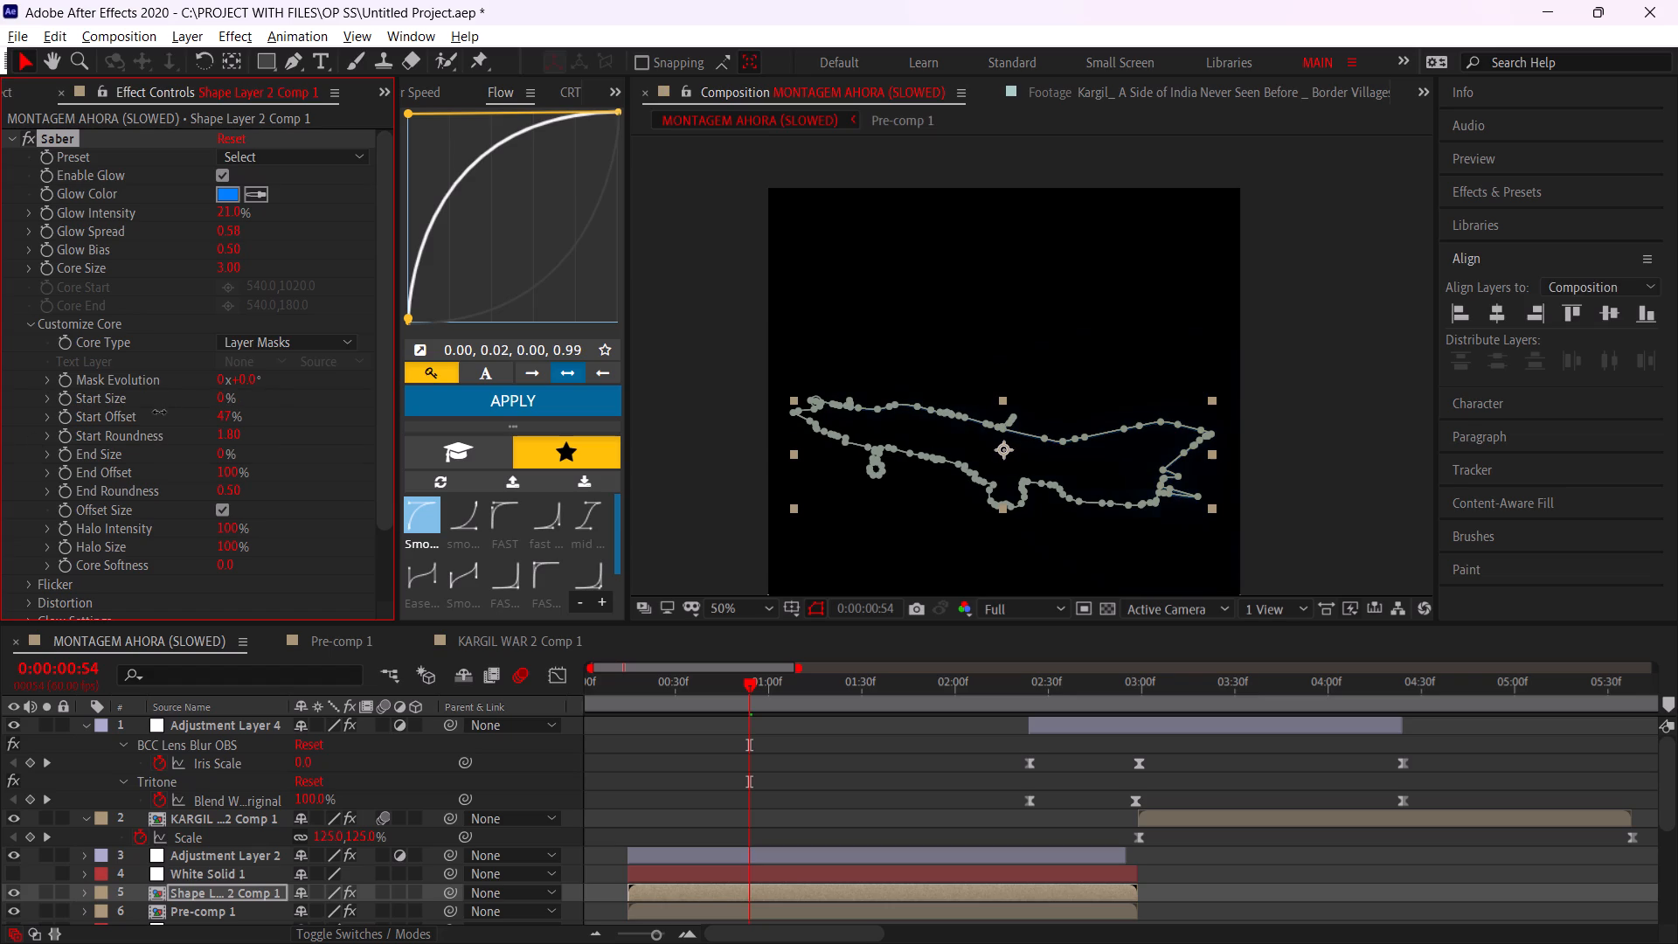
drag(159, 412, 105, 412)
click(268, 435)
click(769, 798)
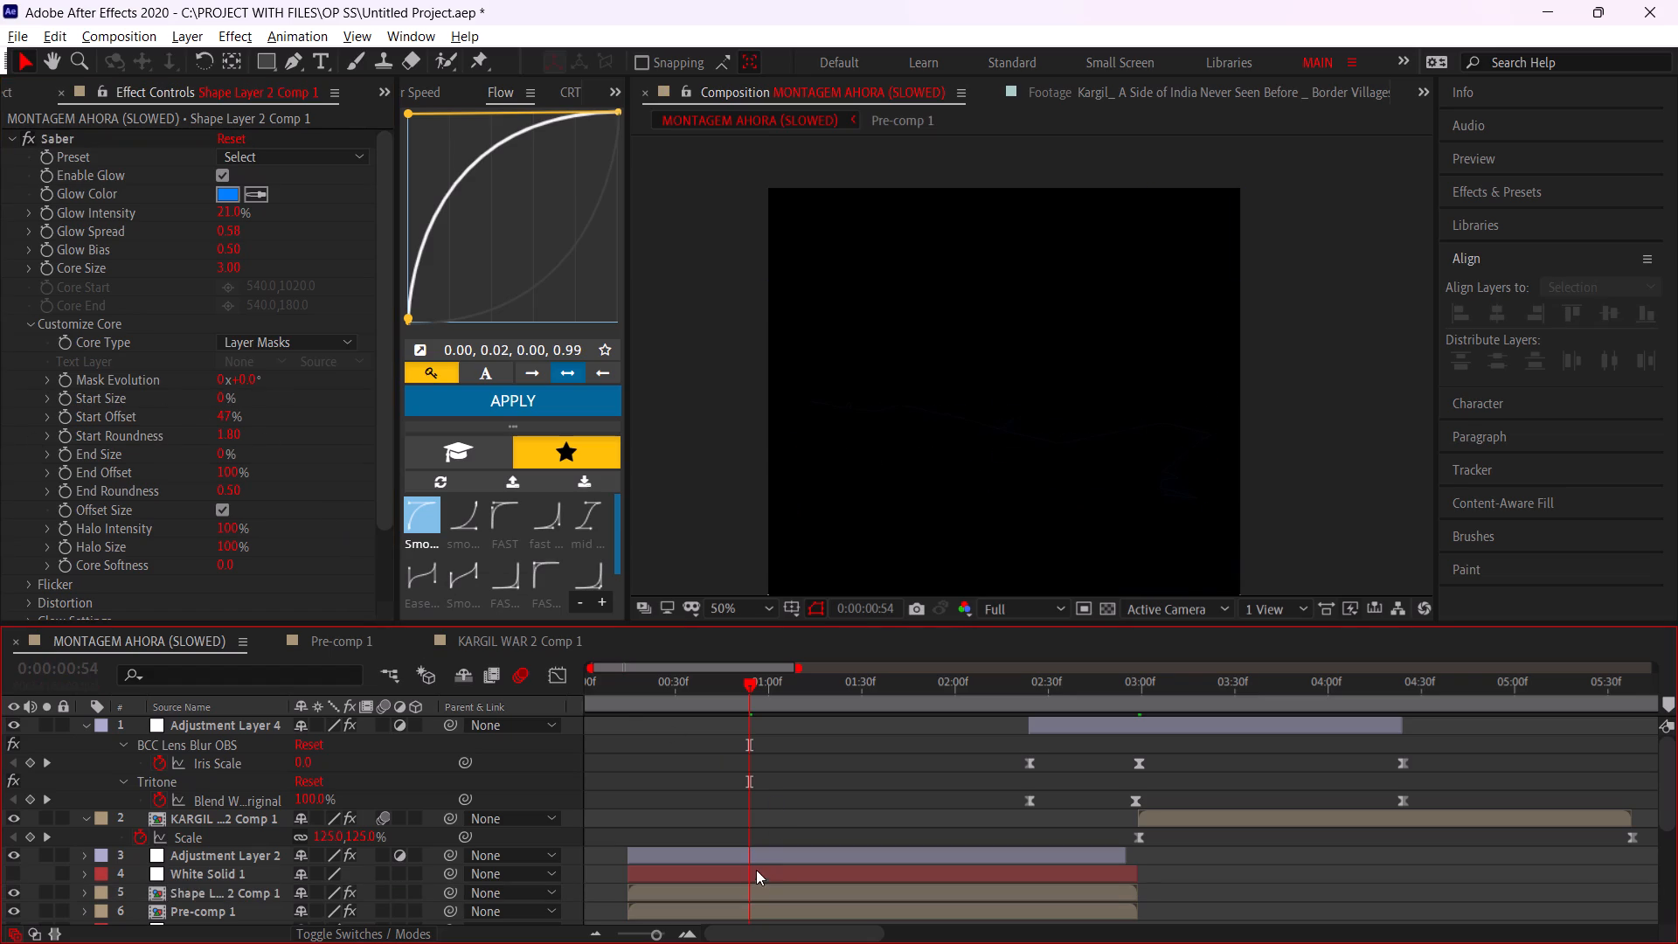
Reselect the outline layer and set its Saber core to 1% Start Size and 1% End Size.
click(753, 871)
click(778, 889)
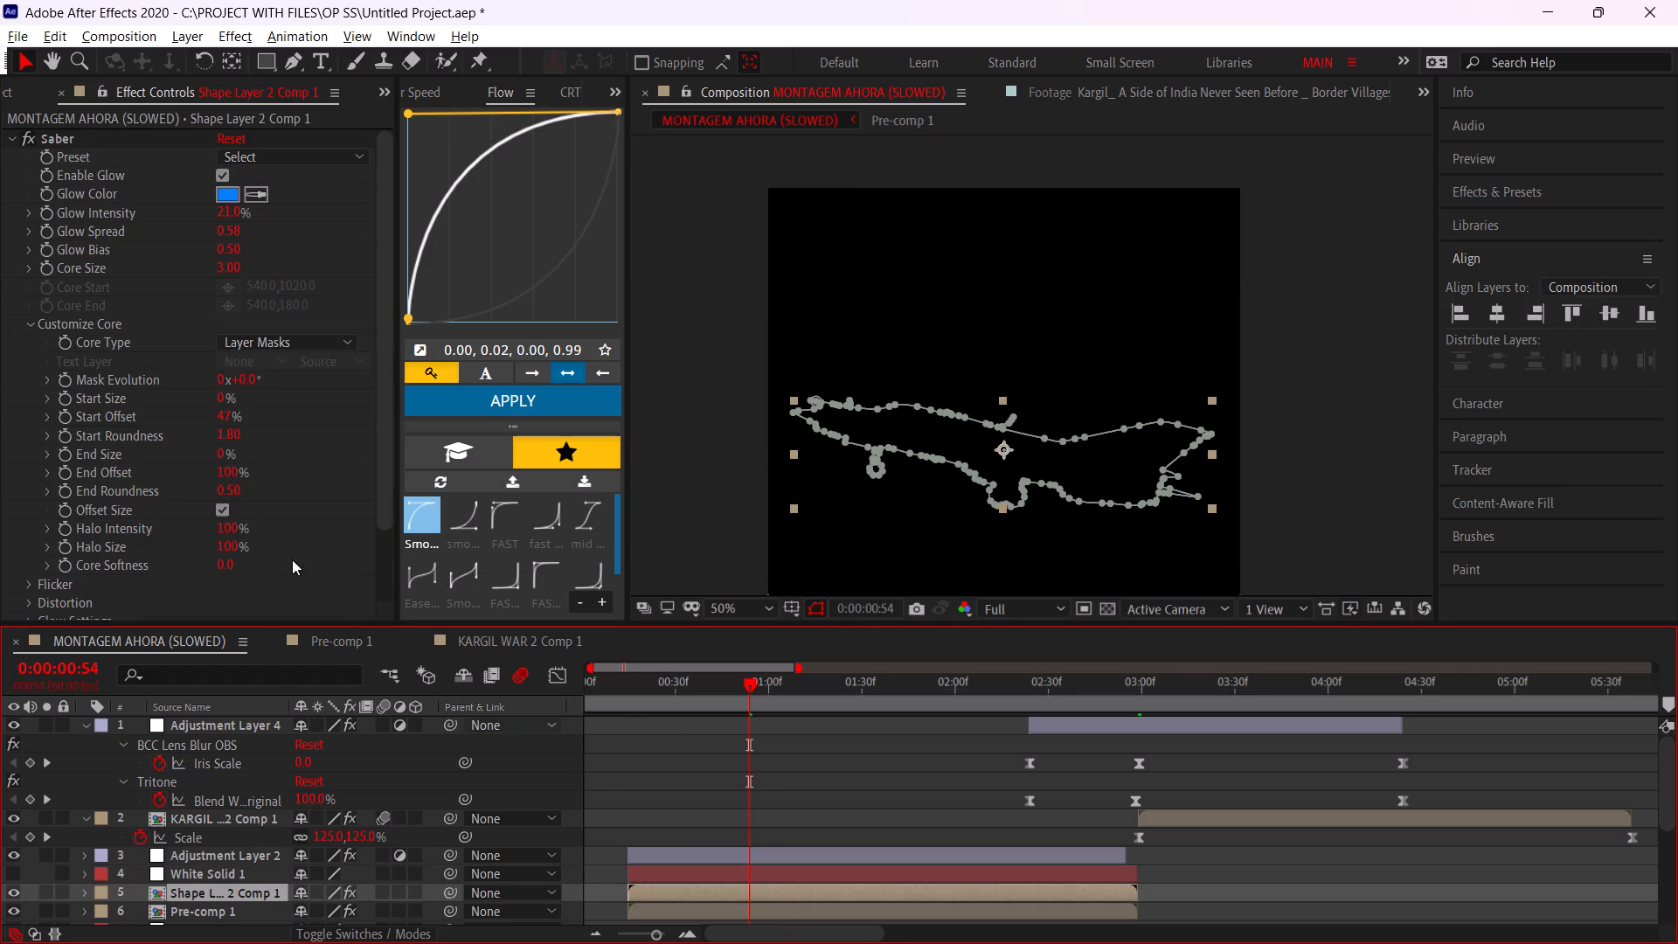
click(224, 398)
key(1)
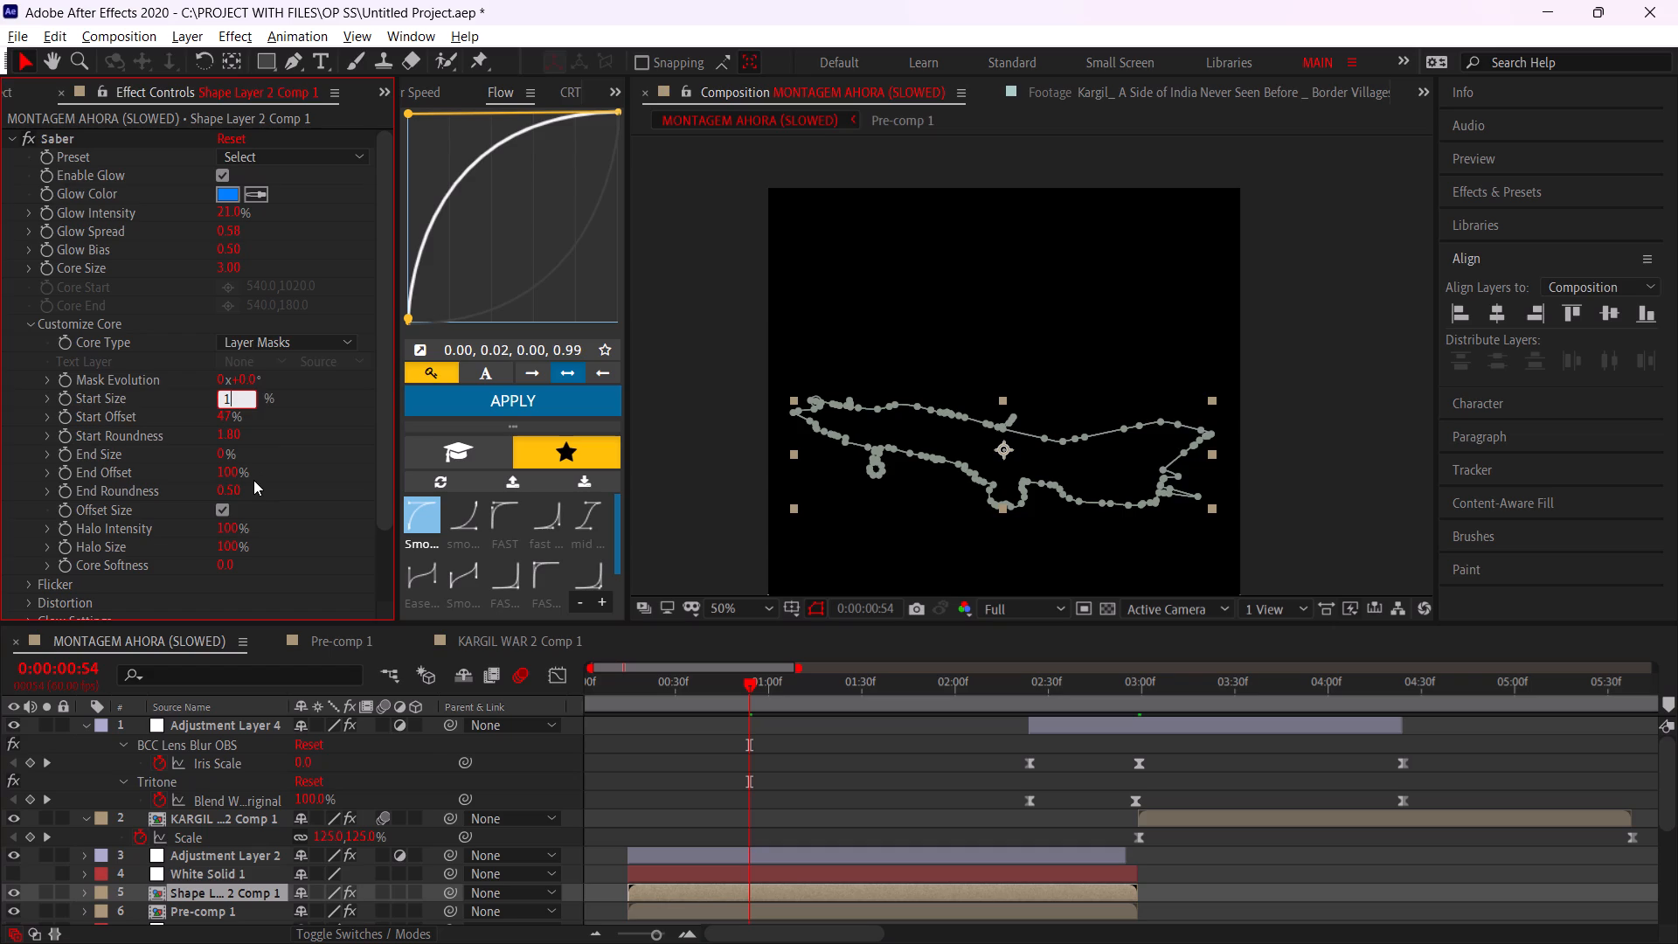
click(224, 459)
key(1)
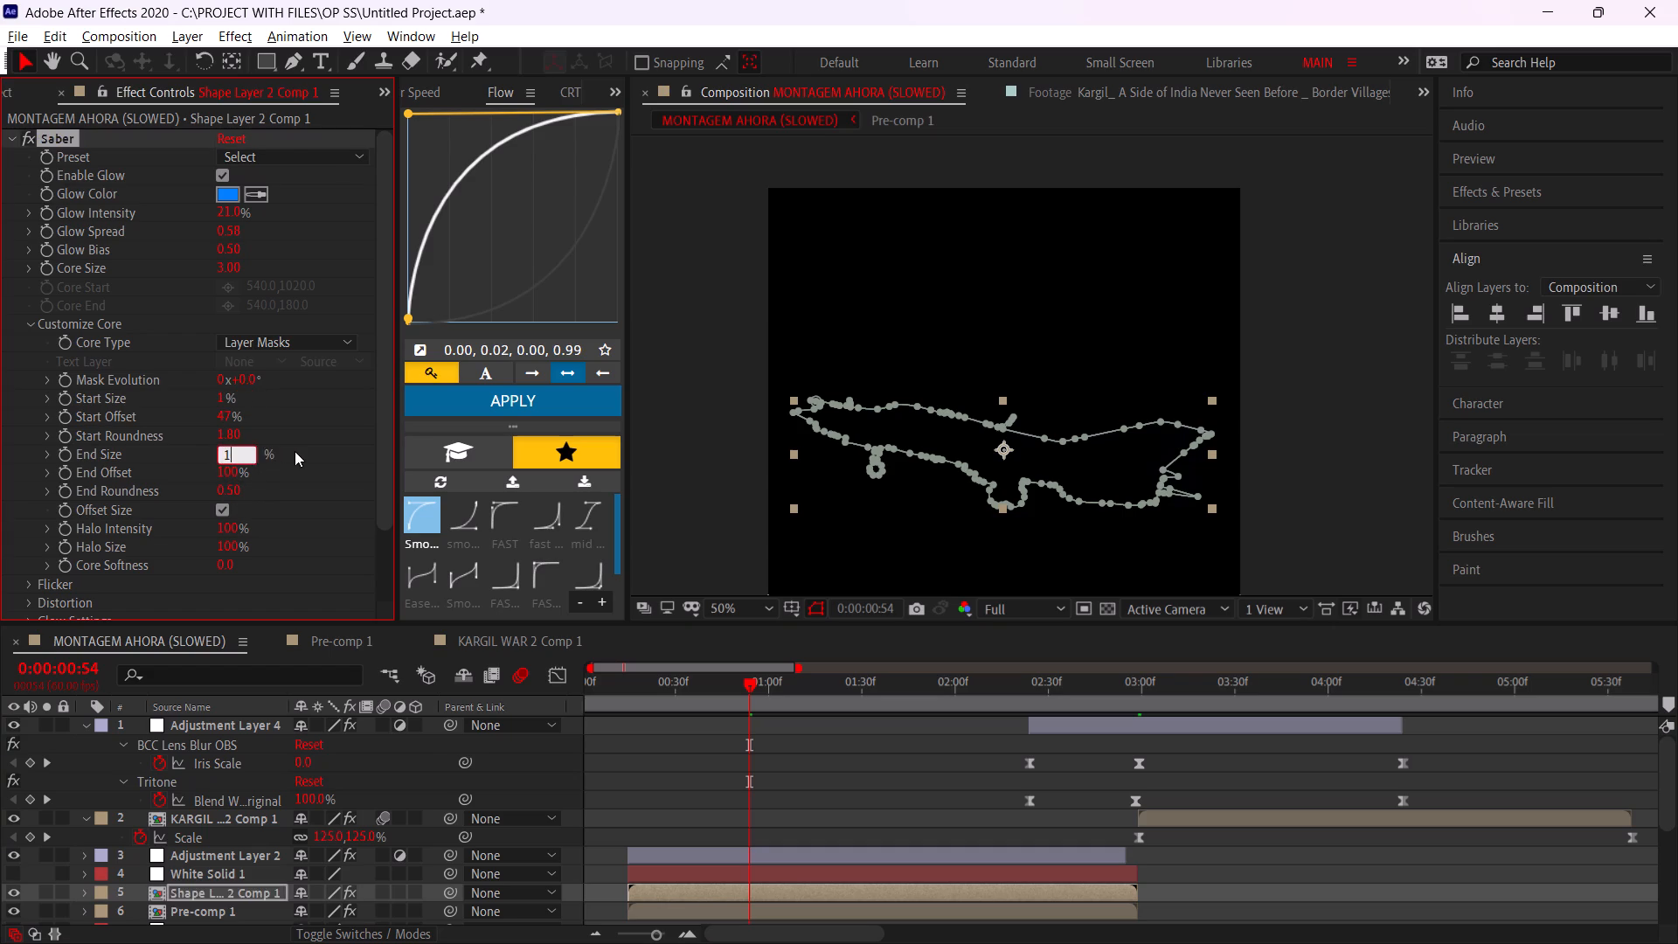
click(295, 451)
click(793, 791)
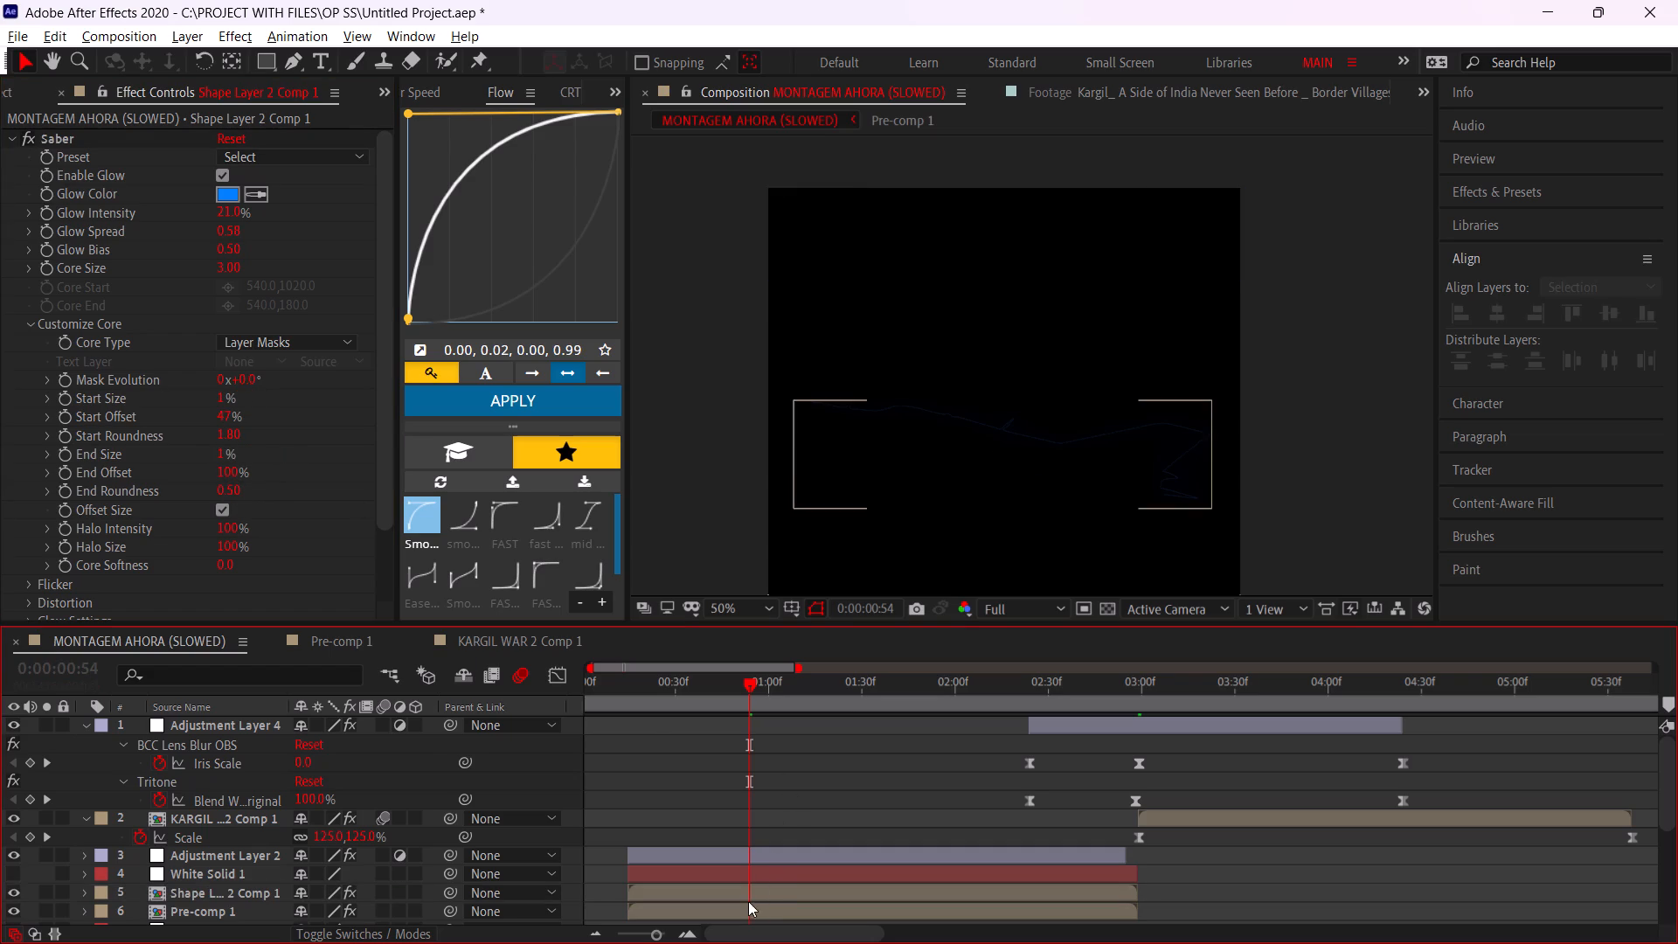
Raise the outline layer's Saber core to 10% Start Size and 10% End Size, and view it without the mask outline.
click(748, 901)
click(732, 884)
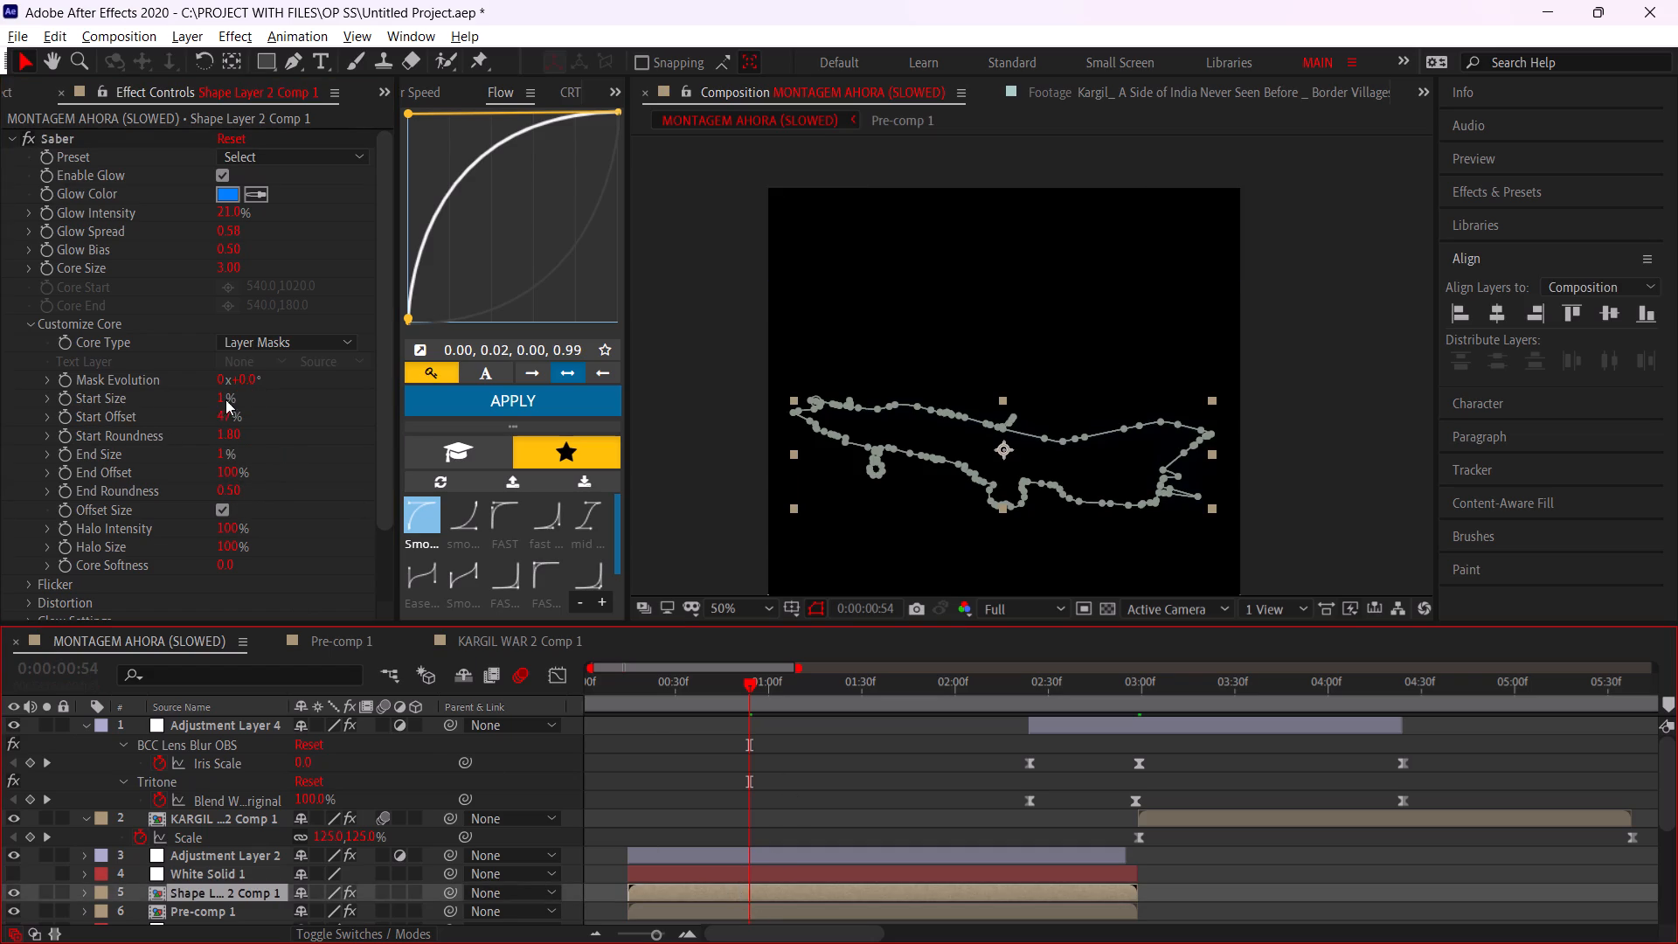
click(220, 396)
key(1)
key(0)
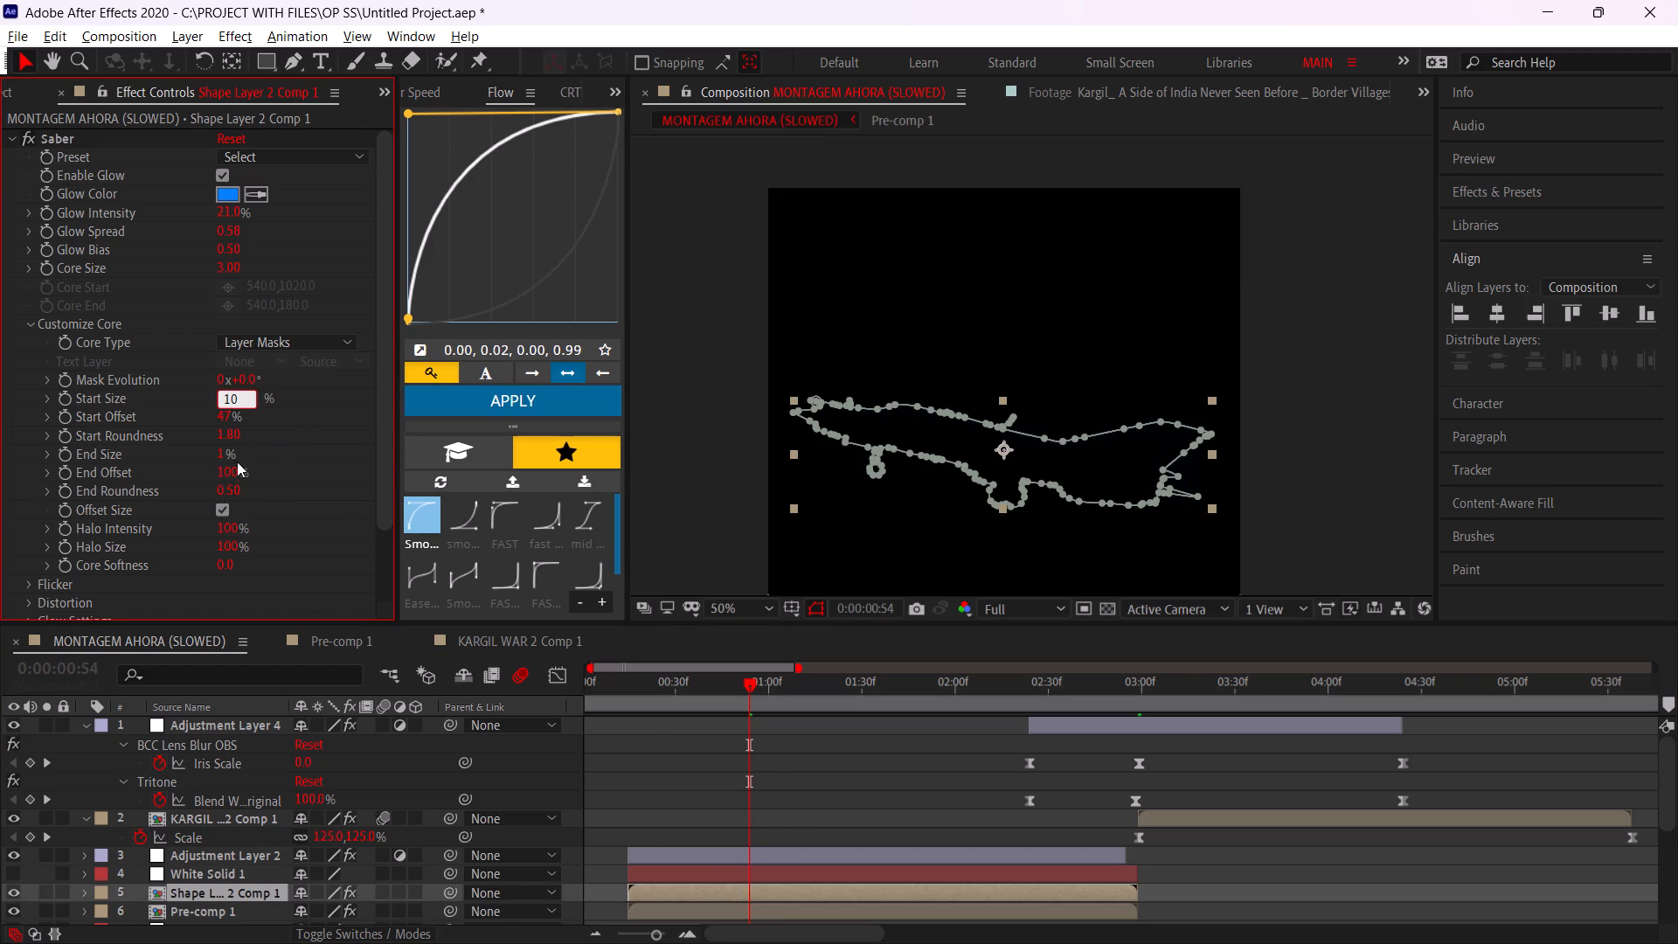
click(218, 455)
key(1)
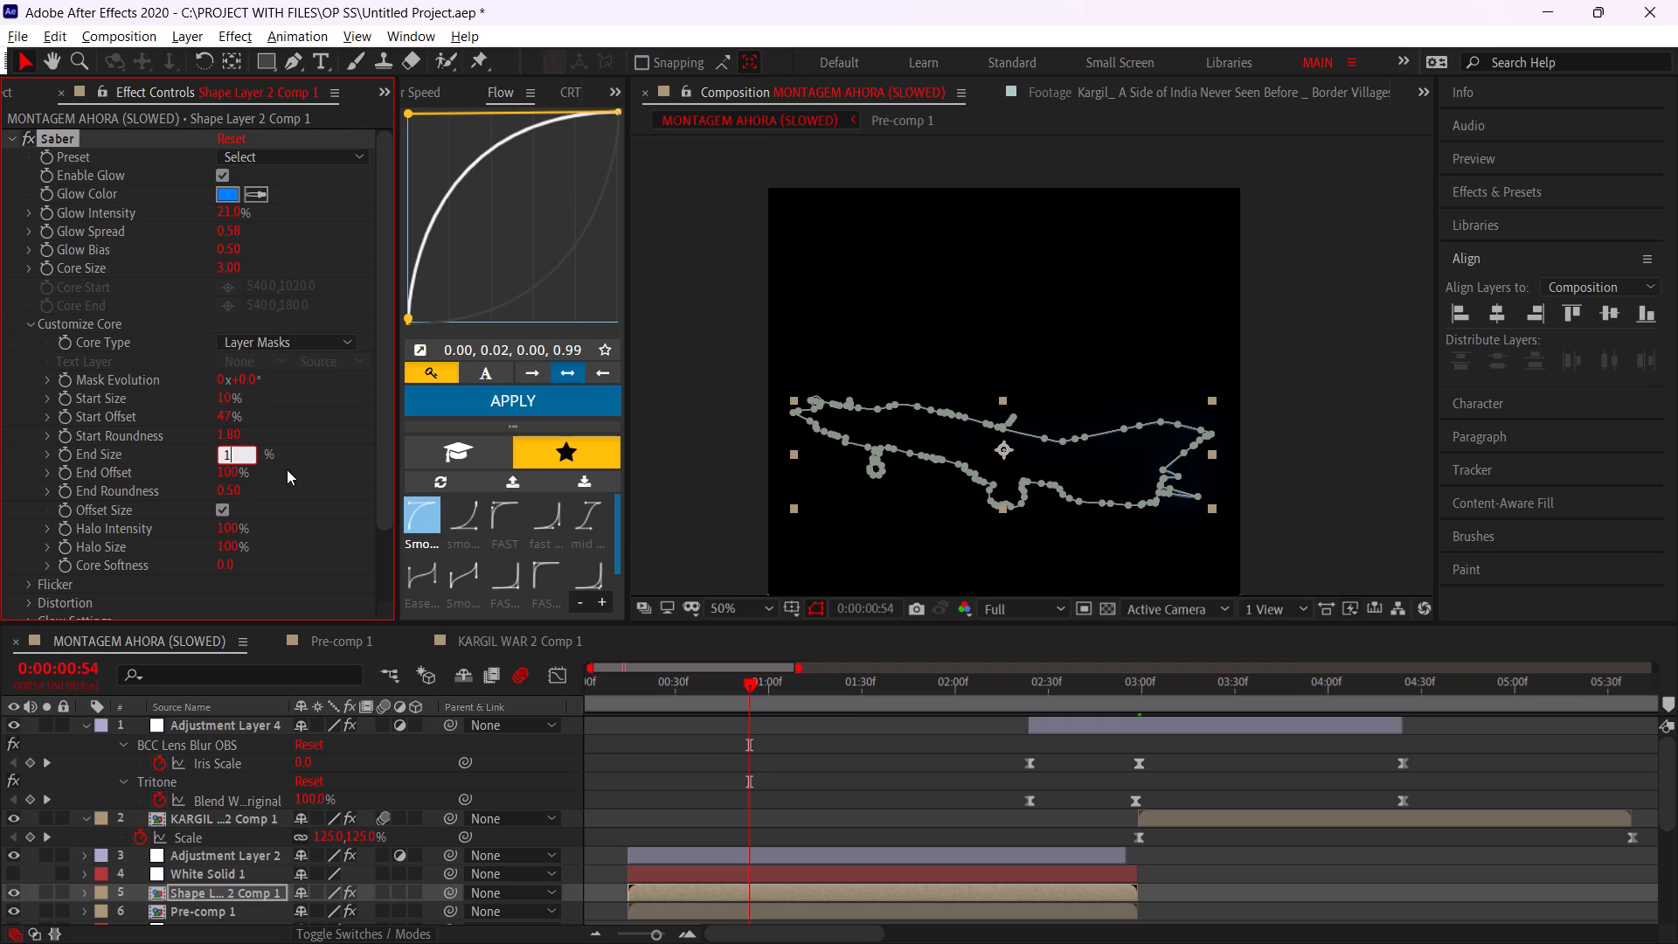
key(0)
click(279, 466)
click(887, 820)
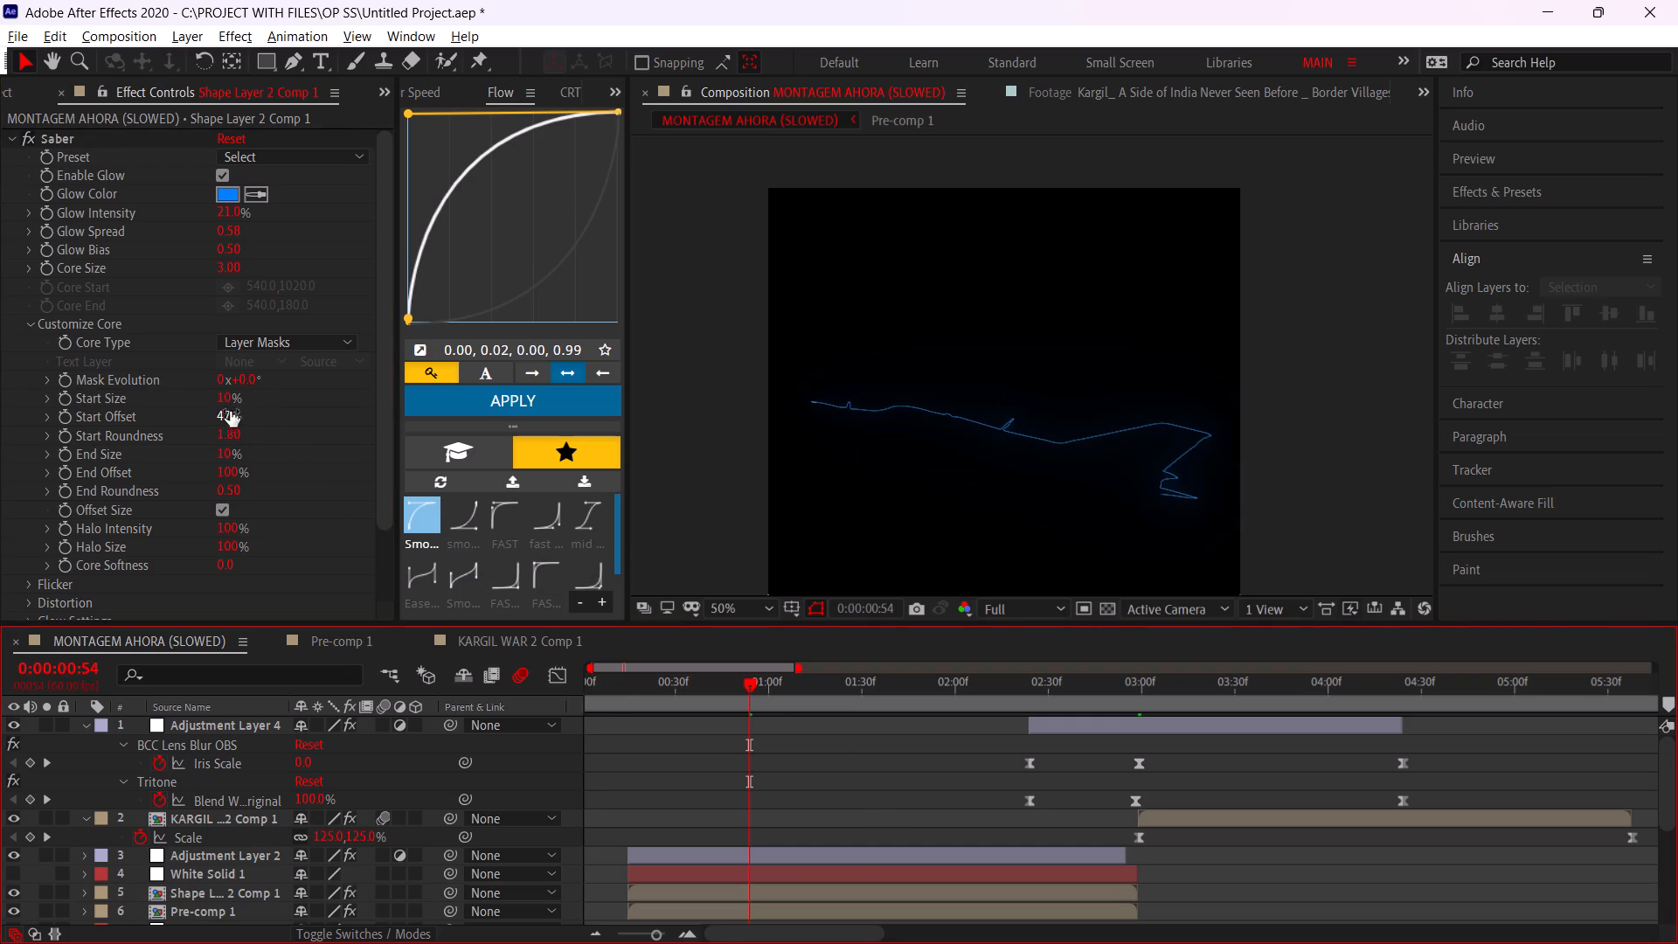
Increase the Saber core's Start Size to 92% and view the glow without the mask outline.
drag(226, 403, 309, 395)
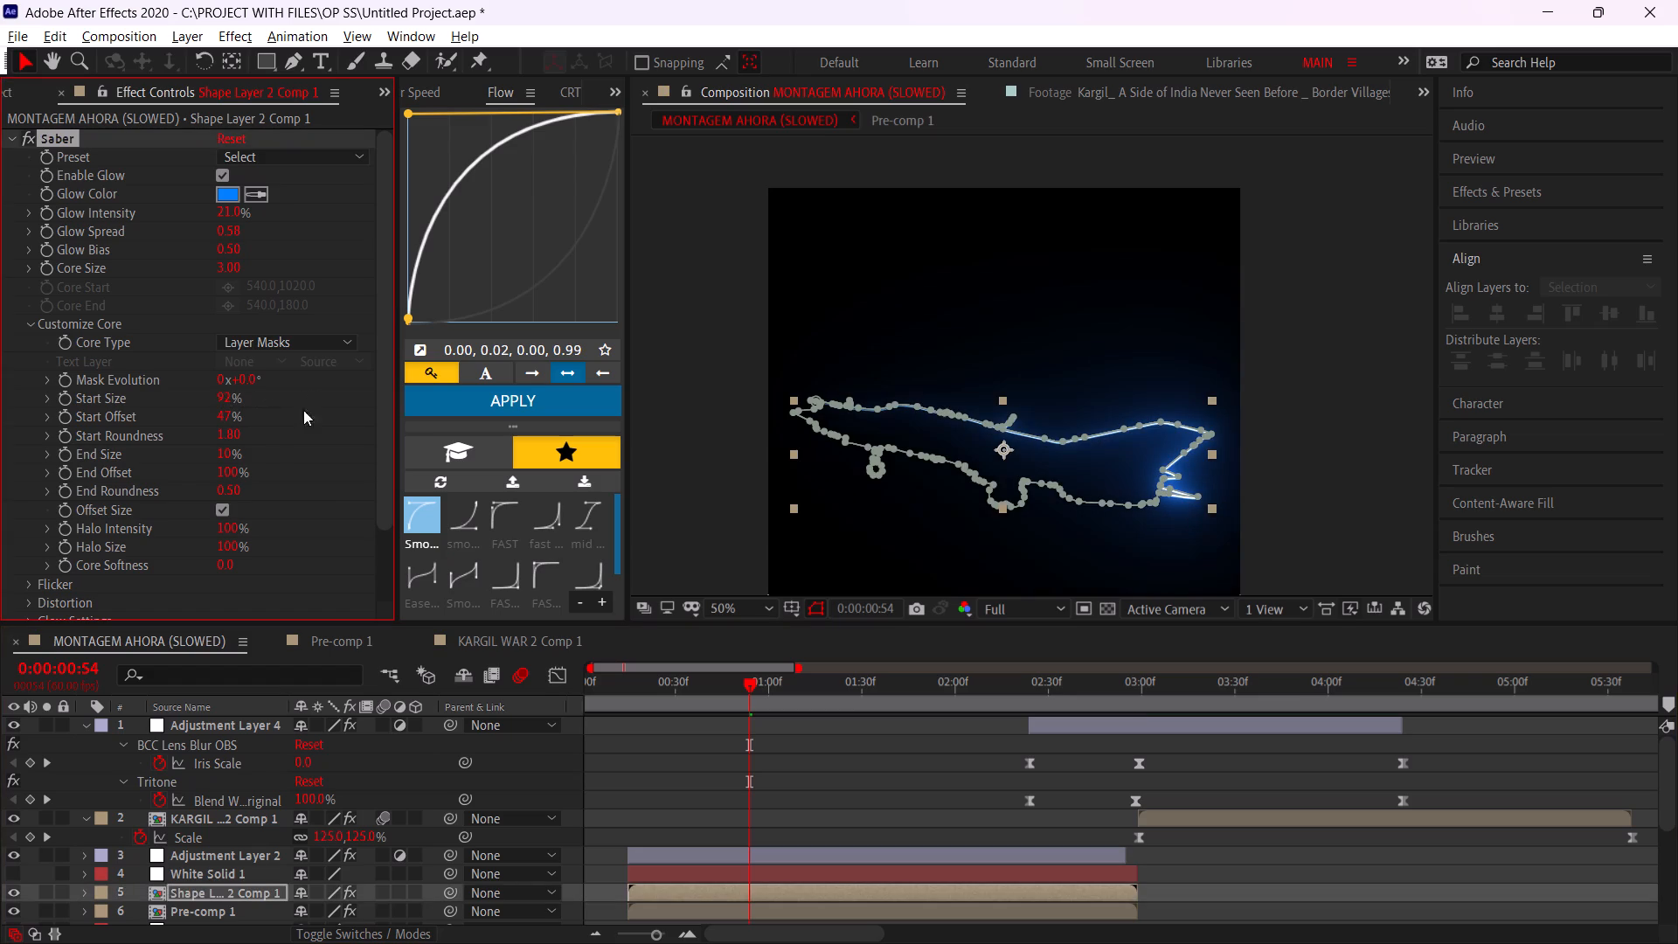
click(288, 462)
click(829, 813)
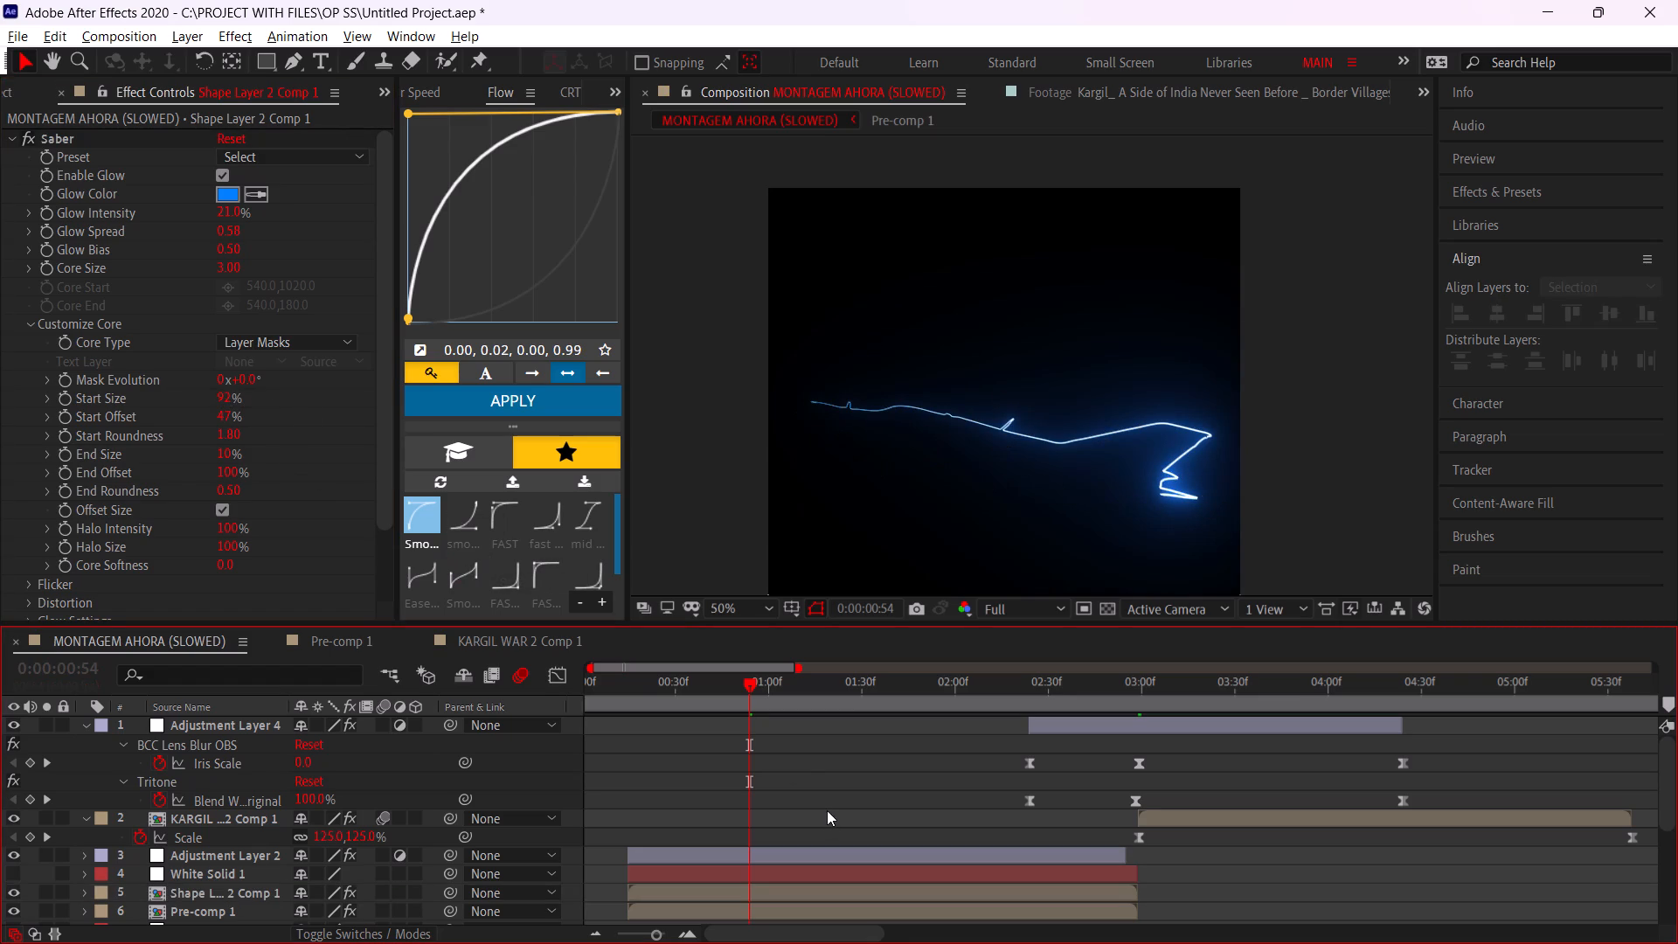
Keyframe the outline's Saber Mask Evolution from 0° at 0:00:00:15 to 1x+19° at 0:00:02:56.
click(631, 702)
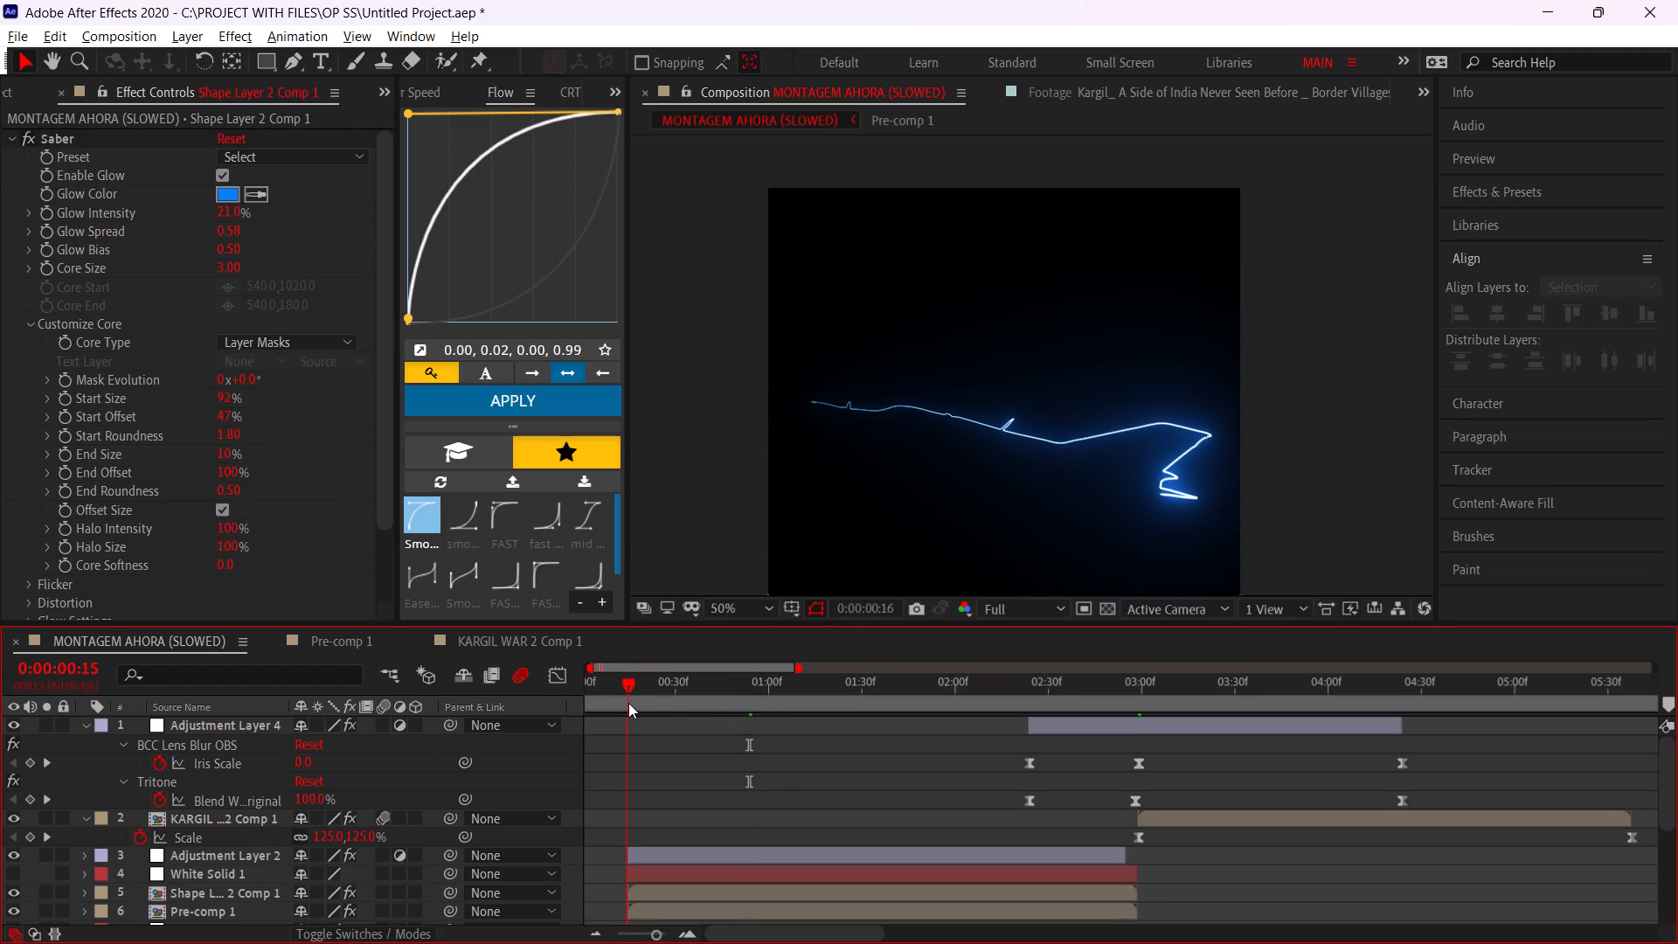
click(61, 383)
drag(1082, 695, 1108, 696)
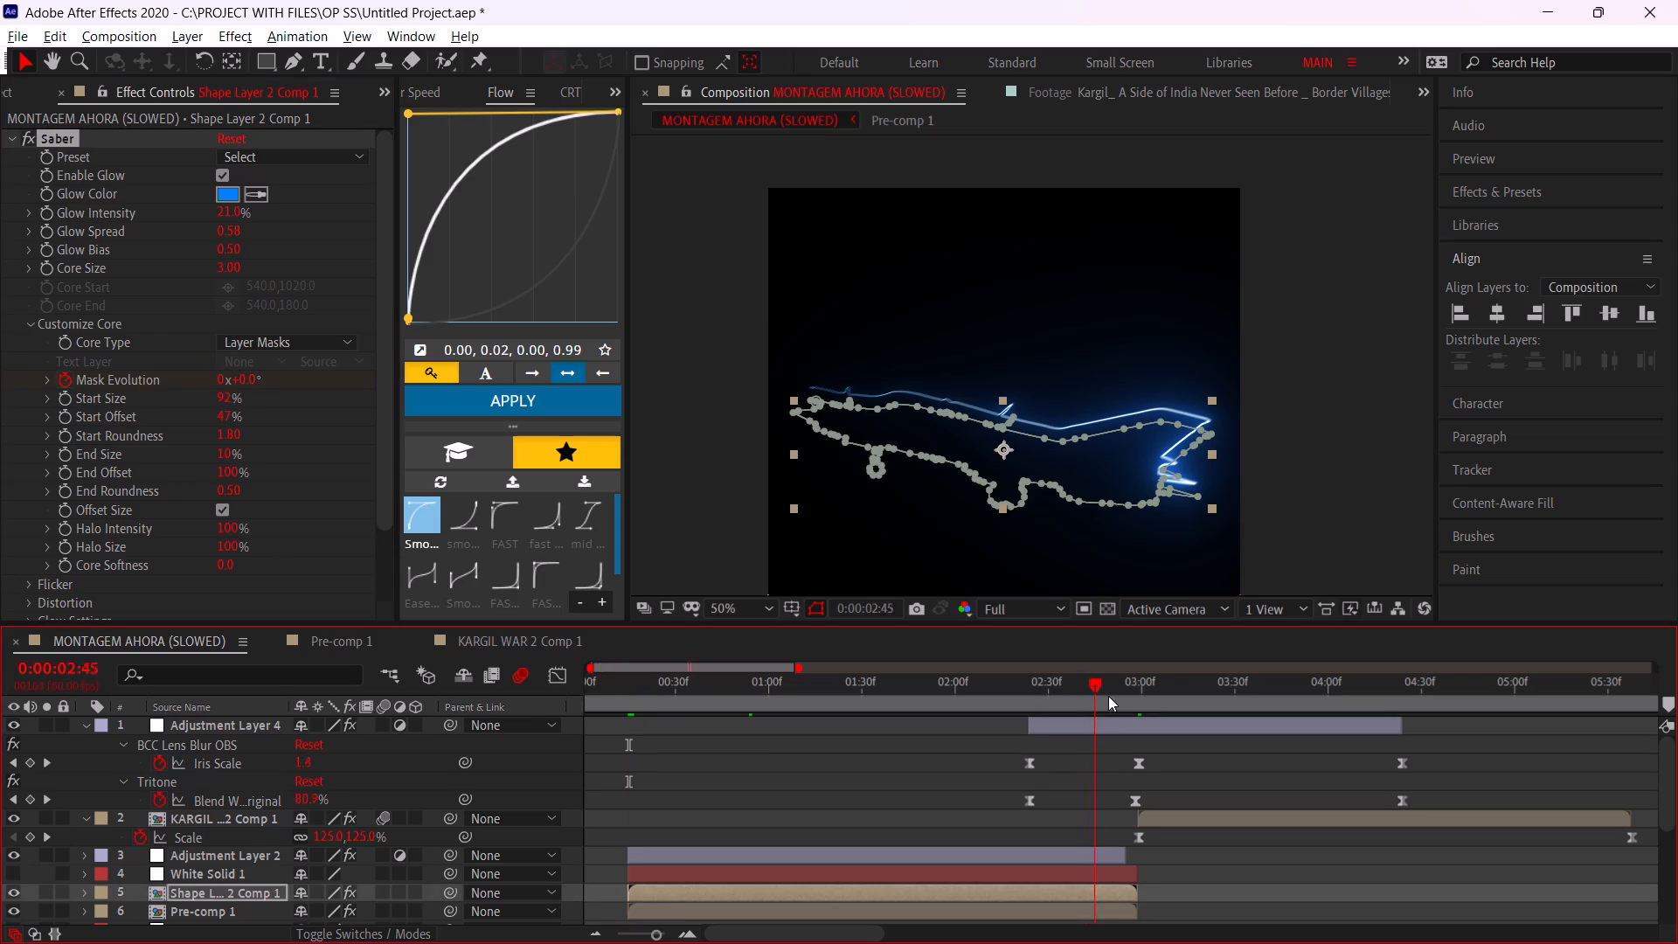
drag(1108, 696, 1130, 698)
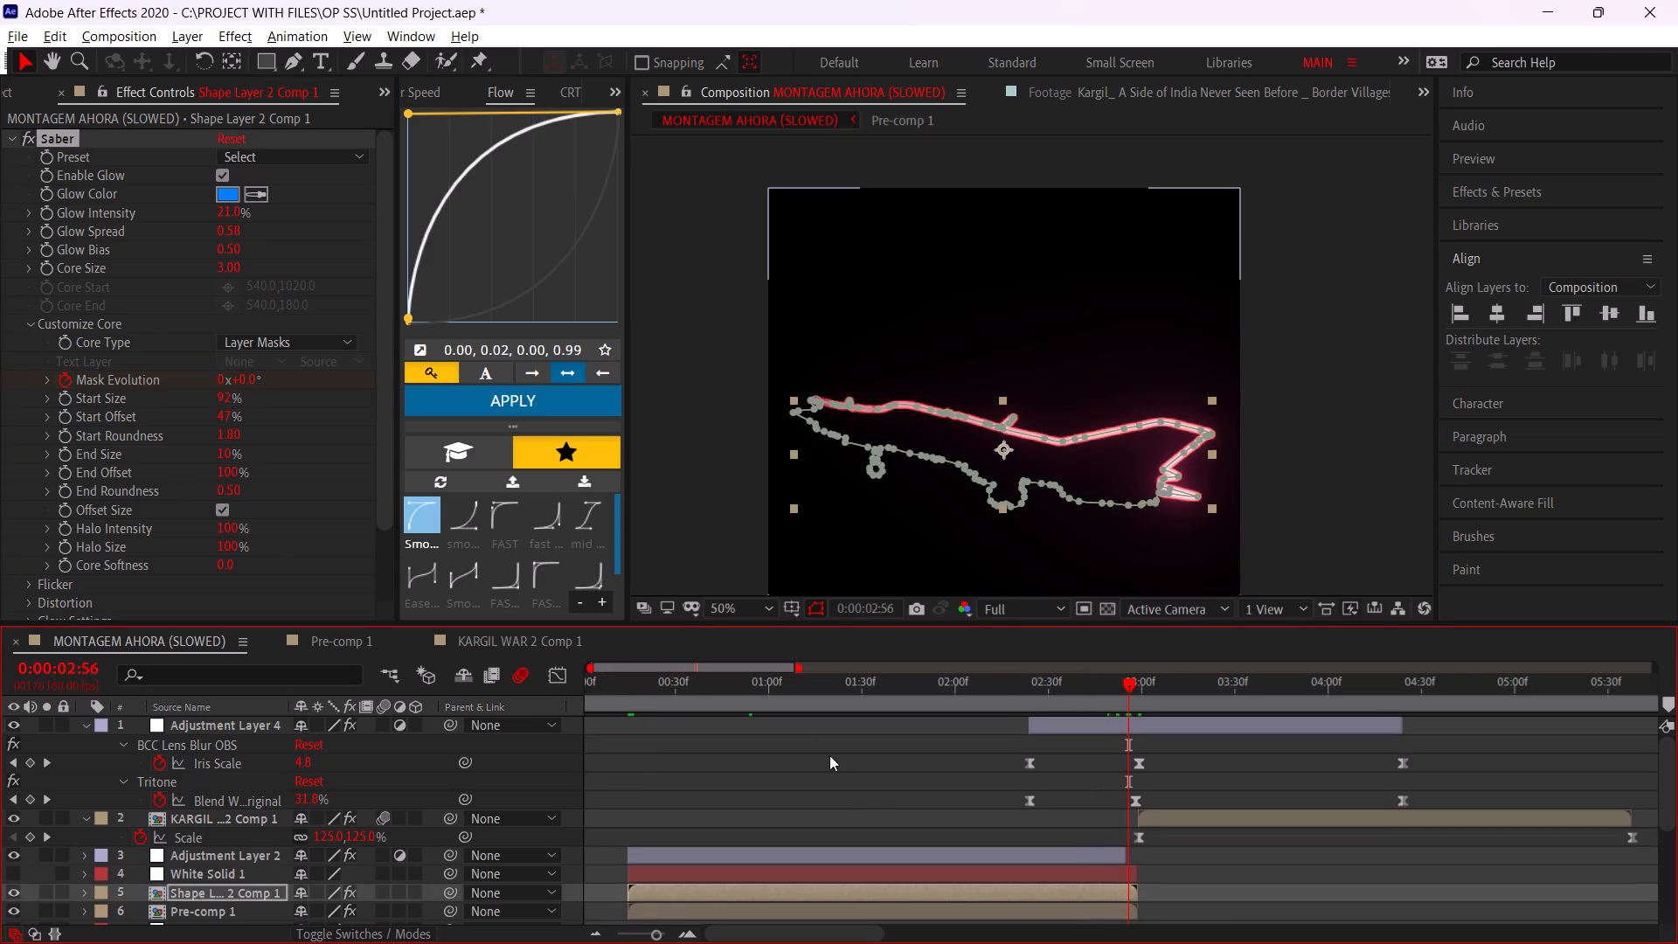
click(871, 800)
click(1125, 885)
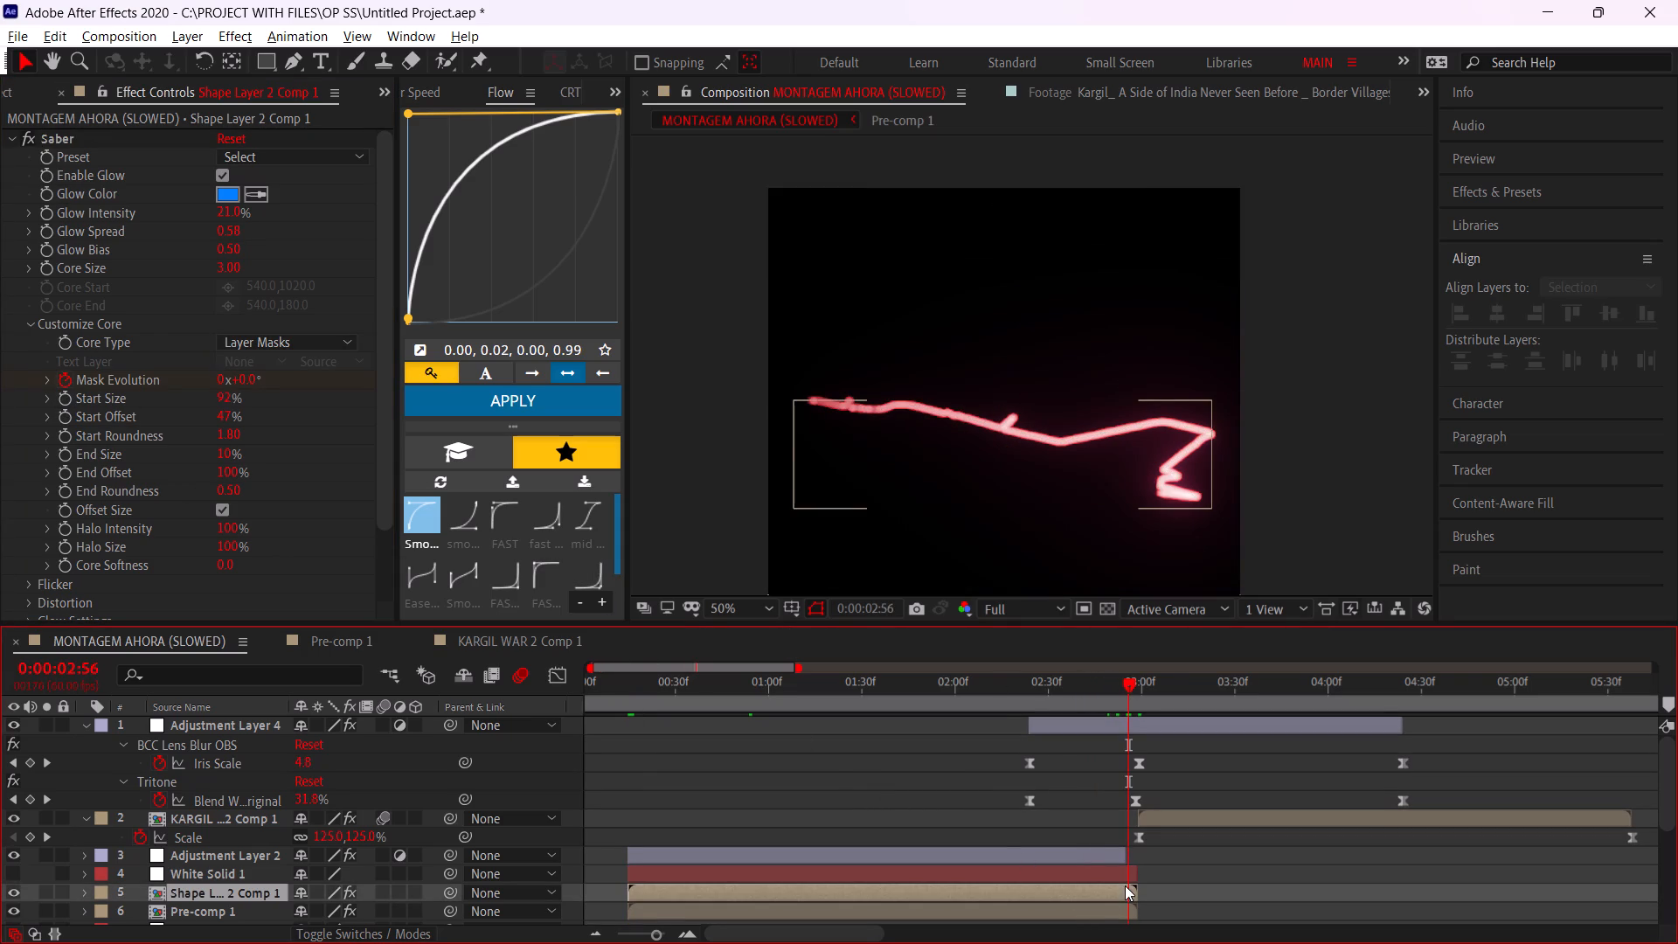
drag(252, 383, 540, 370)
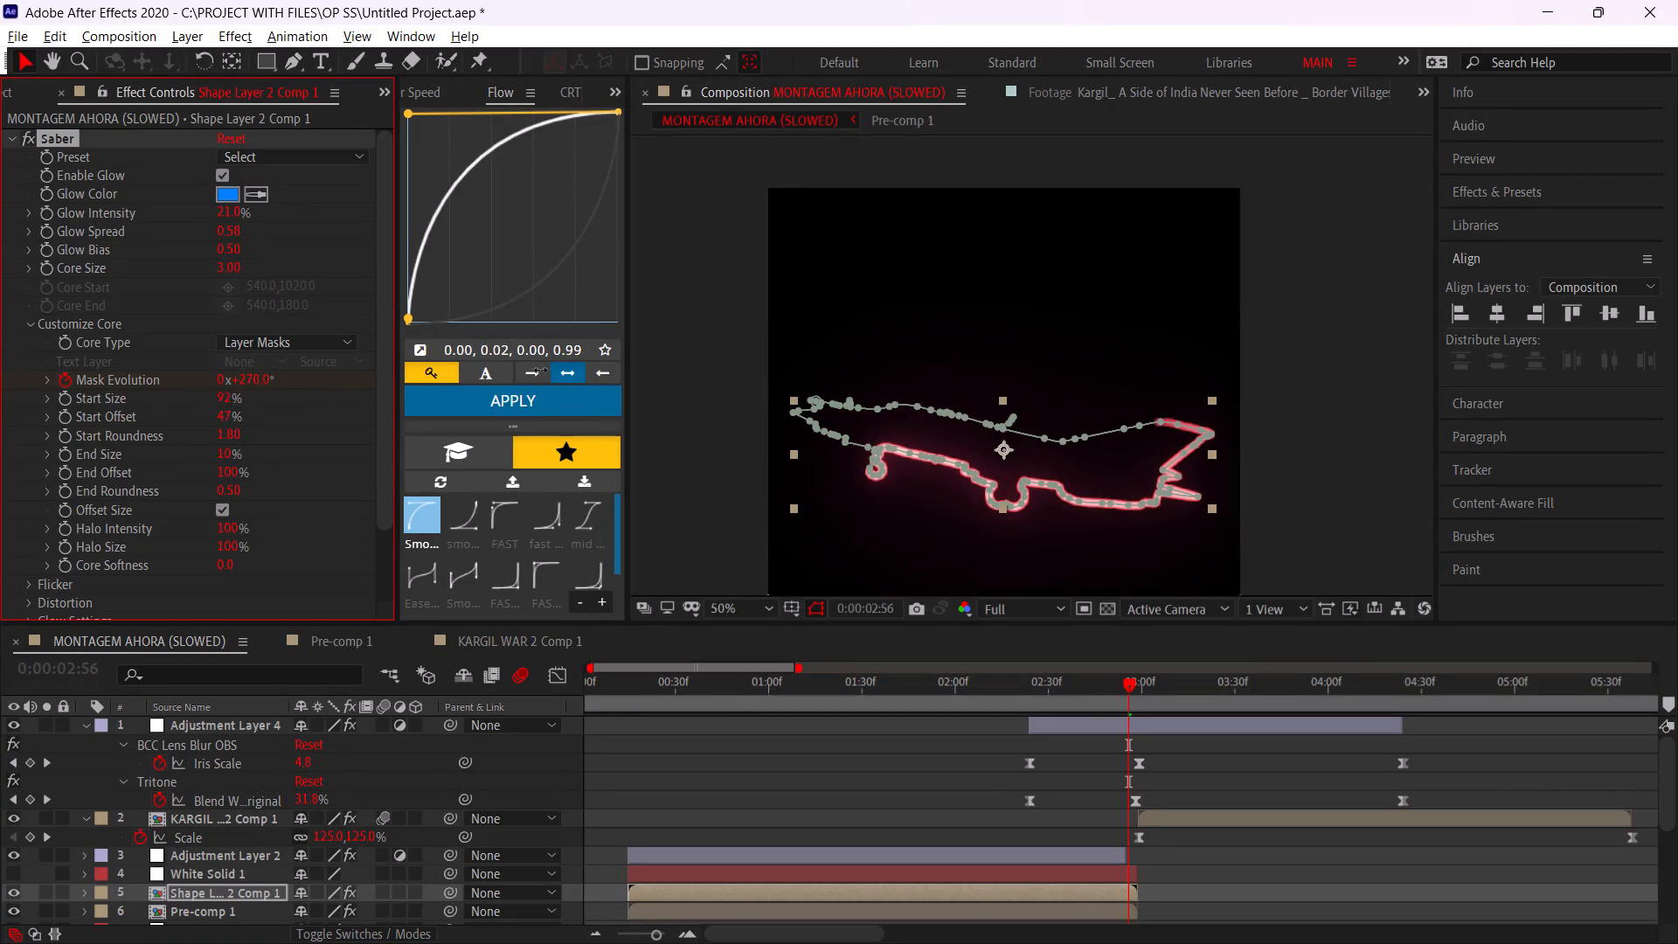
drag(540, 370, 638, 358)
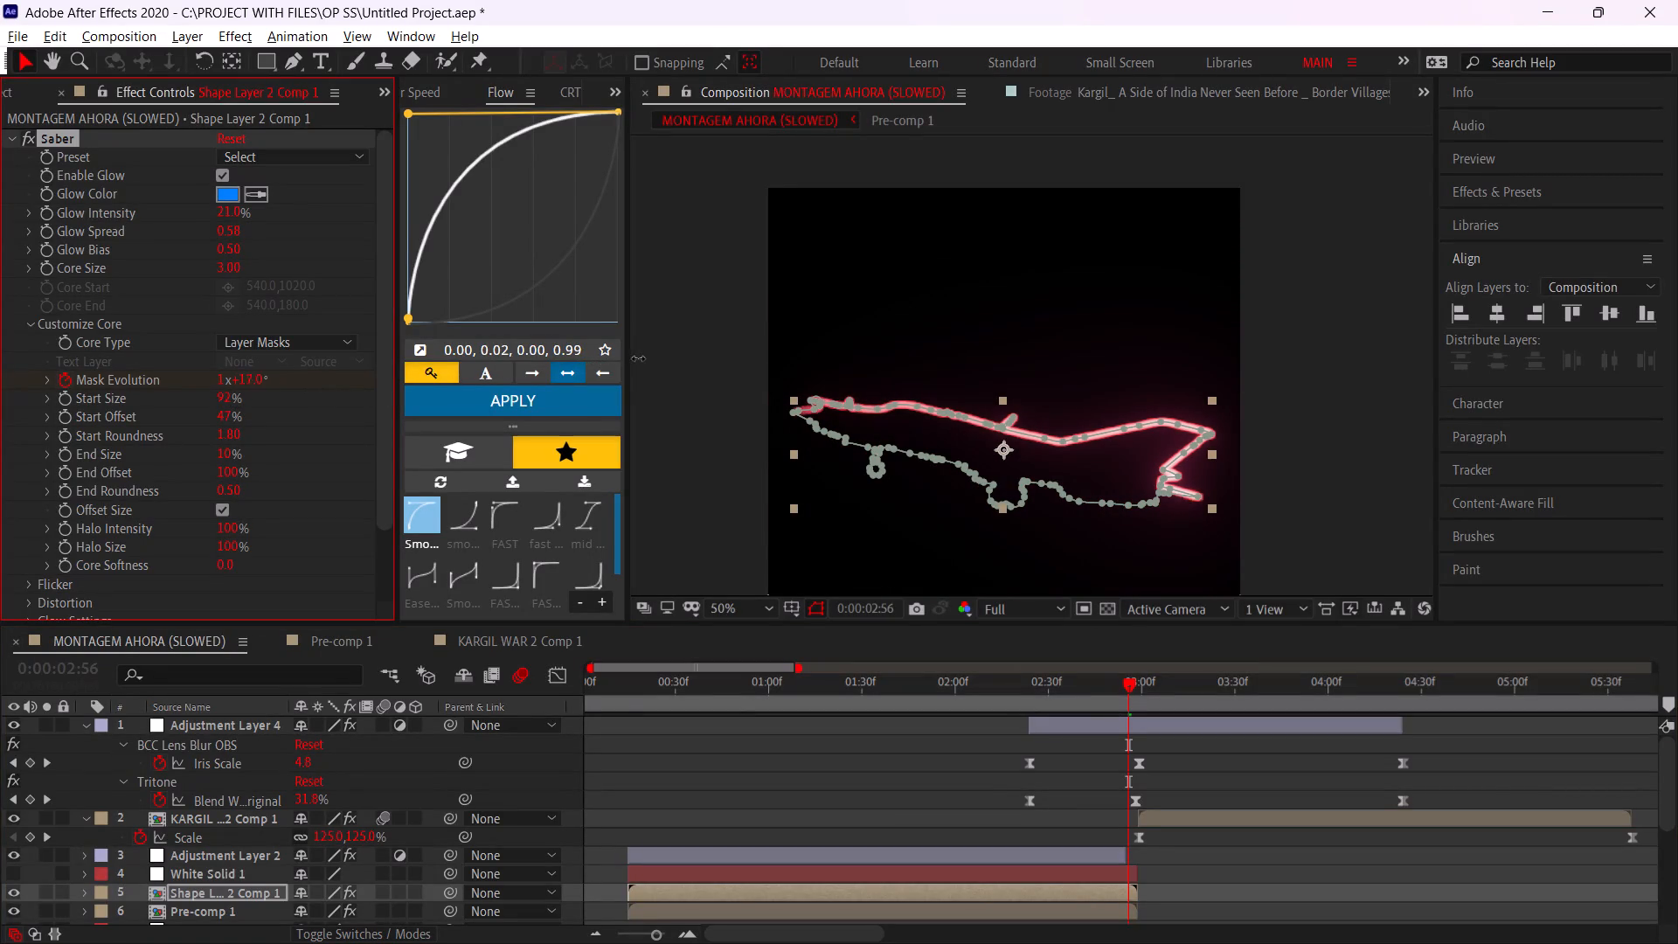
drag(638, 358, 640, 358)
Reveal the outline layer's keyframes and move the final Mask Evolution keyframe to the layer's end.
key(u)
scroll(1141, 864, down, 2)
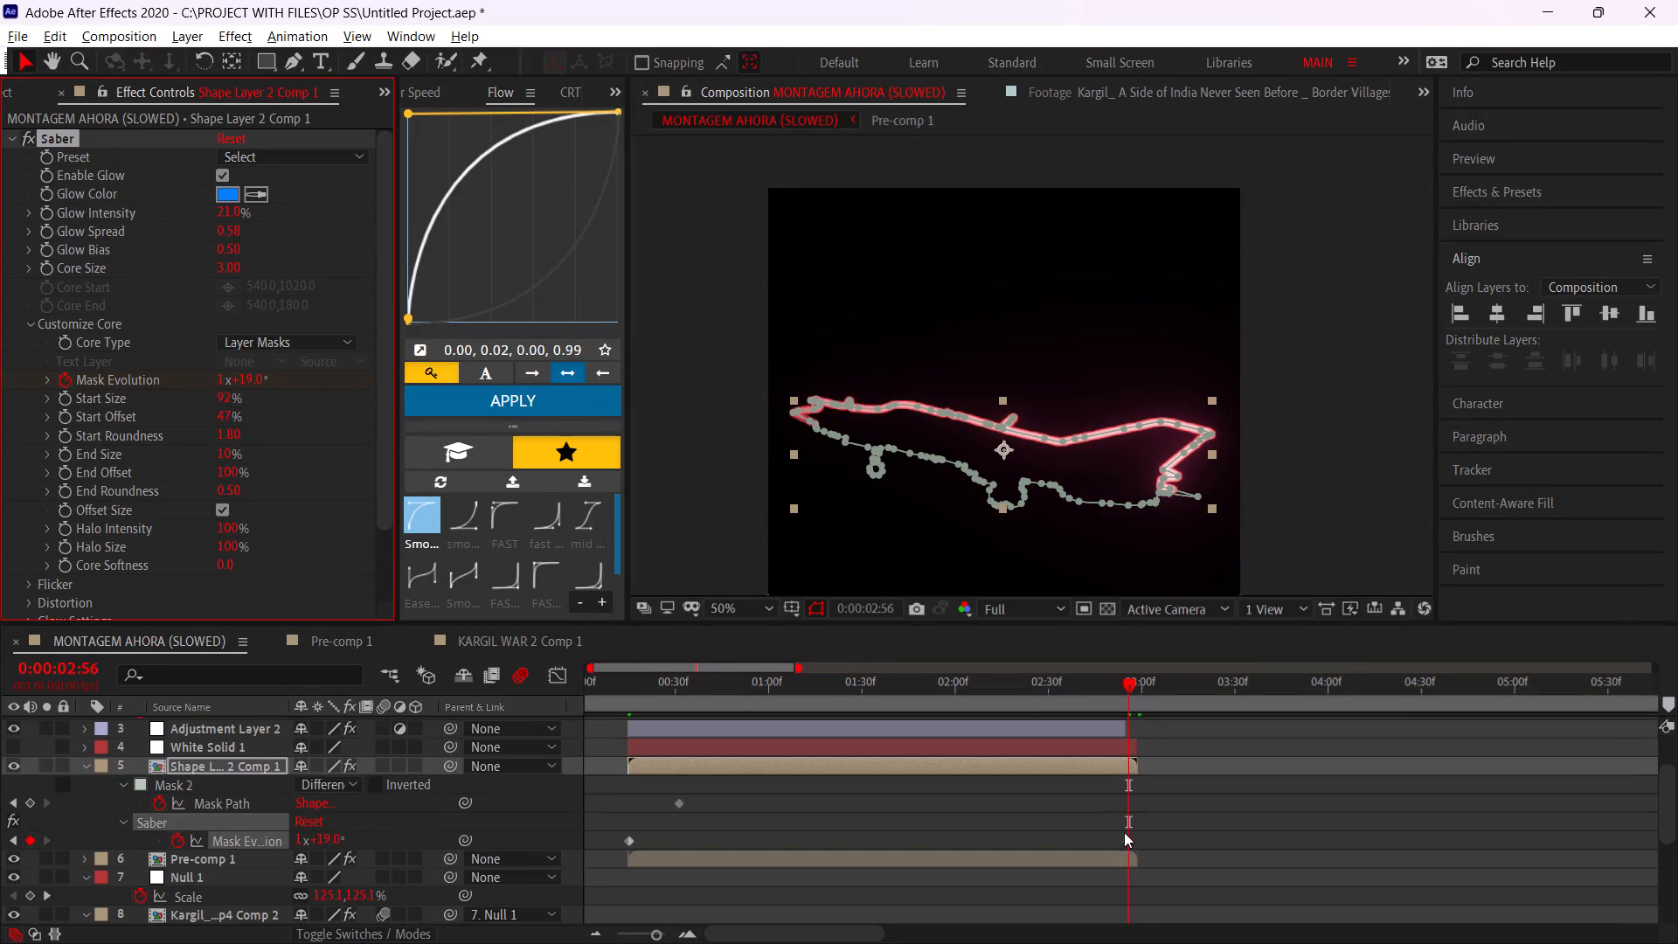
drag(1131, 843, 1141, 848)
Apply Deep Glow to the outline layer with Radius 953 and Exposure 0.48.
click(1011, 767)
key(ctrl+space)
text(de)
click(919, 767)
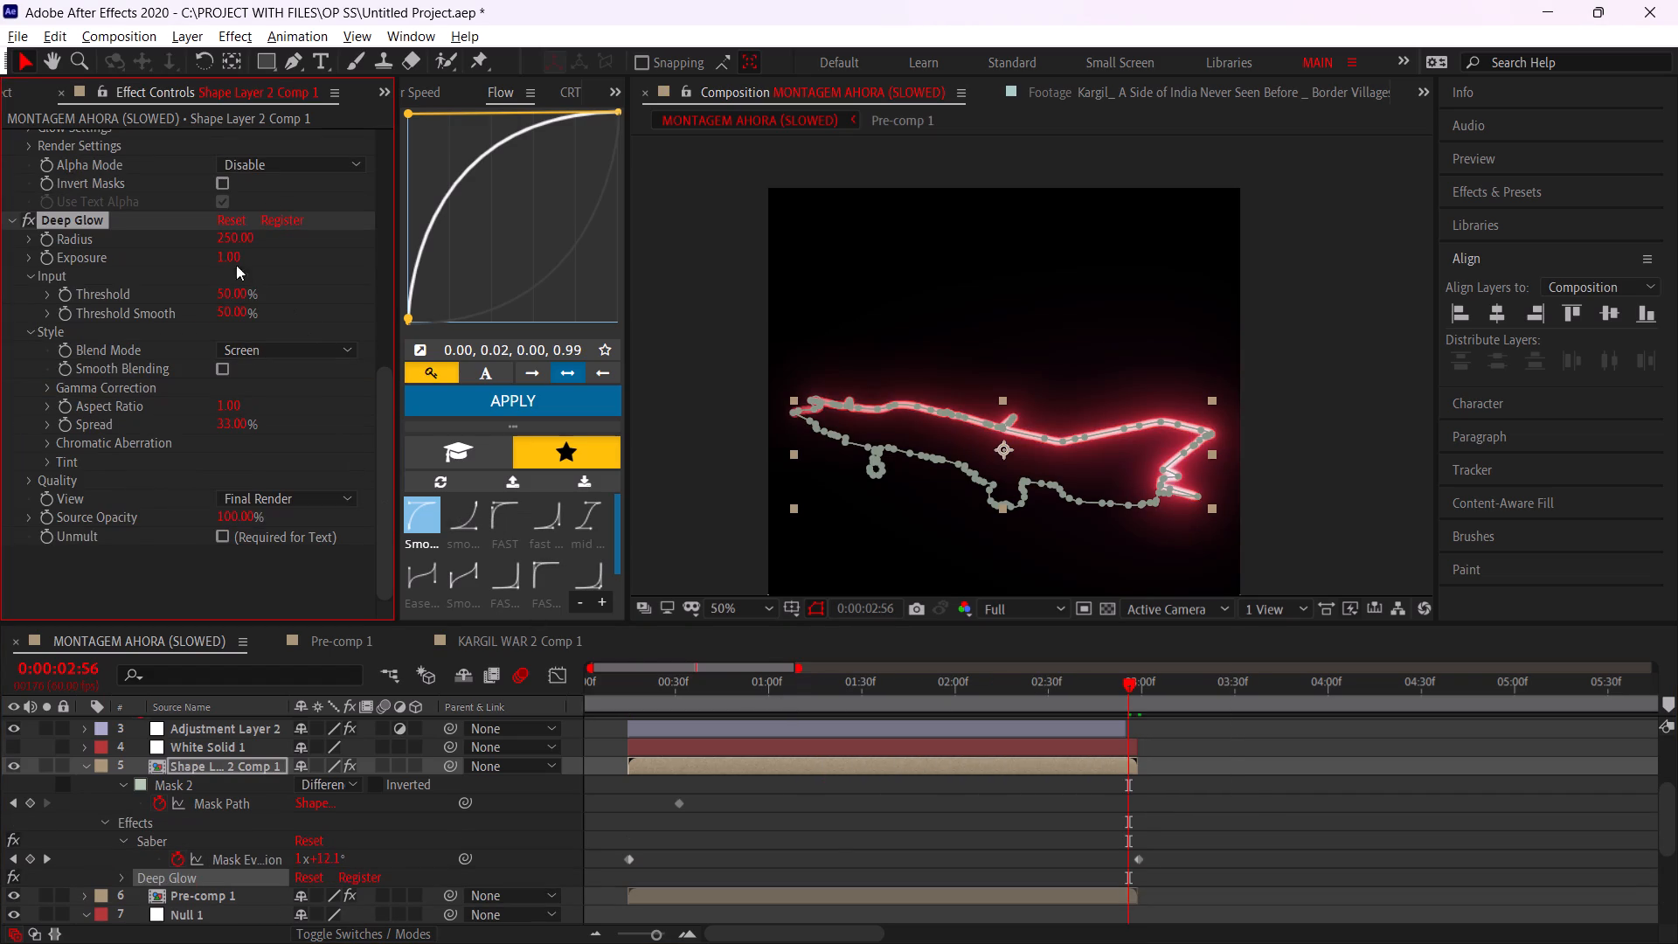
drag(226, 239, 1042, 287)
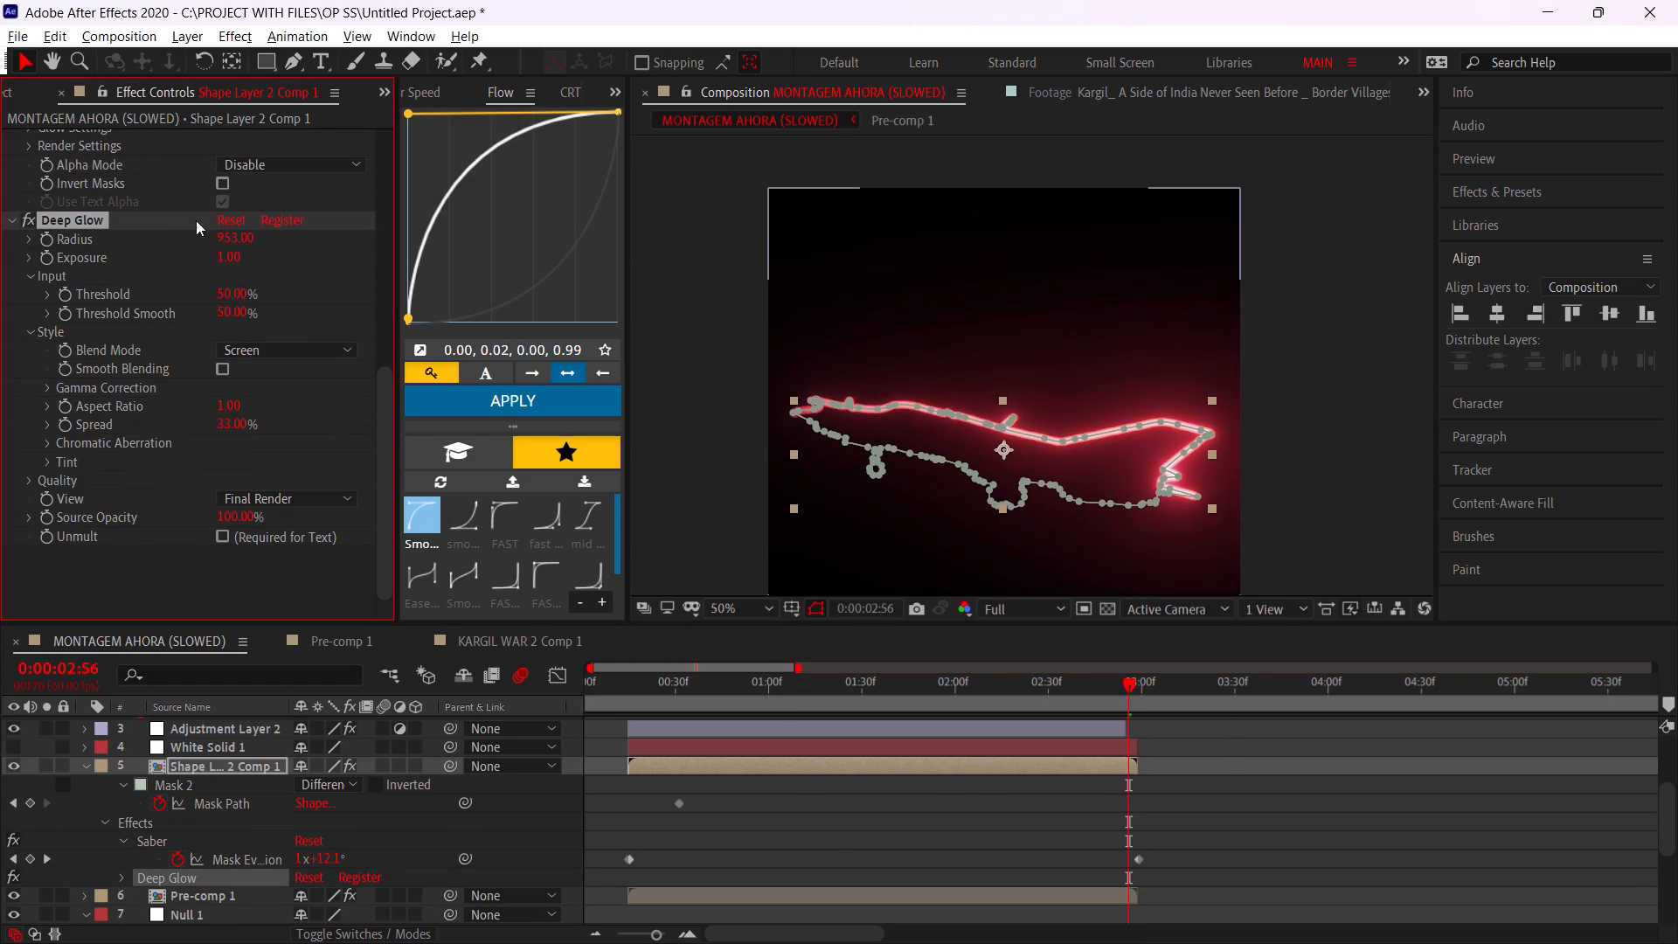
drag(236, 257, 192, 269)
click(321, 455)
At 0:00:00:56, set the outline layer's Saber Composite Settings to Transparent in its Render Settings.
drag(843, 691, 774, 699)
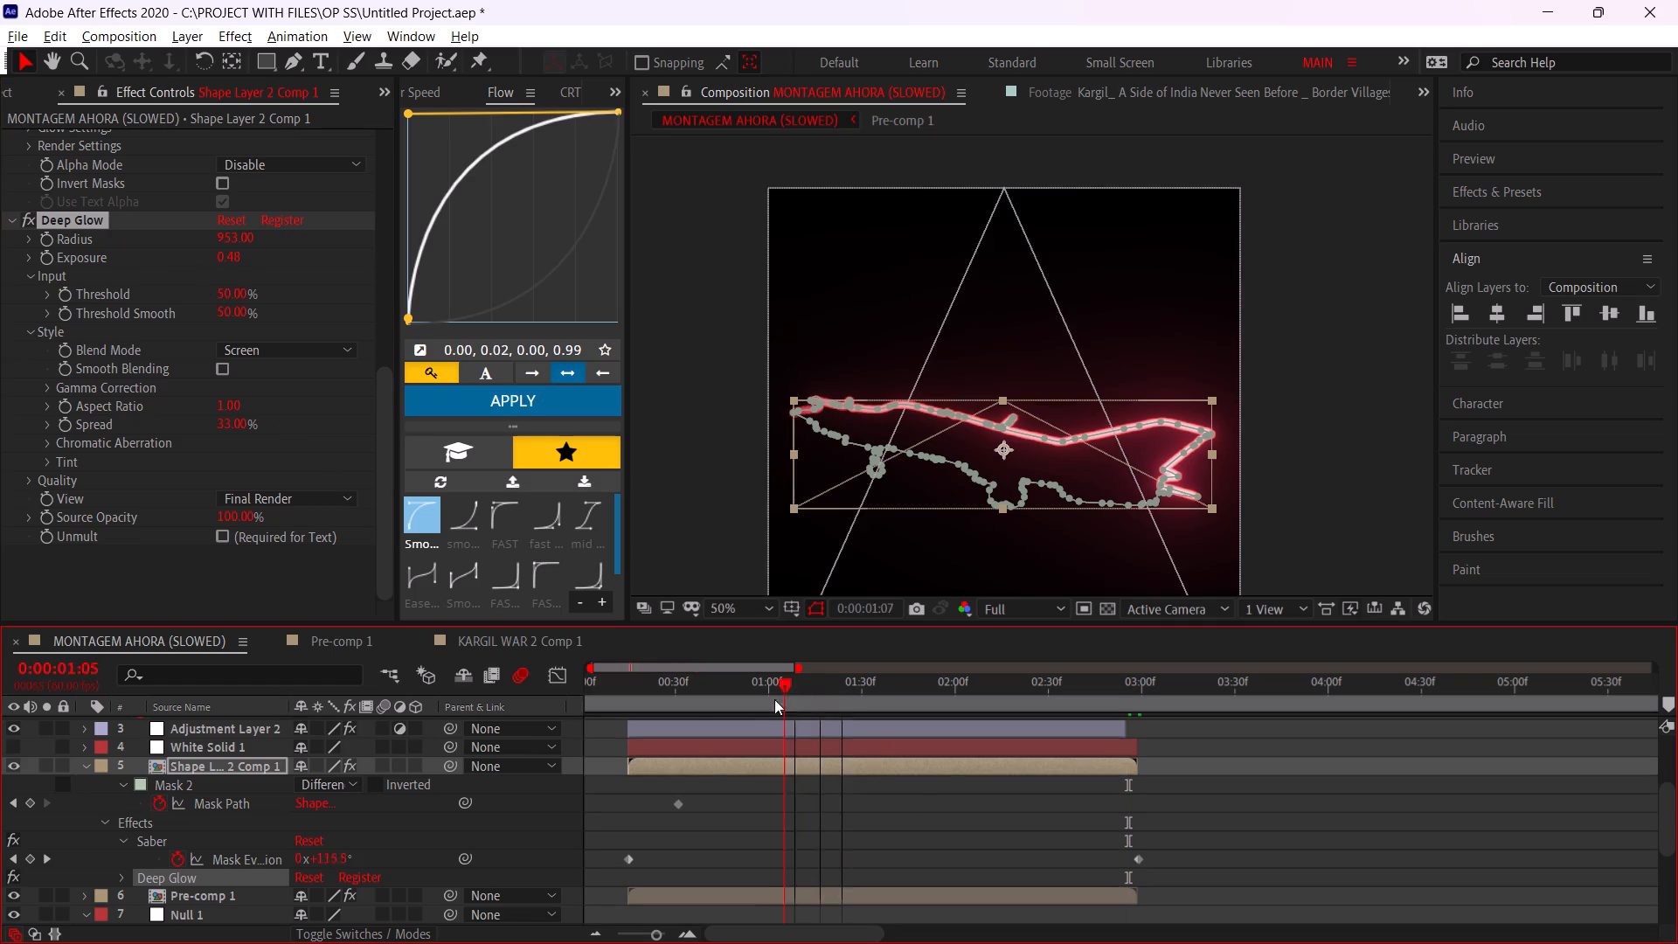
drag(774, 699, 756, 704)
click(808, 794)
click(732, 606)
click(778, 246)
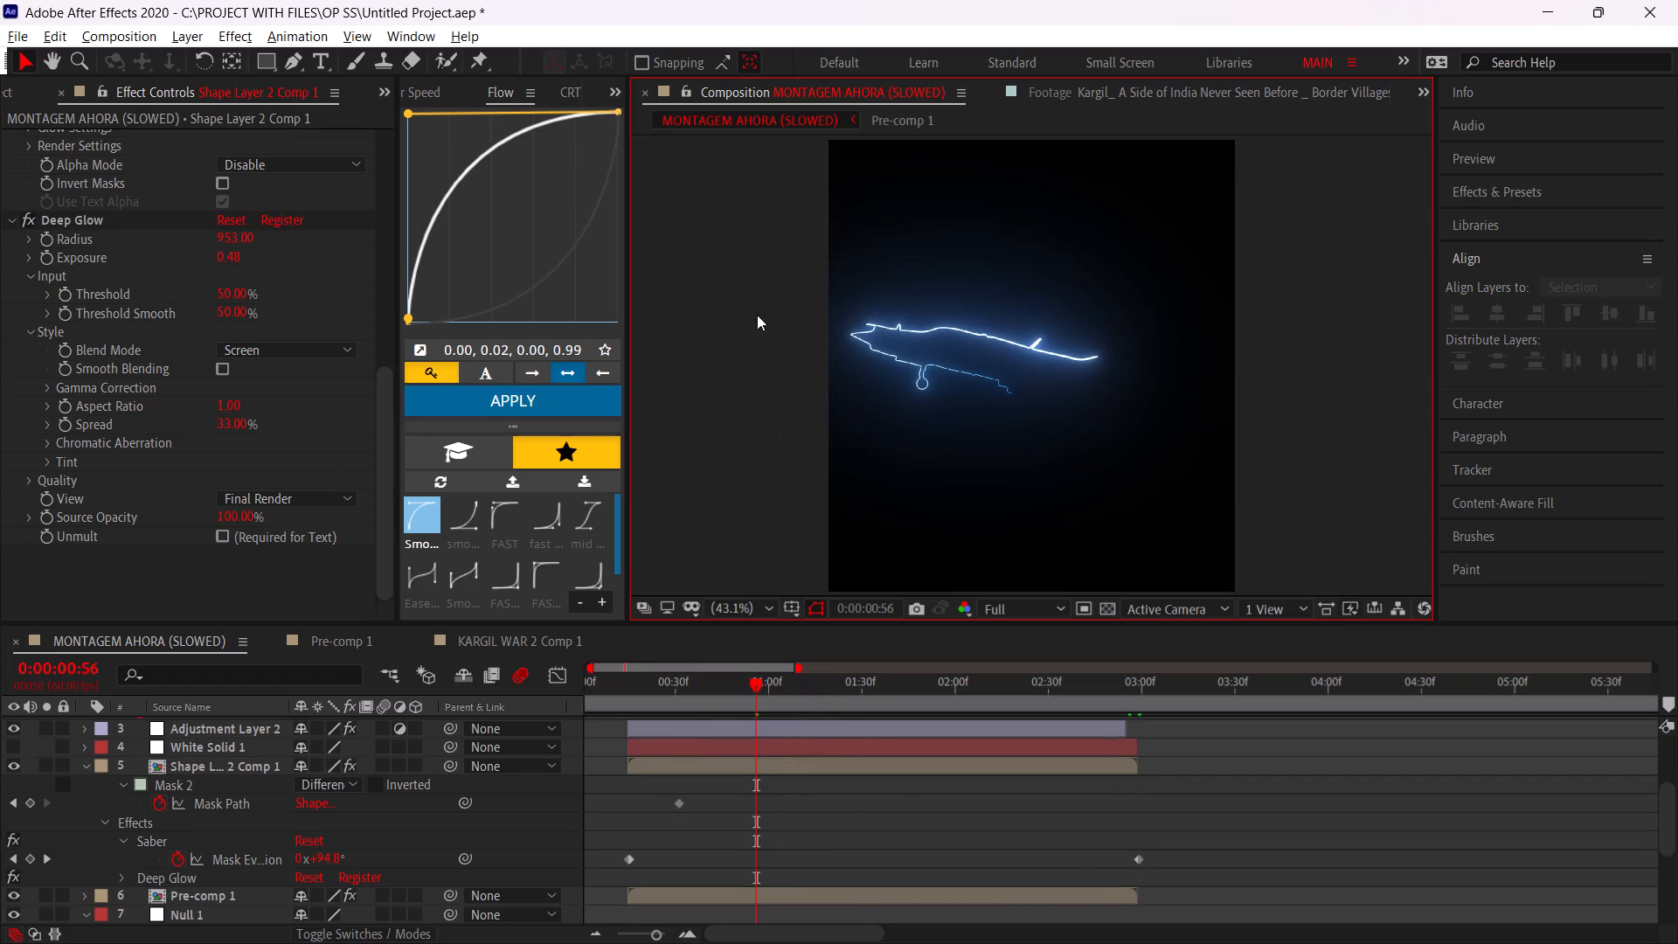
click(756, 765)
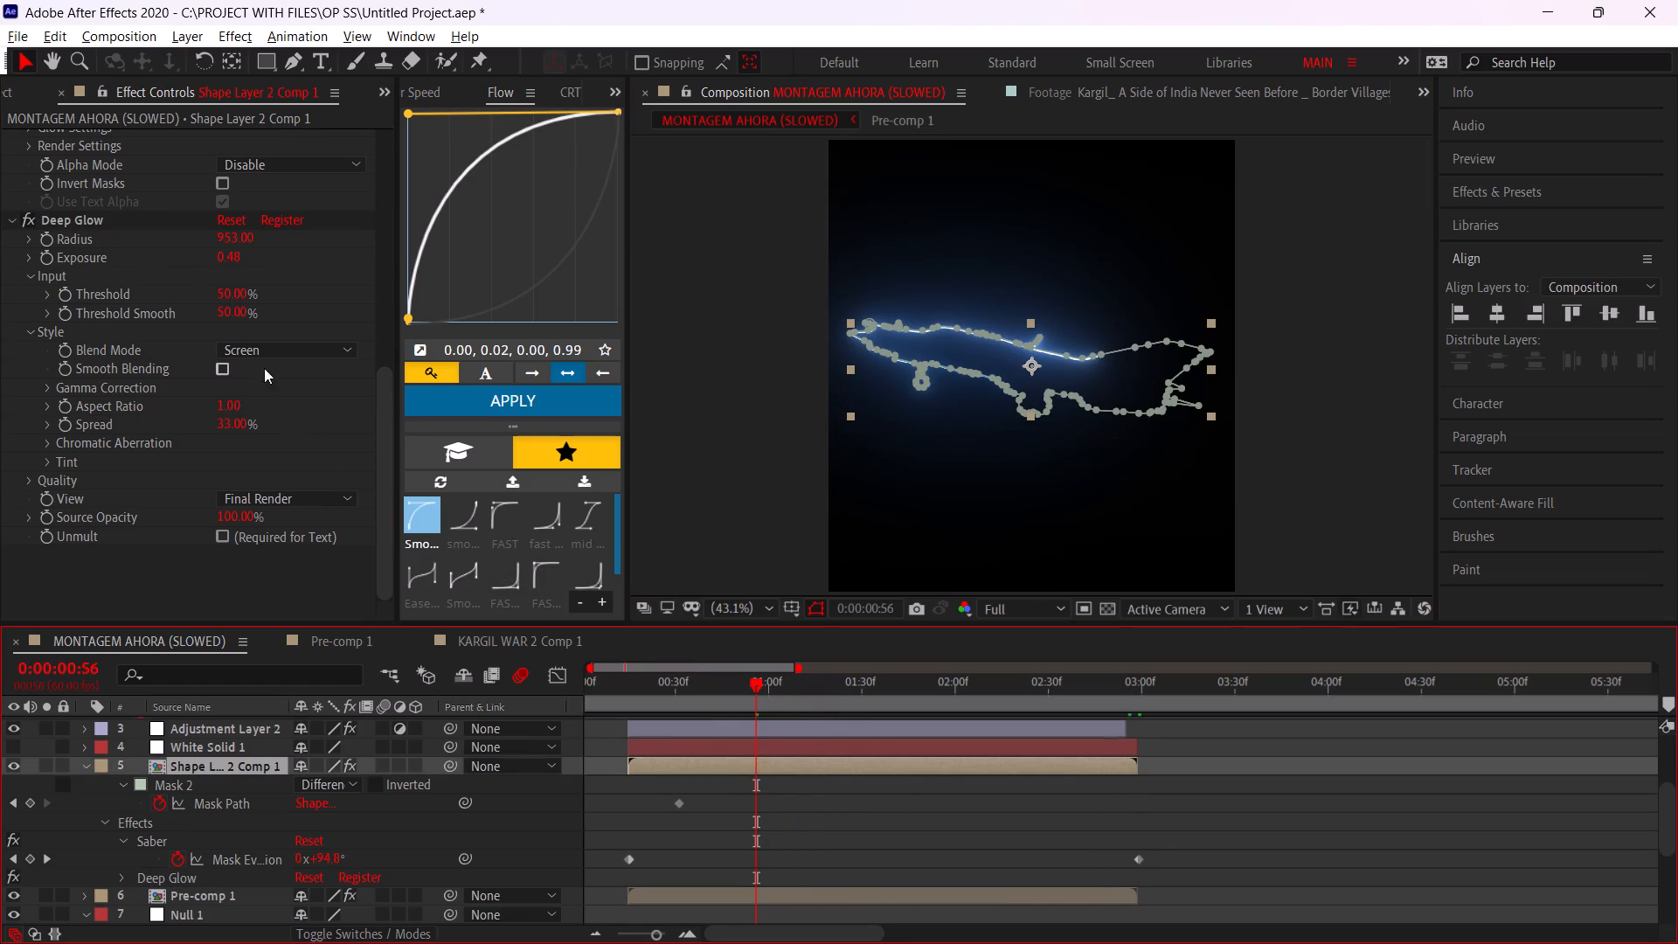
scroll(175, 365, up, 5)
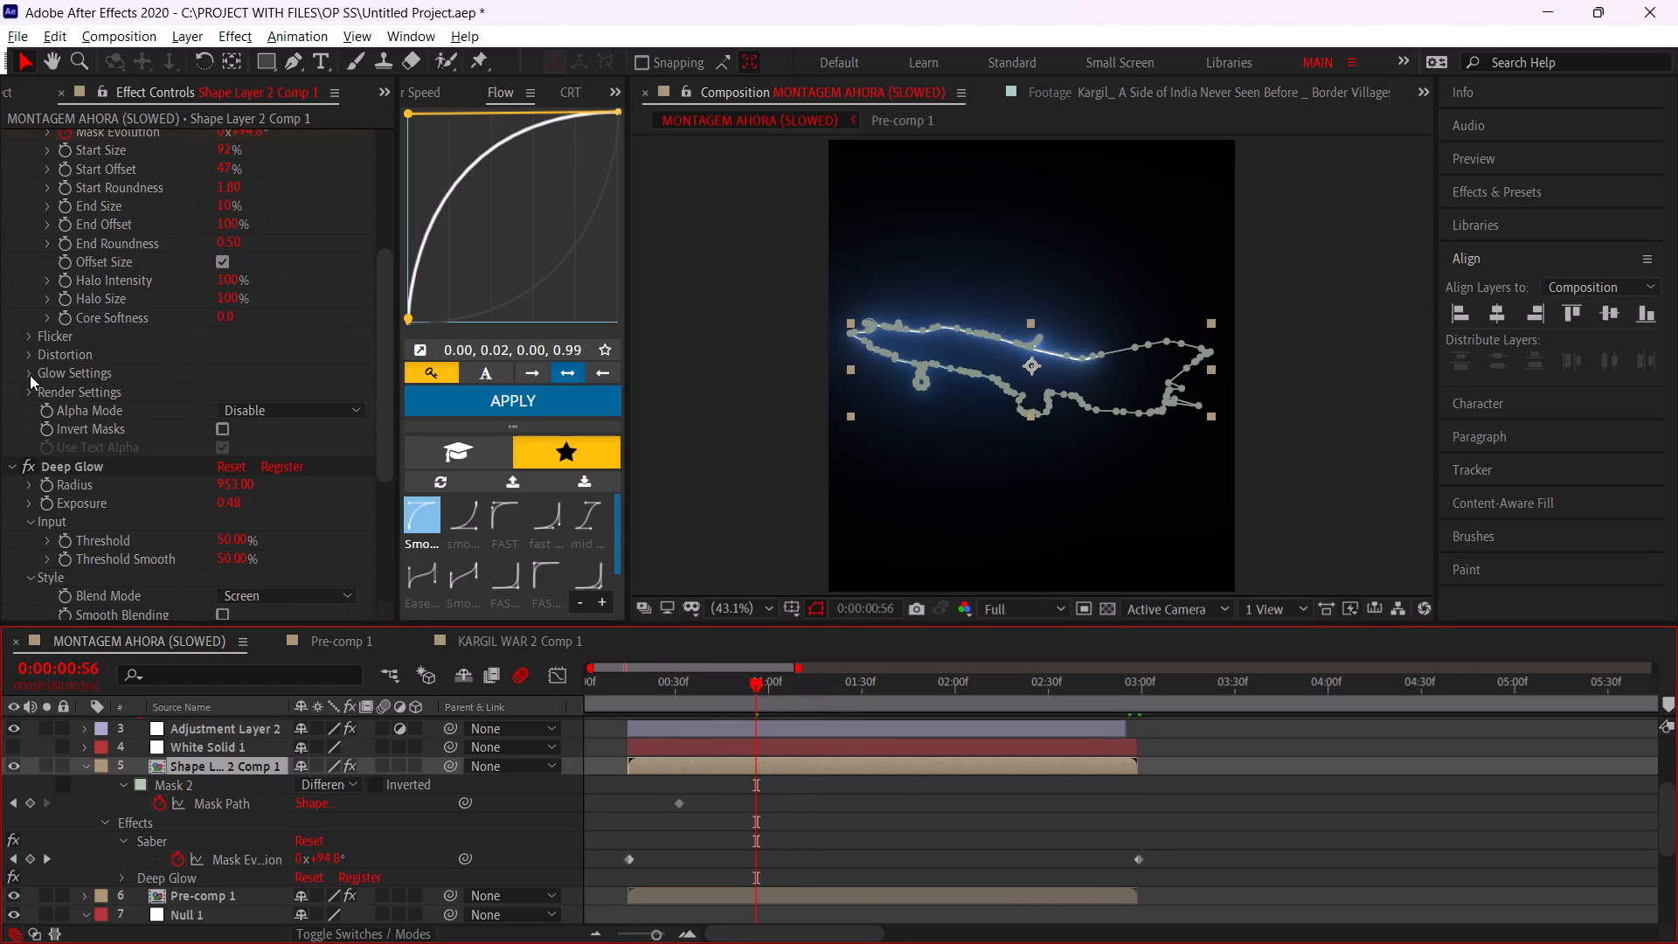
click(26, 396)
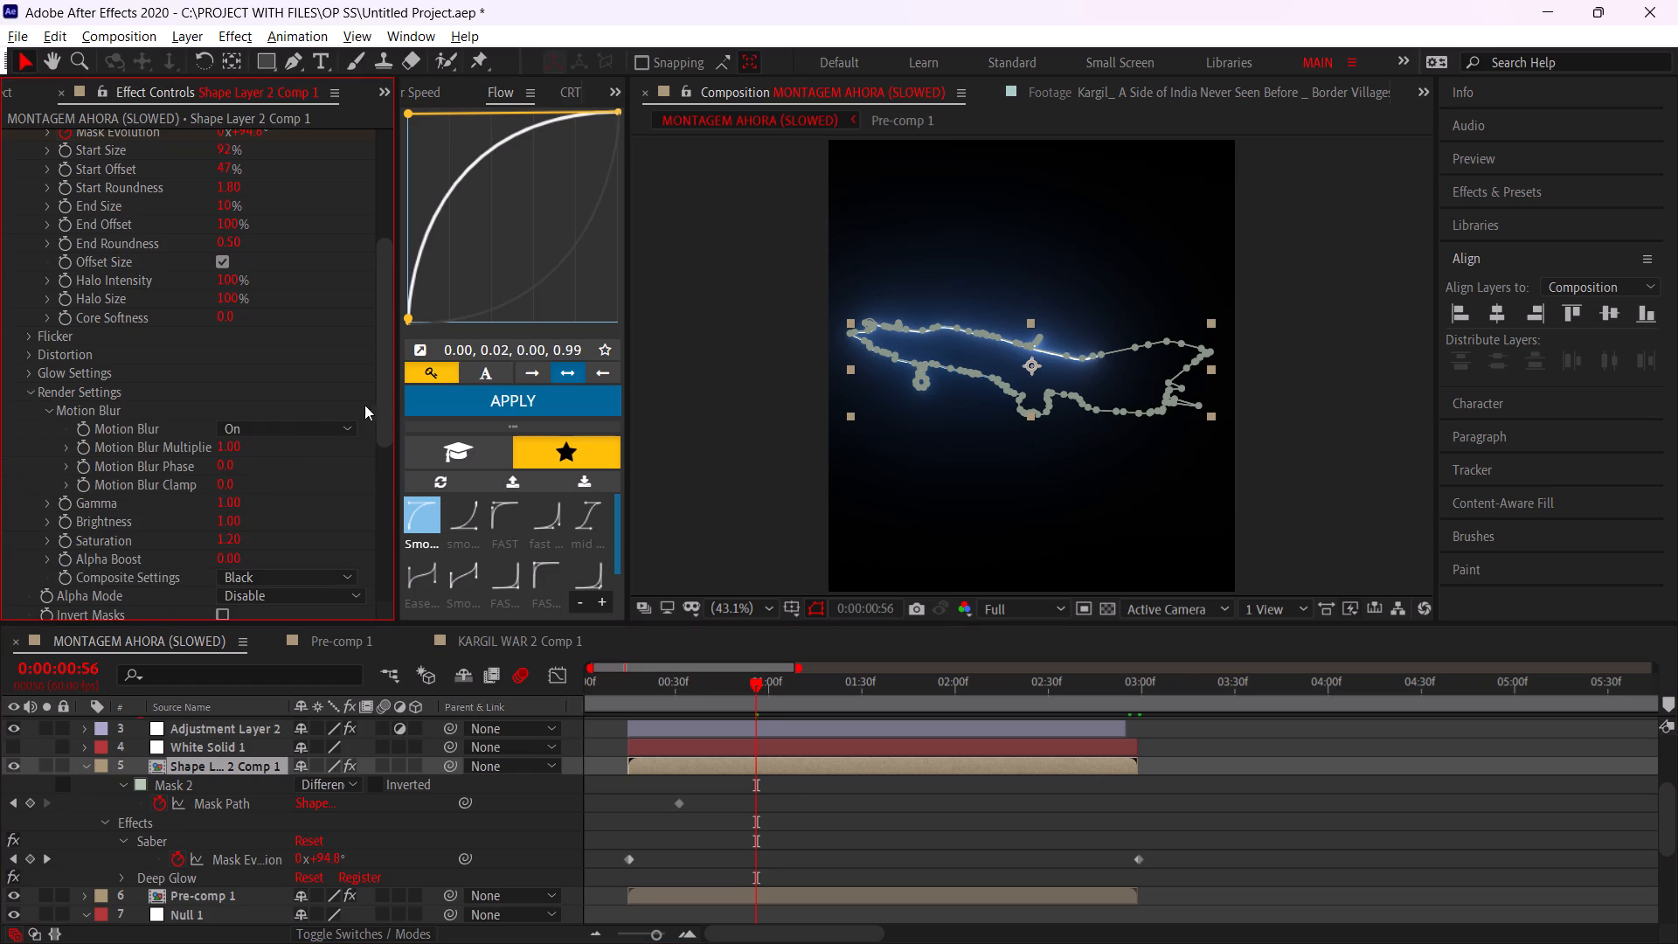
click(304, 598)
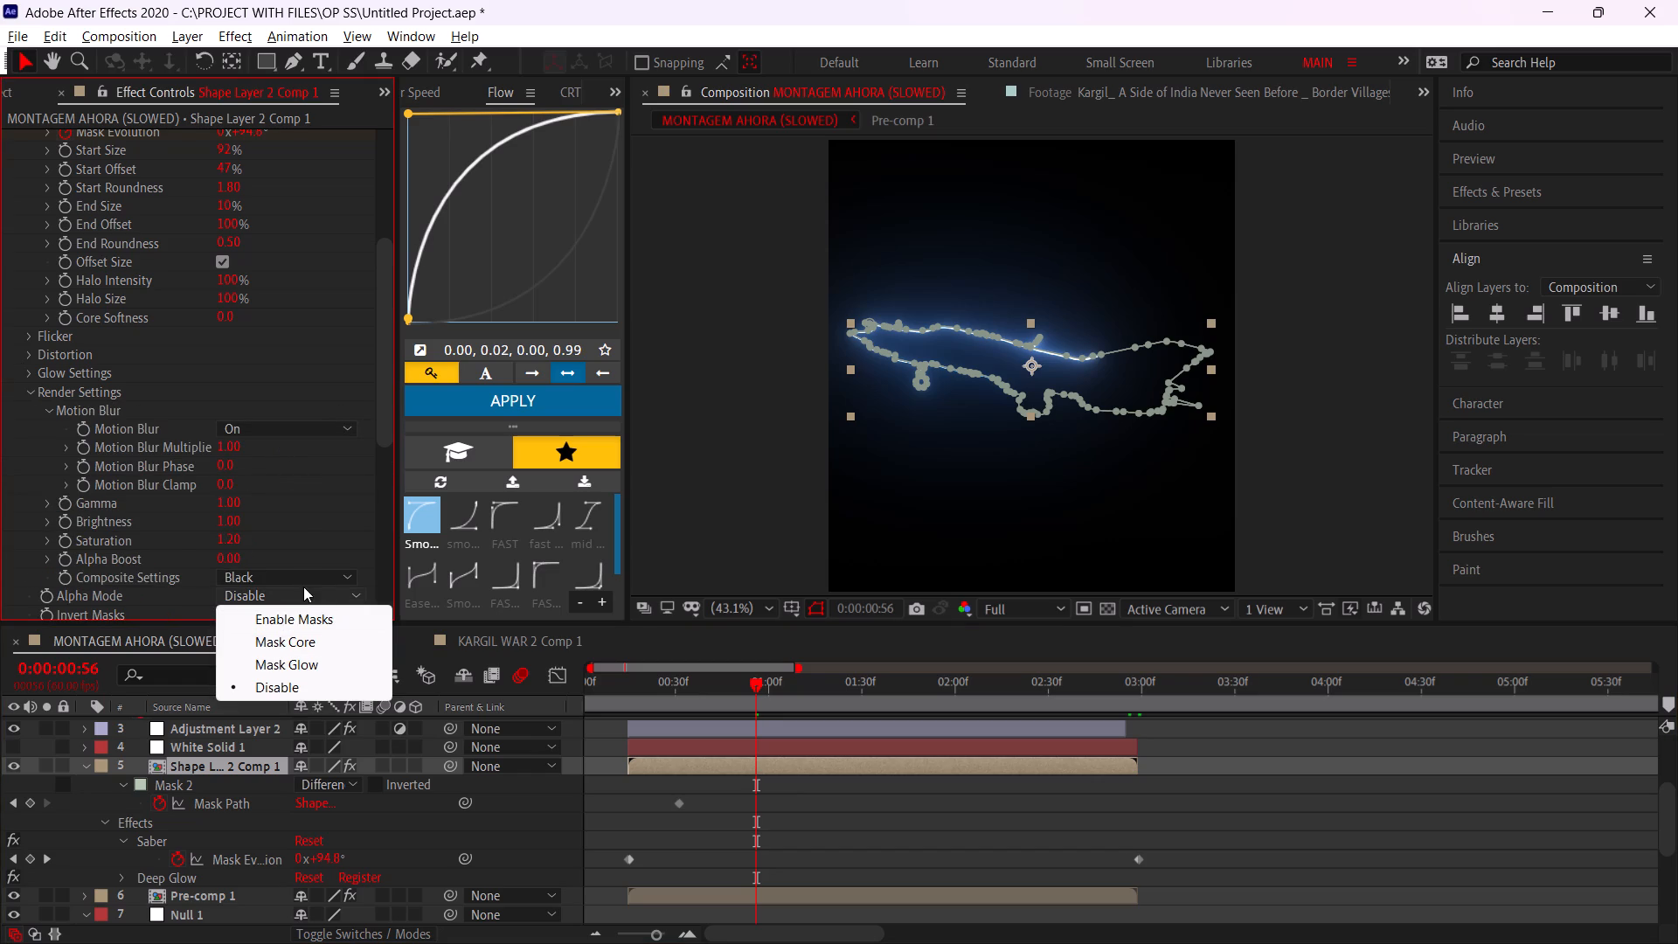
click(301, 573)
click(308, 600)
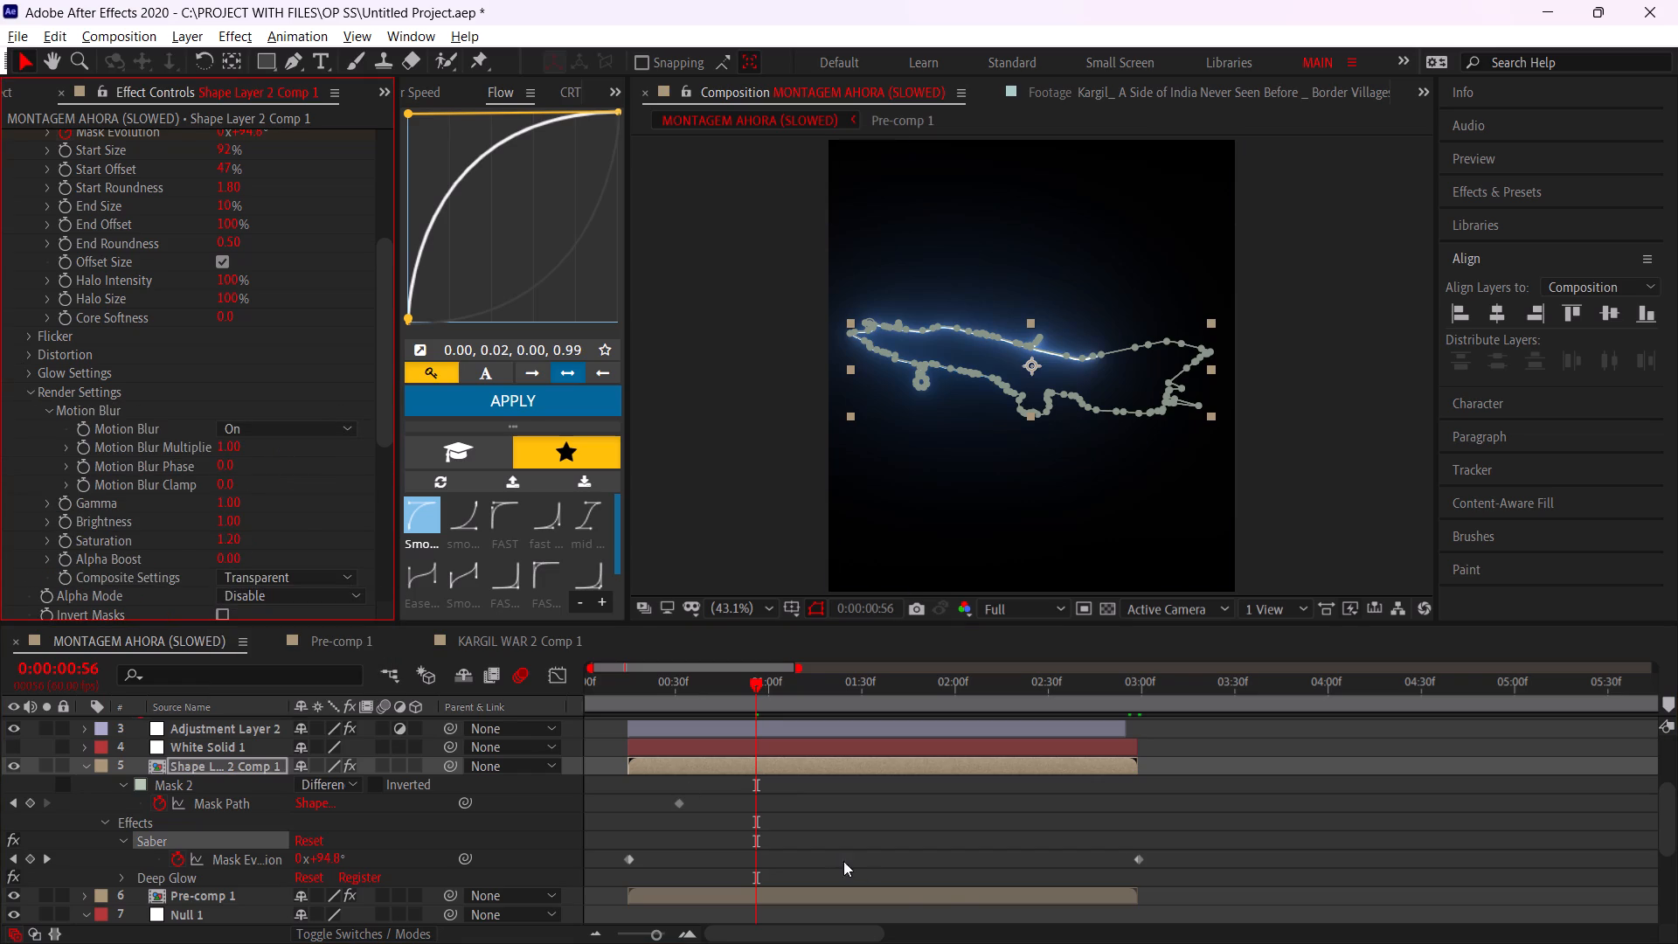
Check the outline's moving glow without the mask path between about 0:00:01:03 and 0:00:00:33.
click(961, 892)
click(844, 841)
drag(738, 698, 789, 696)
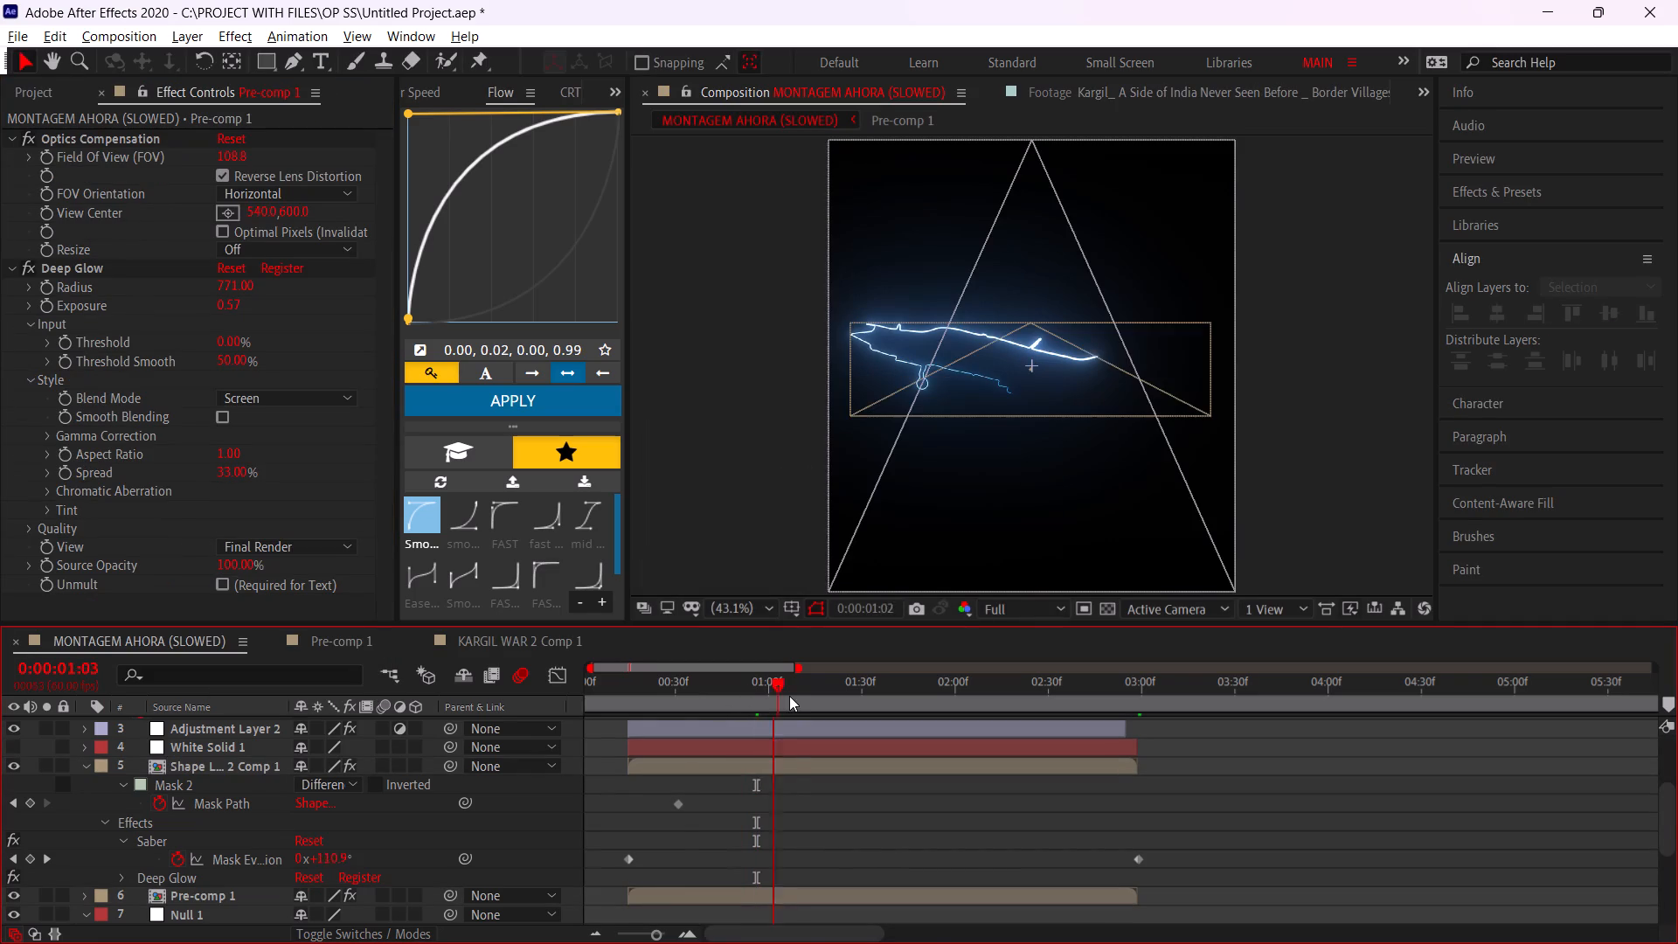
drag(789, 696, 683, 699)
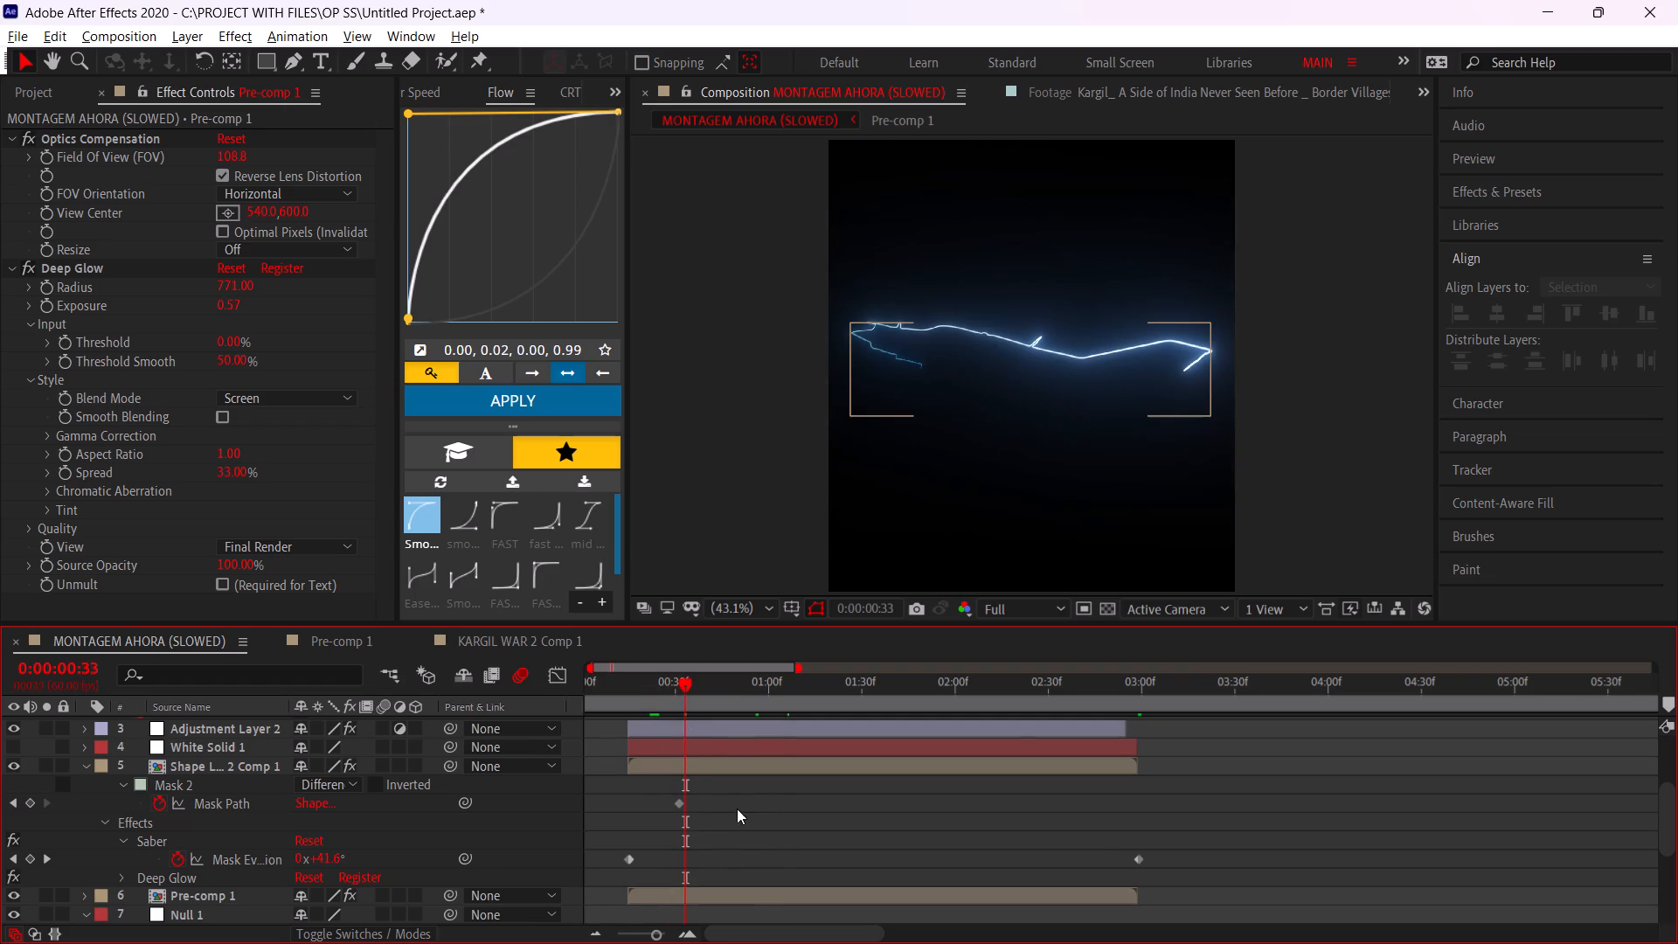
Move the jet outline layer beneath Pre-comp 1 in the layer stack.
click(738, 809)
scroll(734, 784, up, 2)
scroll(736, 786, down, 2)
drag(223, 764, 254, 908)
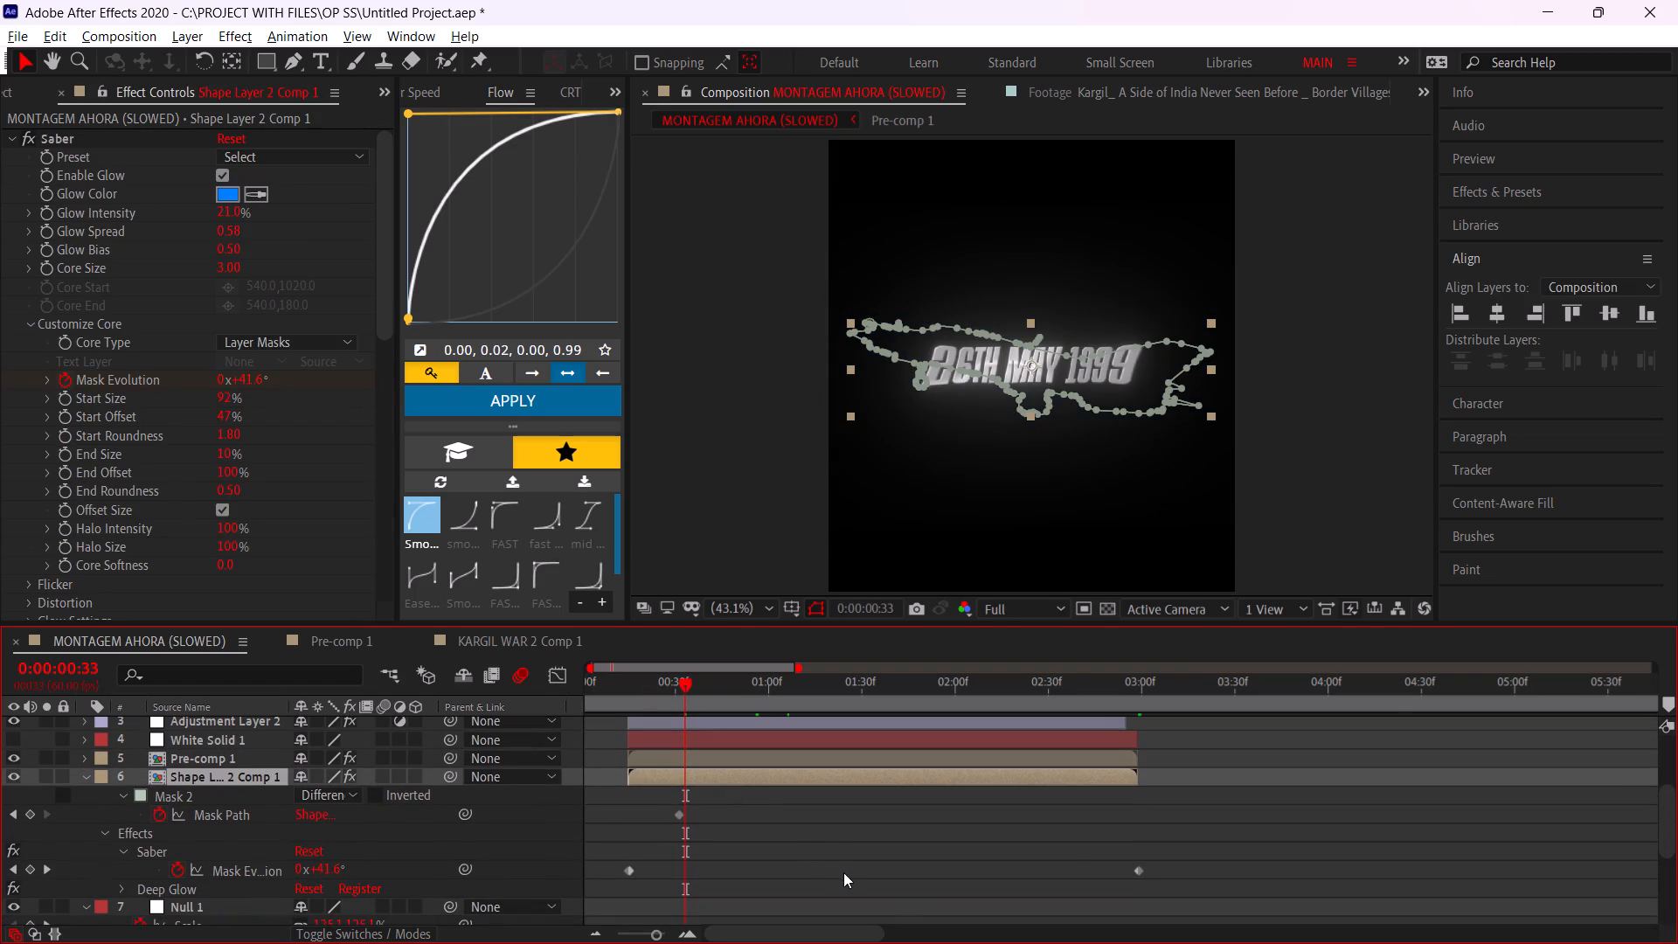
click(843, 872)
At 0:00:01:14, turn on Unmult in Pre-comp 1's Deep Glow effect.
drag(711, 691, 812, 700)
click(821, 773)
click(812, 754)
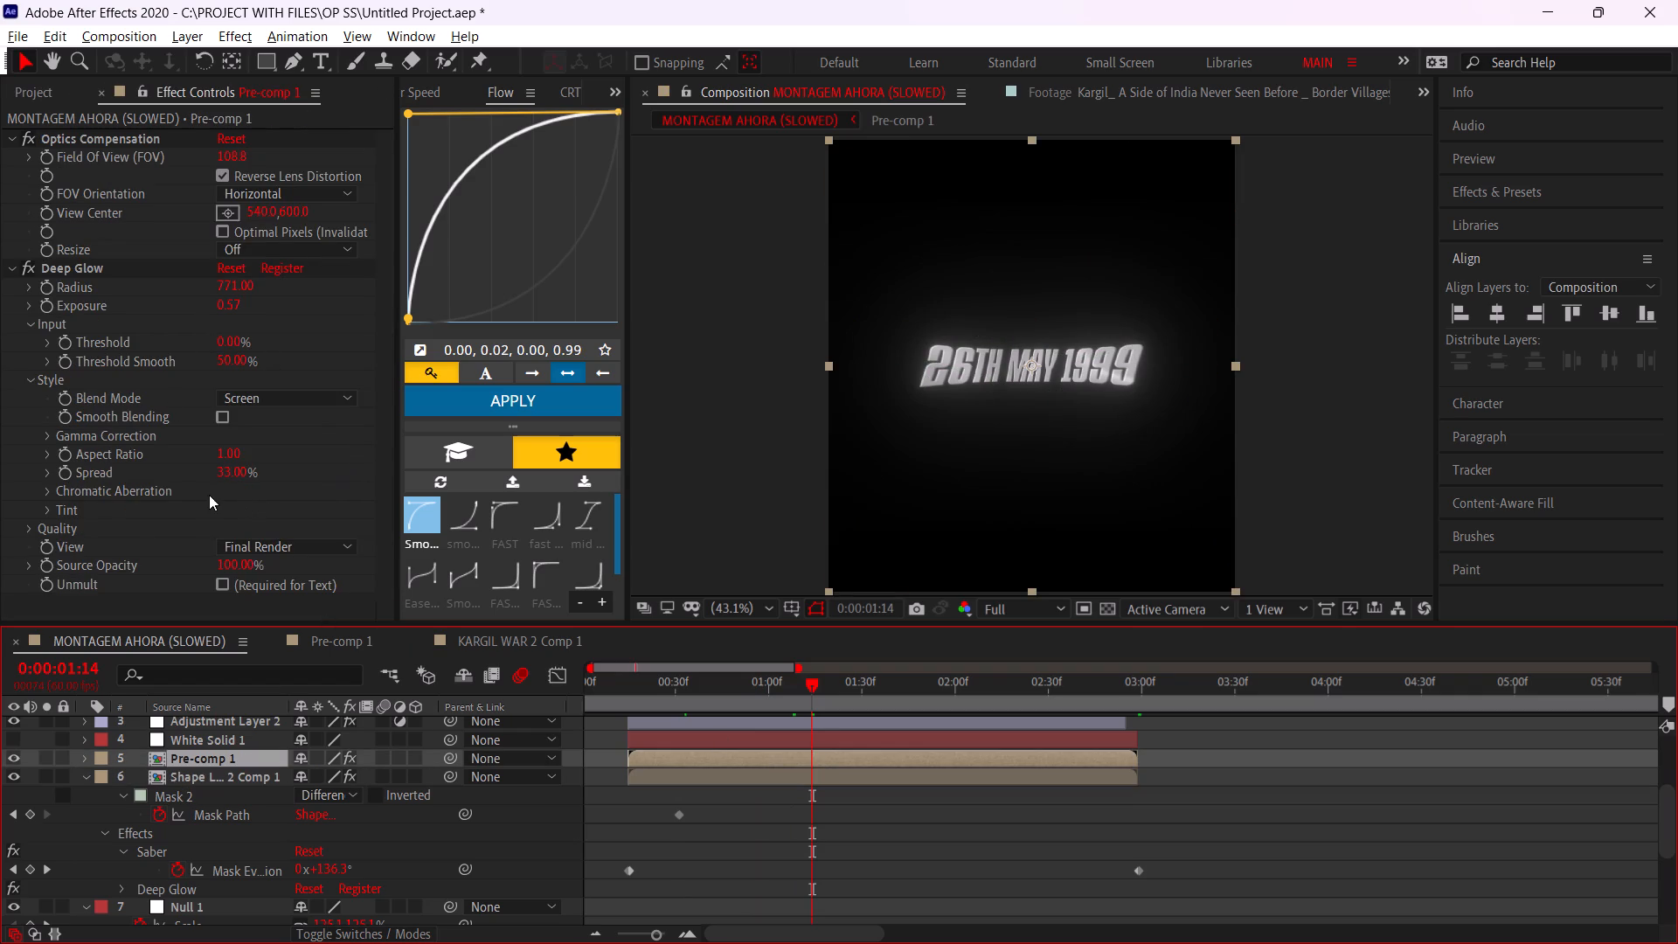
click(230, 580)
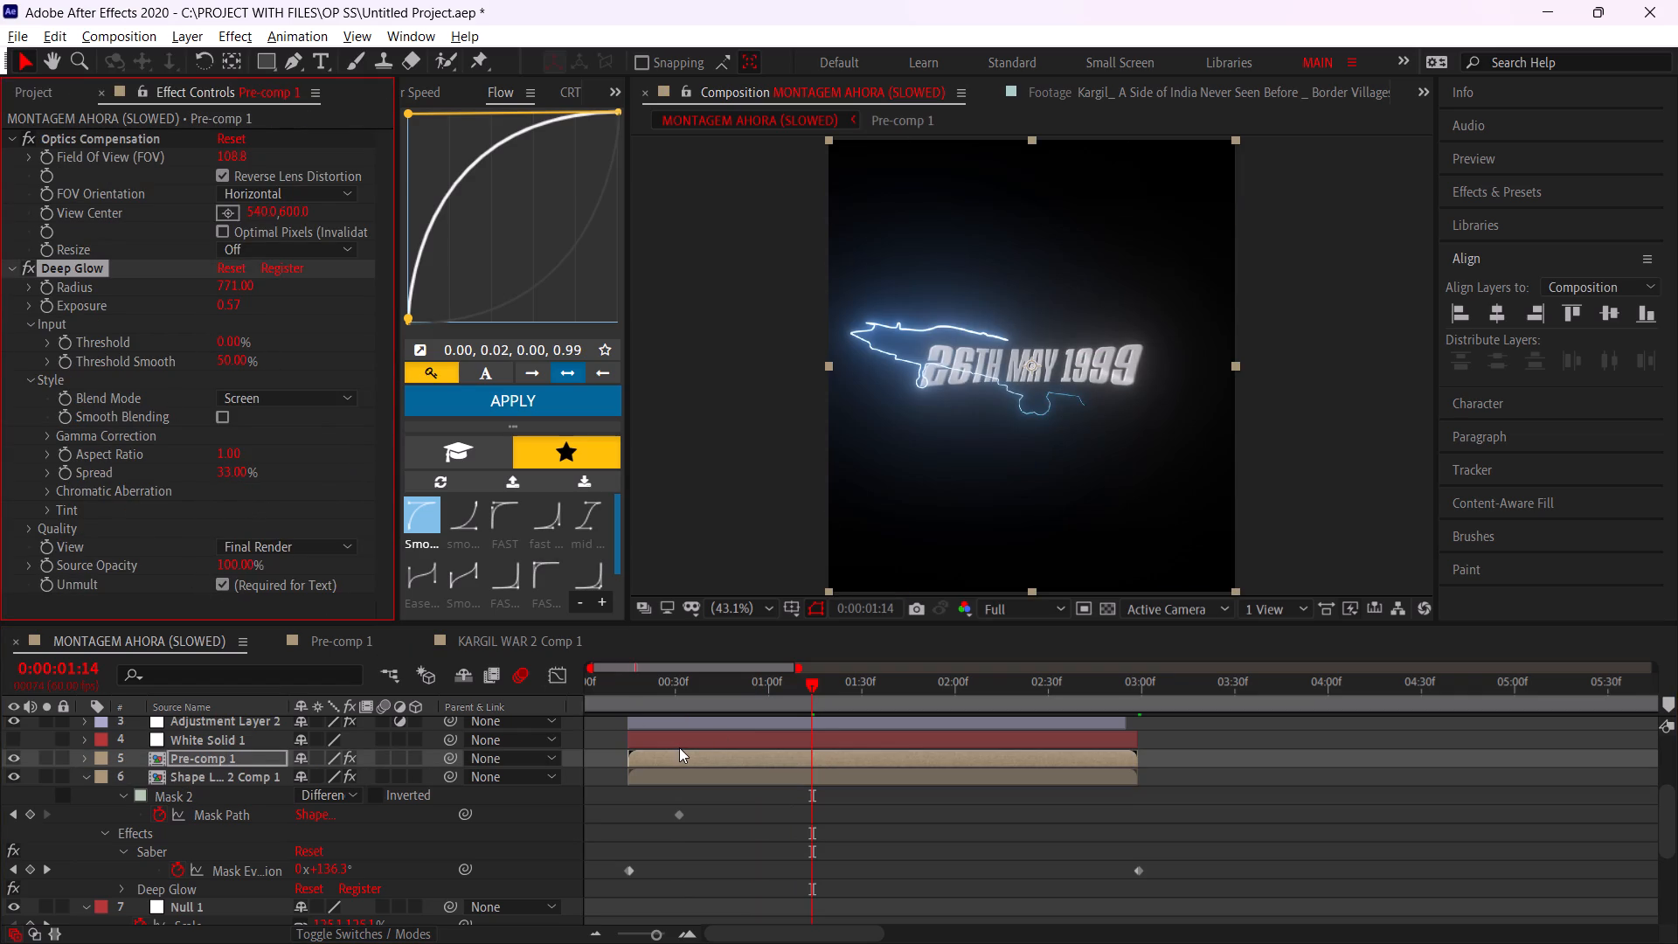
Apply S_DropShadow to Pre-comp 1 with Shadow Opacity 2.25.
key(ctrl+space)
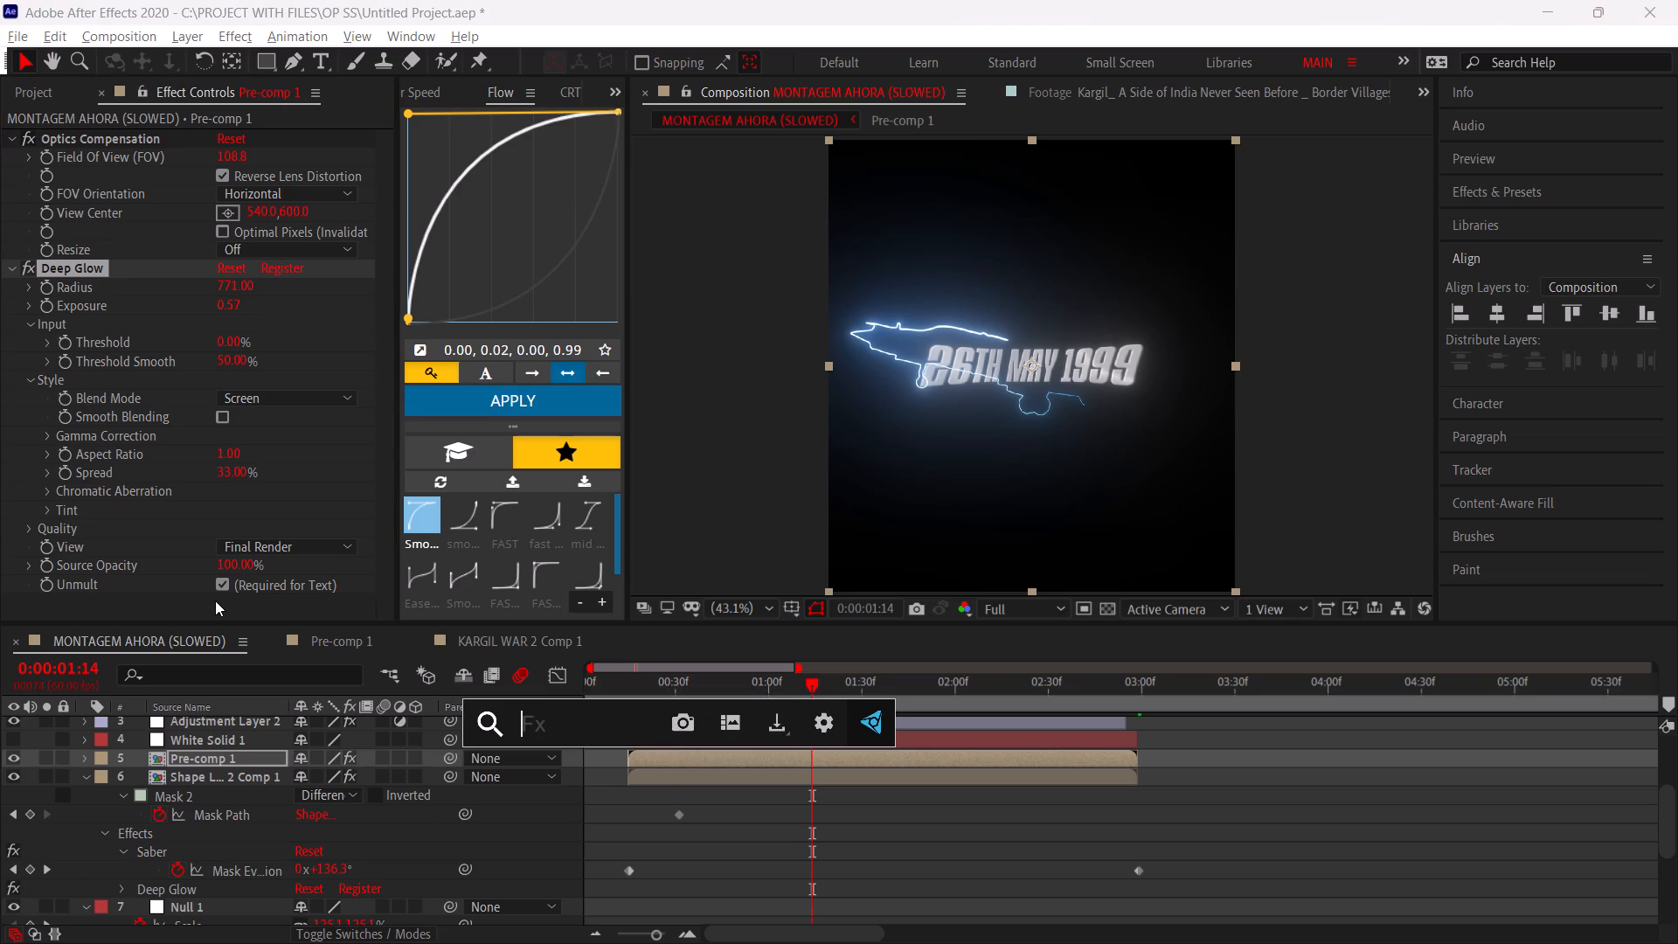
Apply the S_DropShadow effect to Pre-comp 1.
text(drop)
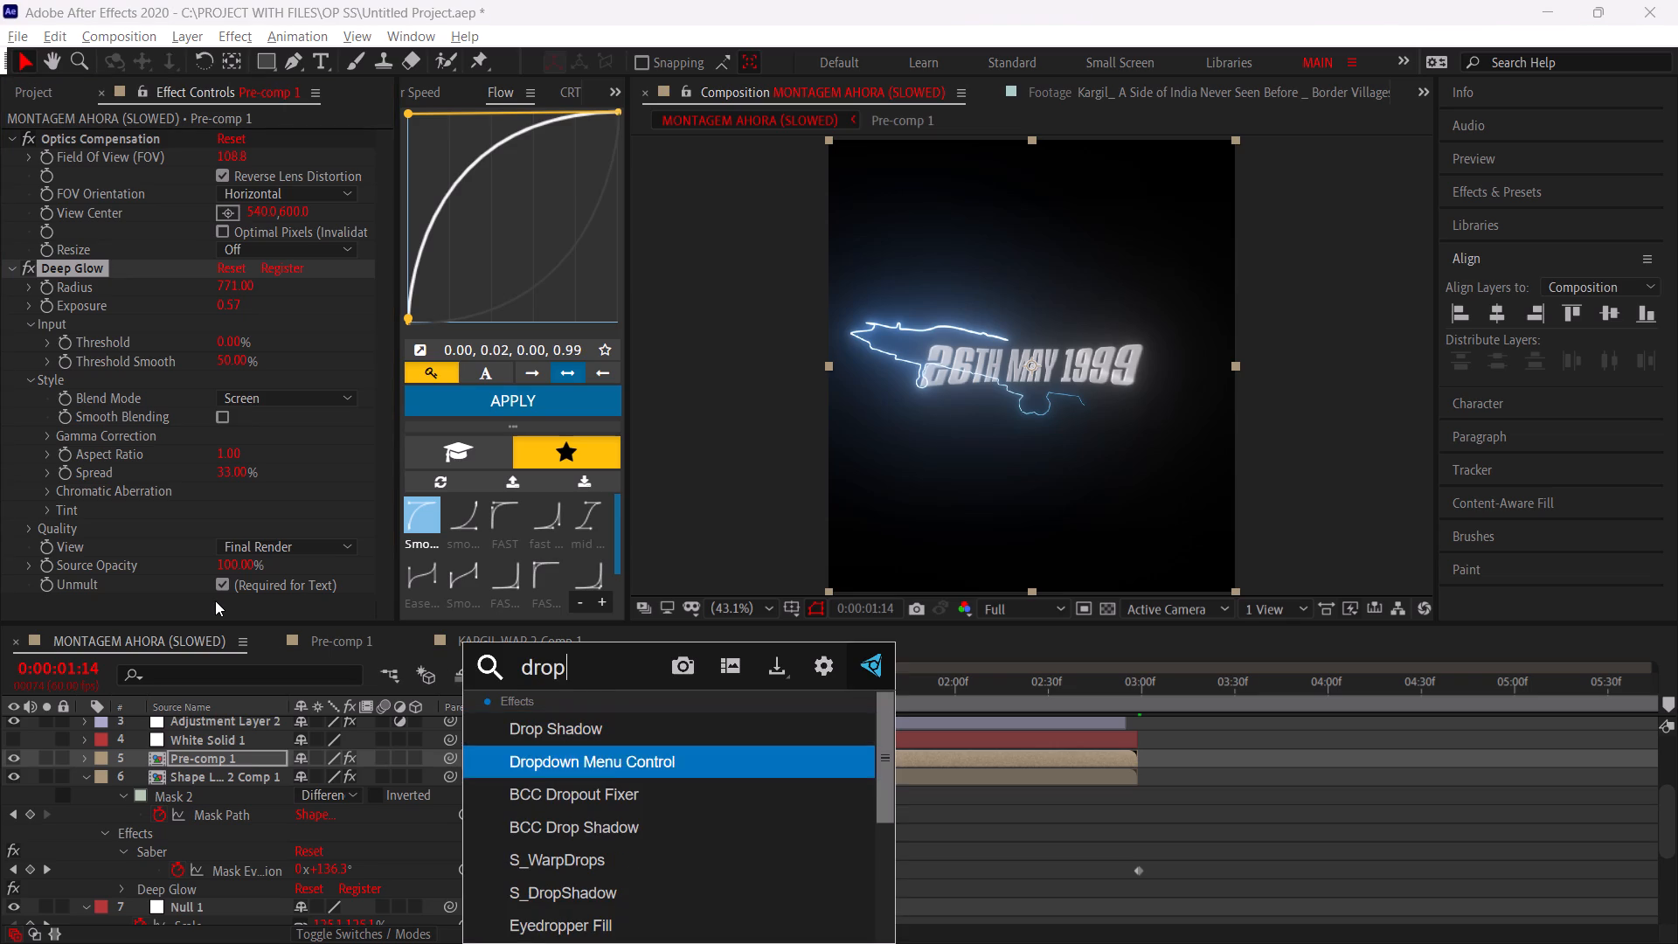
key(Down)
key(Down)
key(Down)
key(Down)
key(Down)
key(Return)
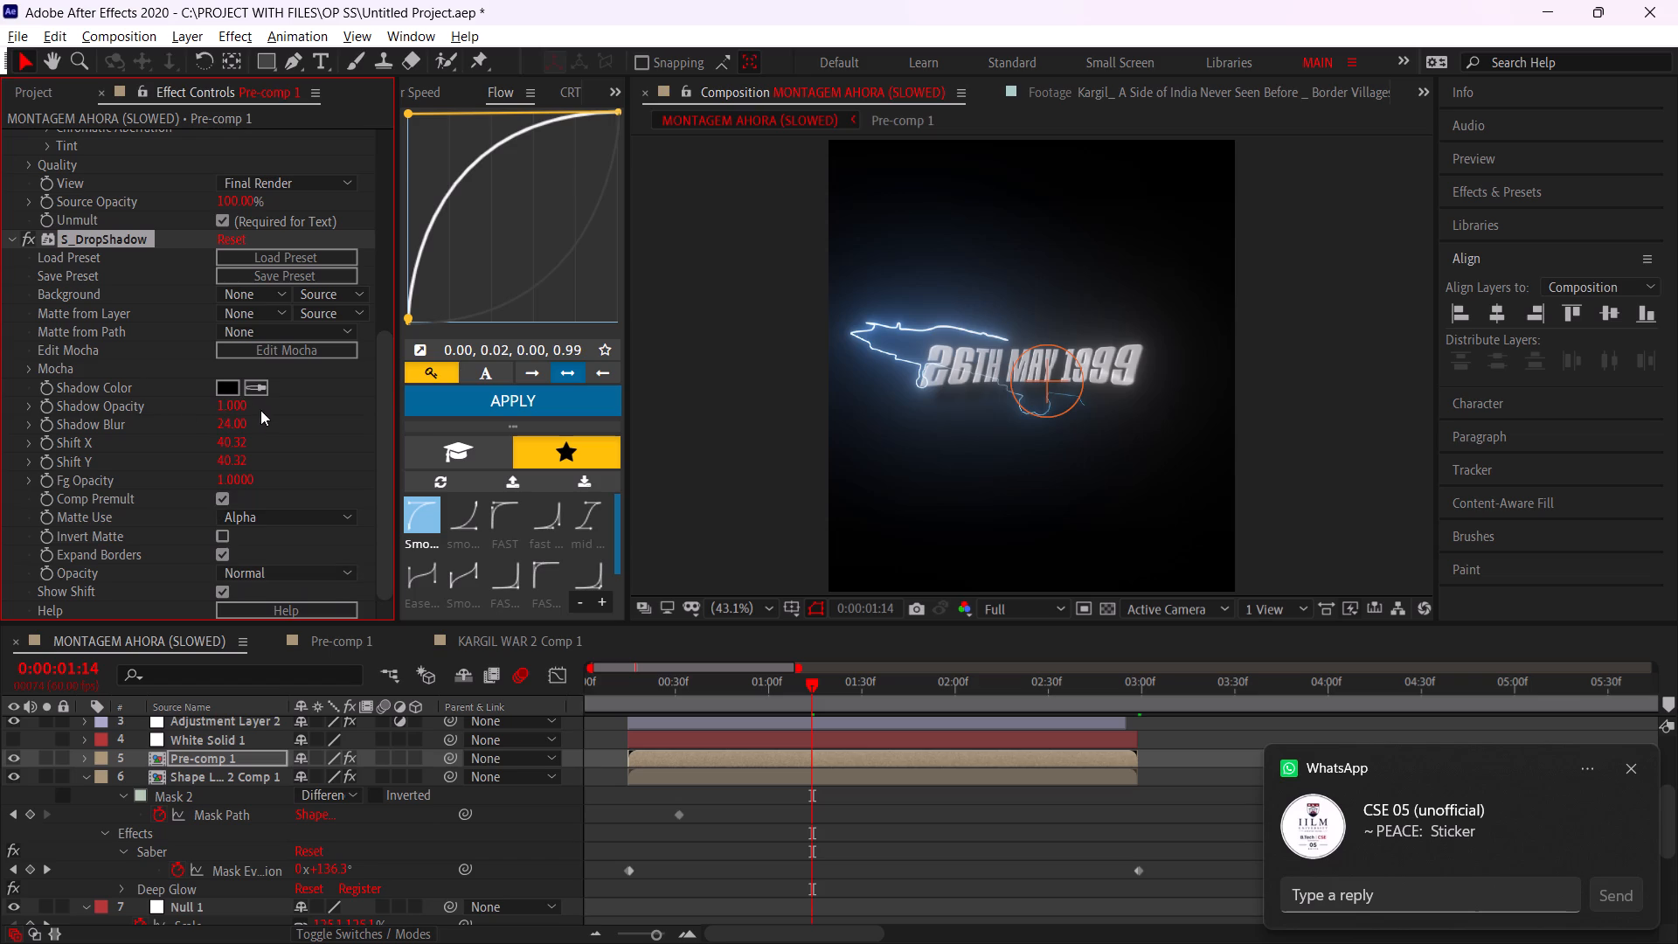
Set Pre-comp 1's drop shadow to Shift X 4, Shift Y 4 and Shadow Opacity 2.25.
click(233, 447)
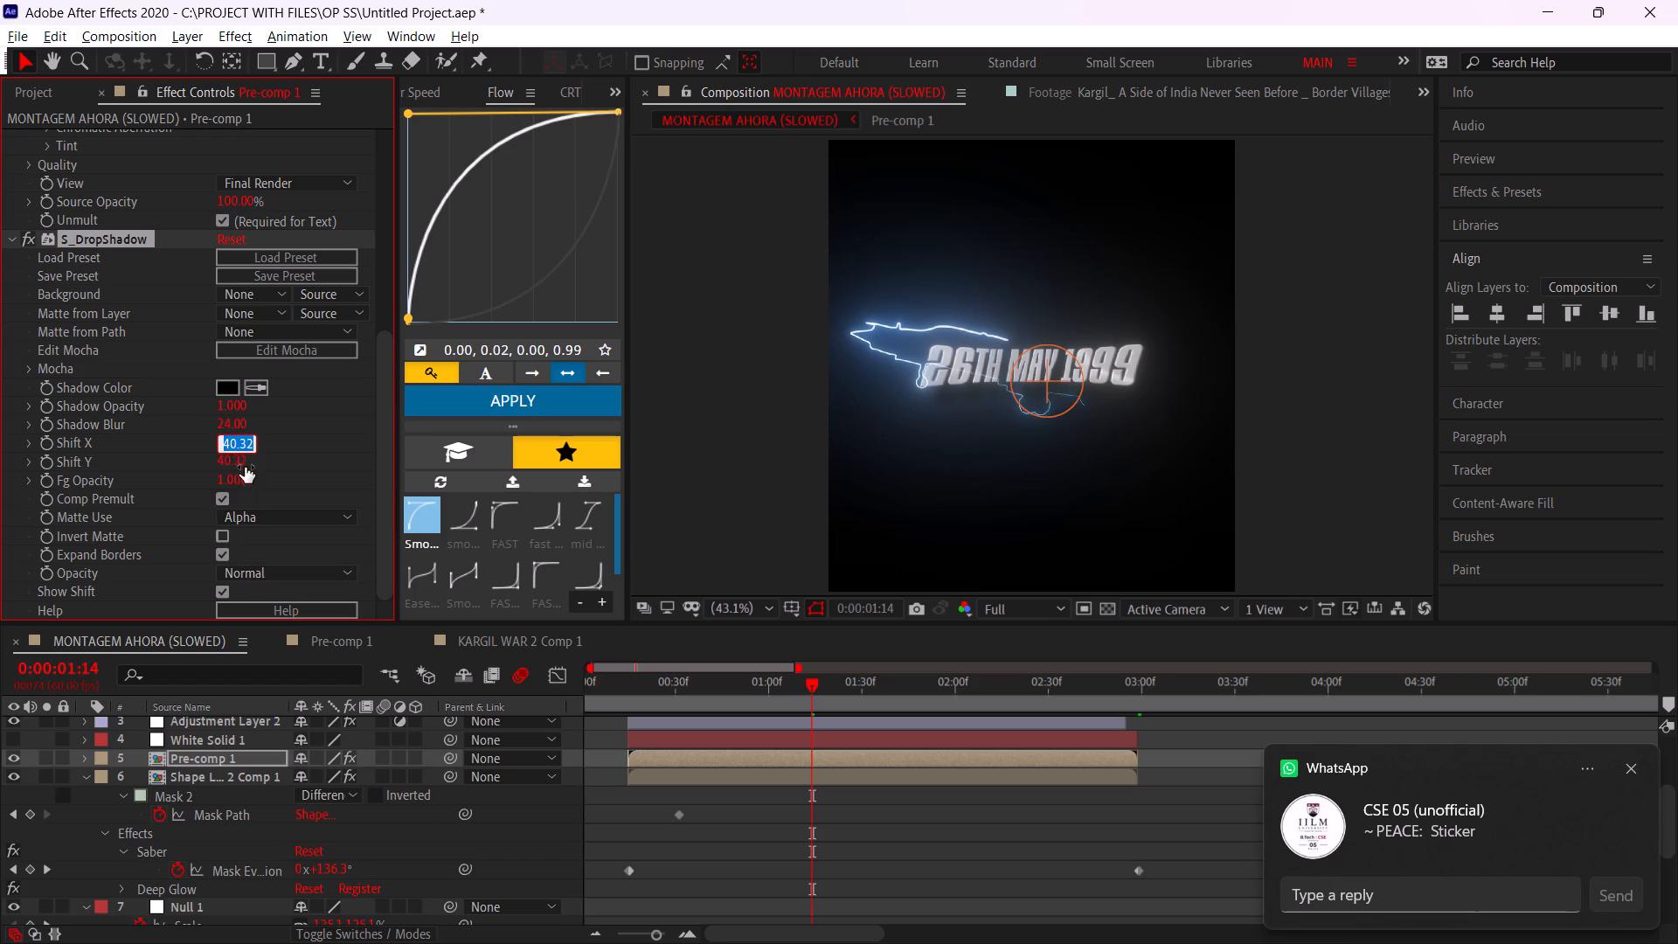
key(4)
click(235, 464)
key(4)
drag(284, 442, 268, 440)
click(231, 422)
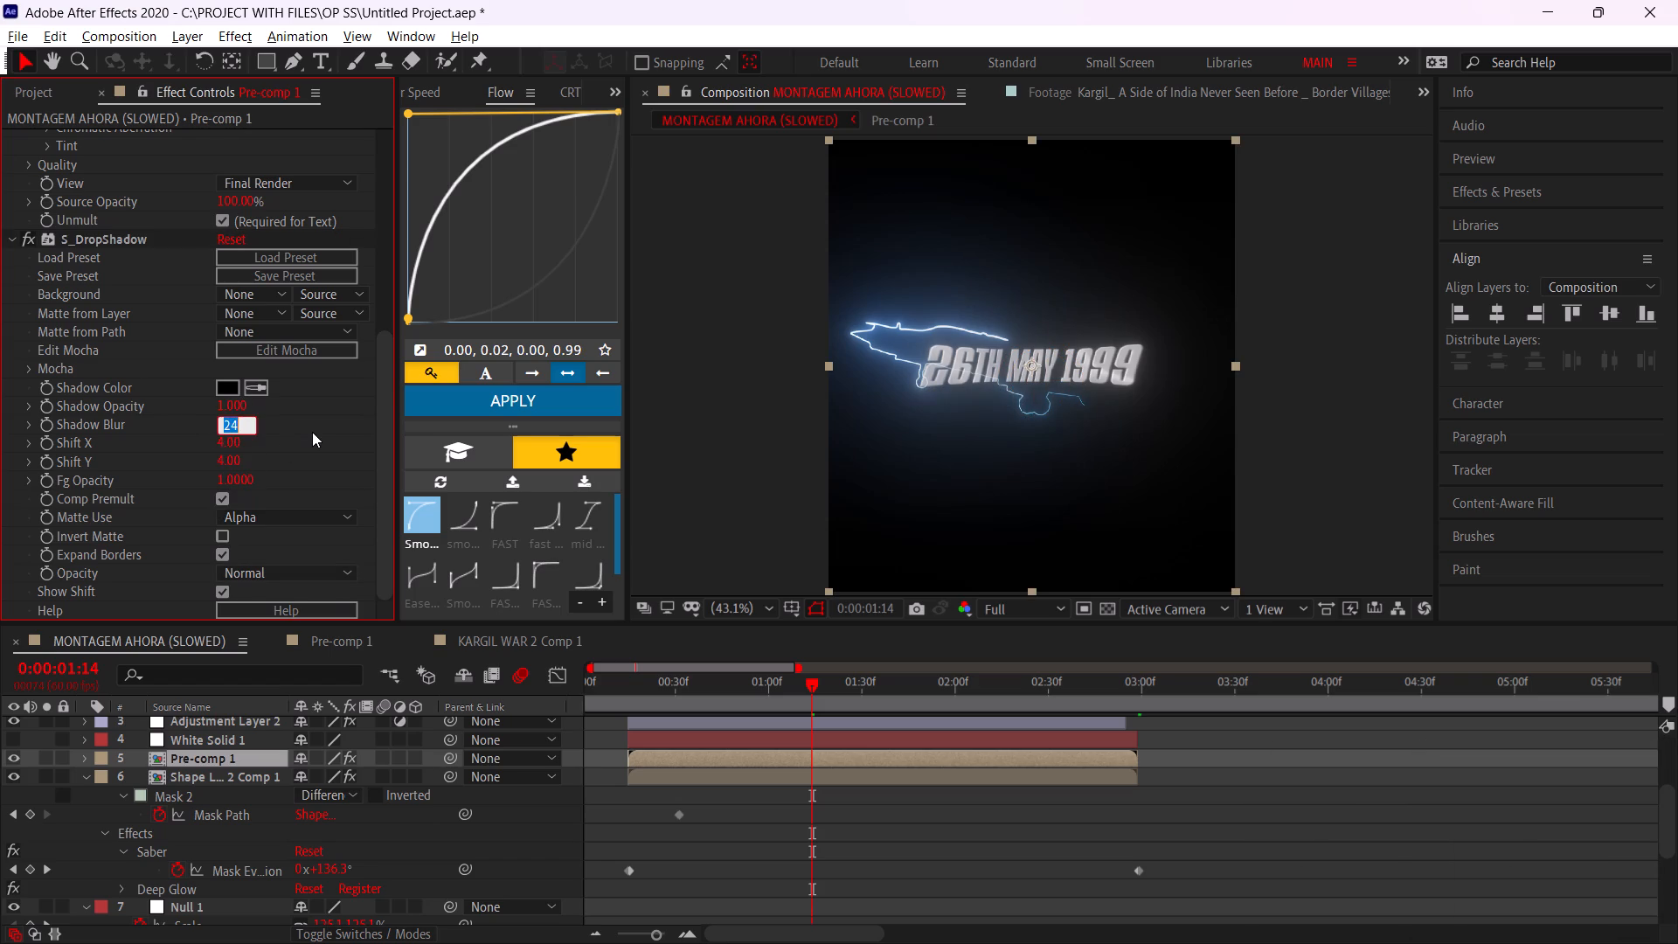
click(312, 432)
drag(235, 413, 279, 415)
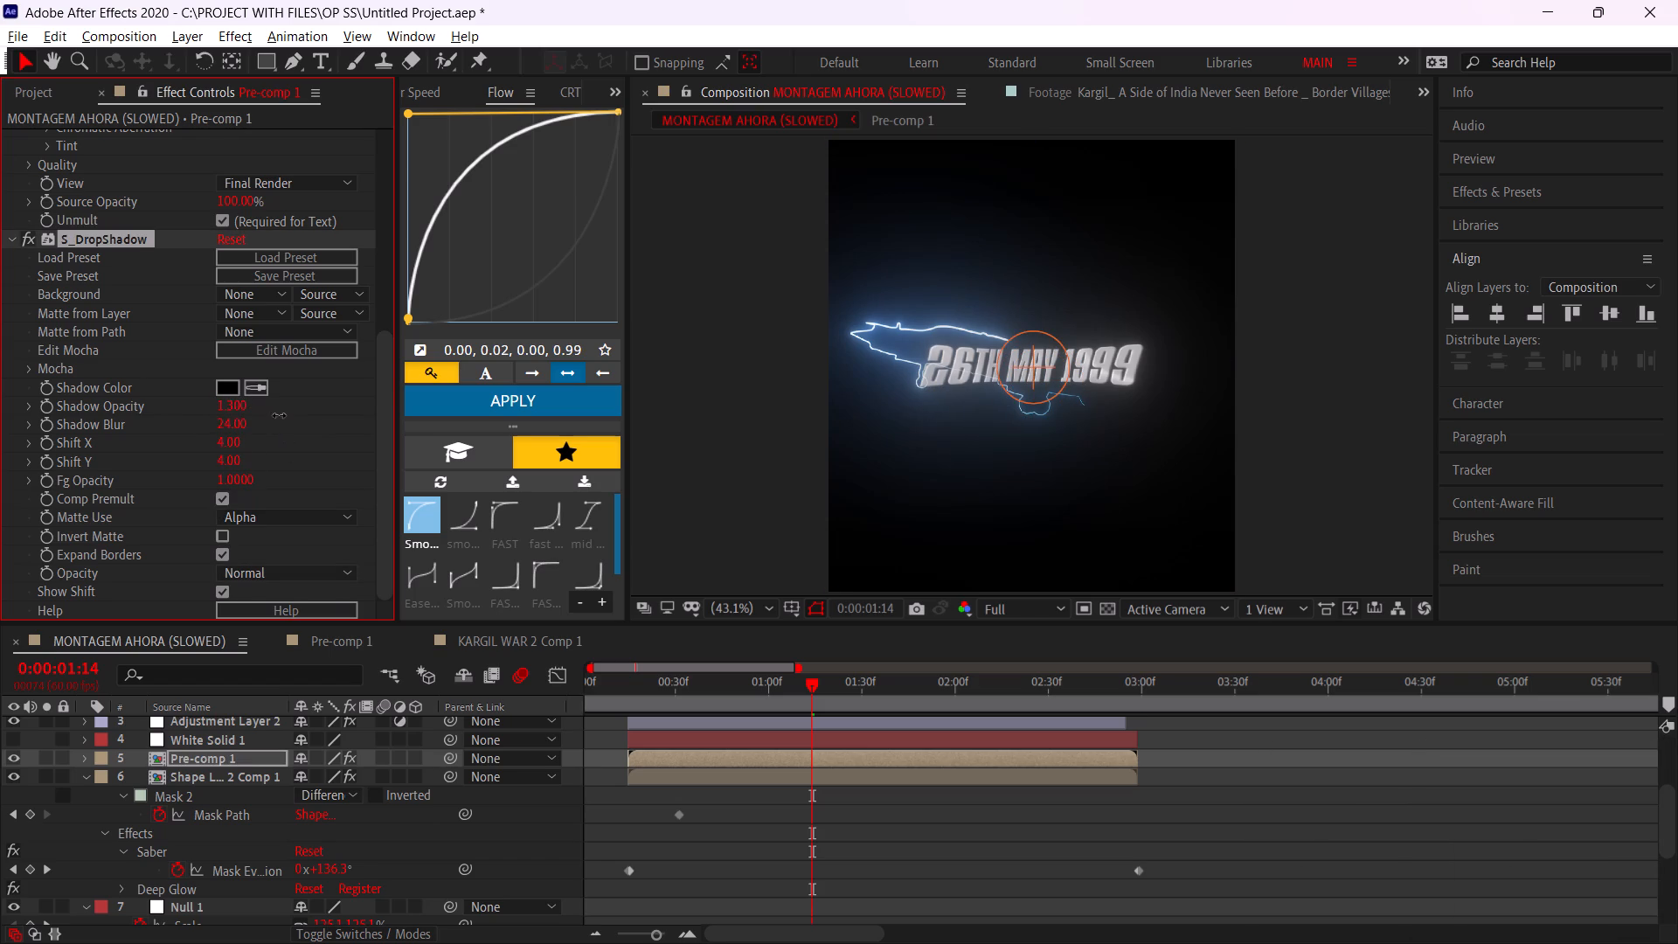
drag(279, 415, 381, 422)
click(371, 458)
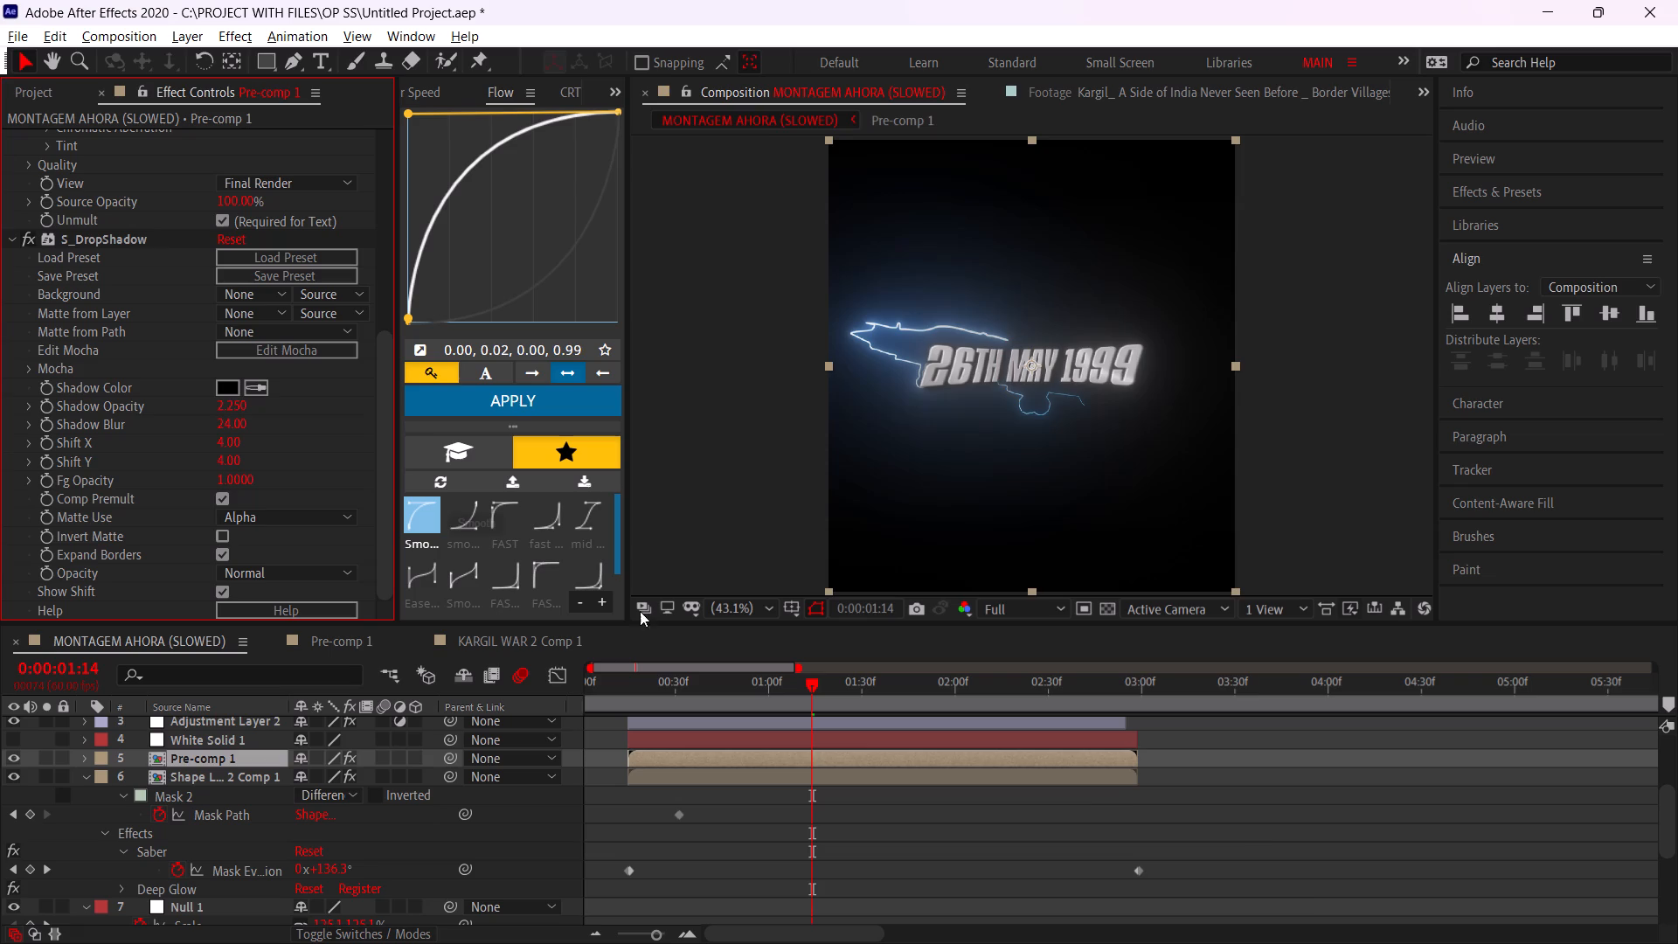
At 0:00:00:15, add a 100% Scale keyframe to the jet outline layer, Shape Layer 2 Comp 1, and move it past 0:00:01:00.
click(1348, 817)
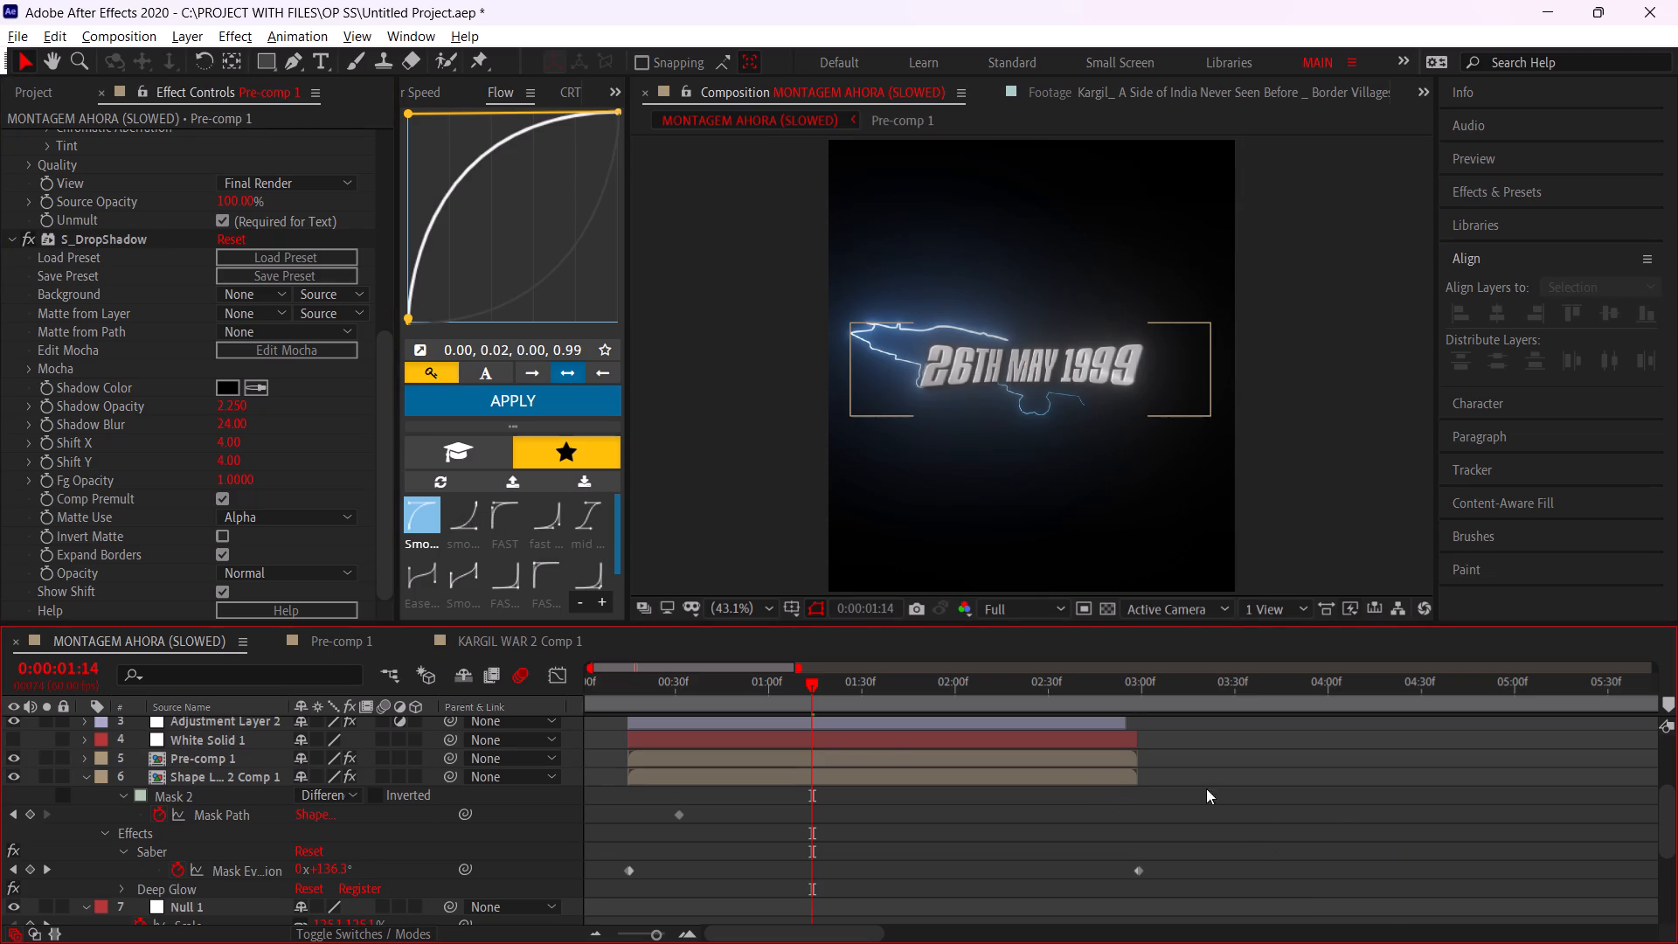
drag(842, 691, 926, 711)
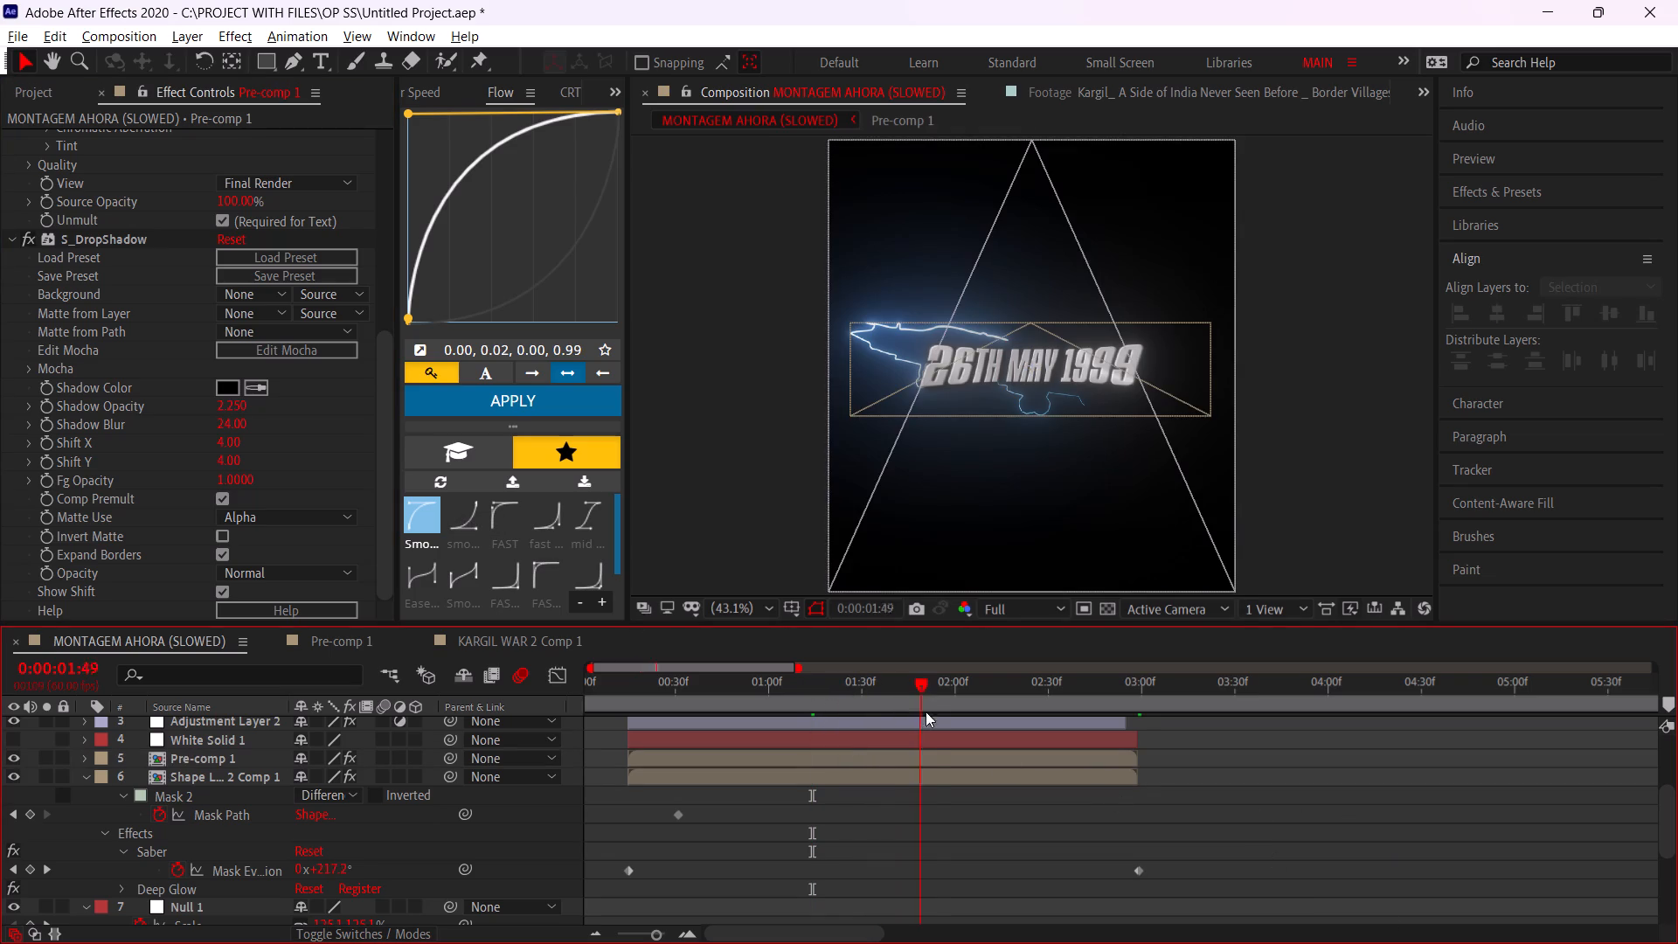
drag(926, 711, 987, 726)
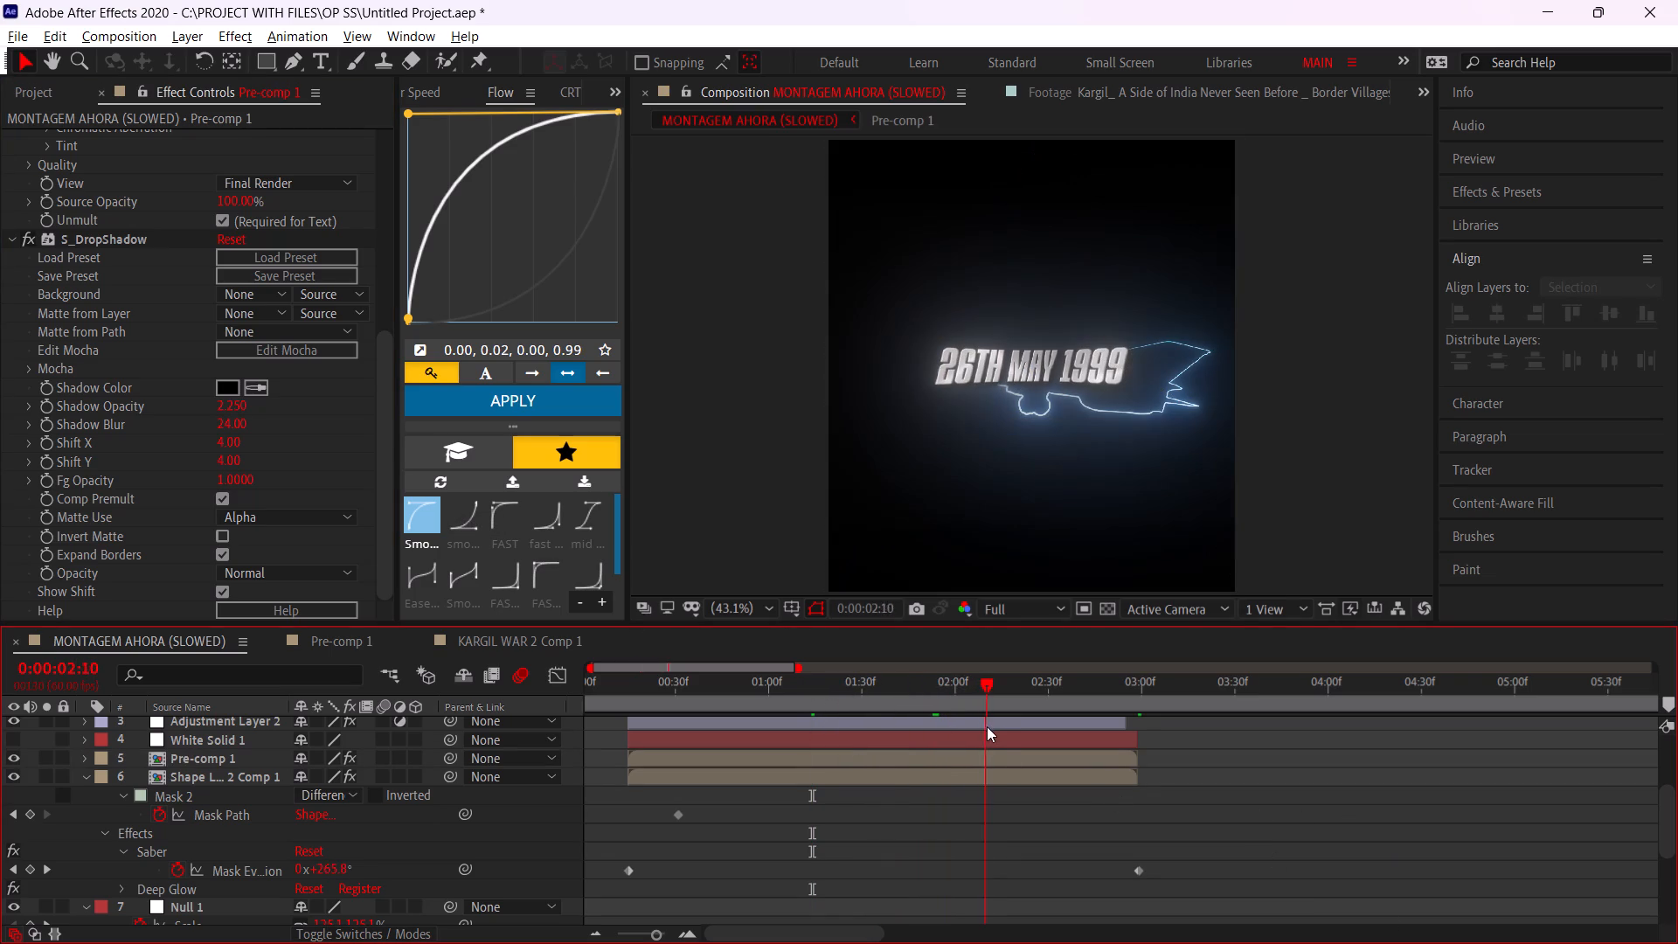
drag(987, 726, 633, 776)
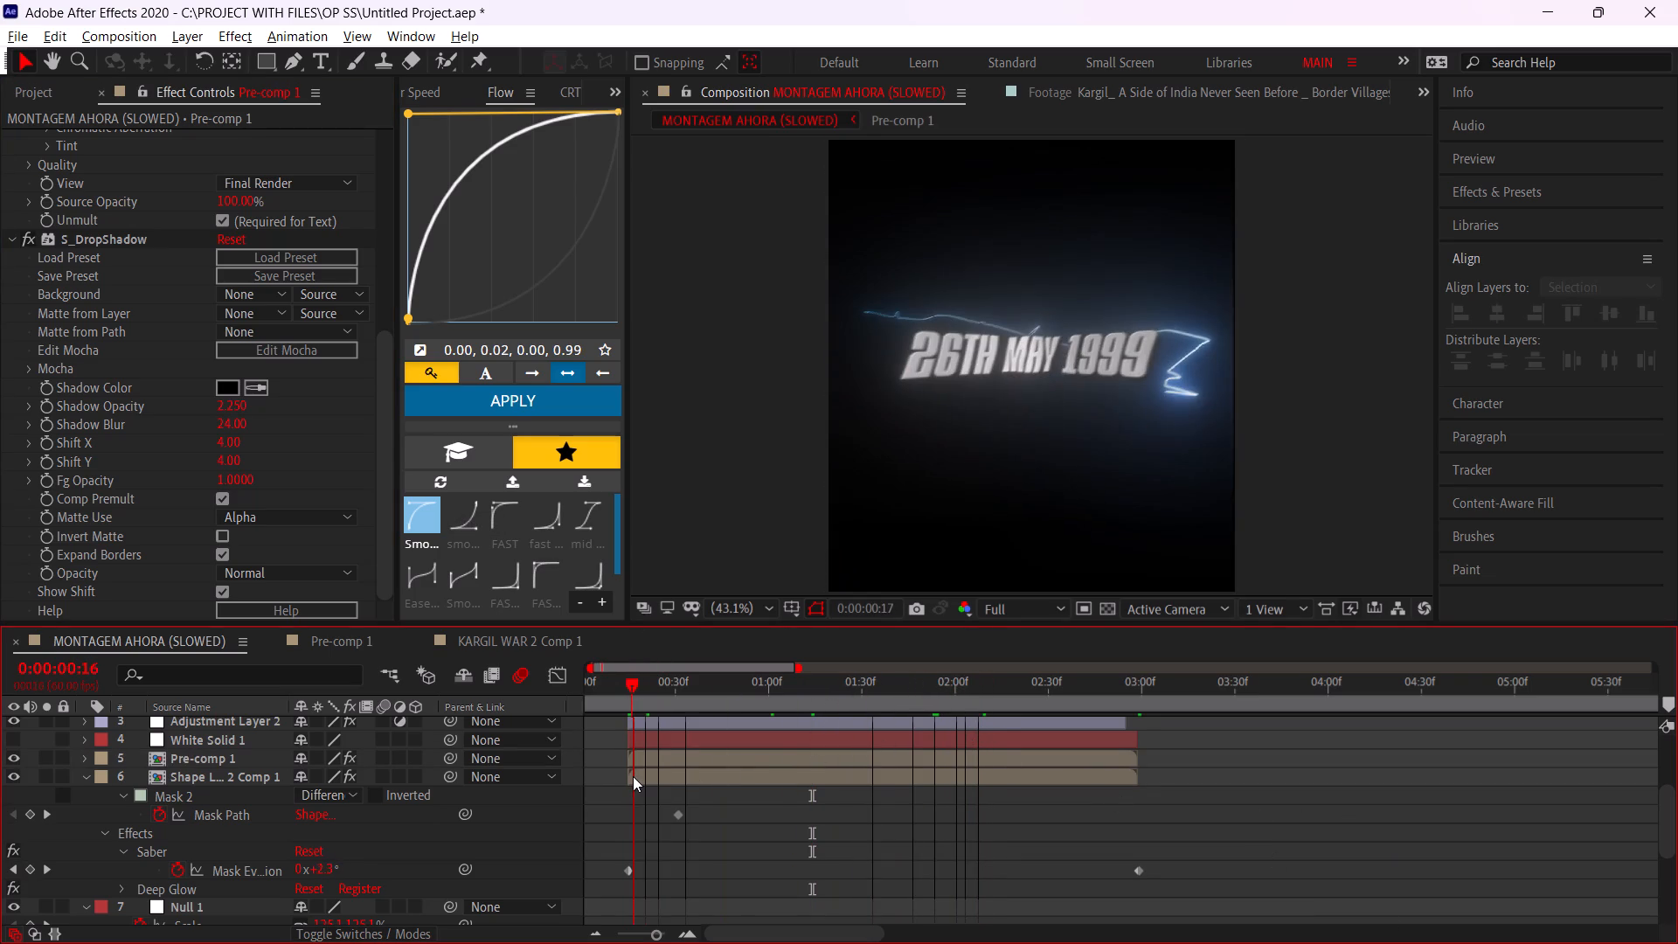
drag(633, 776, 628, 774)
click(641, 778)
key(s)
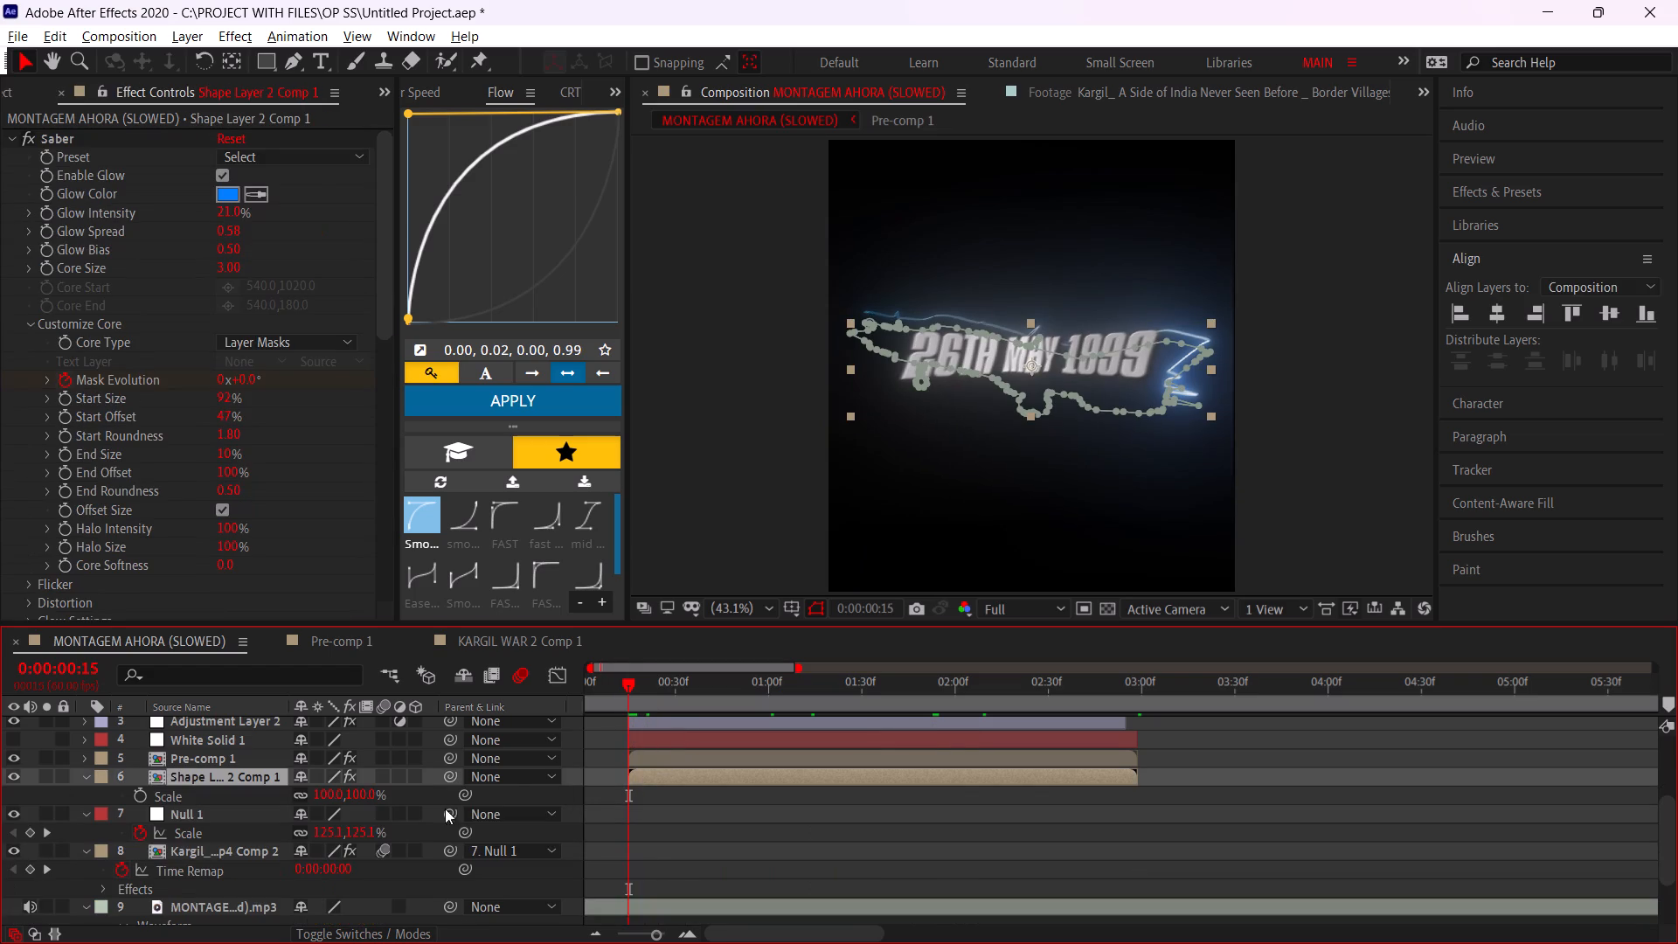
click(137, 802)
drag(630, 796, 870, 827)
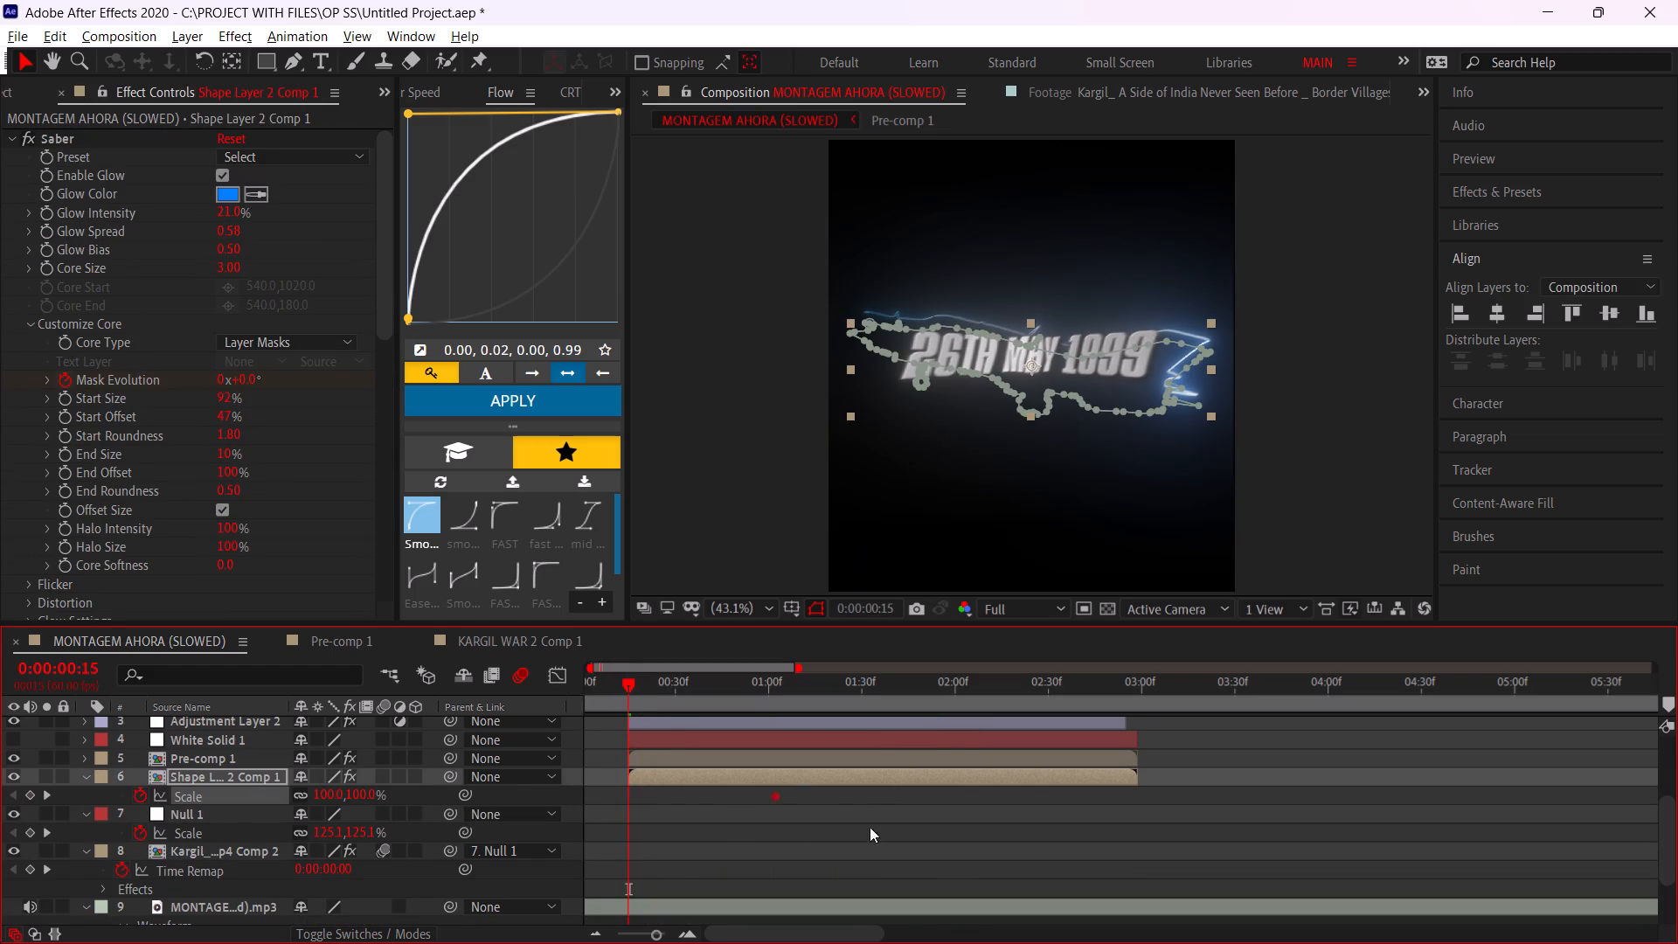
Move the outline layer's Scale keyframe to the layer's end and set Scale to 125% at 0:00:00:15.
drag(870, 827, 1141, 844)
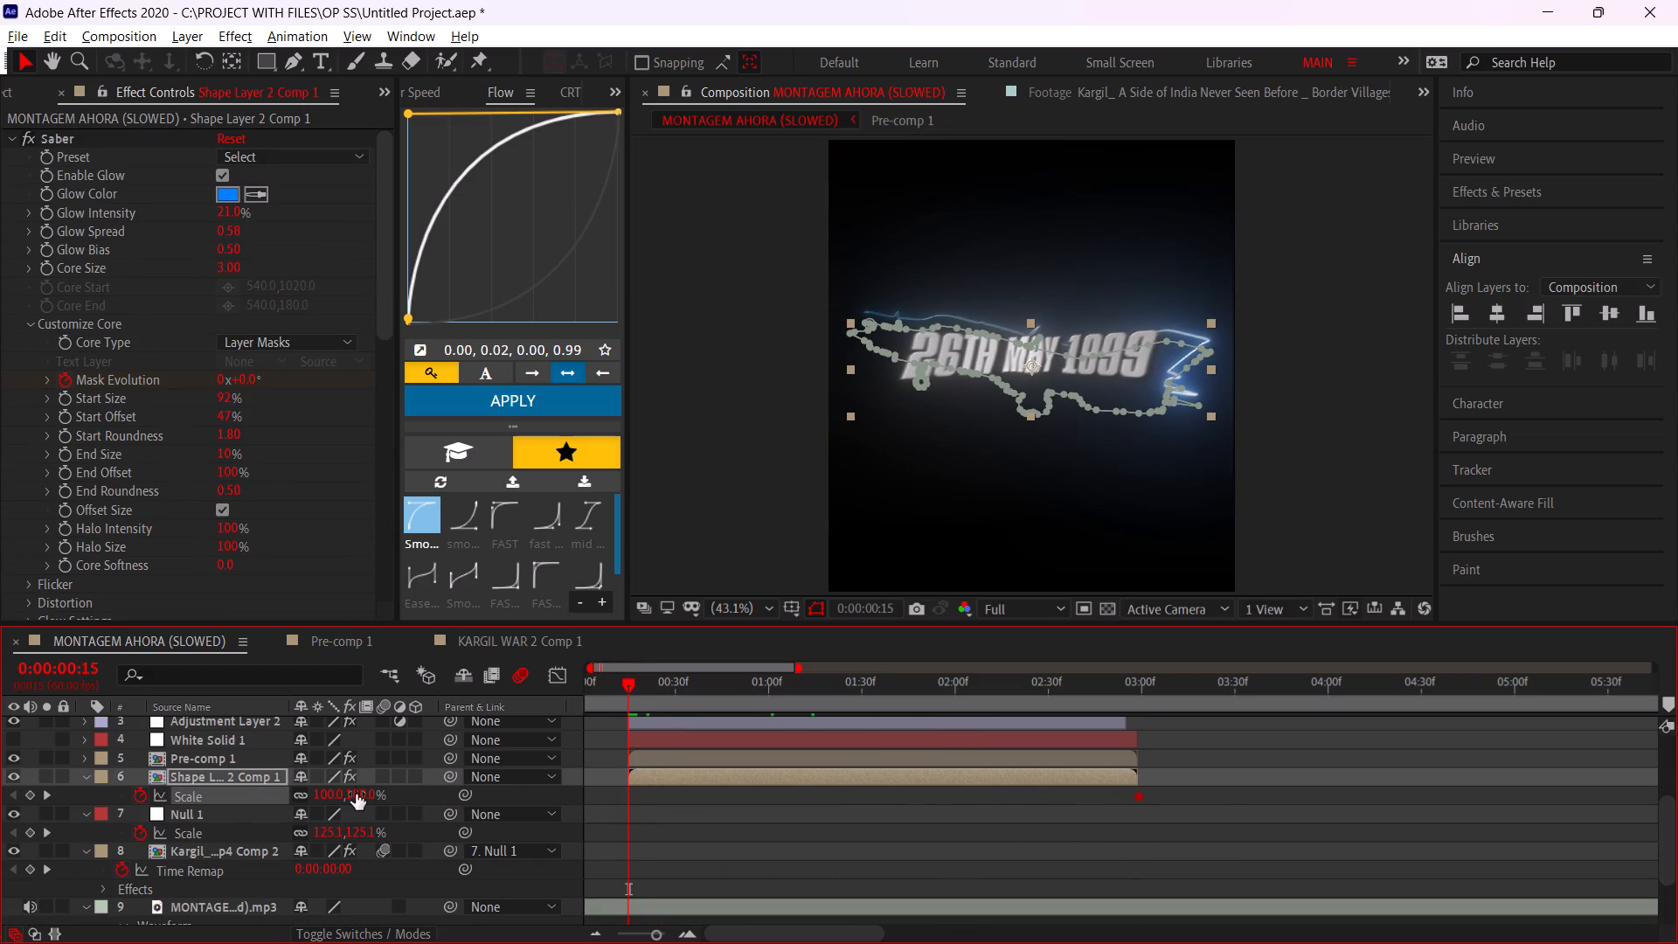
click(357, 795)
text(12)
key(5)
click(433, 792)
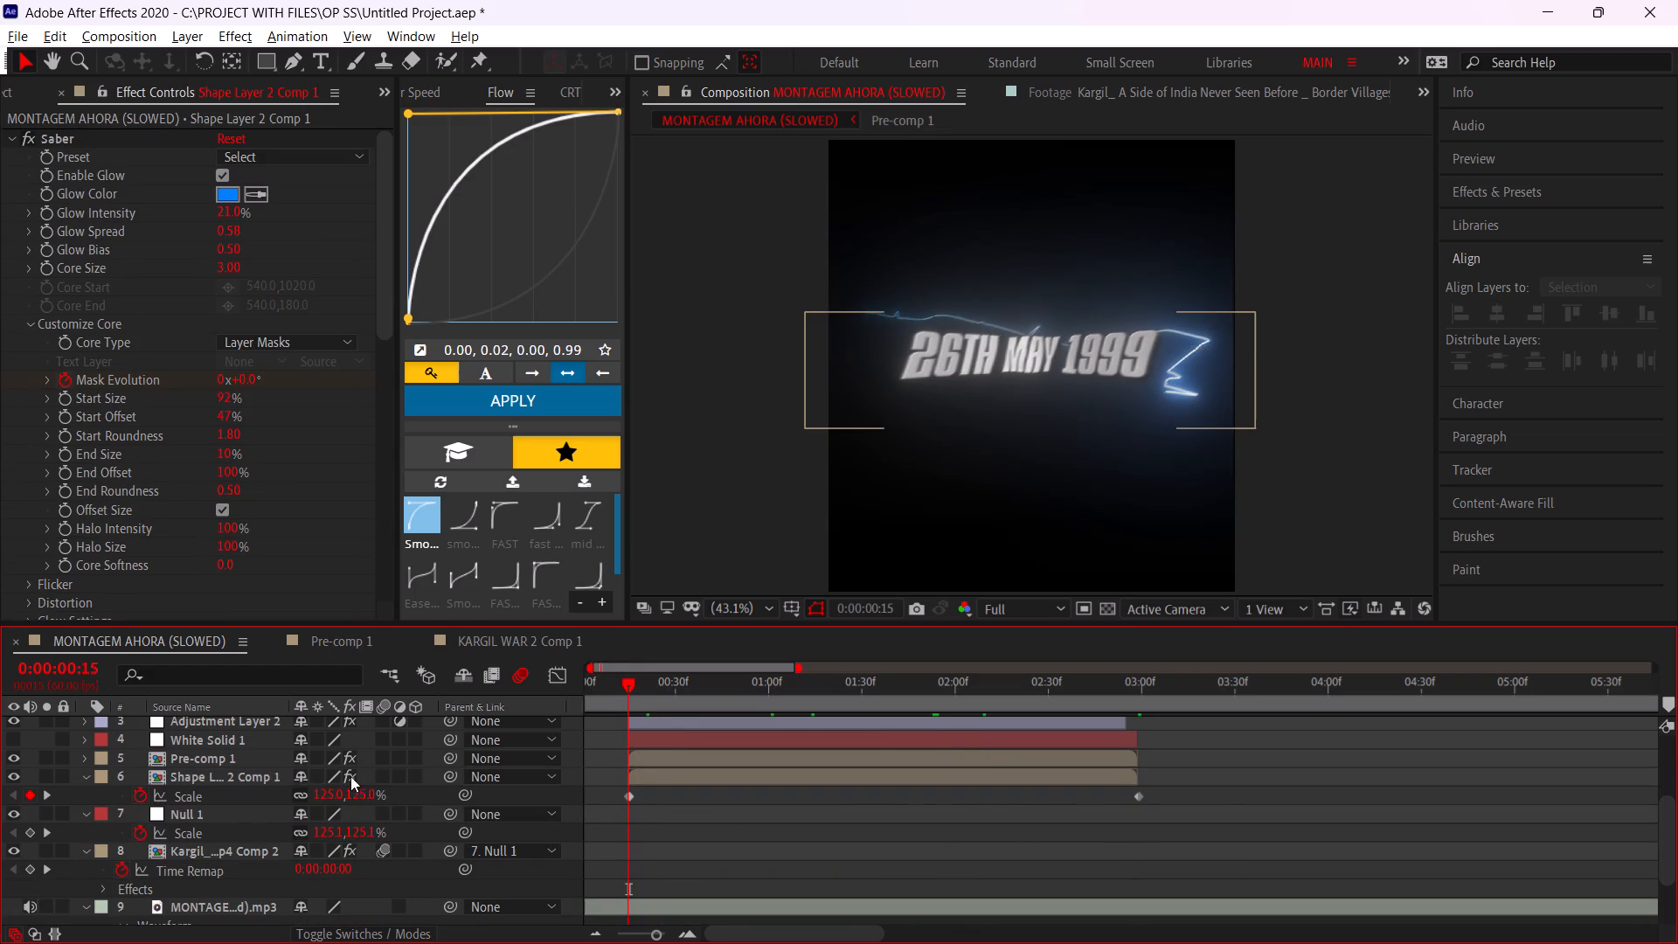
Apply the smooth easing curve 0.00, 0.58, 1.00, 0.43 to the outline layer's Scale keyframes.
click(251, 793)
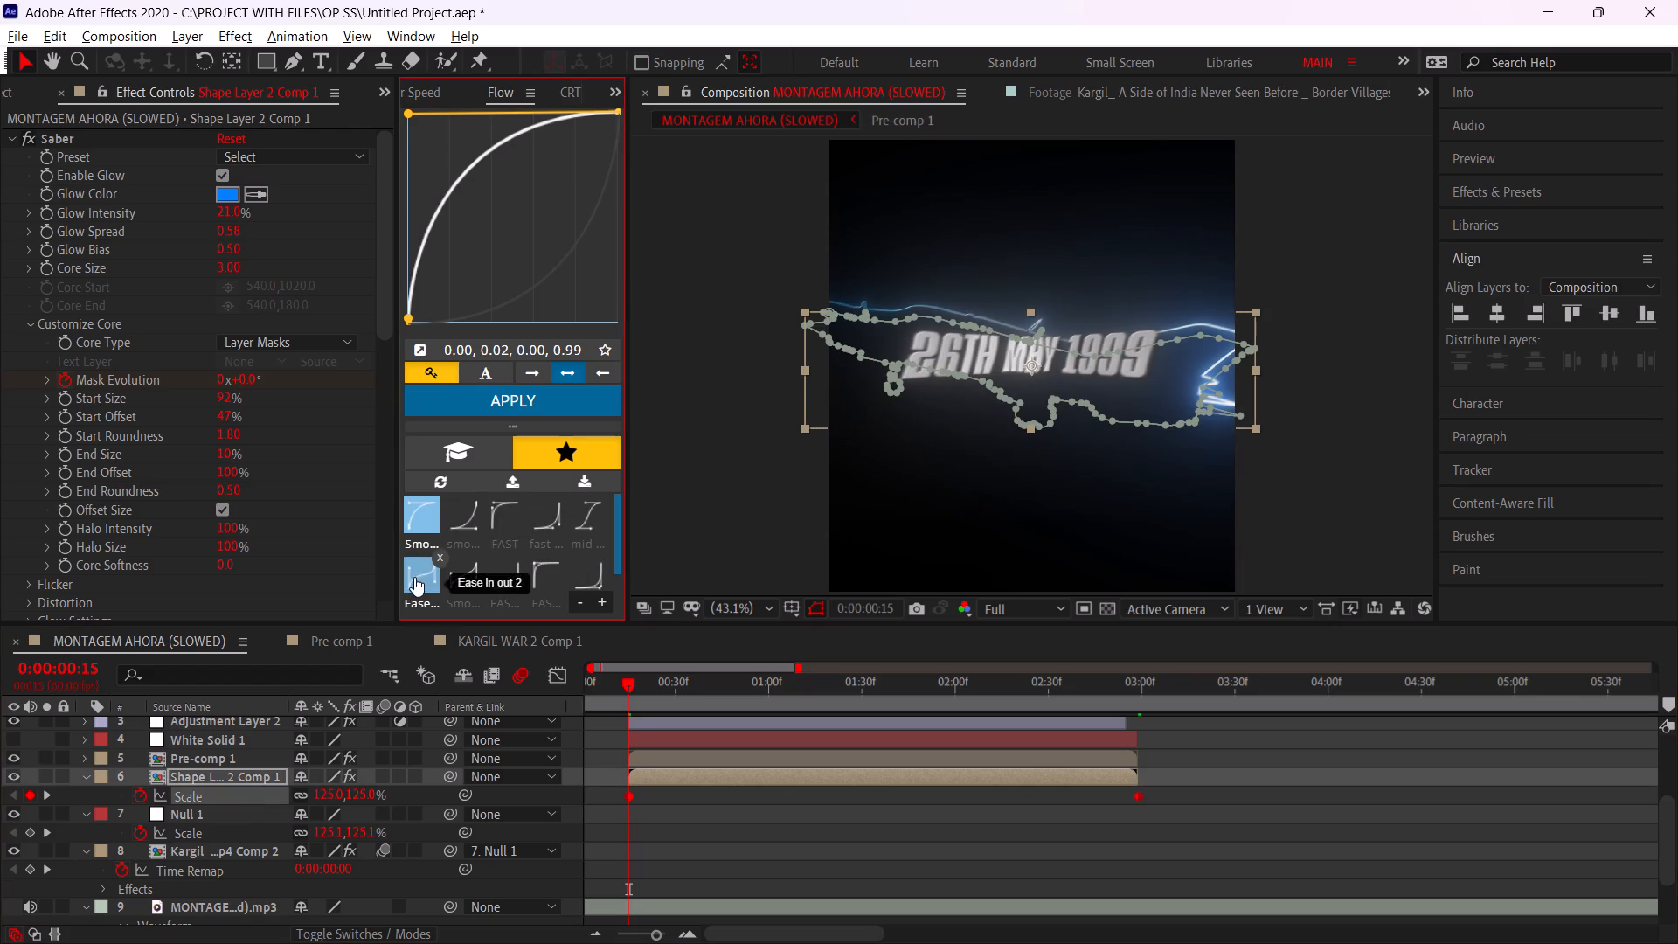
click(414, 577)
click(450, 581)
click(469, 400)
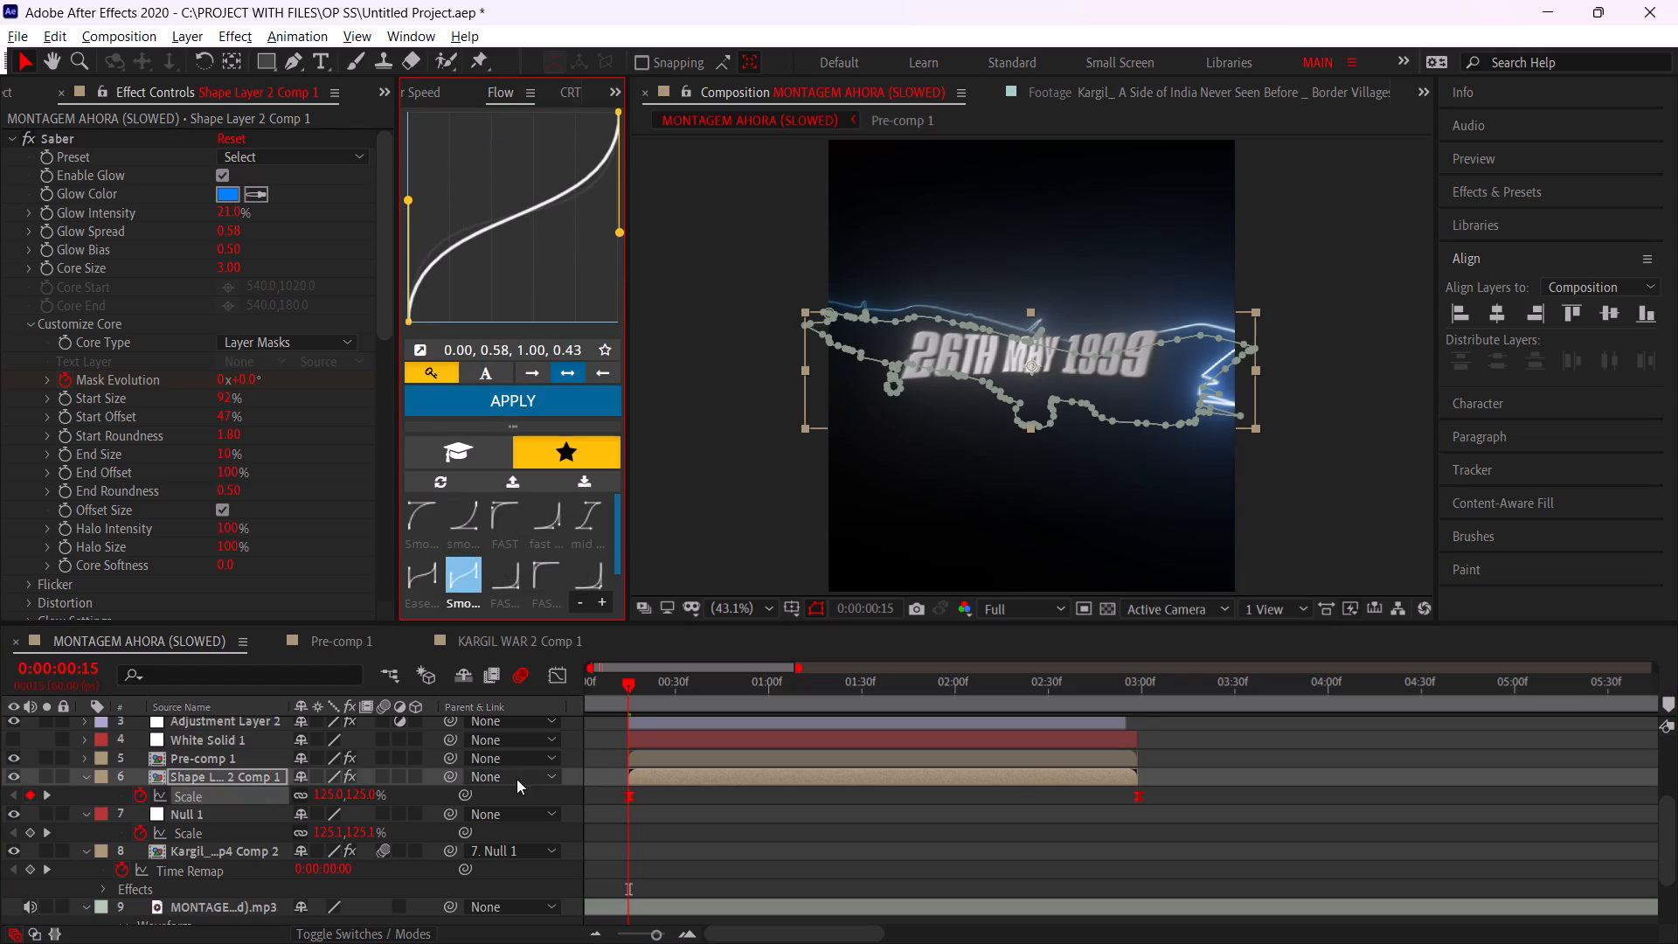
Enable motion blur for the outline layer.
click(391, 774)
click(385, 774)
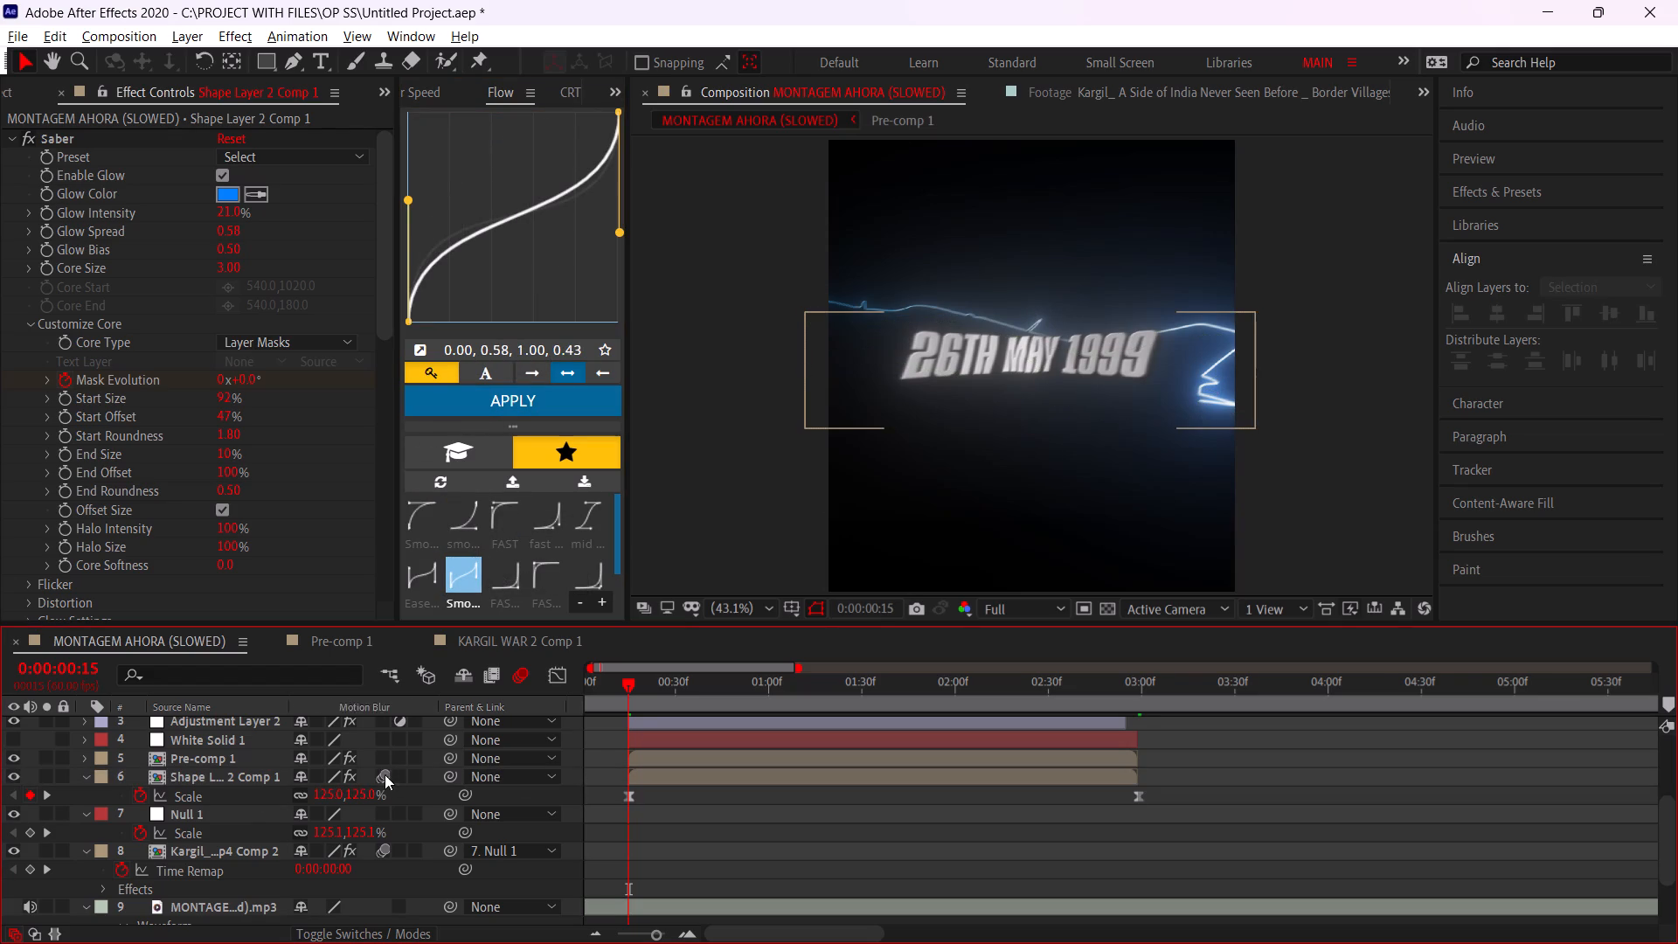
Set the composition preview resolution to Quarter and fit the frame to the viewer.
alt+scroll(855, 808, down, 6)
click(1059, 691)
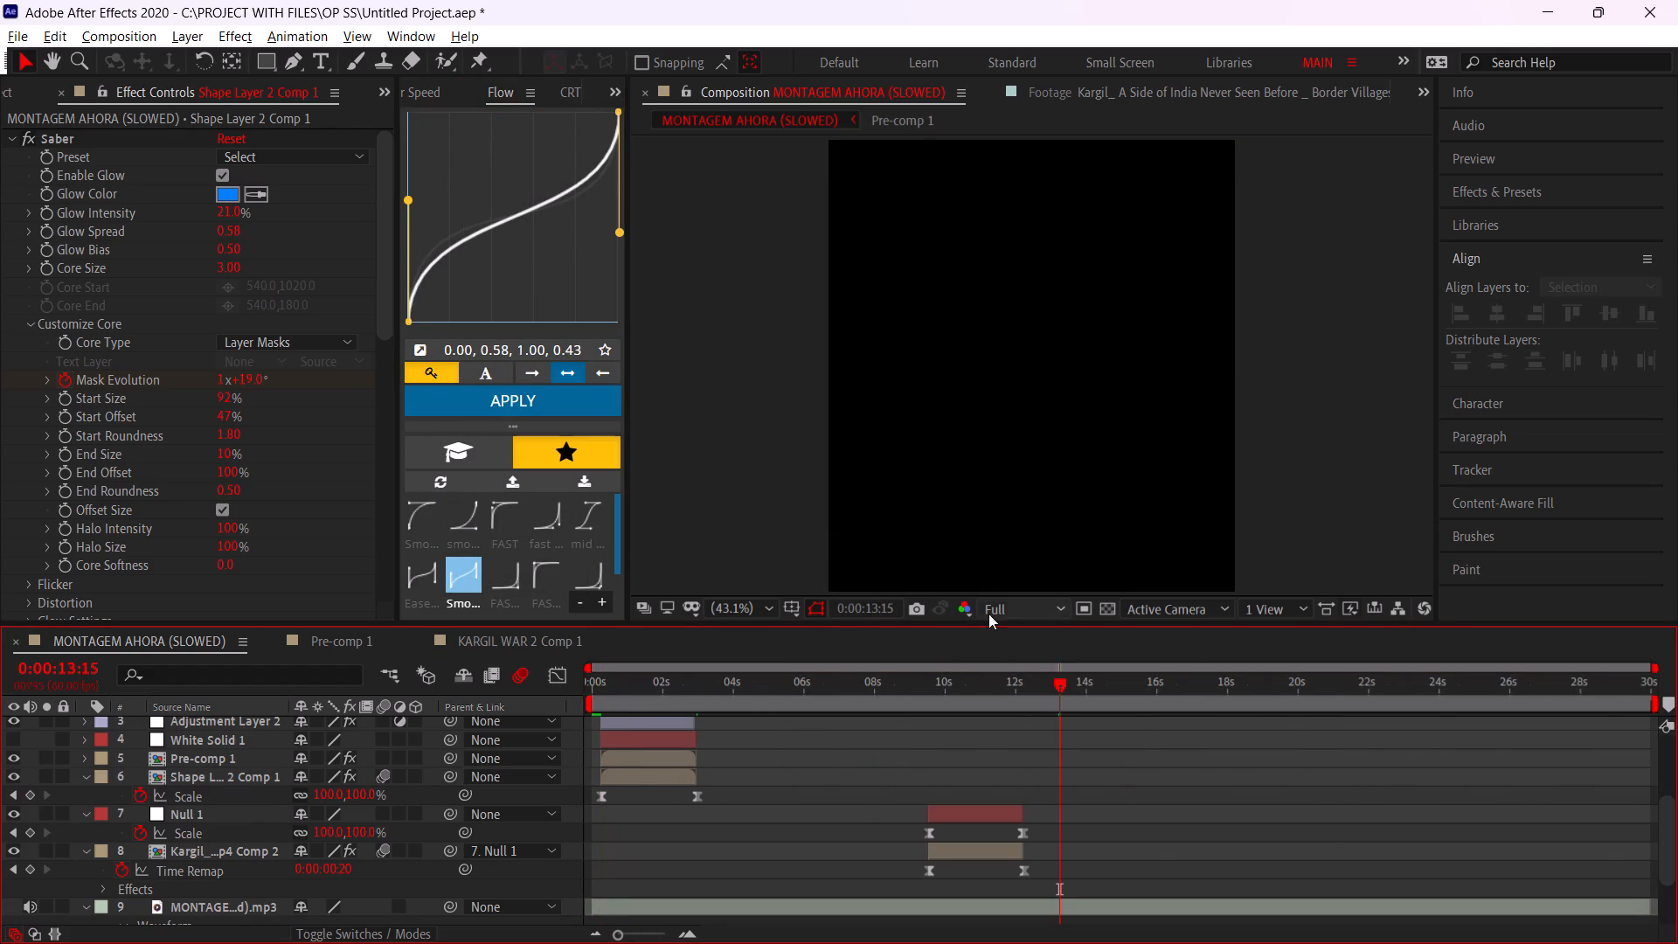
click(1009, 606)
click(1029, 730)
click(751, 600)
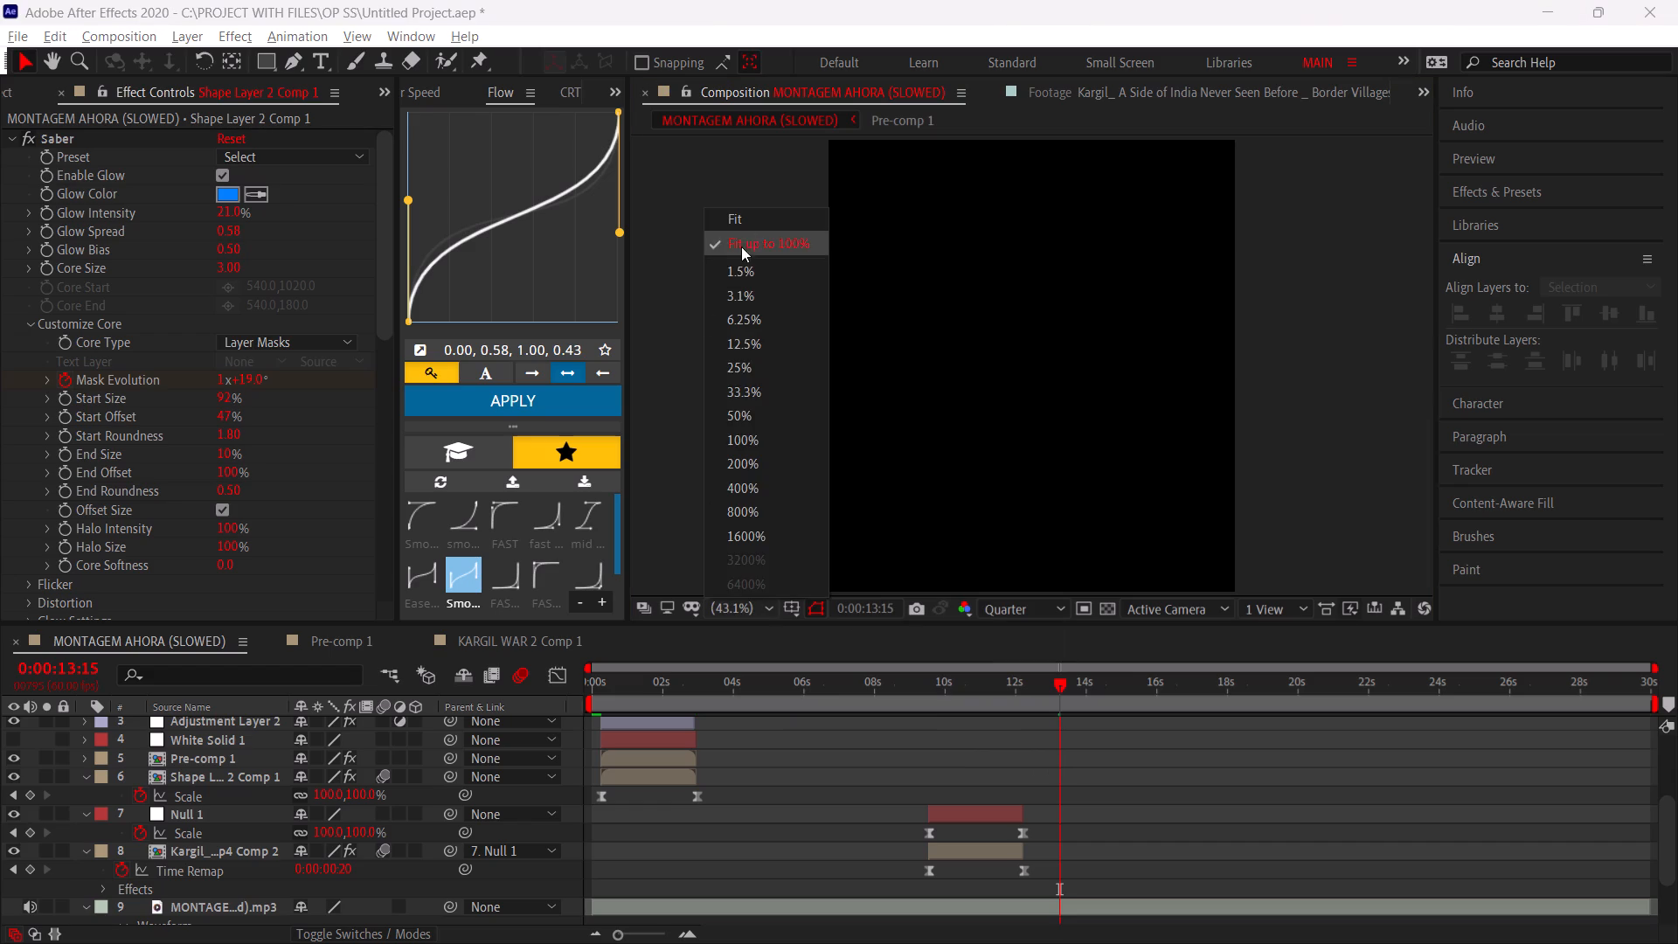
click(746, 232)
Play the main composition, including from 0:00:00:00, to check the date title with the moving jet outline.
key(space)
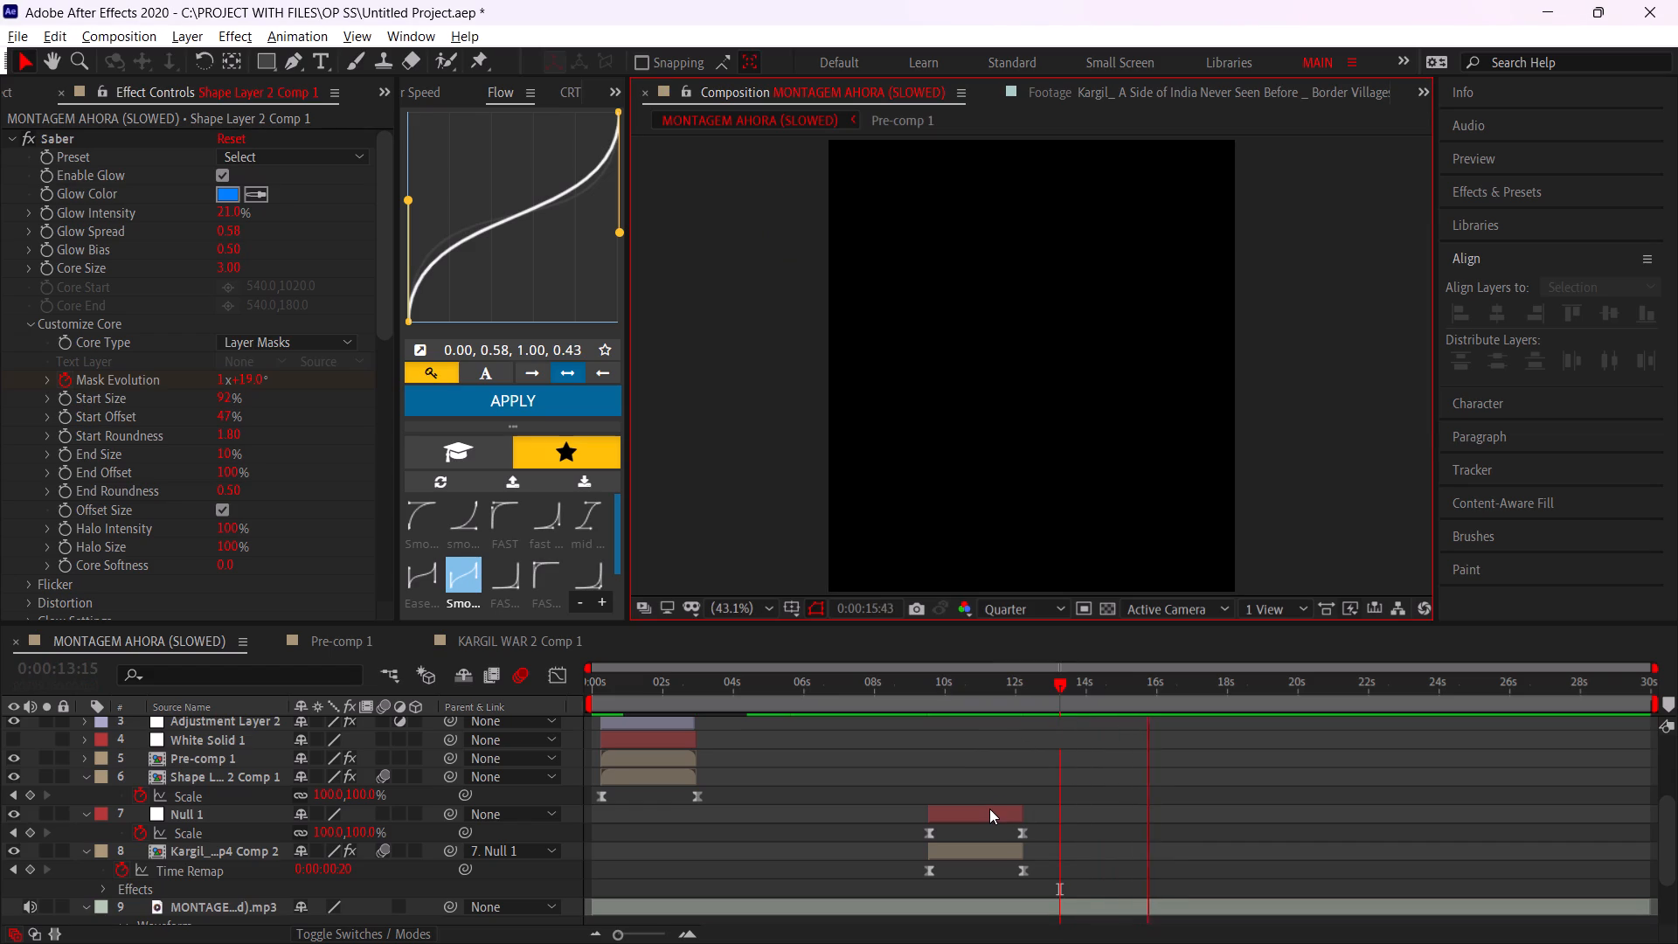
scroll(787, 822, up, 2)
key(space)
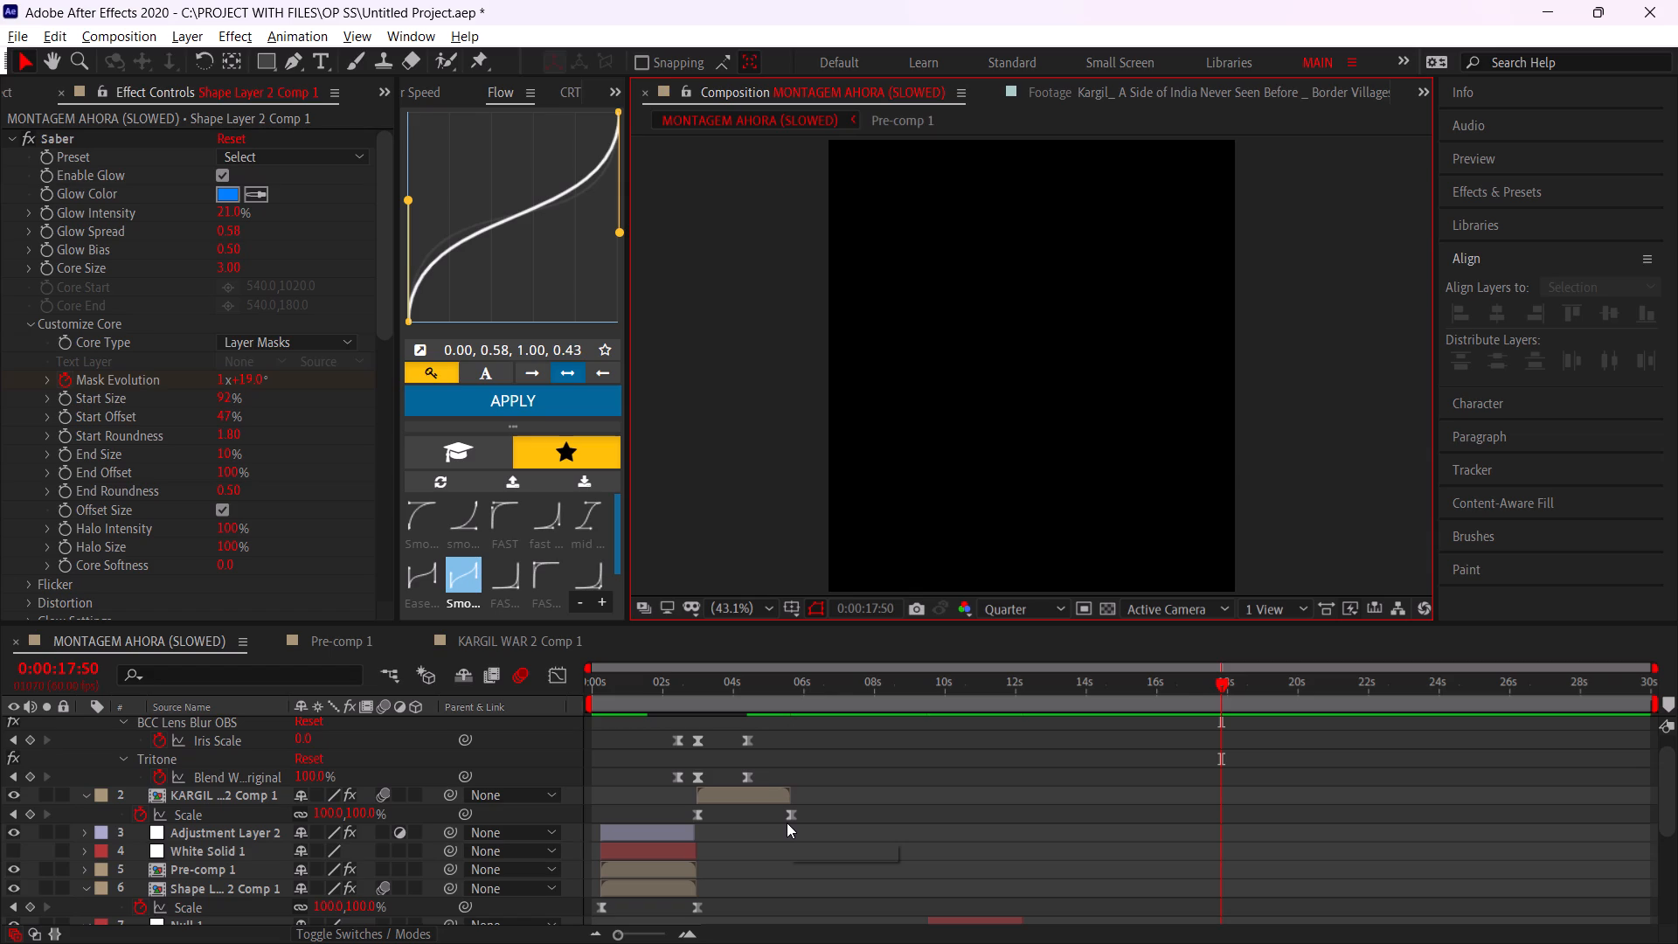
key(space)
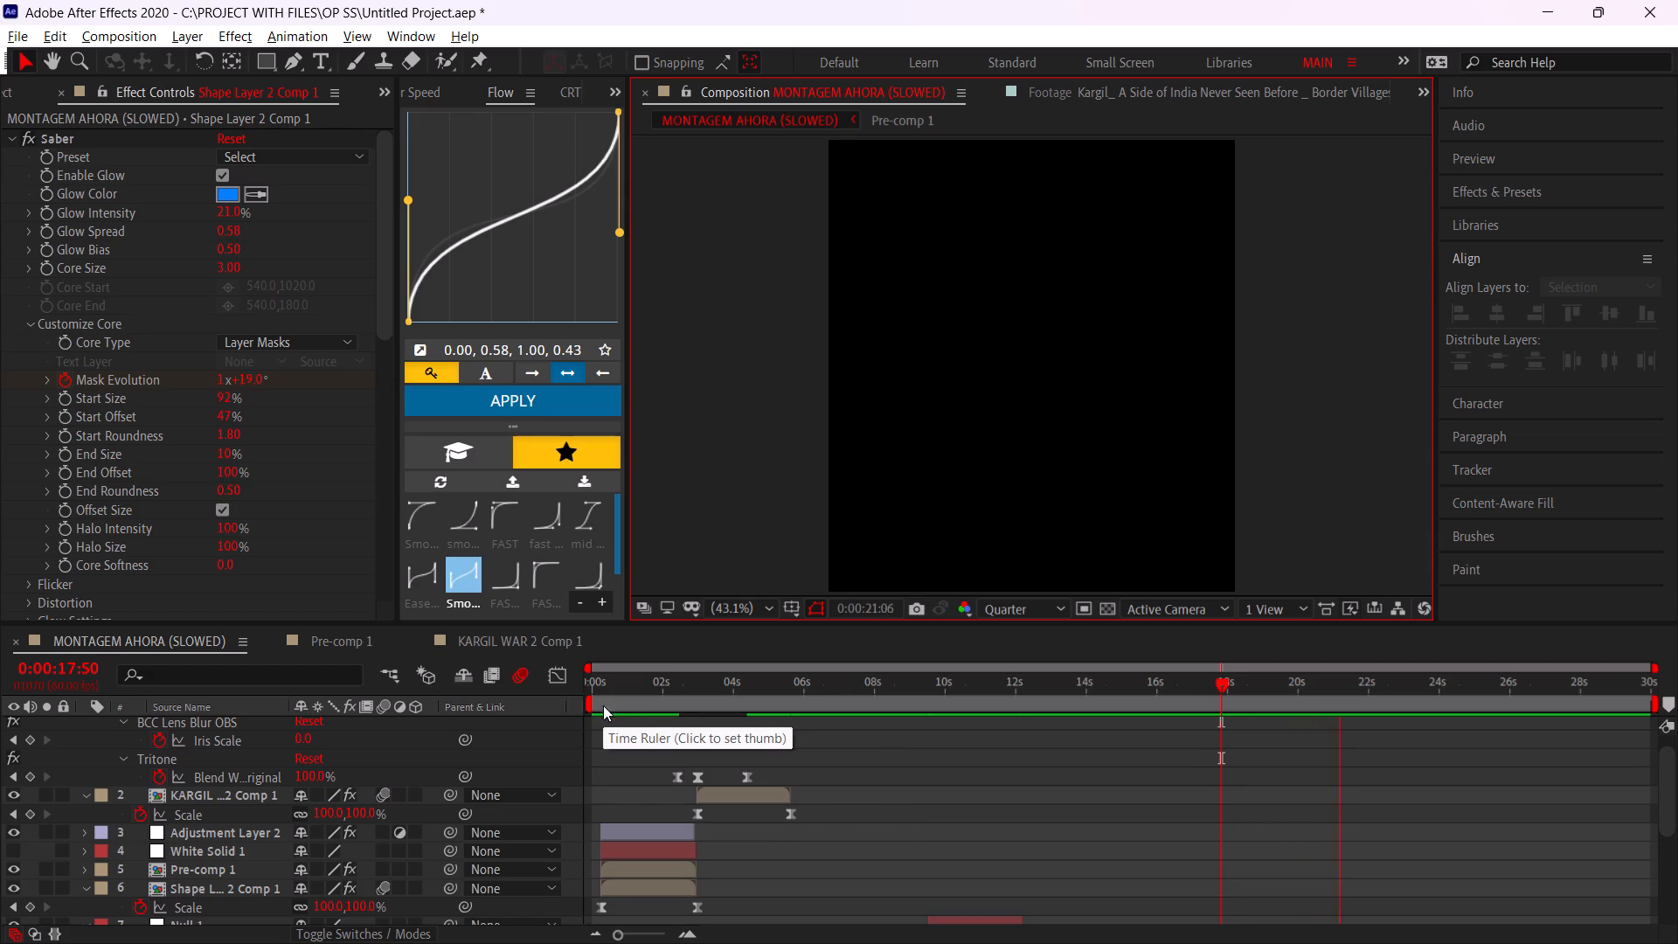
drag(624, 700, 407, 741)
key(space)
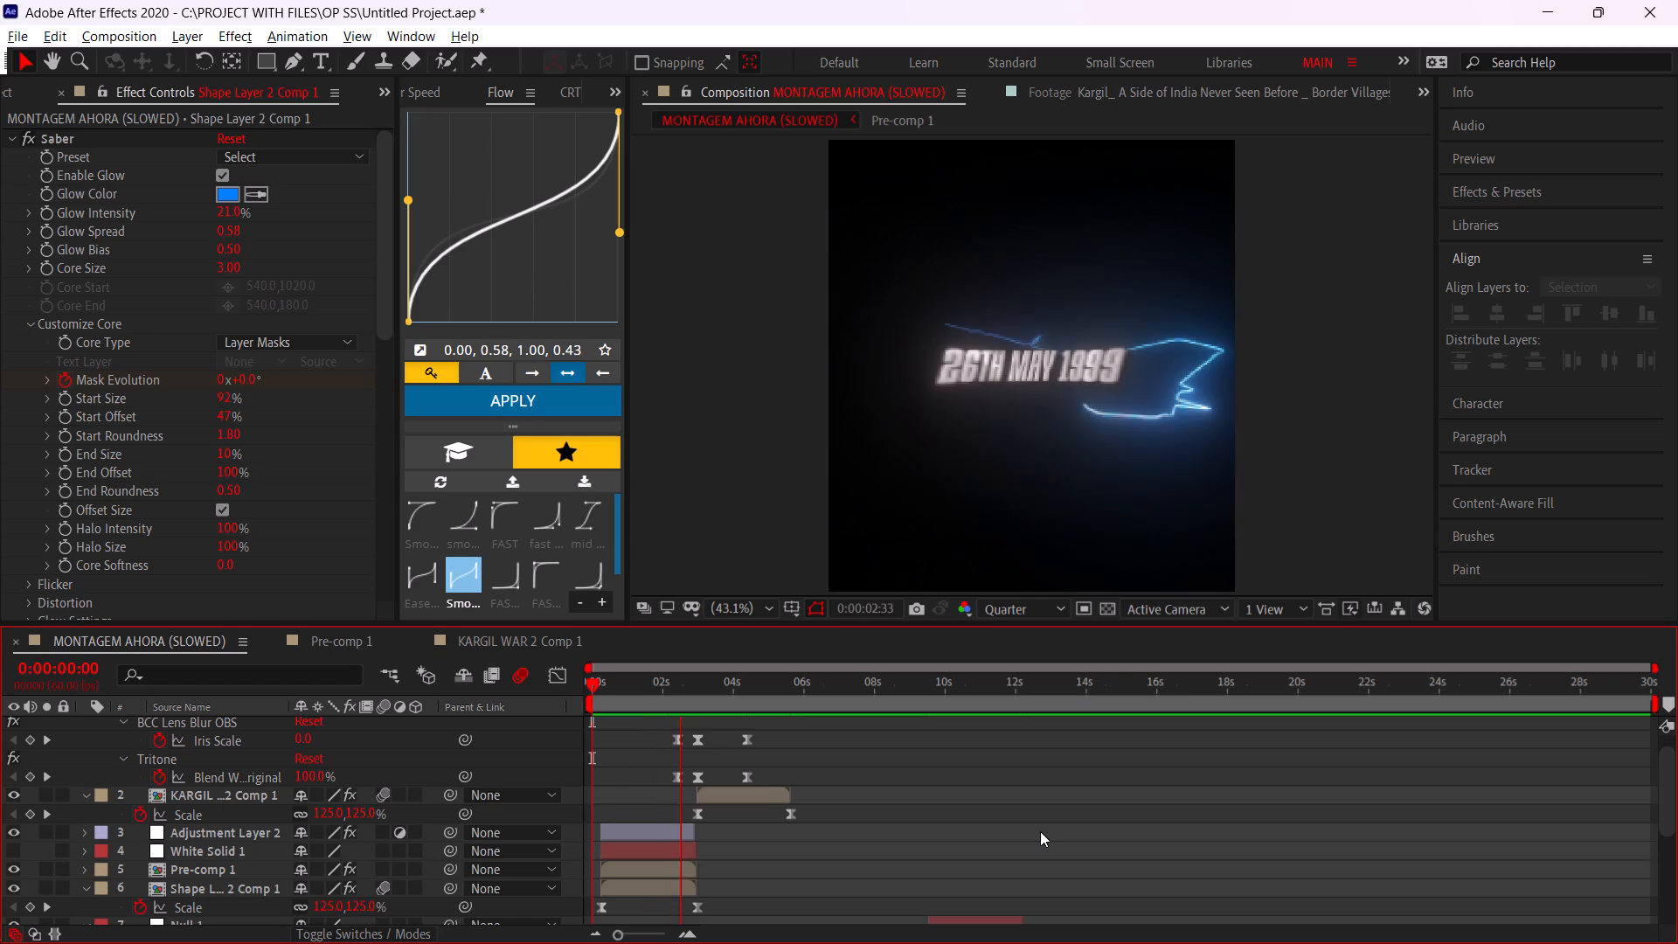
drag(619, 699, 484, 702)
key(space)
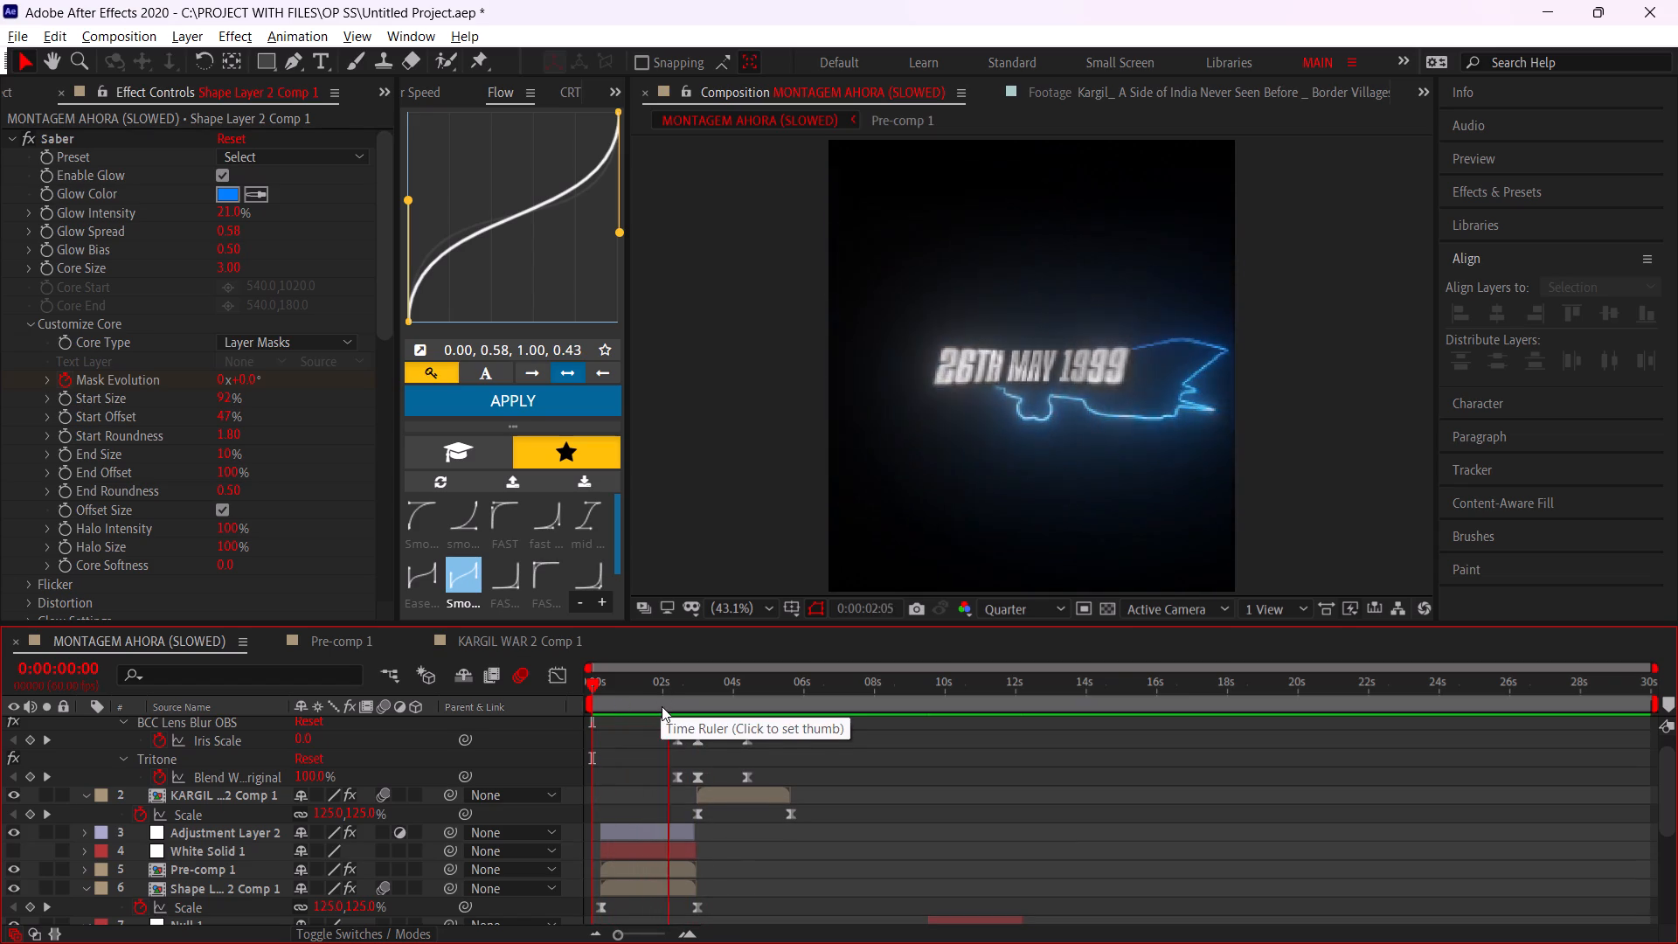
click(1034, 839)
click(653, 699)
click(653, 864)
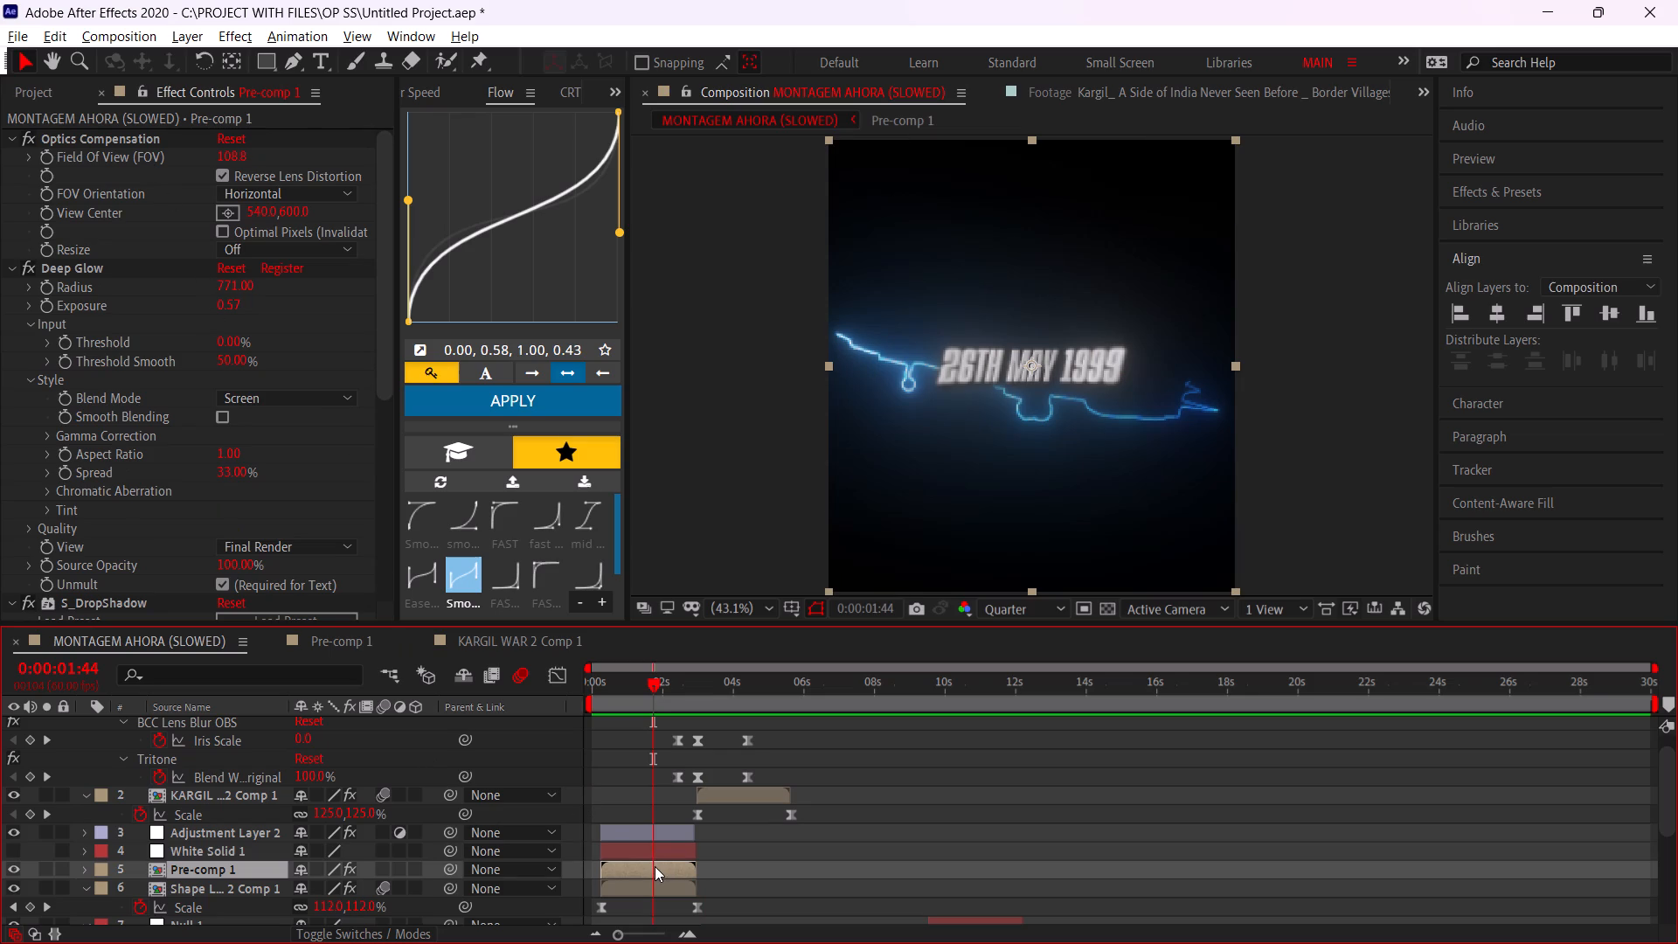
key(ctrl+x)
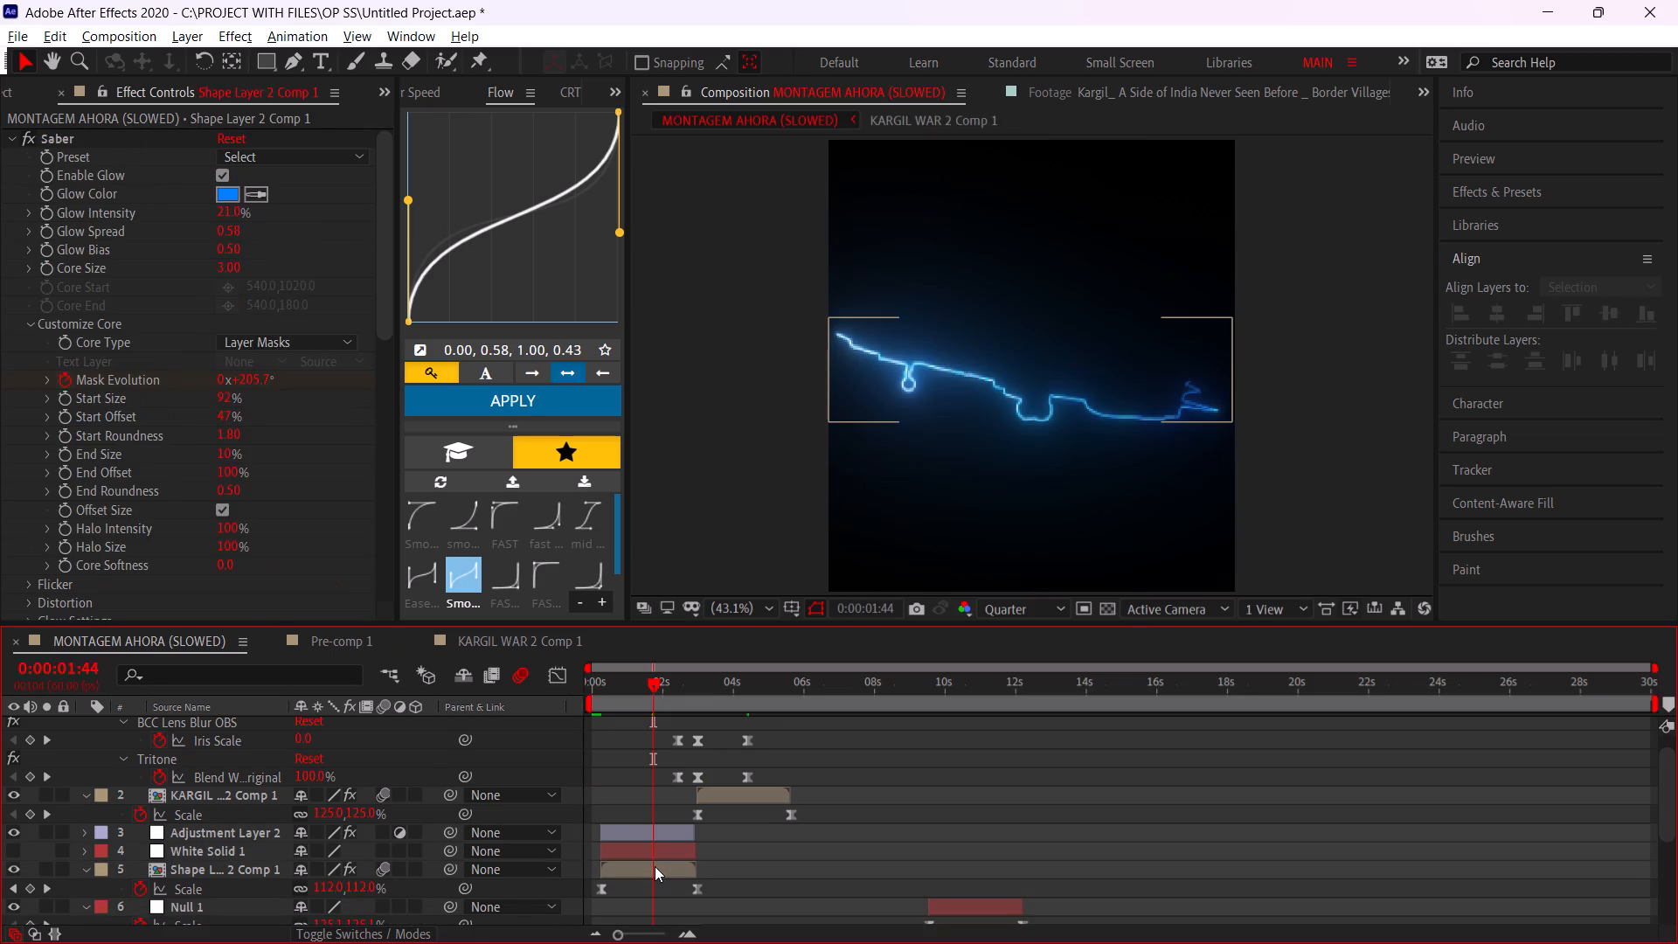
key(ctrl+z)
Move the outline layer from the main composition into Pre-comp 1, starting at the precomp's beginning.
click(663, 881)
key(ctrl+x)
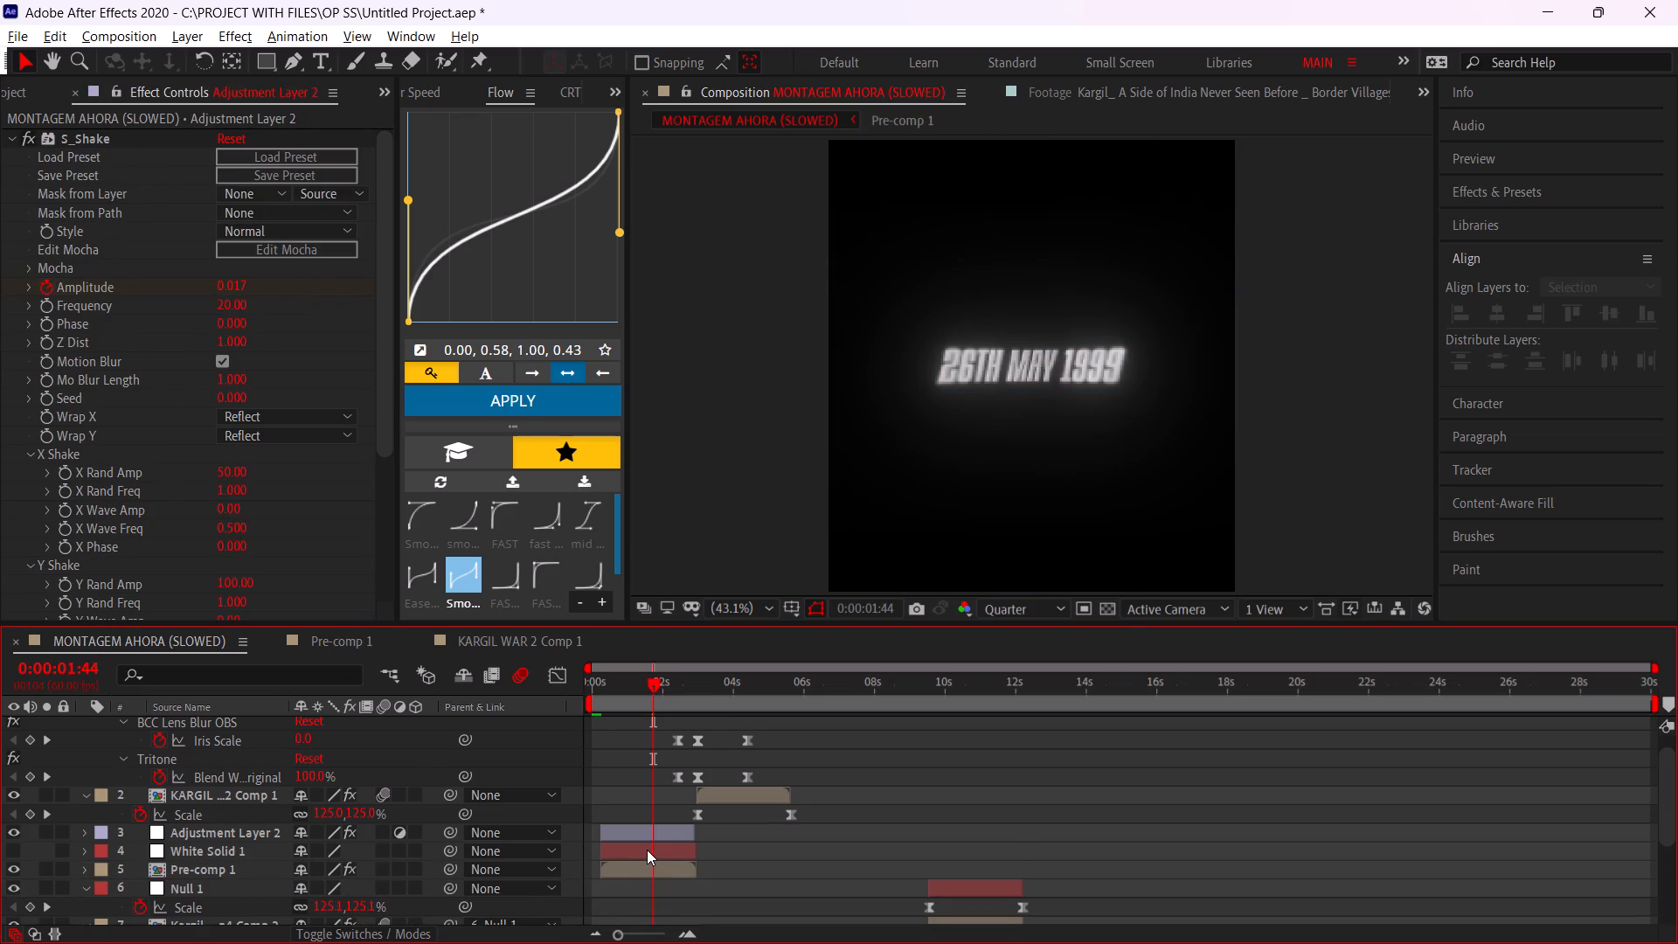
double_click(648, 871)
key(ctrl+v)
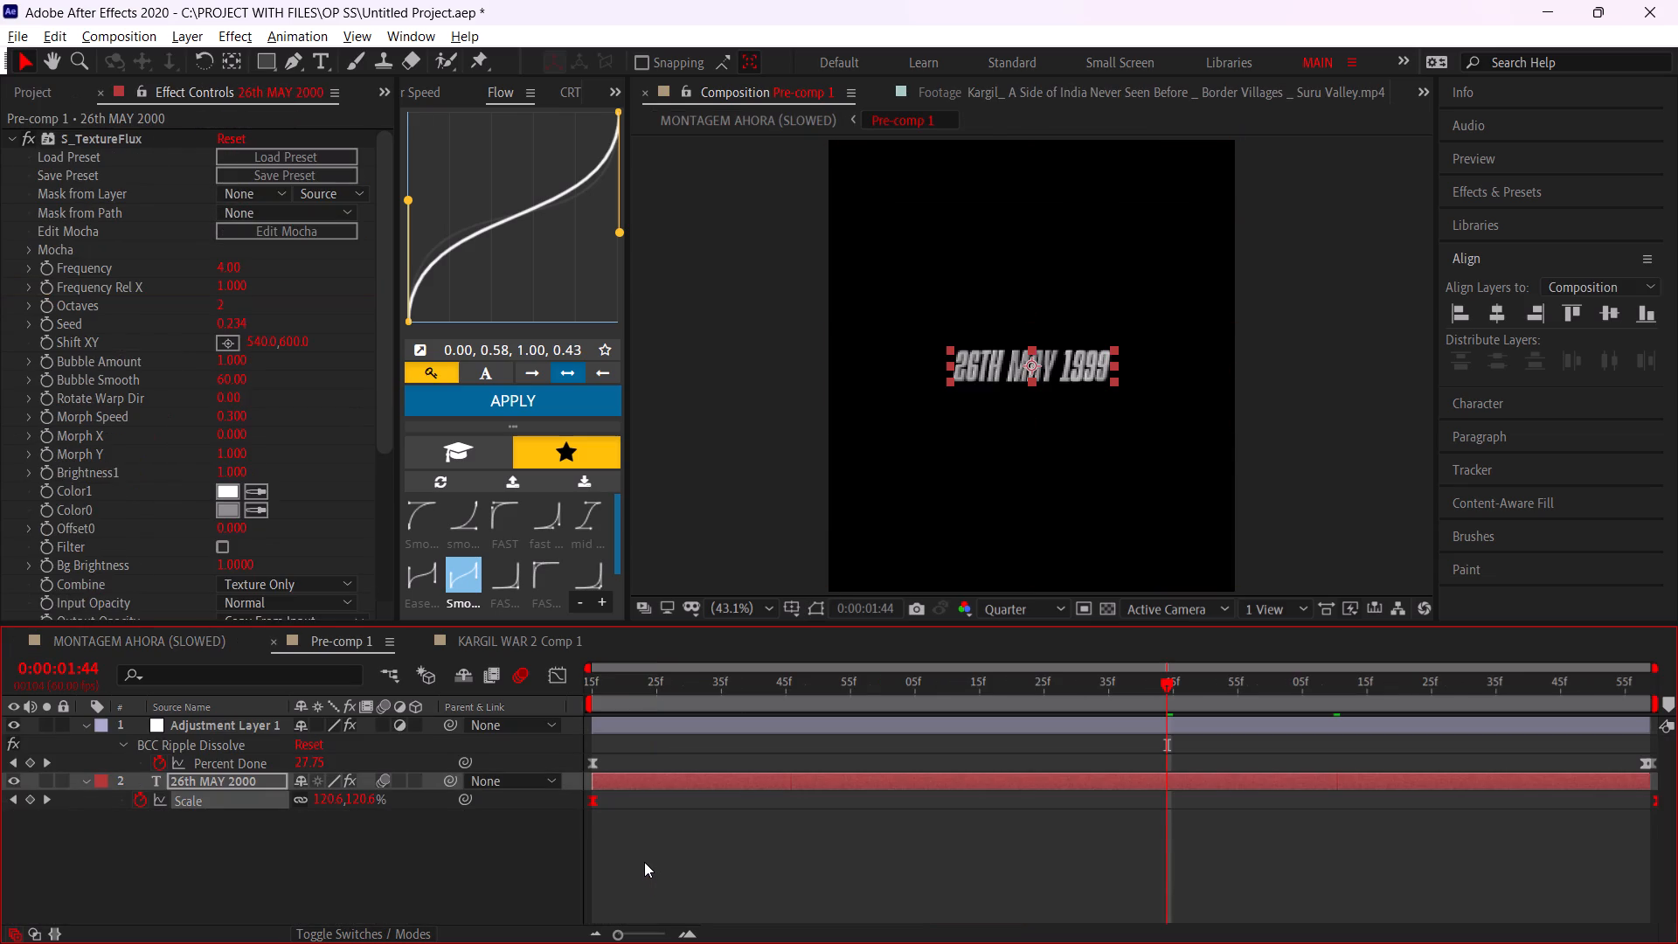
drag(780, 775, 682, 778)
Place the outline layer beneath the date text in Pre-comp 1 and check the overlap through to 0:00:01:39.
drag(631, 683, 845, 746)
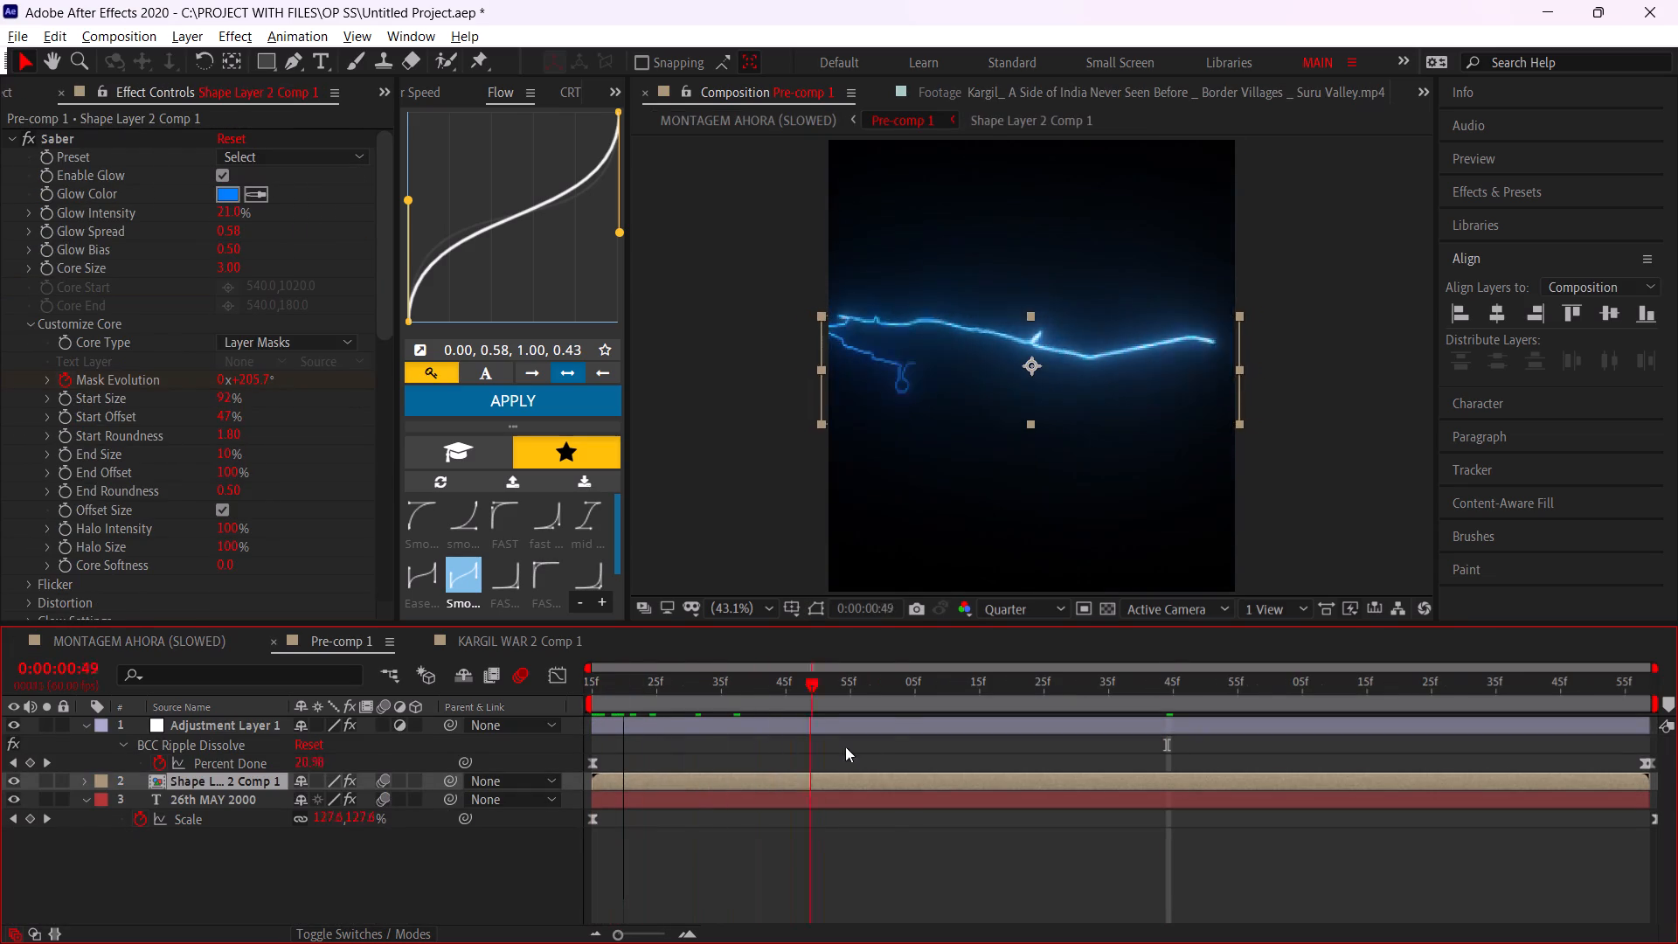
drag(845, 746, 1214, 784)
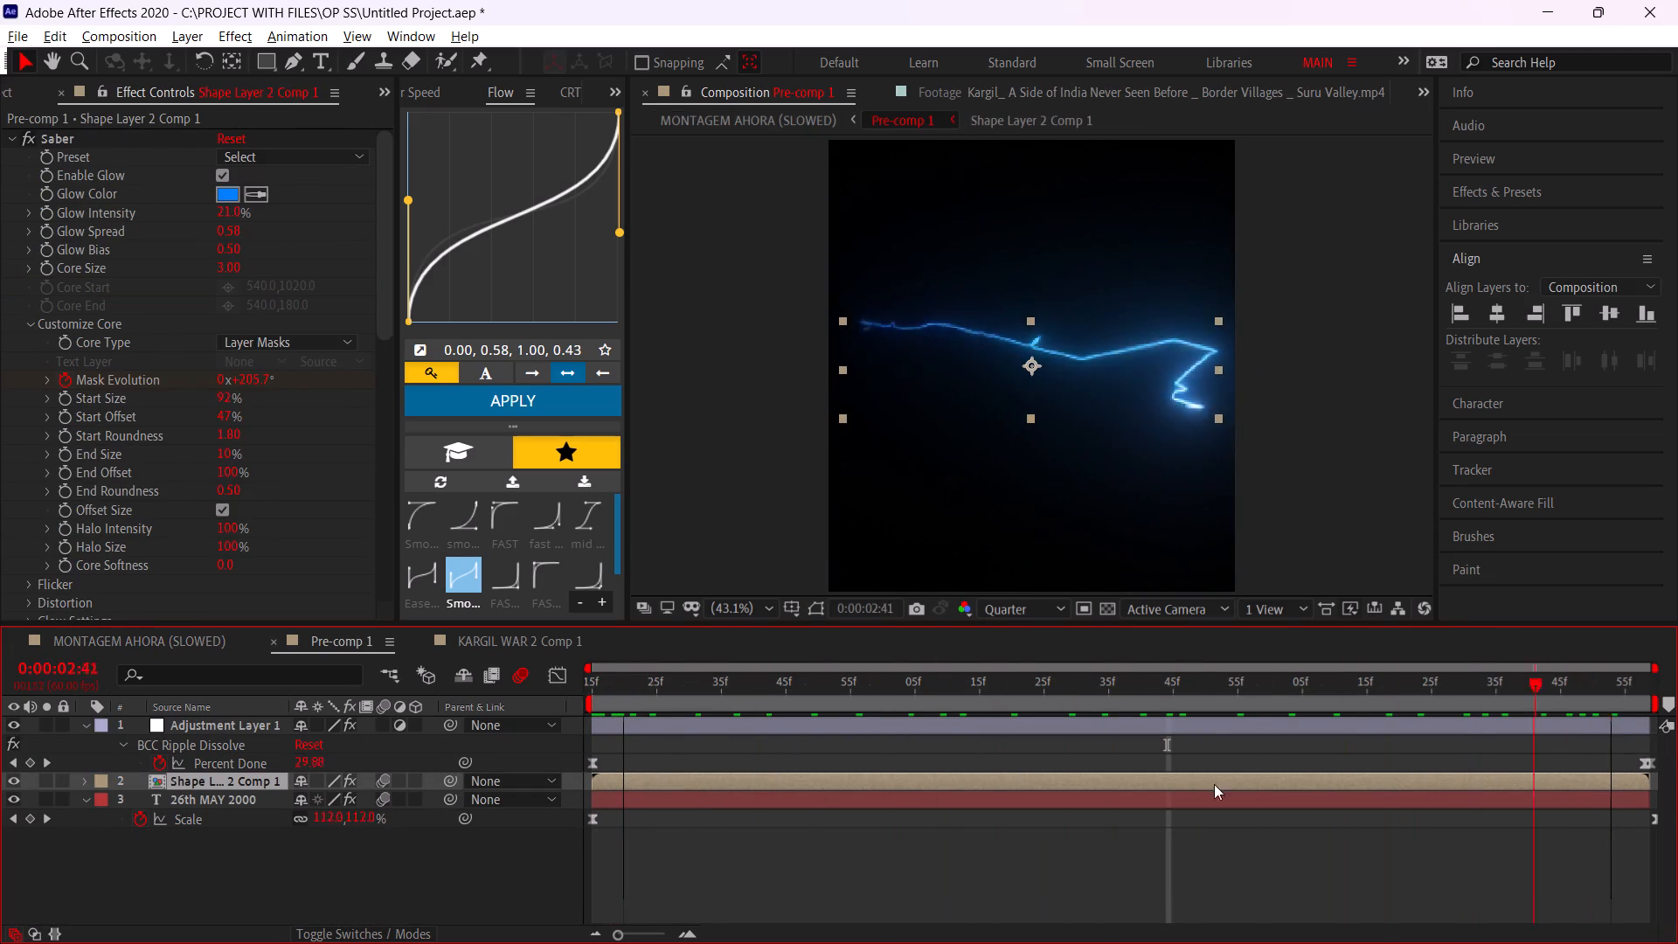
drag(1214, 784, 670, 708)
drag(243, 776, 224, 818)
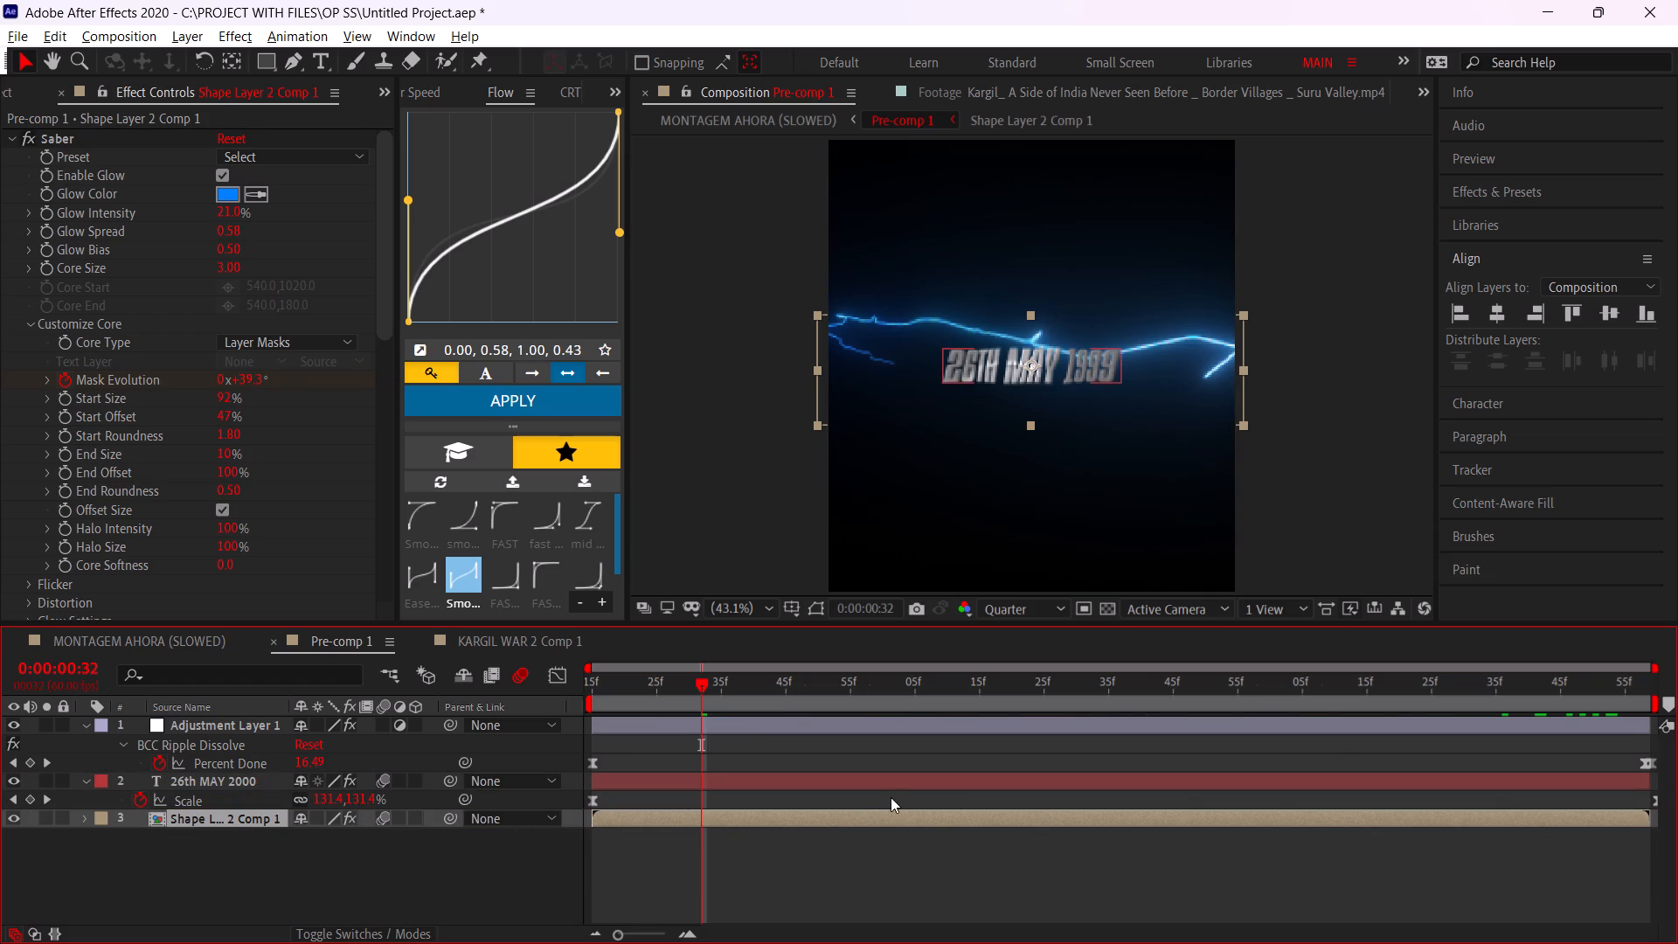
drag(725, 686, 1135, 748)
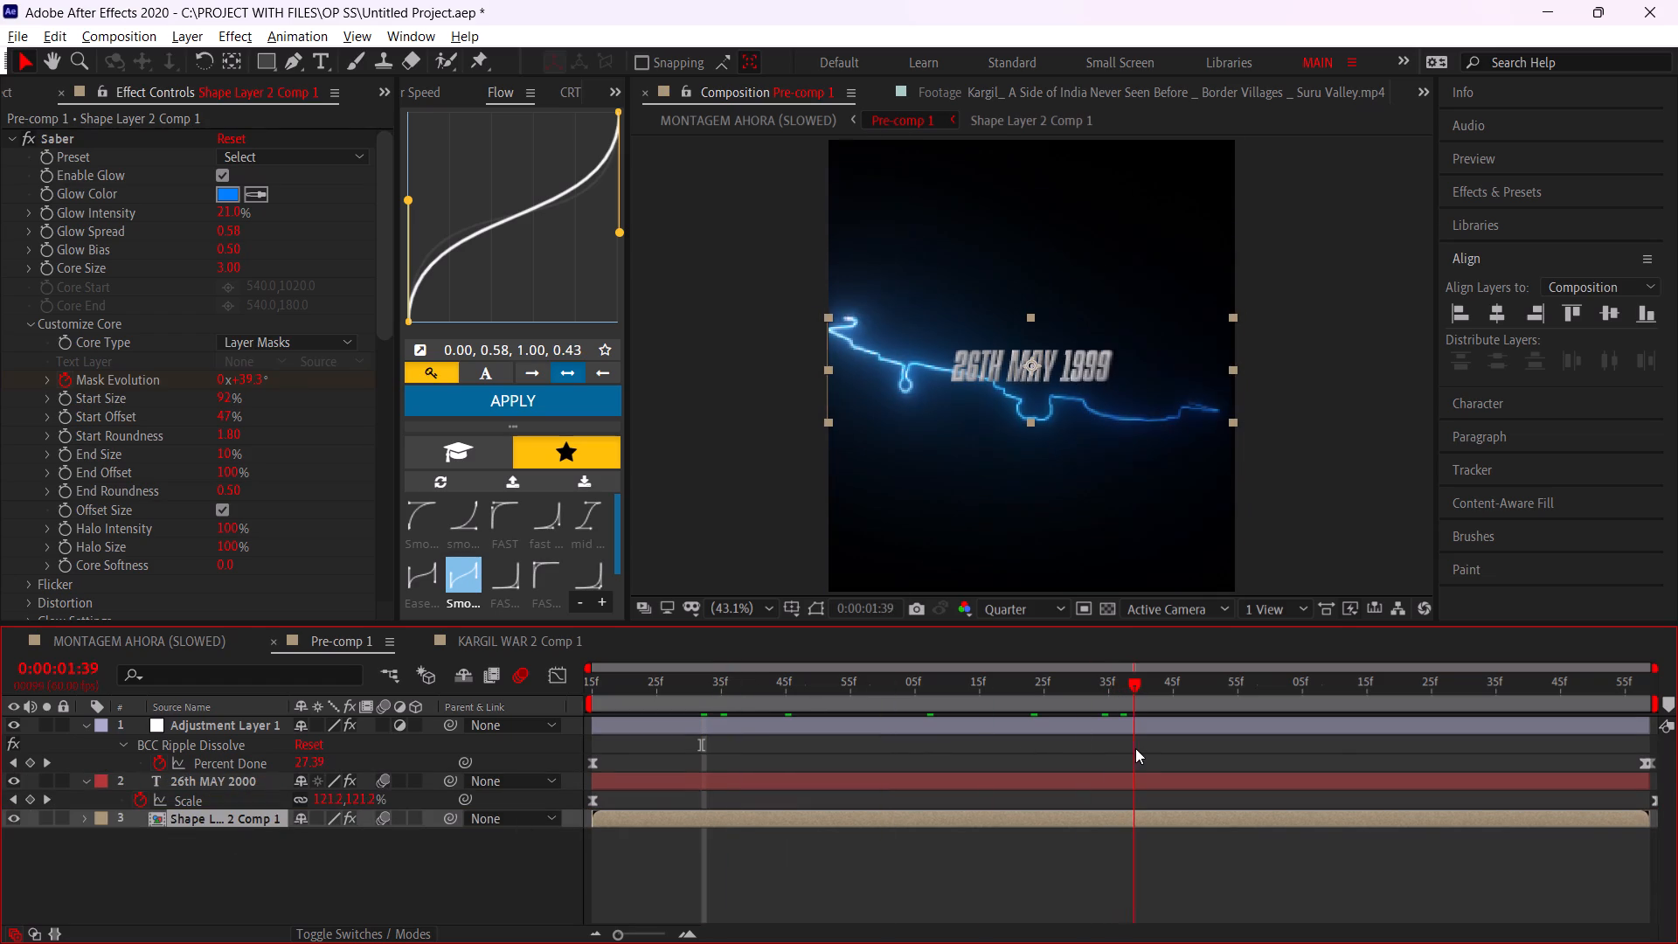
drag(1135, 748, 1135, 747)
Move the S_DropShadow effect from the Pre-comp 1 layer onto the date text layer inside it.
scroll(331, 653, up, 1)
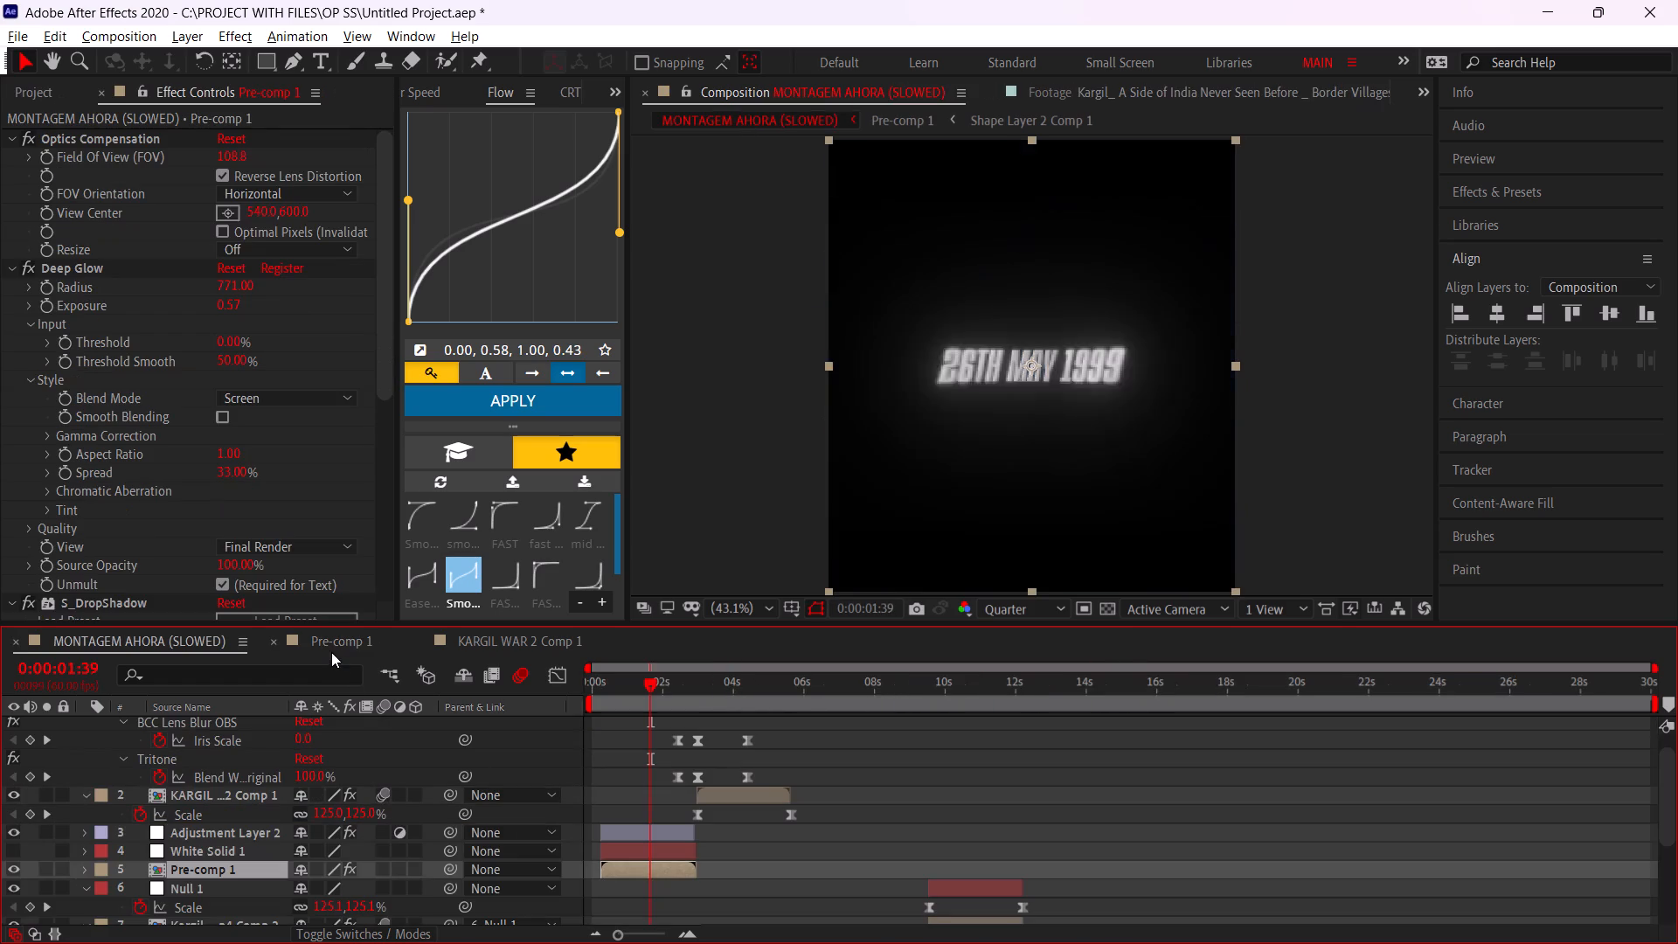
scroll(138, 413, down, 5)
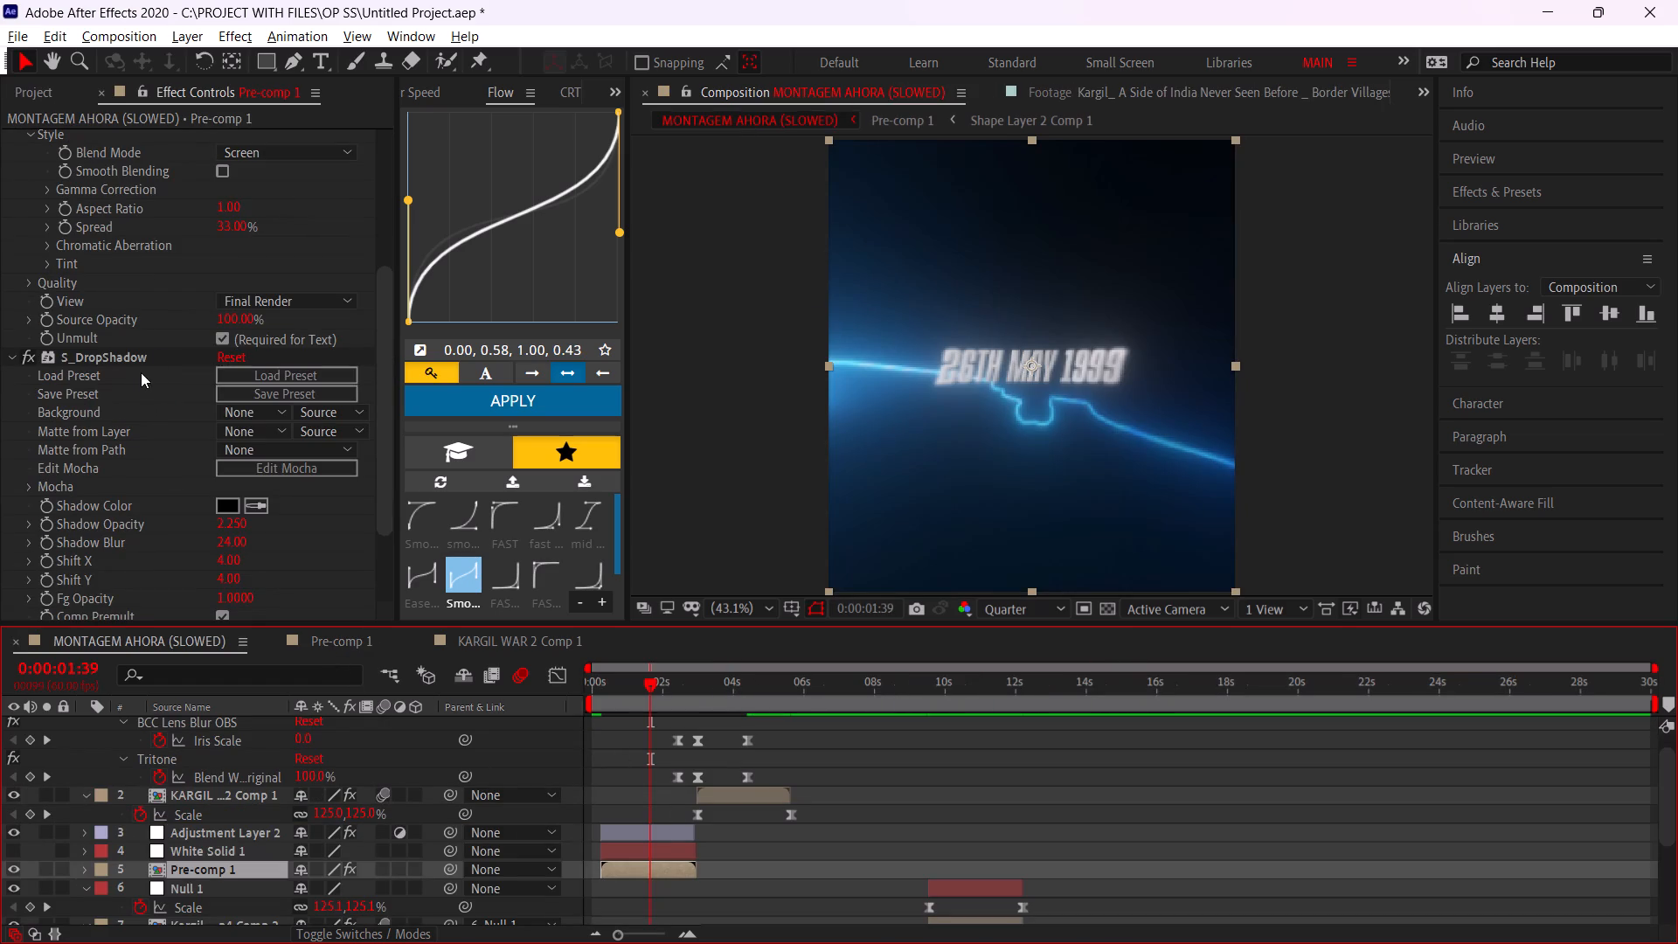
click(158, 350)
click(133, 362)
key(ctrl+x)
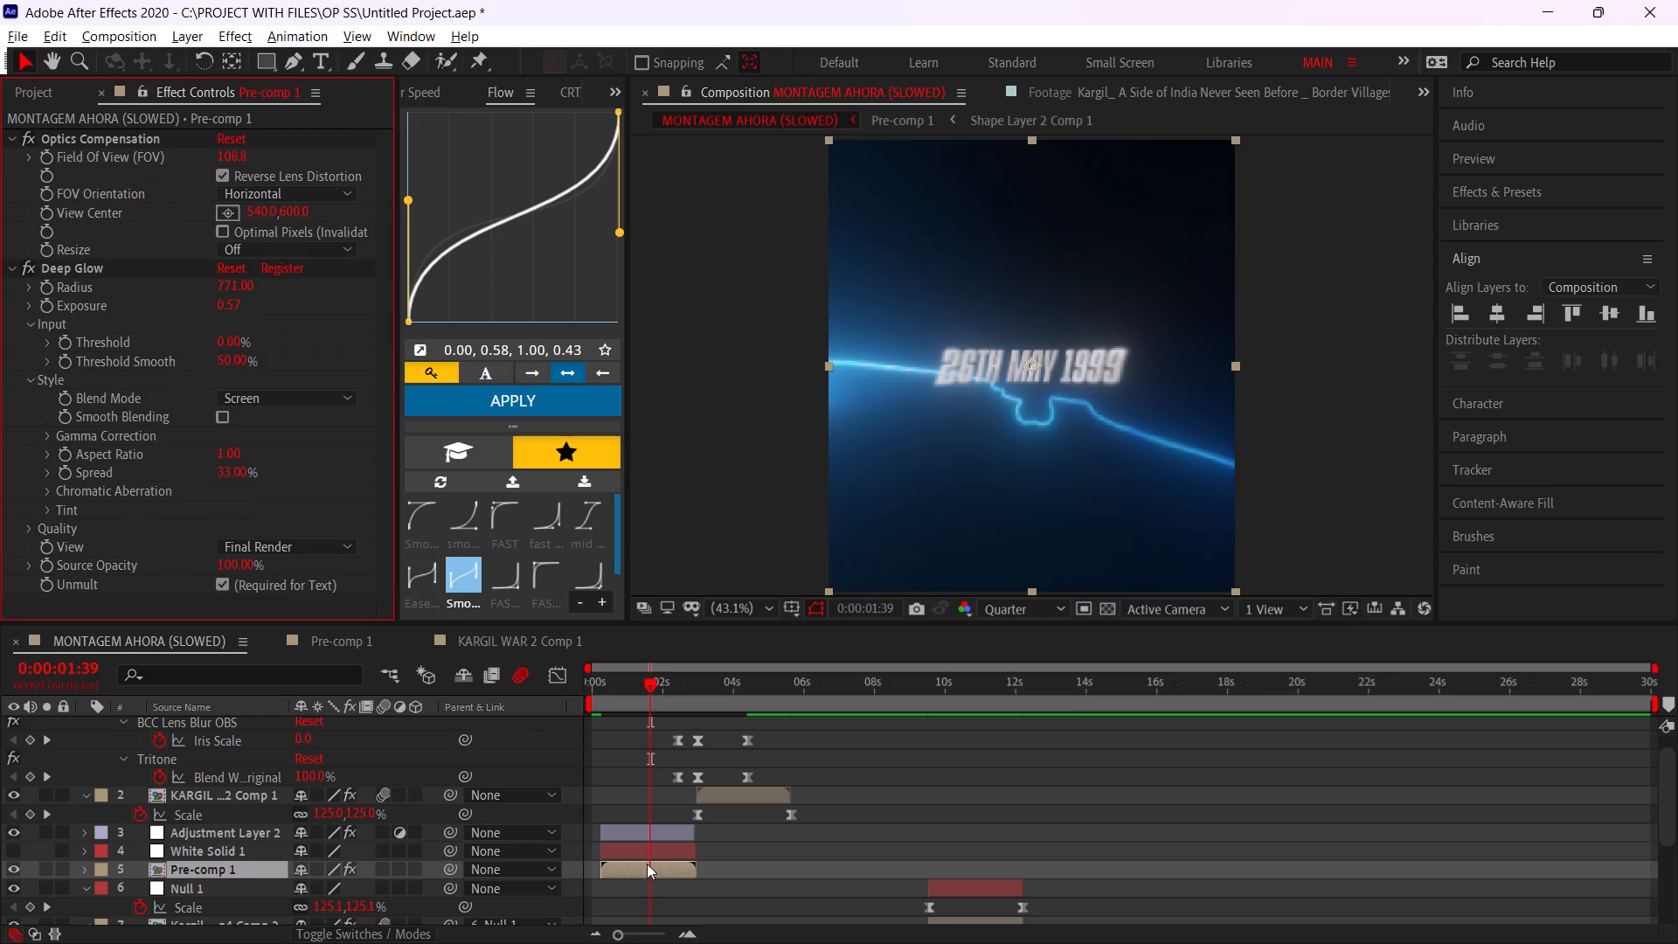
click(648, 858)
double_click(641, 864)
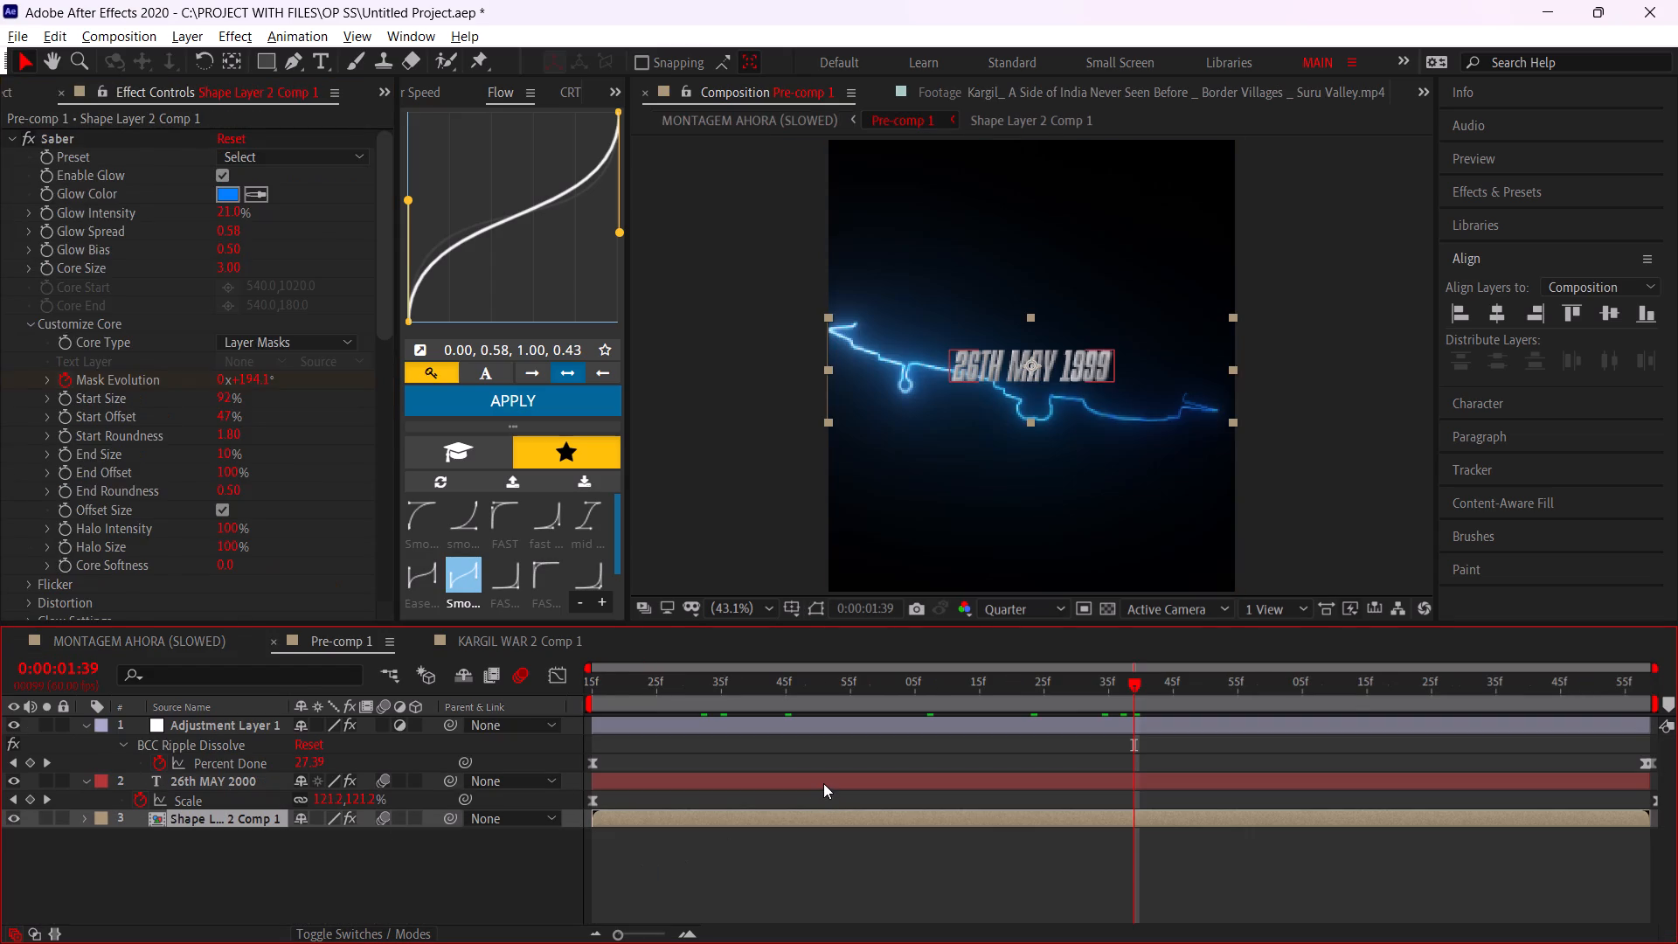
click(823, 783)
key(ctrl+v)
click(893, 883)
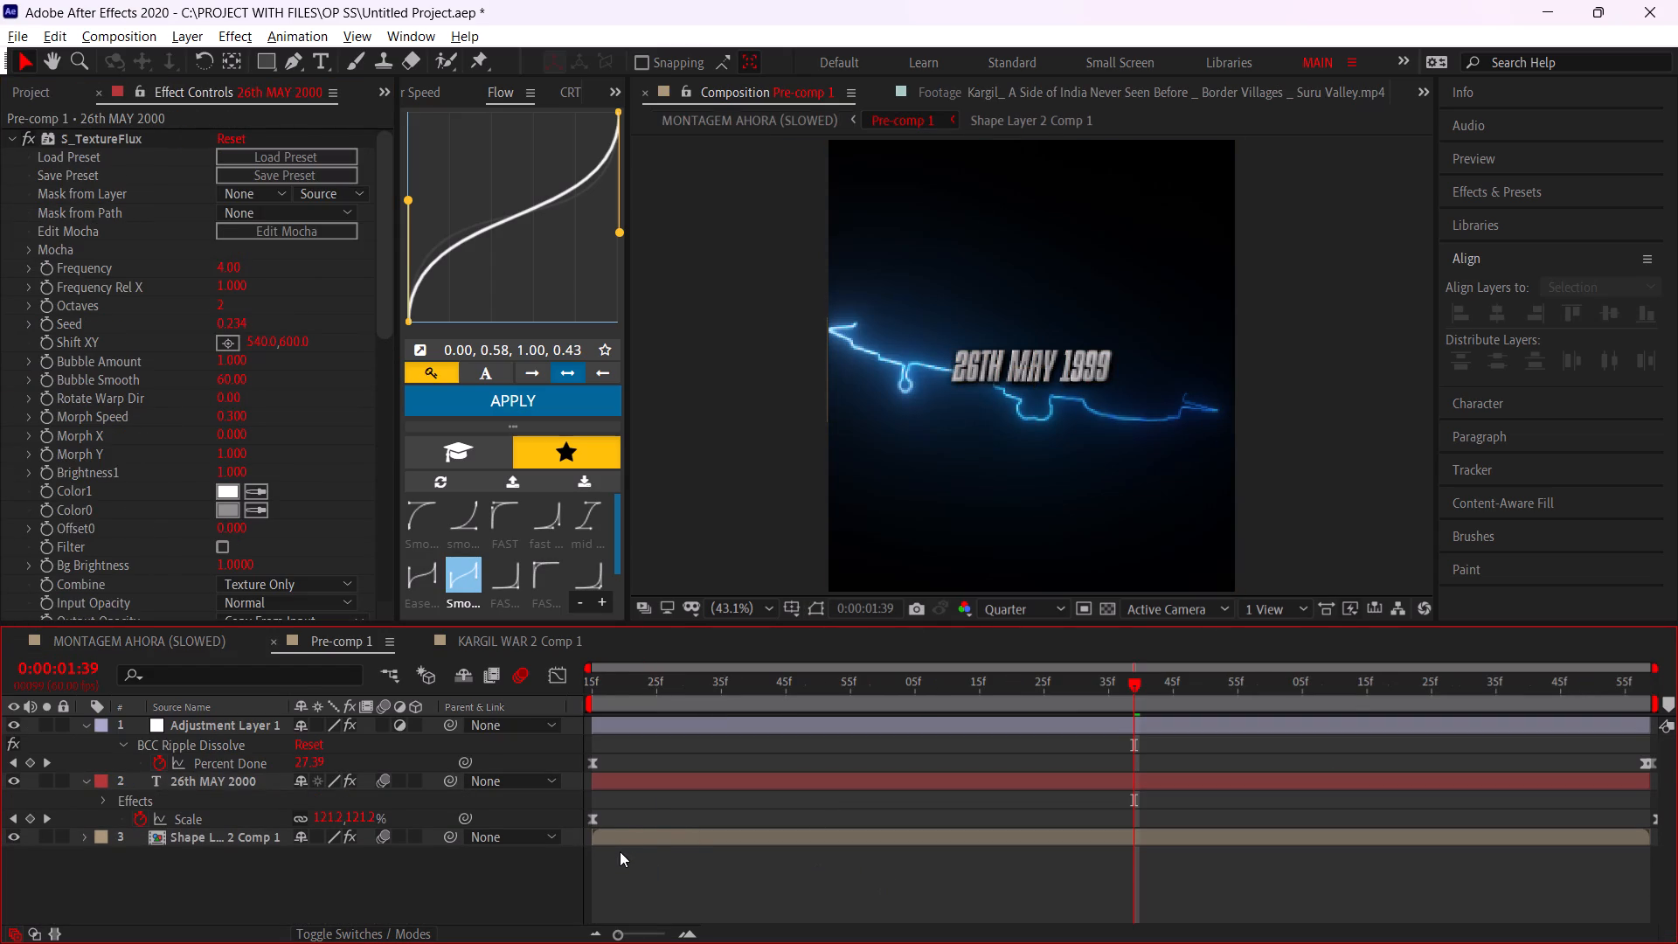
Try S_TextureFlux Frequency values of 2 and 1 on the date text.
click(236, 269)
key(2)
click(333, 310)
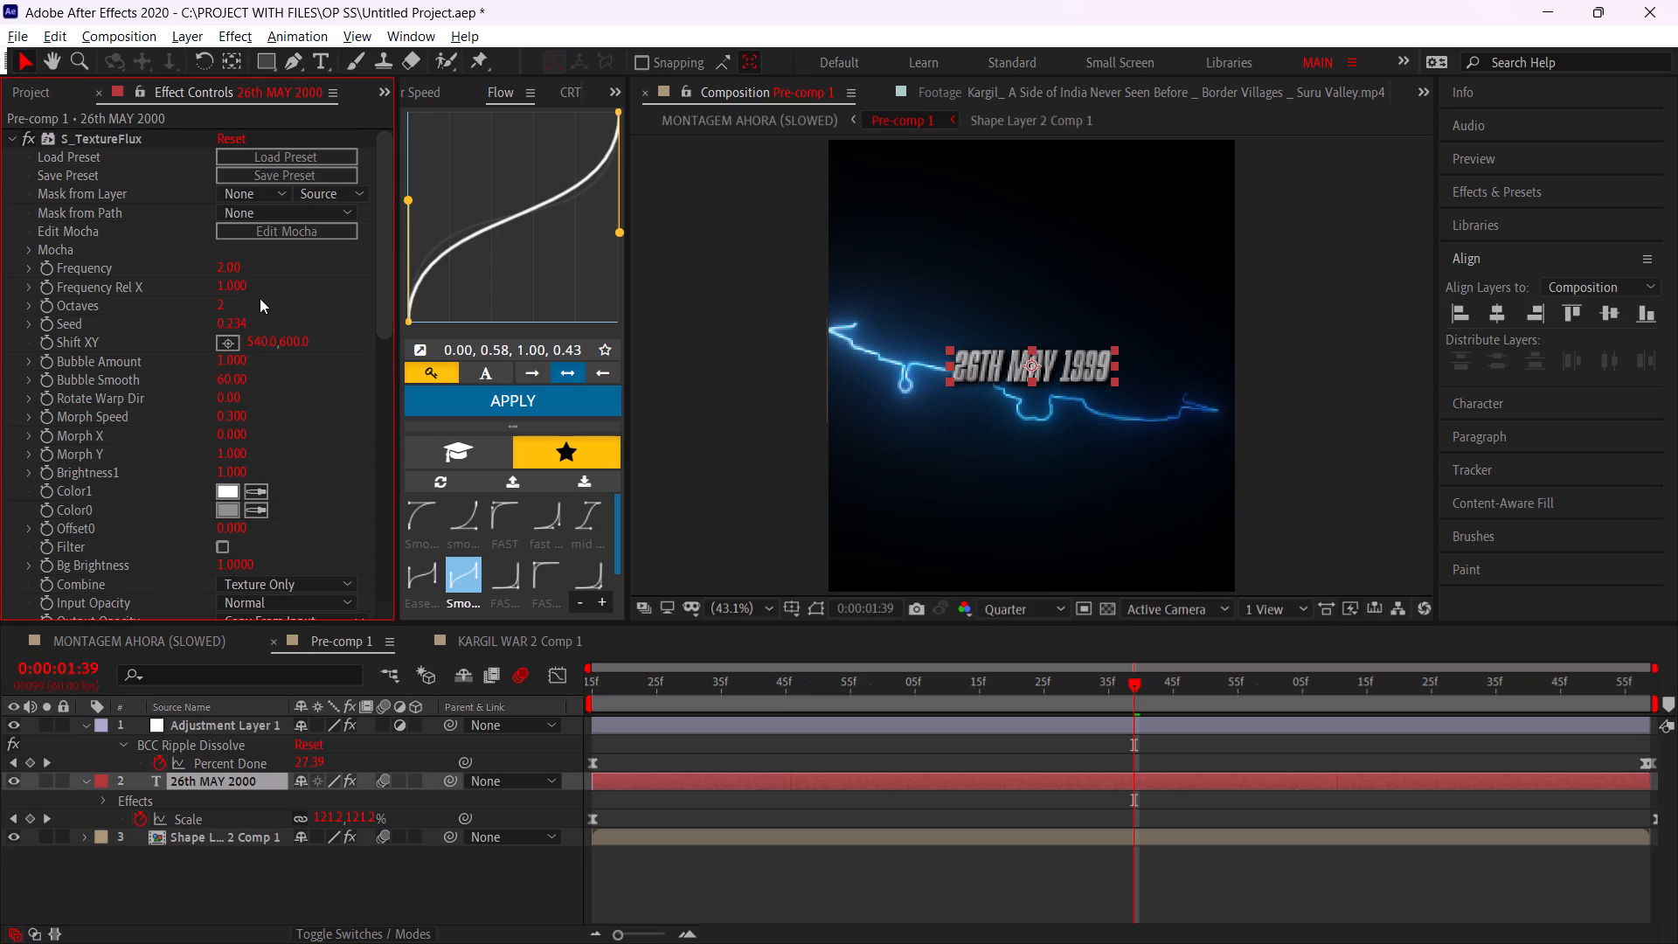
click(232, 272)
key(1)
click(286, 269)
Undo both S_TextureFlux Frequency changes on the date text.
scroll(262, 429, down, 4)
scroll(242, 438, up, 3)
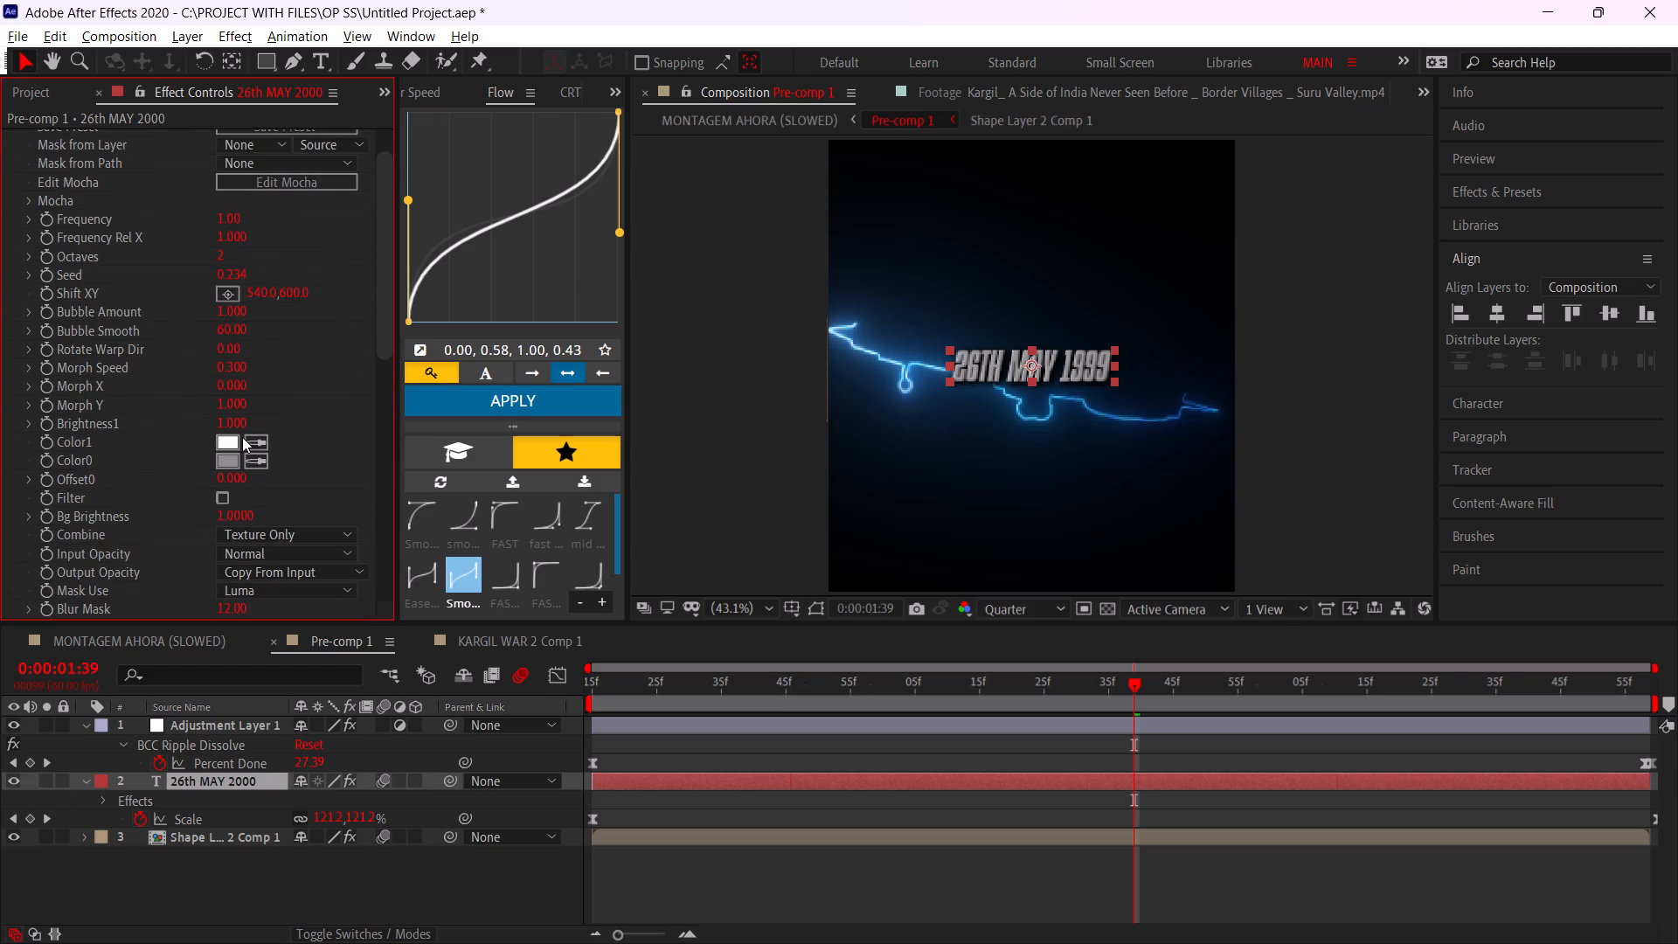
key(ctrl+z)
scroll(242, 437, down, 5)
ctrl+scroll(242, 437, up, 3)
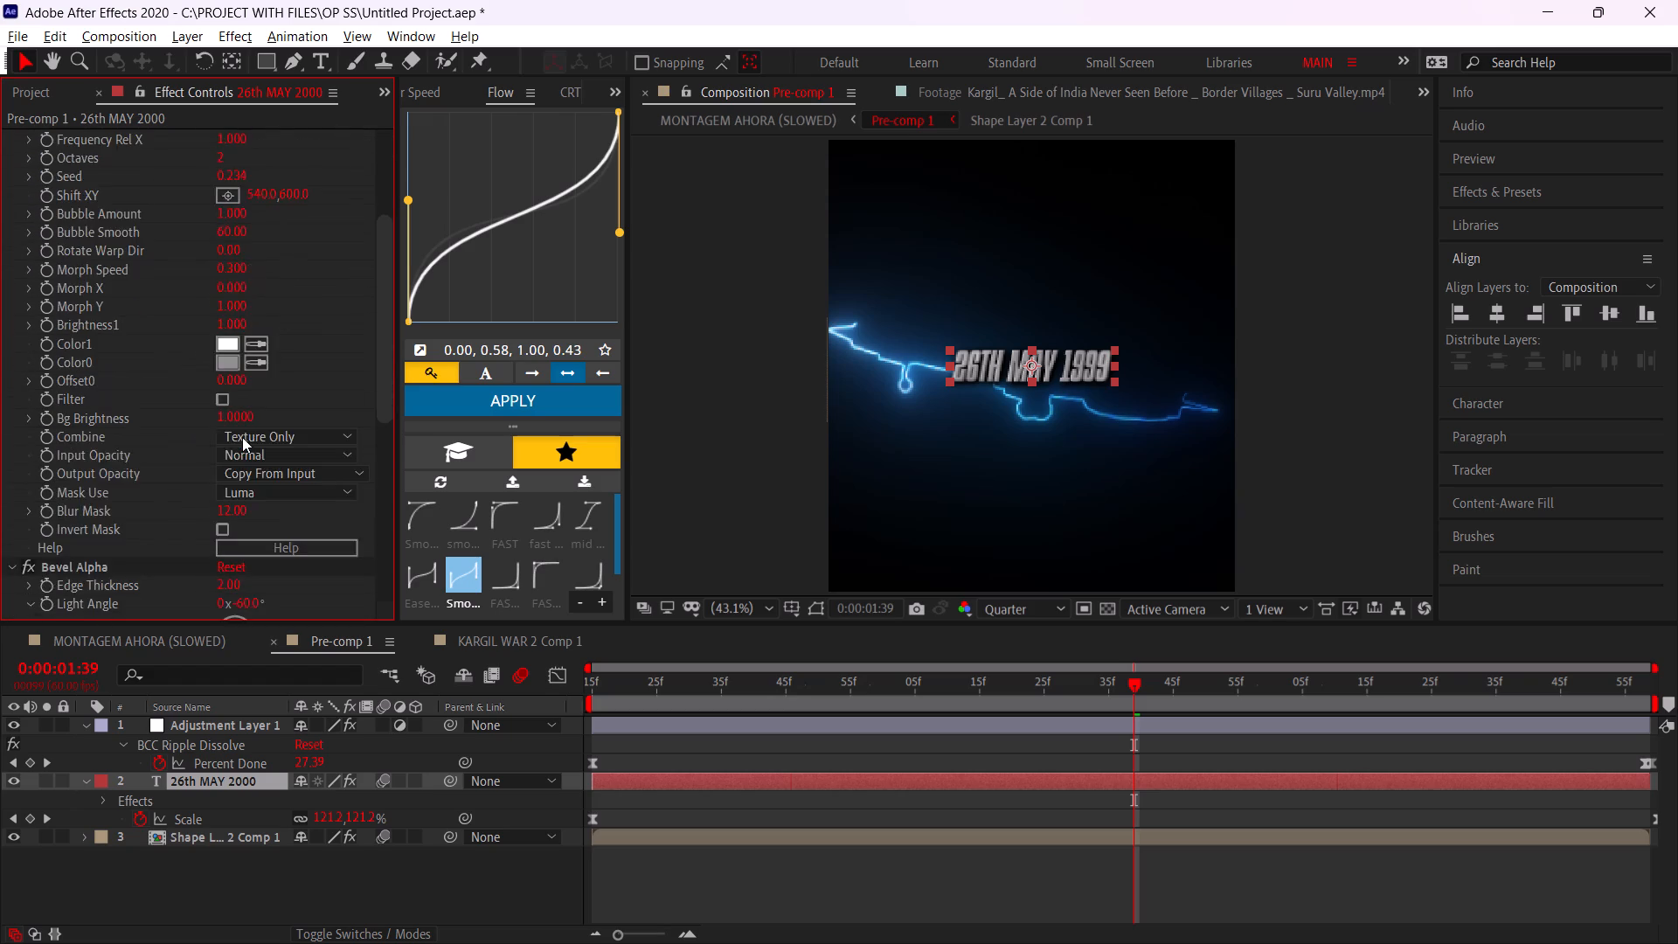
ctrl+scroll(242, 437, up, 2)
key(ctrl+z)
Set the S_DropShadow Shadow Opacity on the date text to 1.
scroll(242, 437, down, 9)
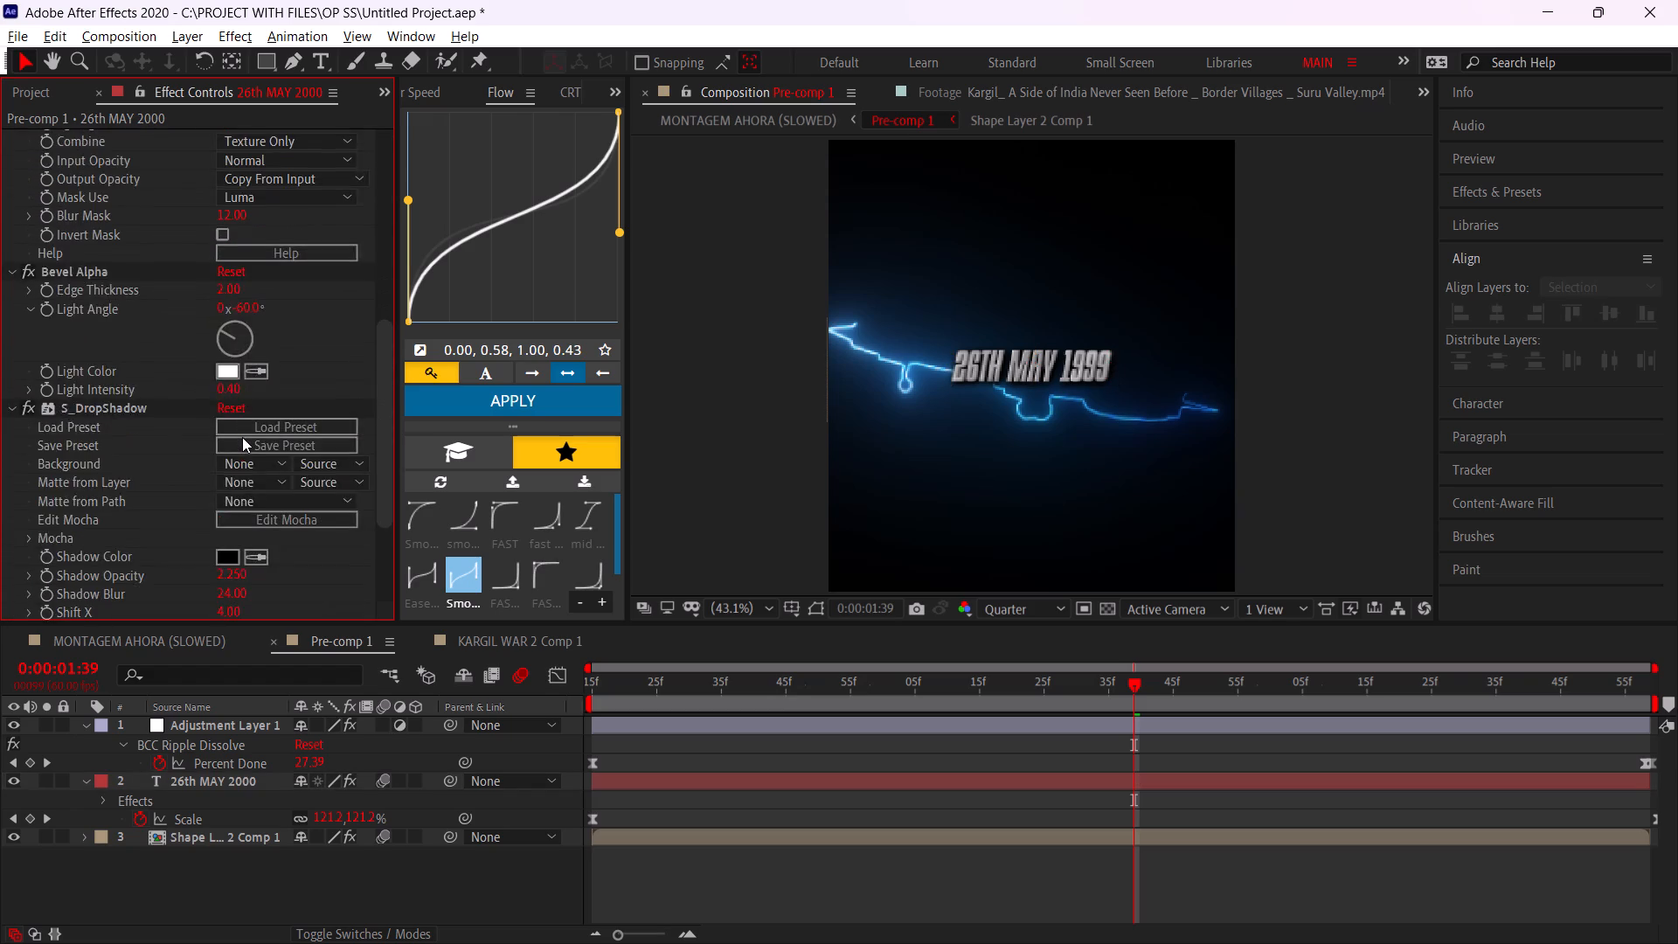
scroll(242, 437, down, 5)
click(236, 412)
key(1)
click(298, 406)
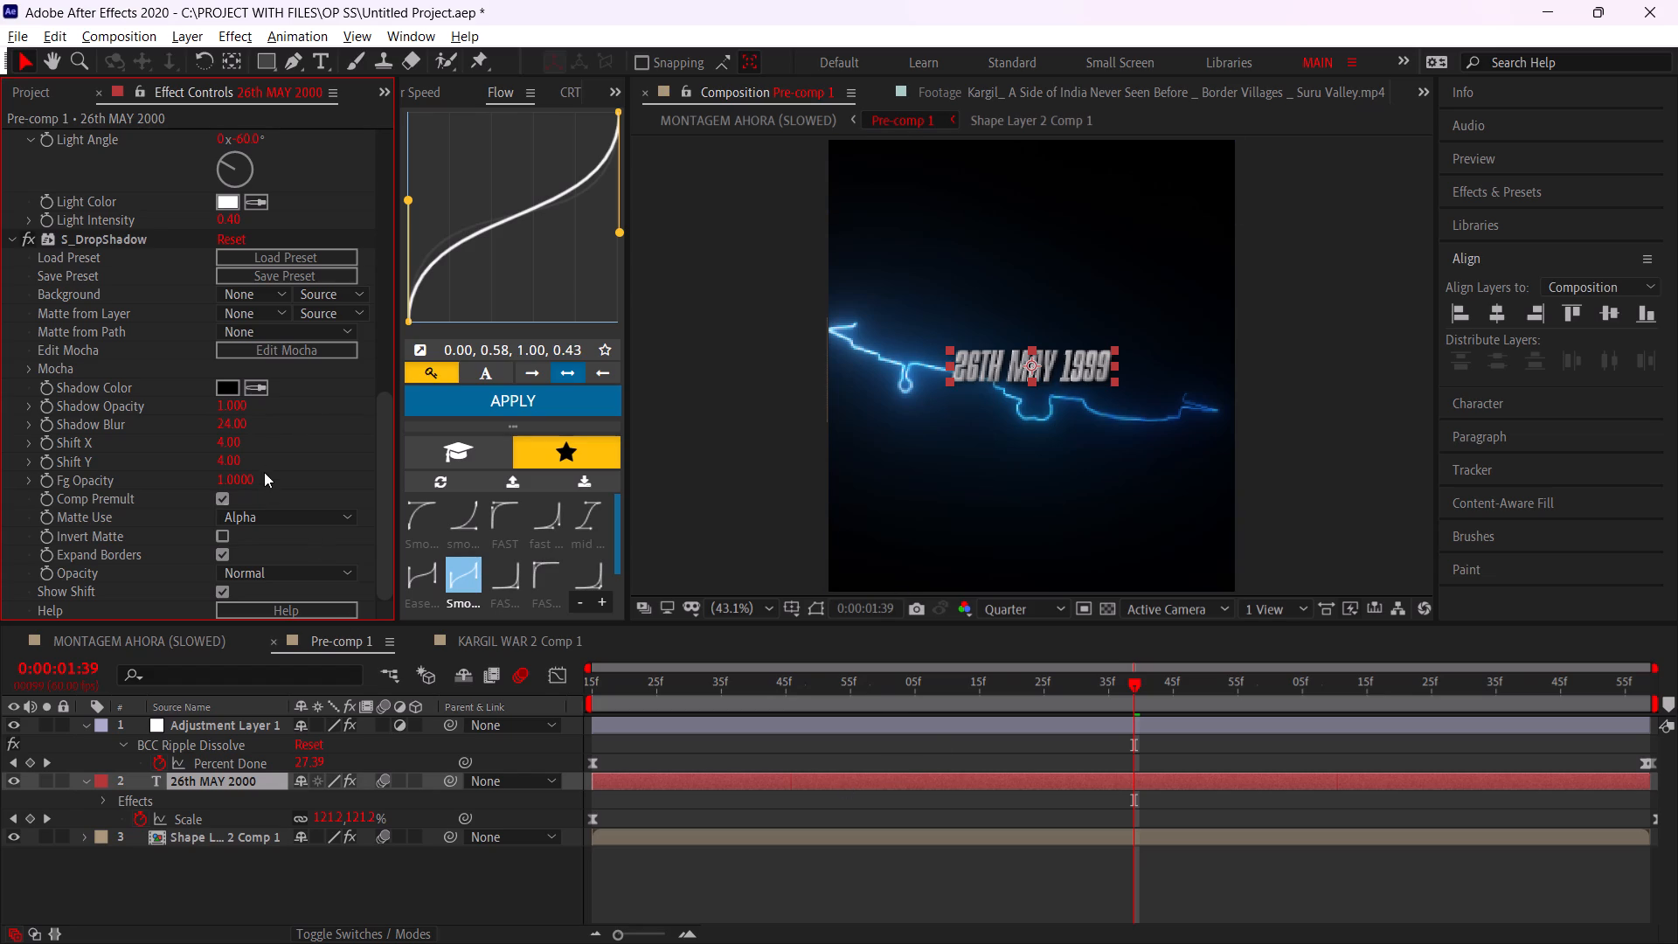
scroll(331, 641, up, 6)
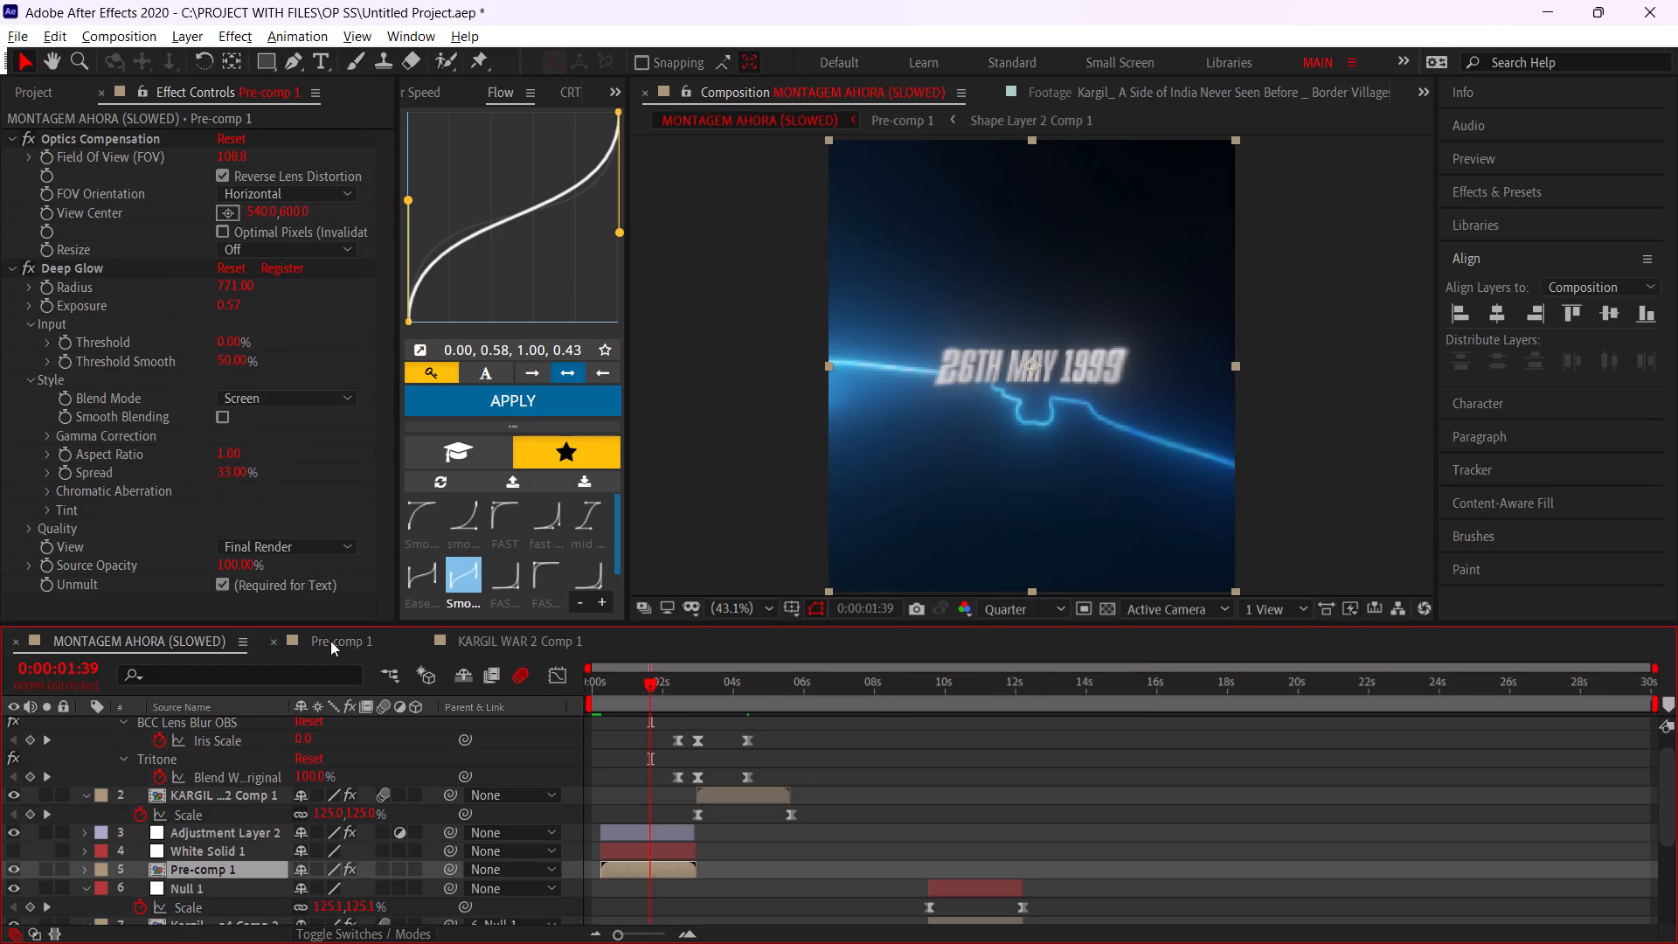
Add Optics Compensation to the Shape Layer 2 Comp 1 outline layer in Pre-comp 1 with a Field Of View of 97.9.
drag(655, 699, 683, 698)
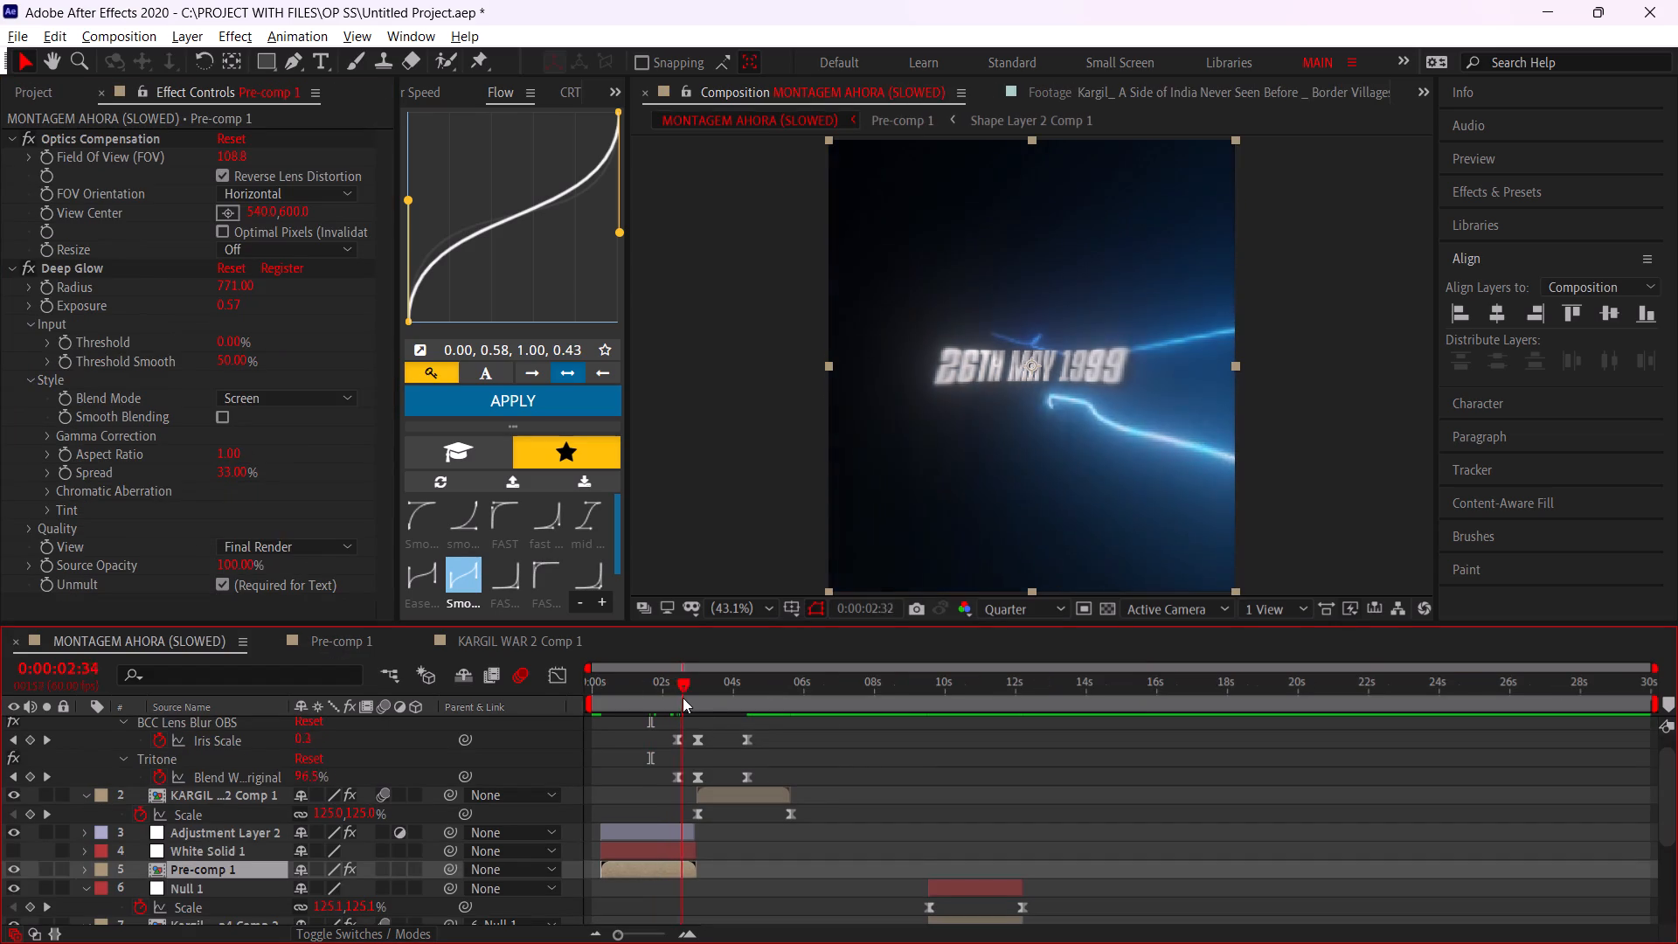
drag(683, 698, 669, 704)
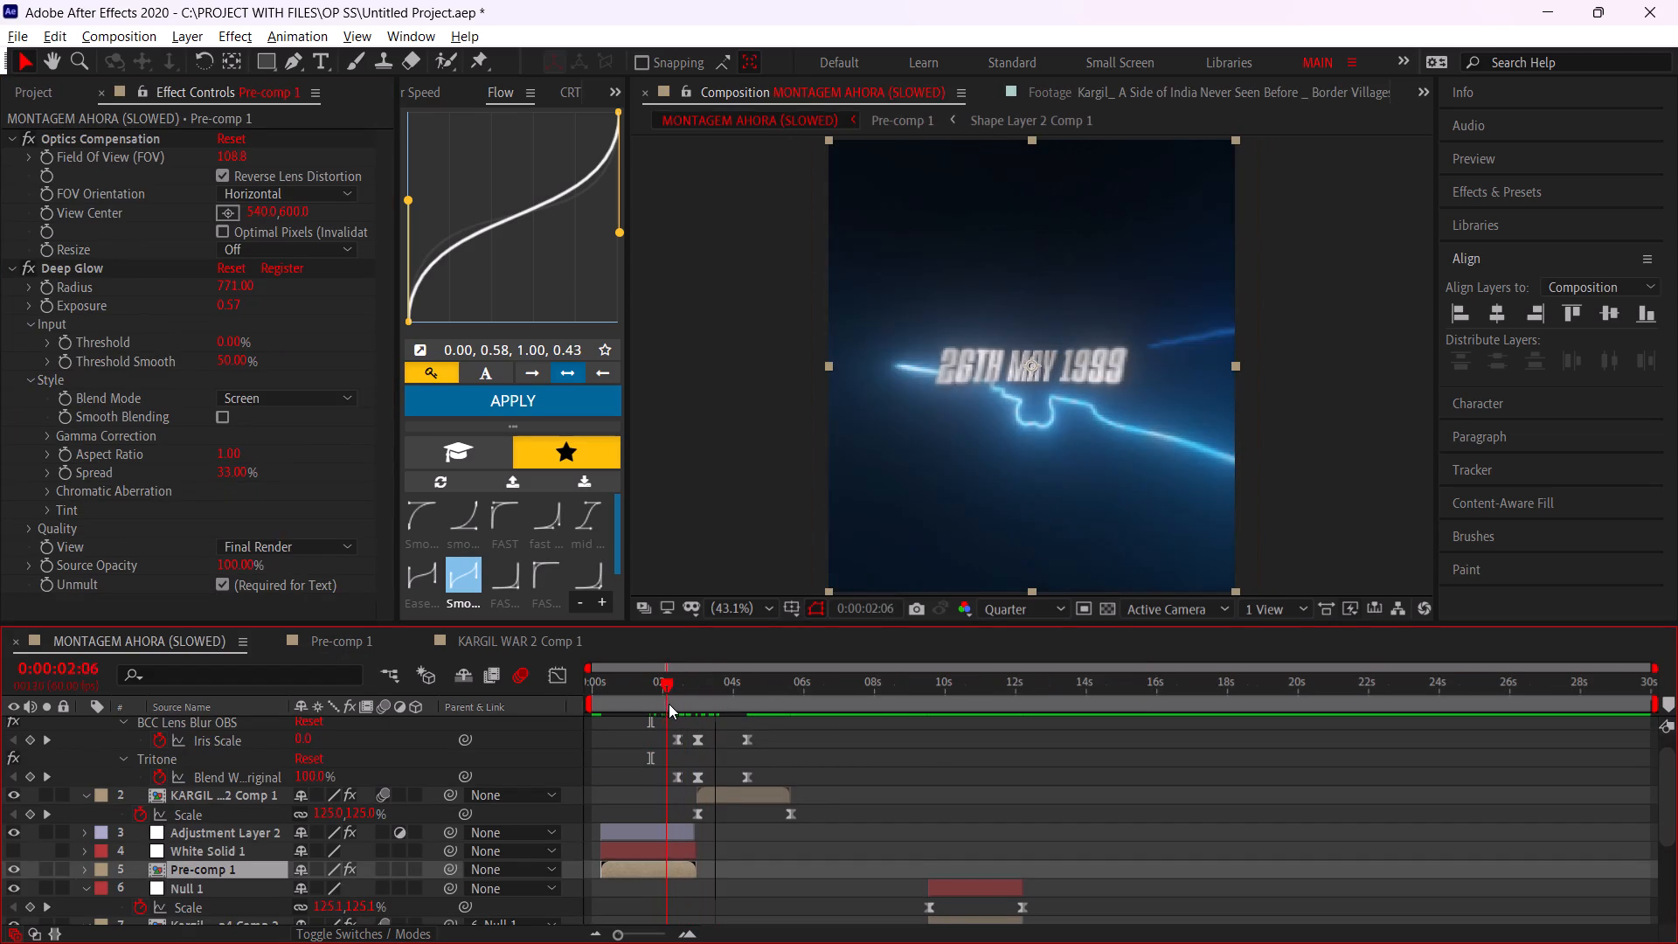
drag(669, 704, 641, 699)
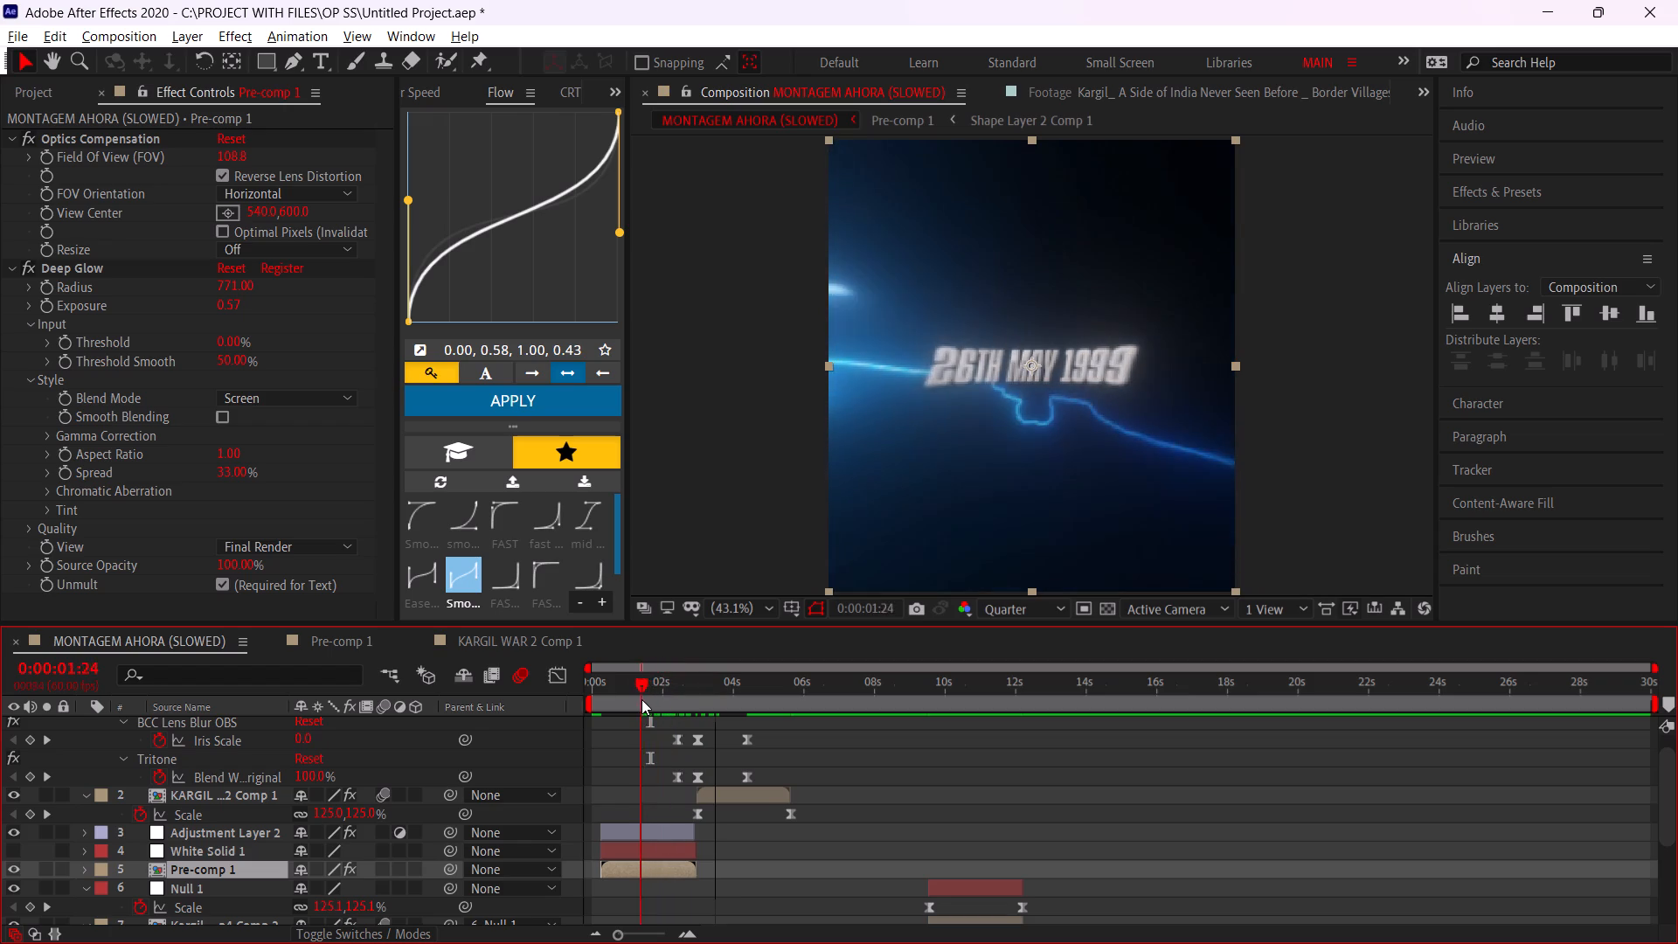
drag(641, 699, 645, 700)
double_click(648, 873)
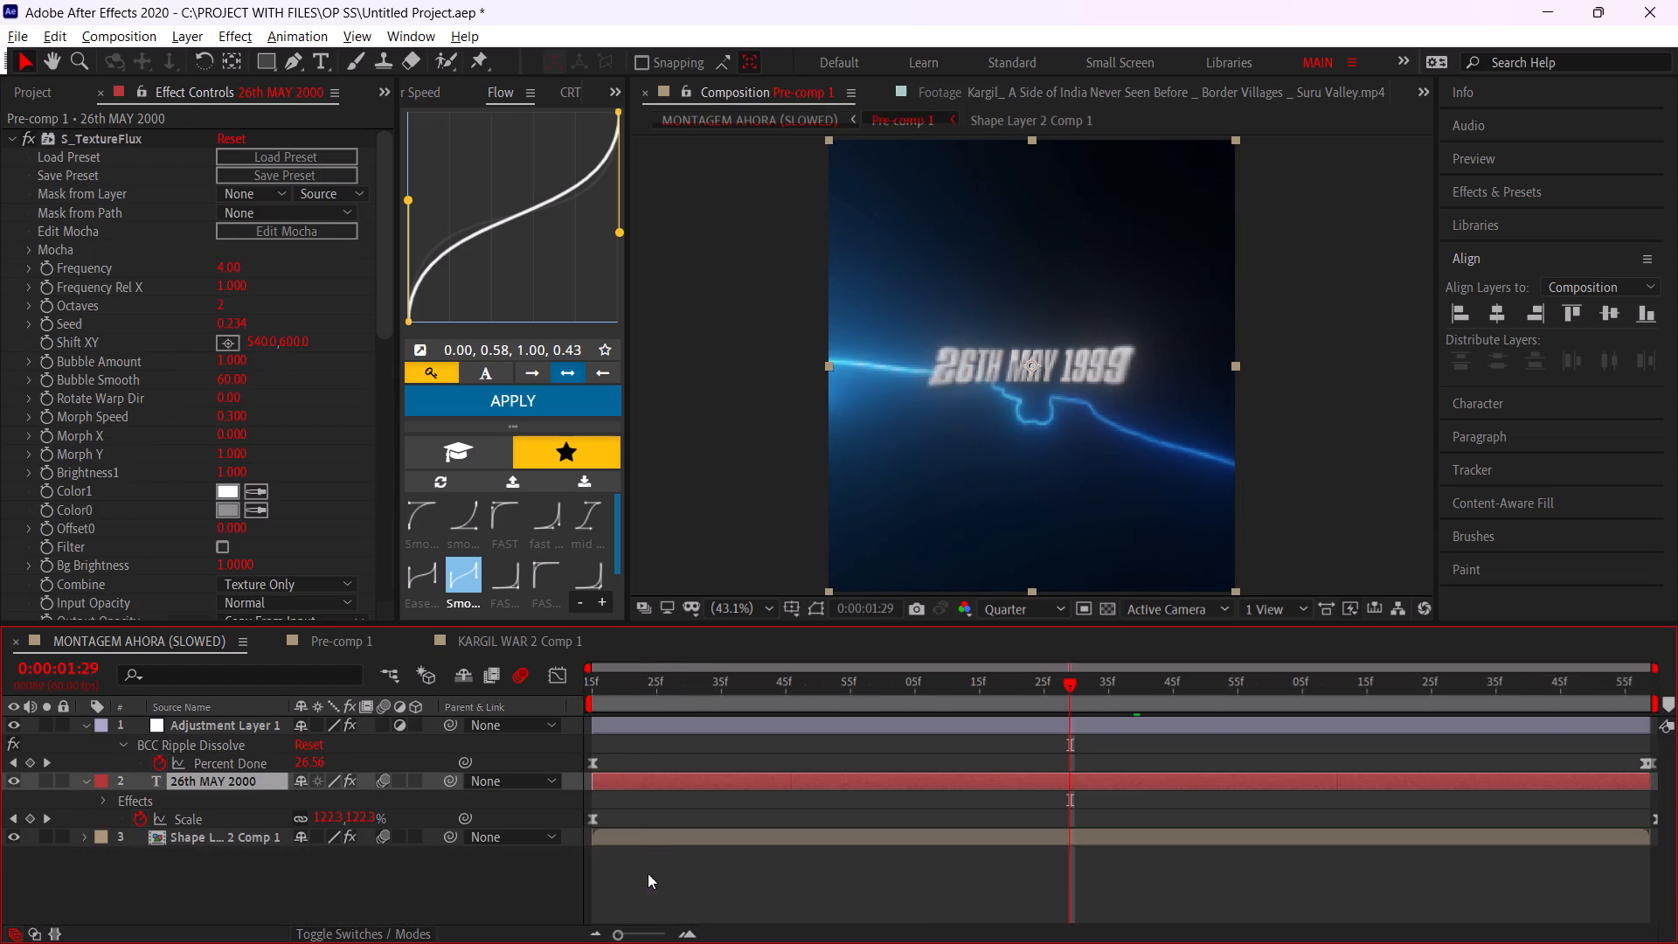
click(653, 837)
key(ctrl+space)
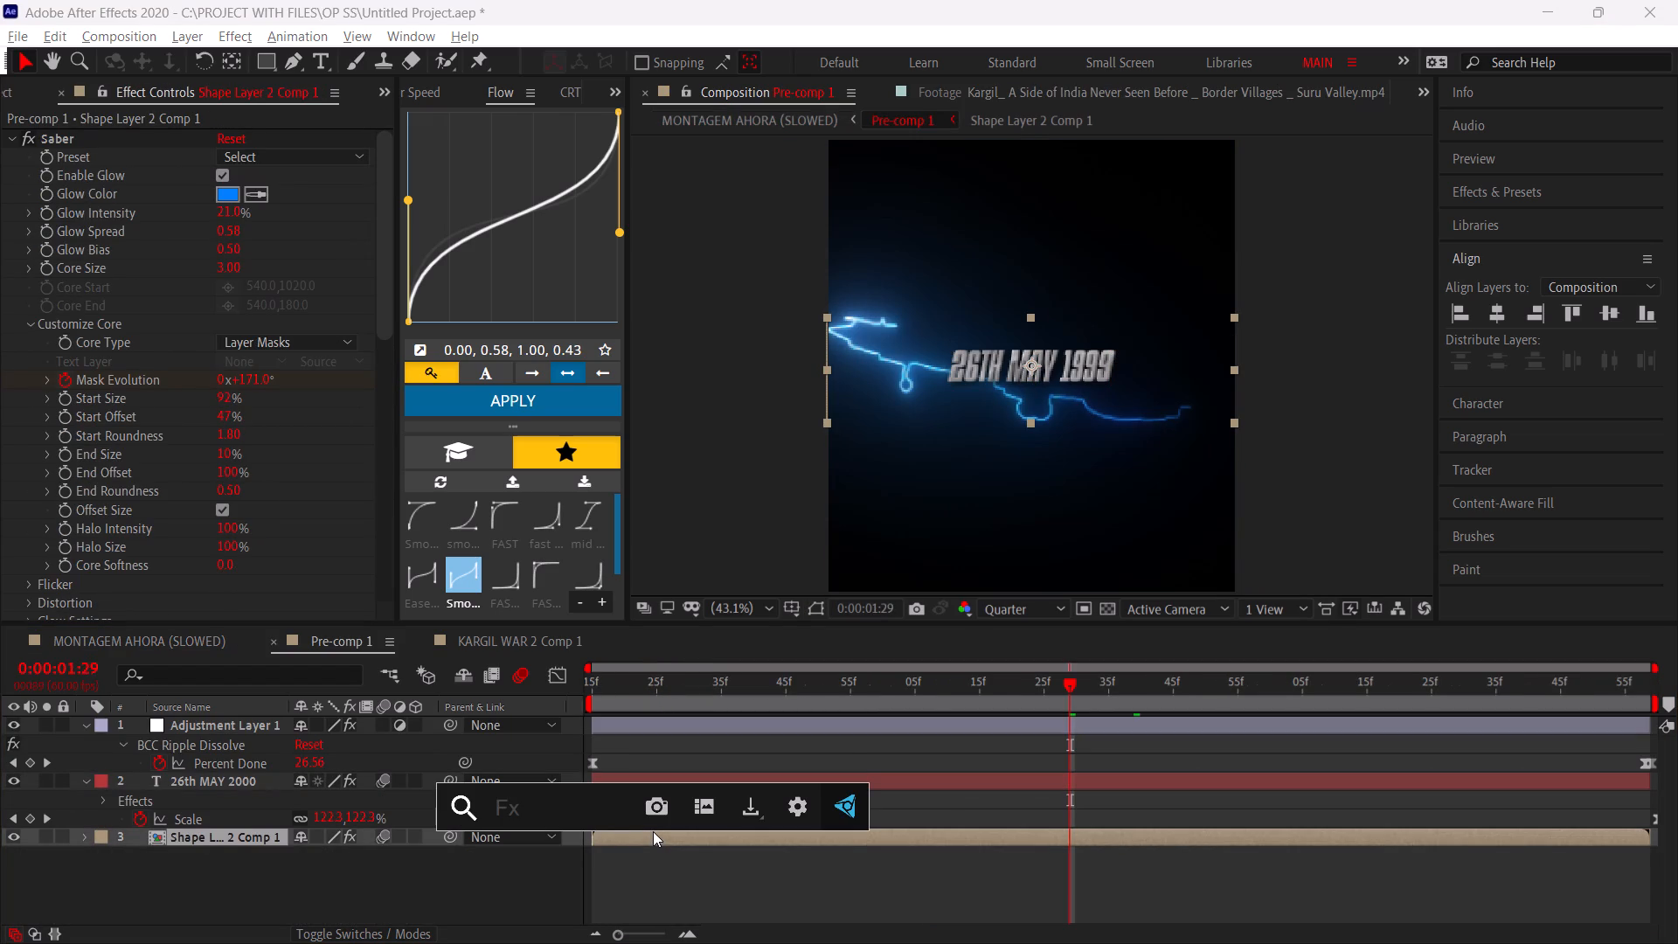
text(opt)
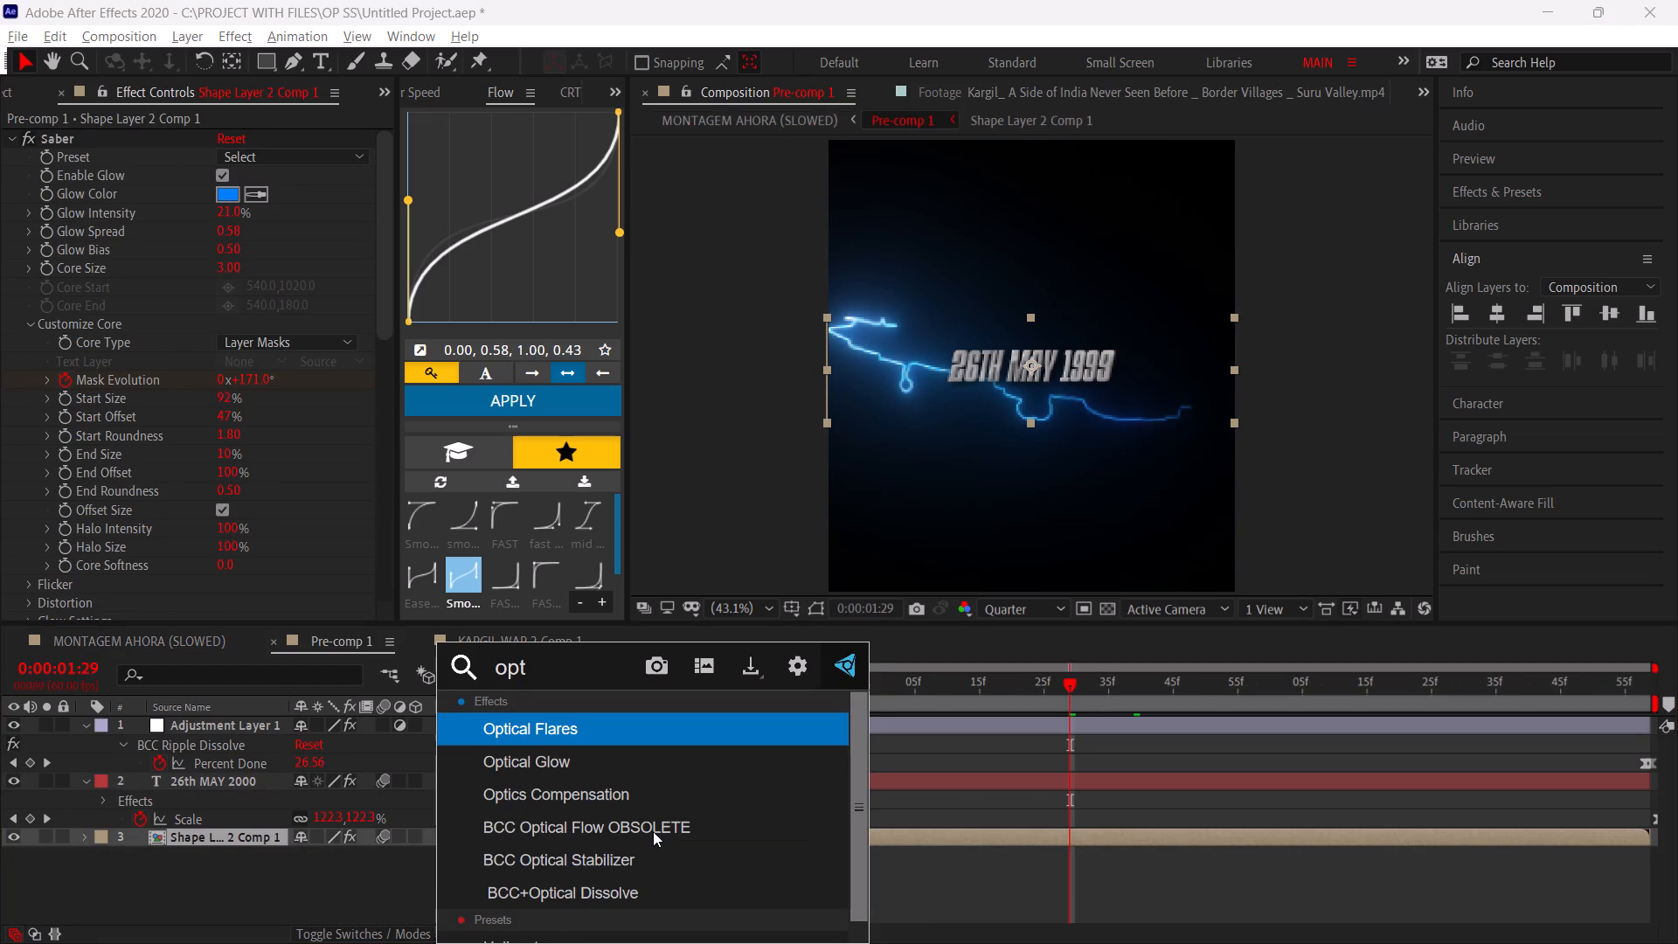
key(Down)
key(Down)
key(Return)
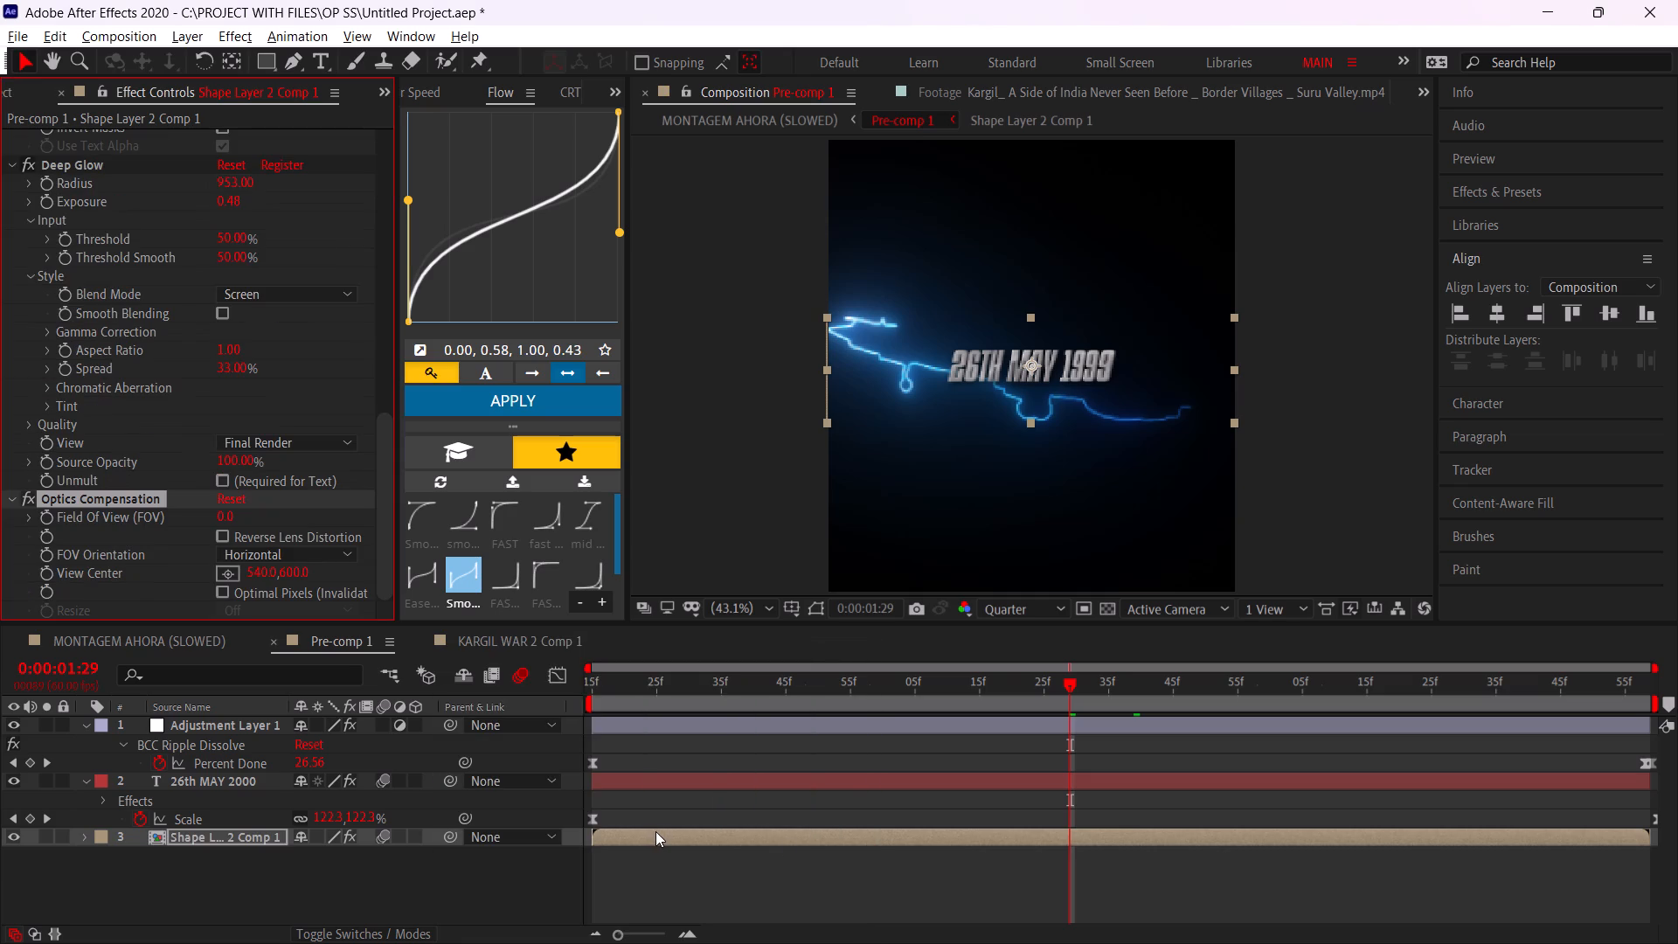
drag(230, 519, 567, 531)
drag(567, 531, 1397, 616)
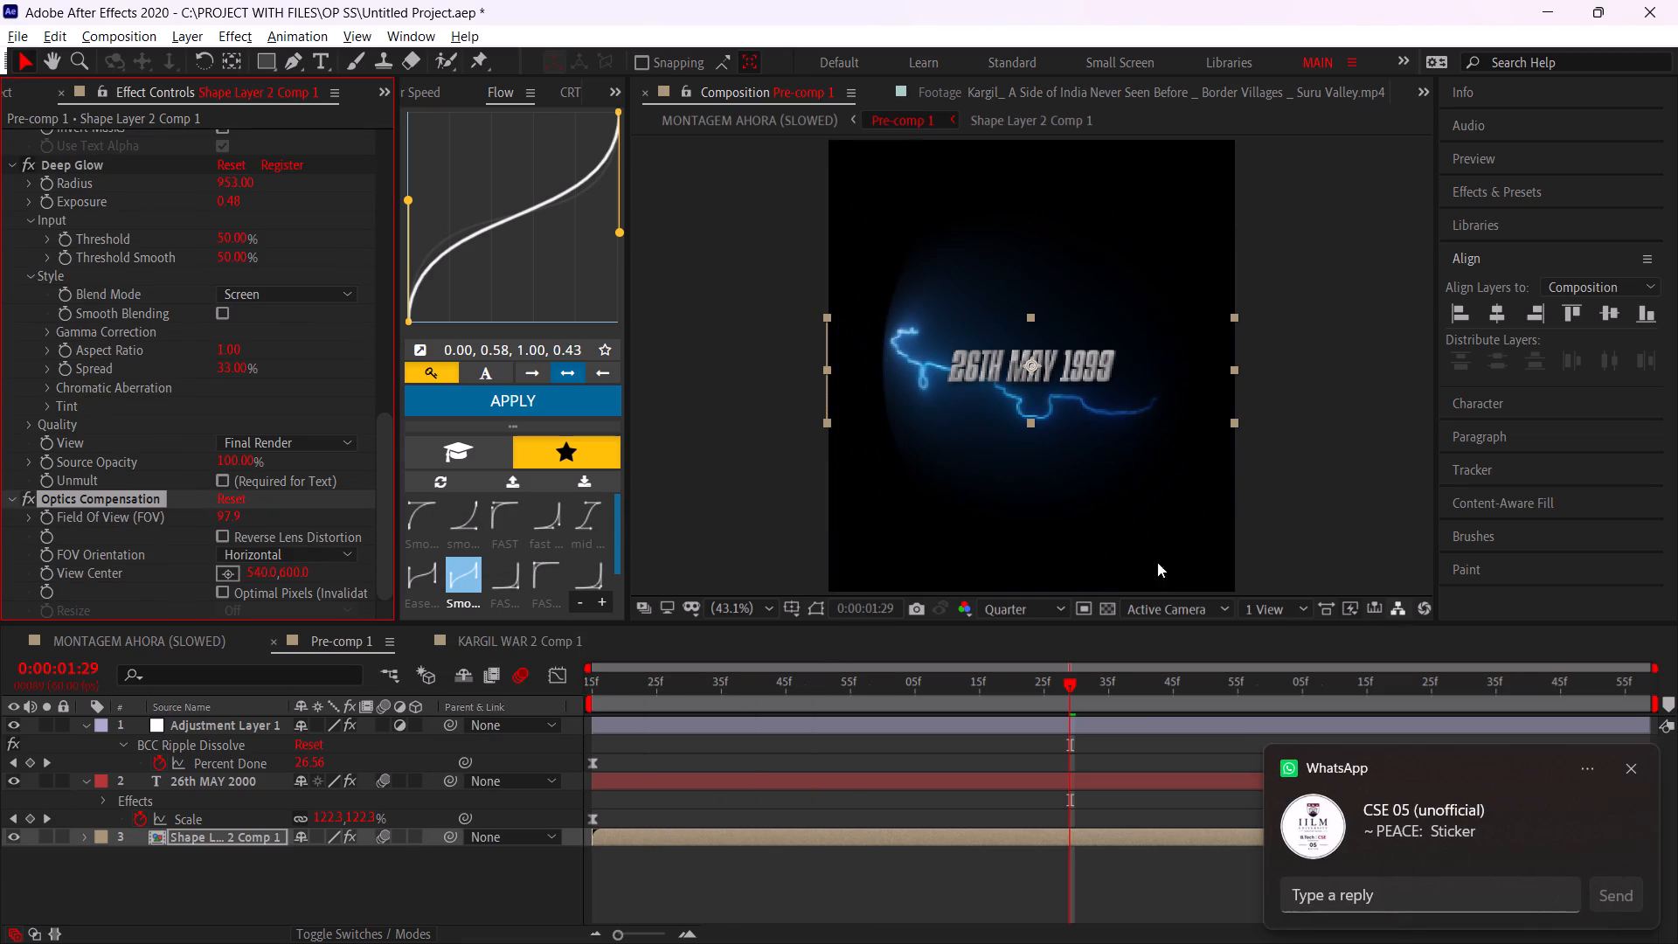
Move Optics Compensation above Deep Glow in the outline layer's effect order.
drag(114, 503, 107, 133)
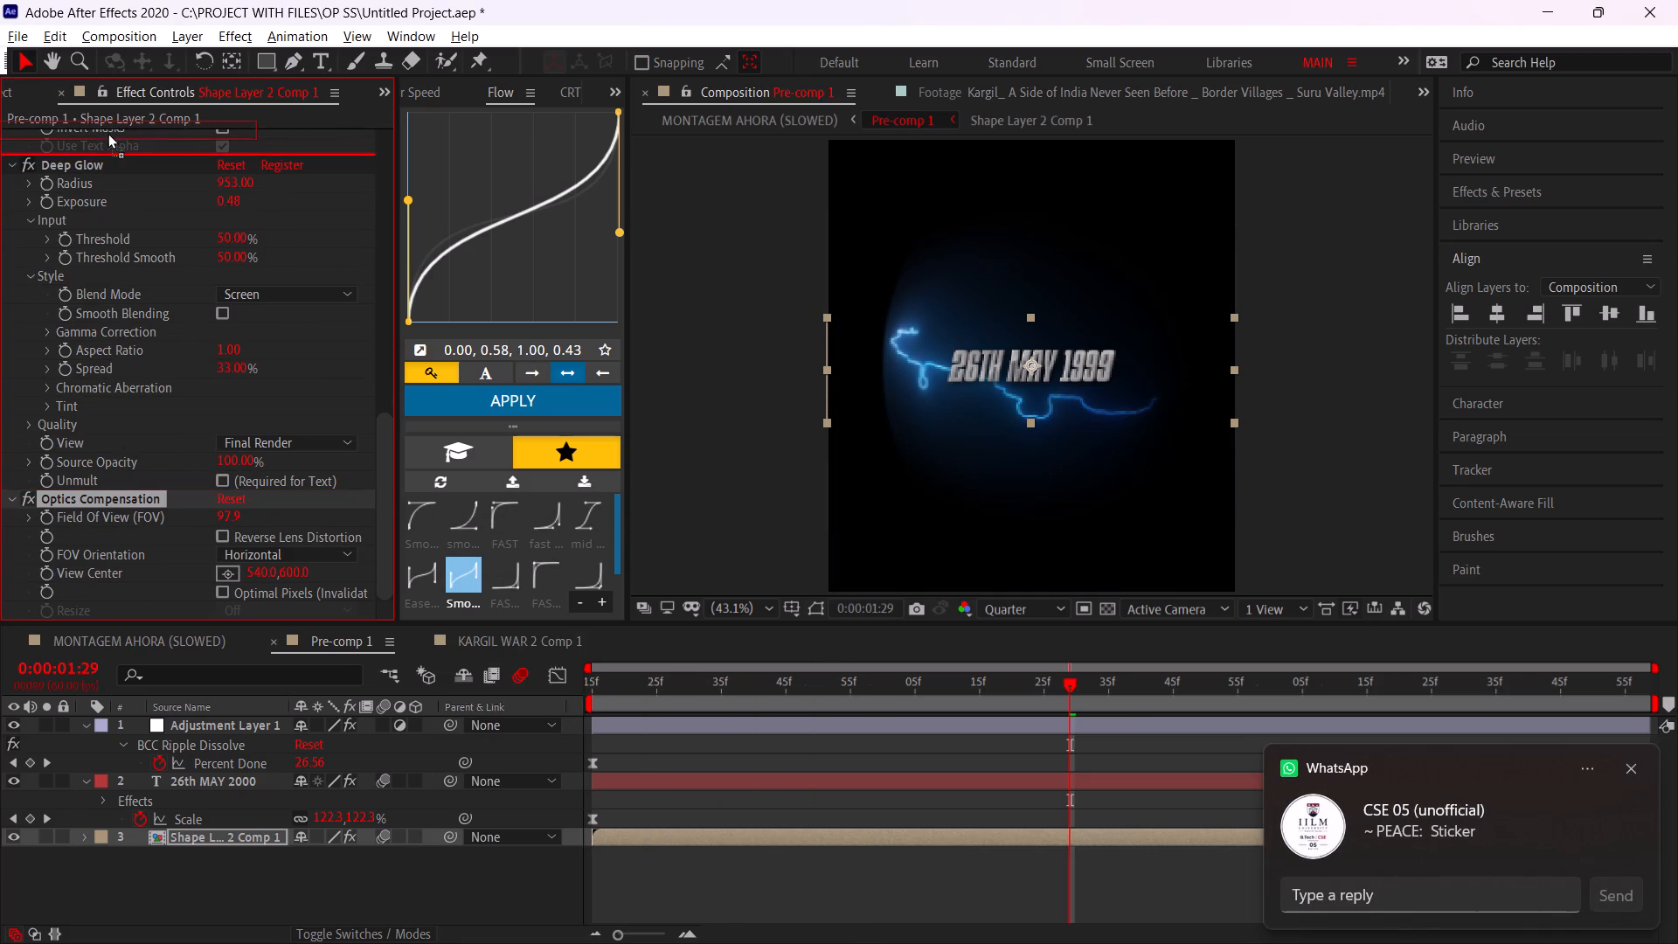
drag(107, 133, 124, 225)
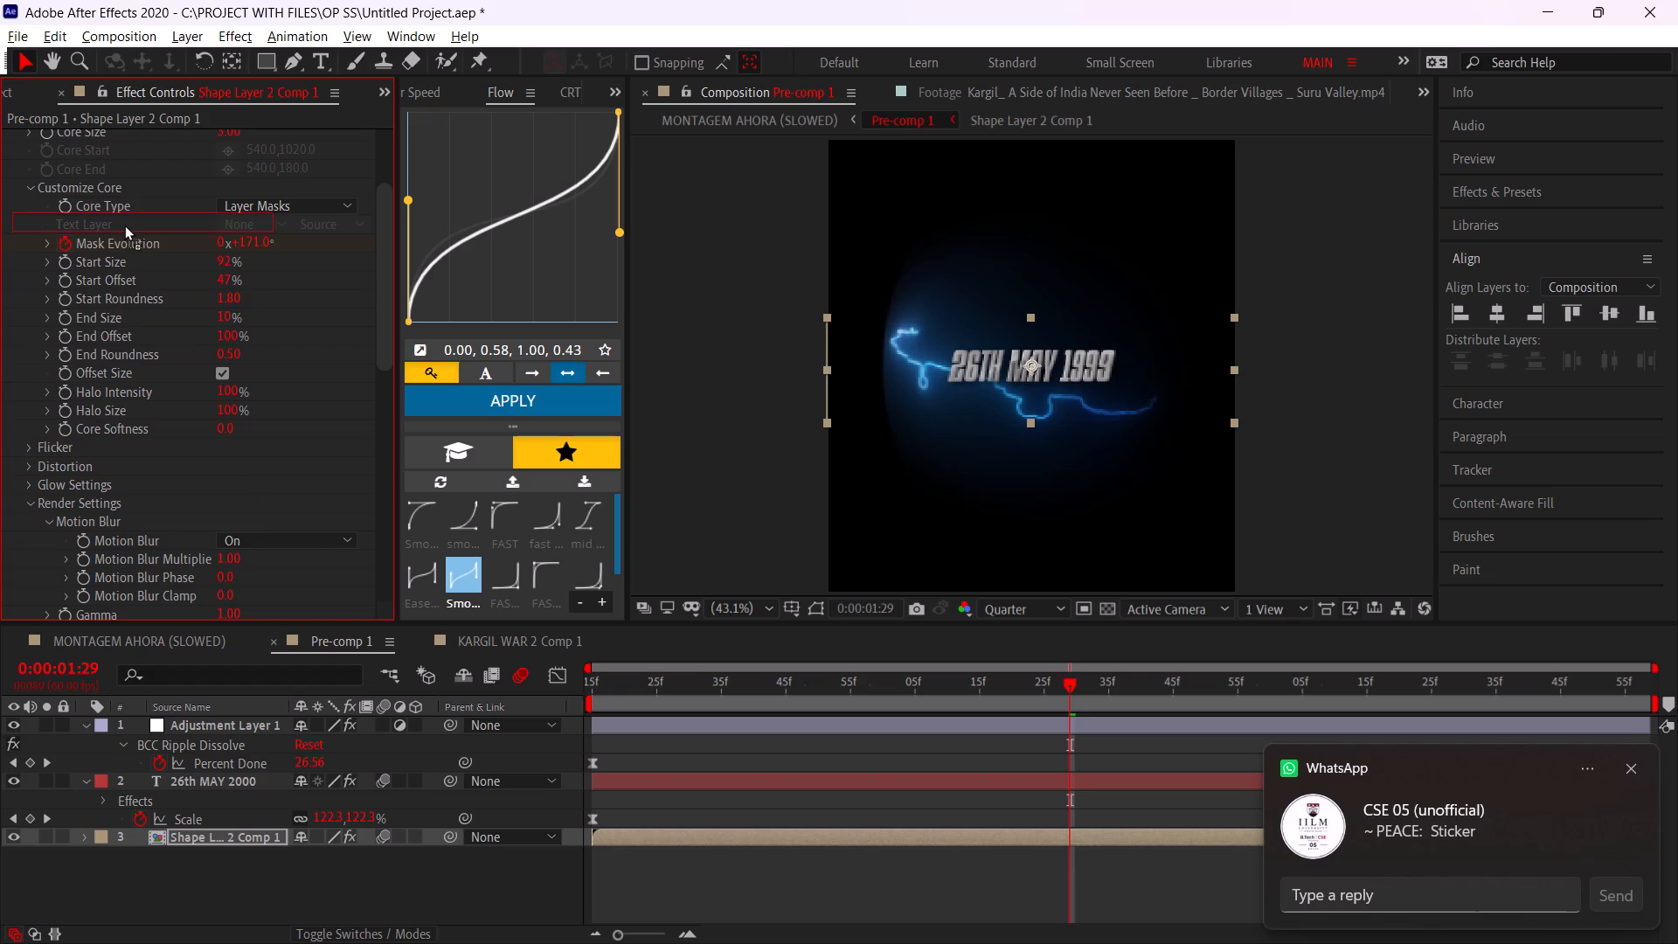
drag(124, 225, 116, 337)
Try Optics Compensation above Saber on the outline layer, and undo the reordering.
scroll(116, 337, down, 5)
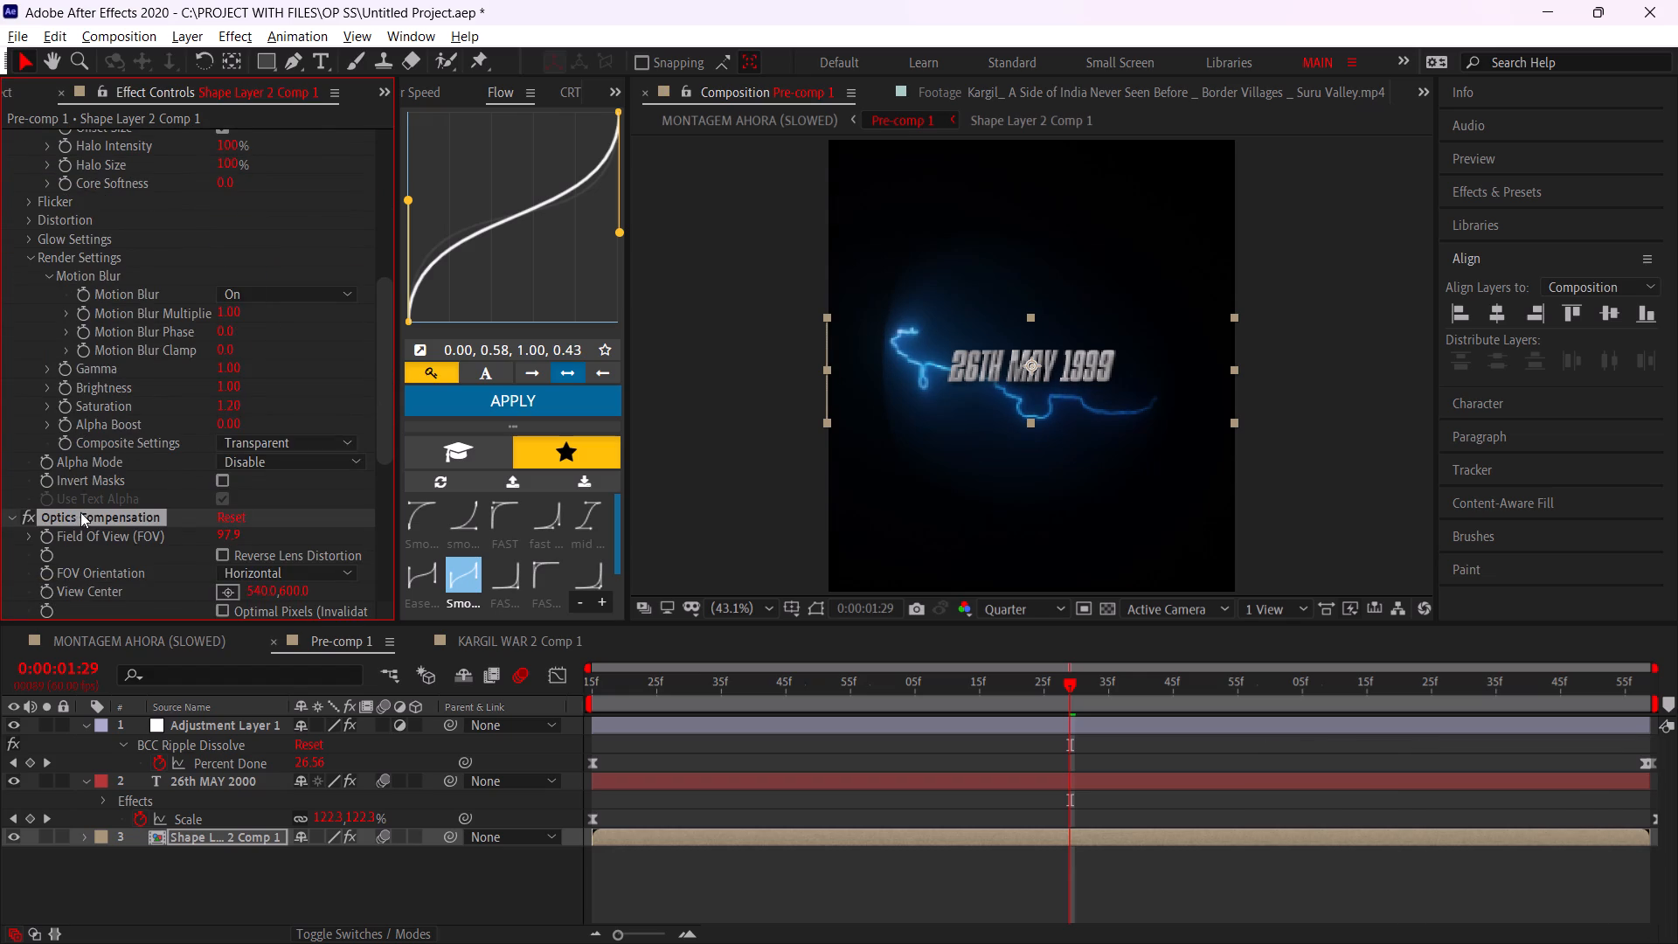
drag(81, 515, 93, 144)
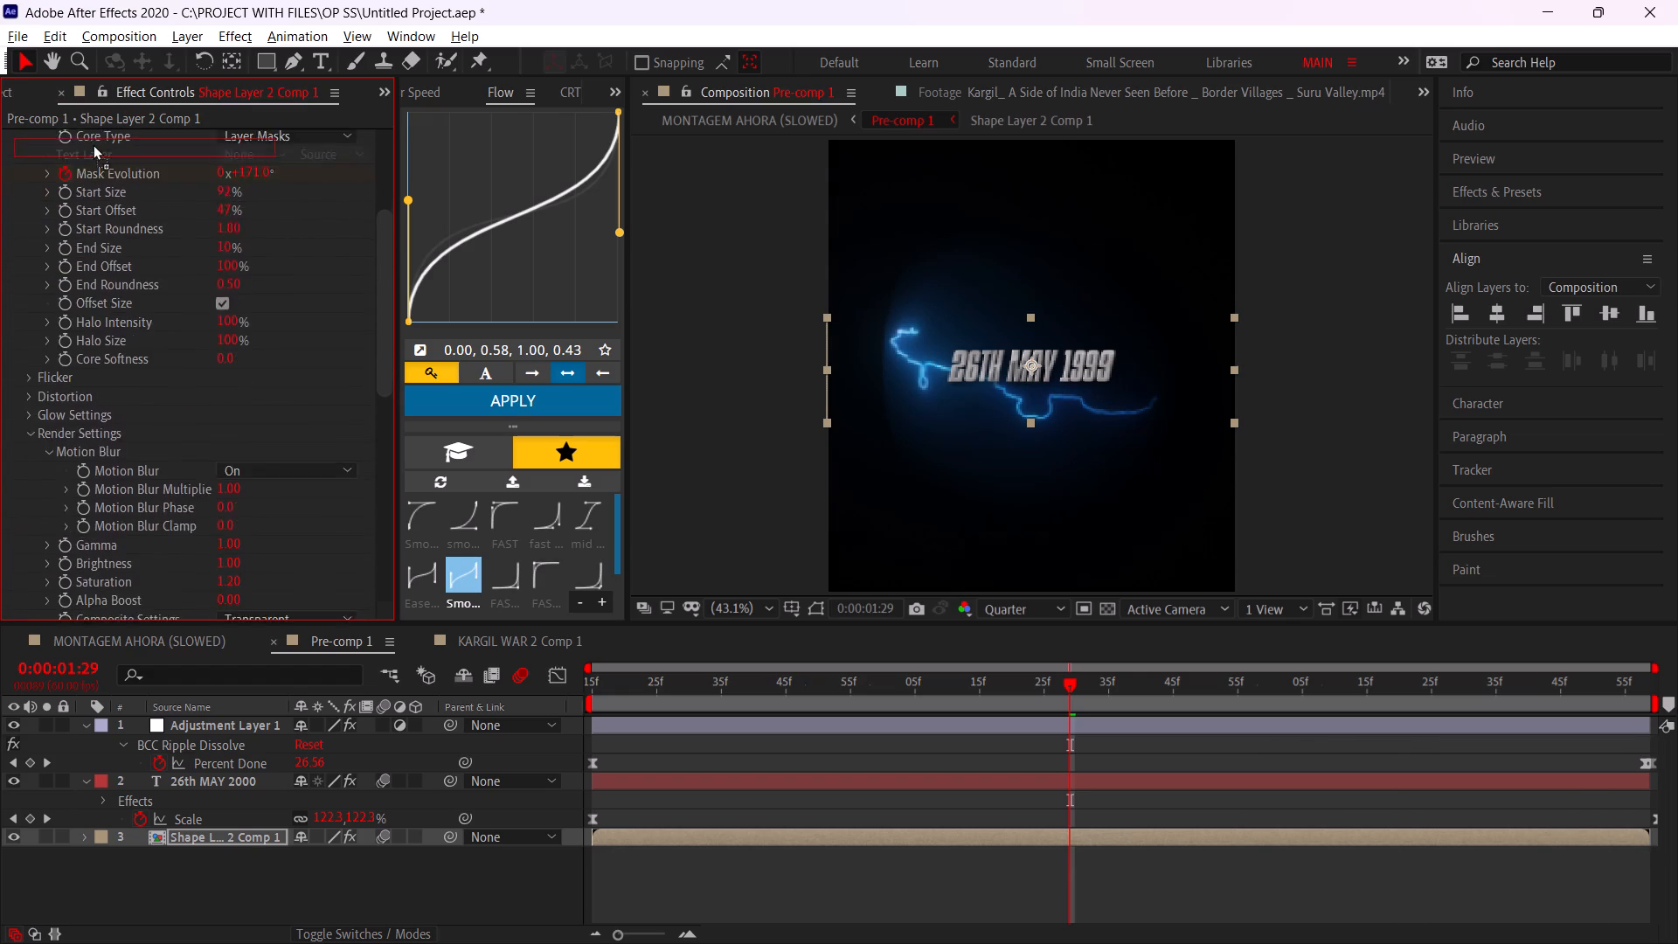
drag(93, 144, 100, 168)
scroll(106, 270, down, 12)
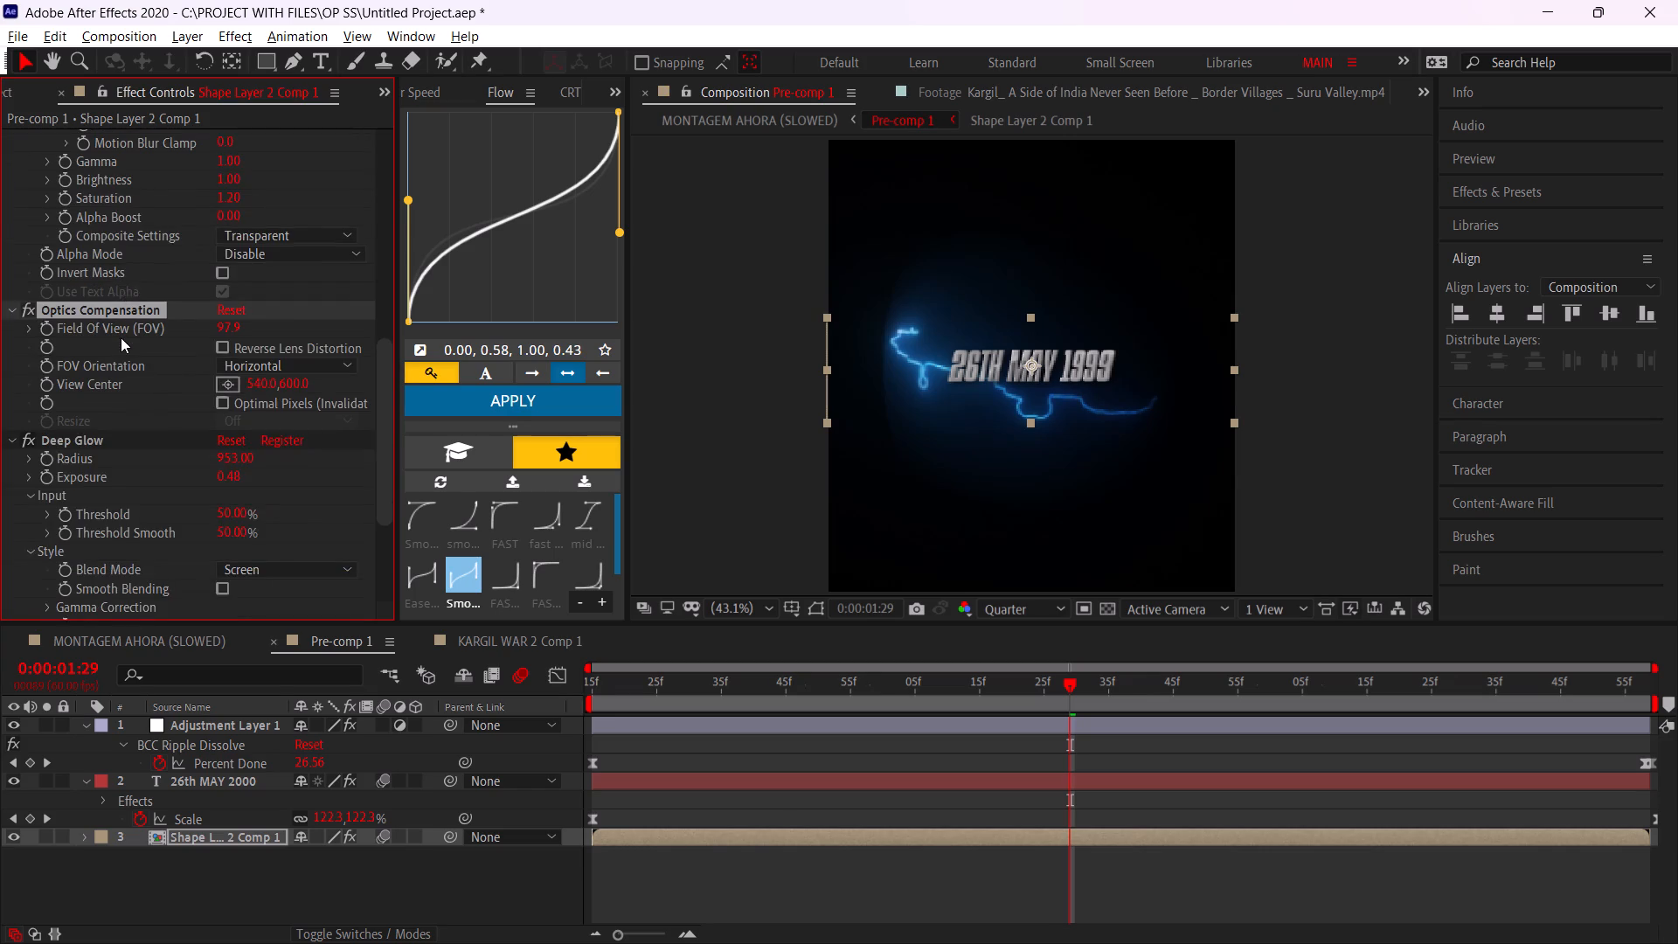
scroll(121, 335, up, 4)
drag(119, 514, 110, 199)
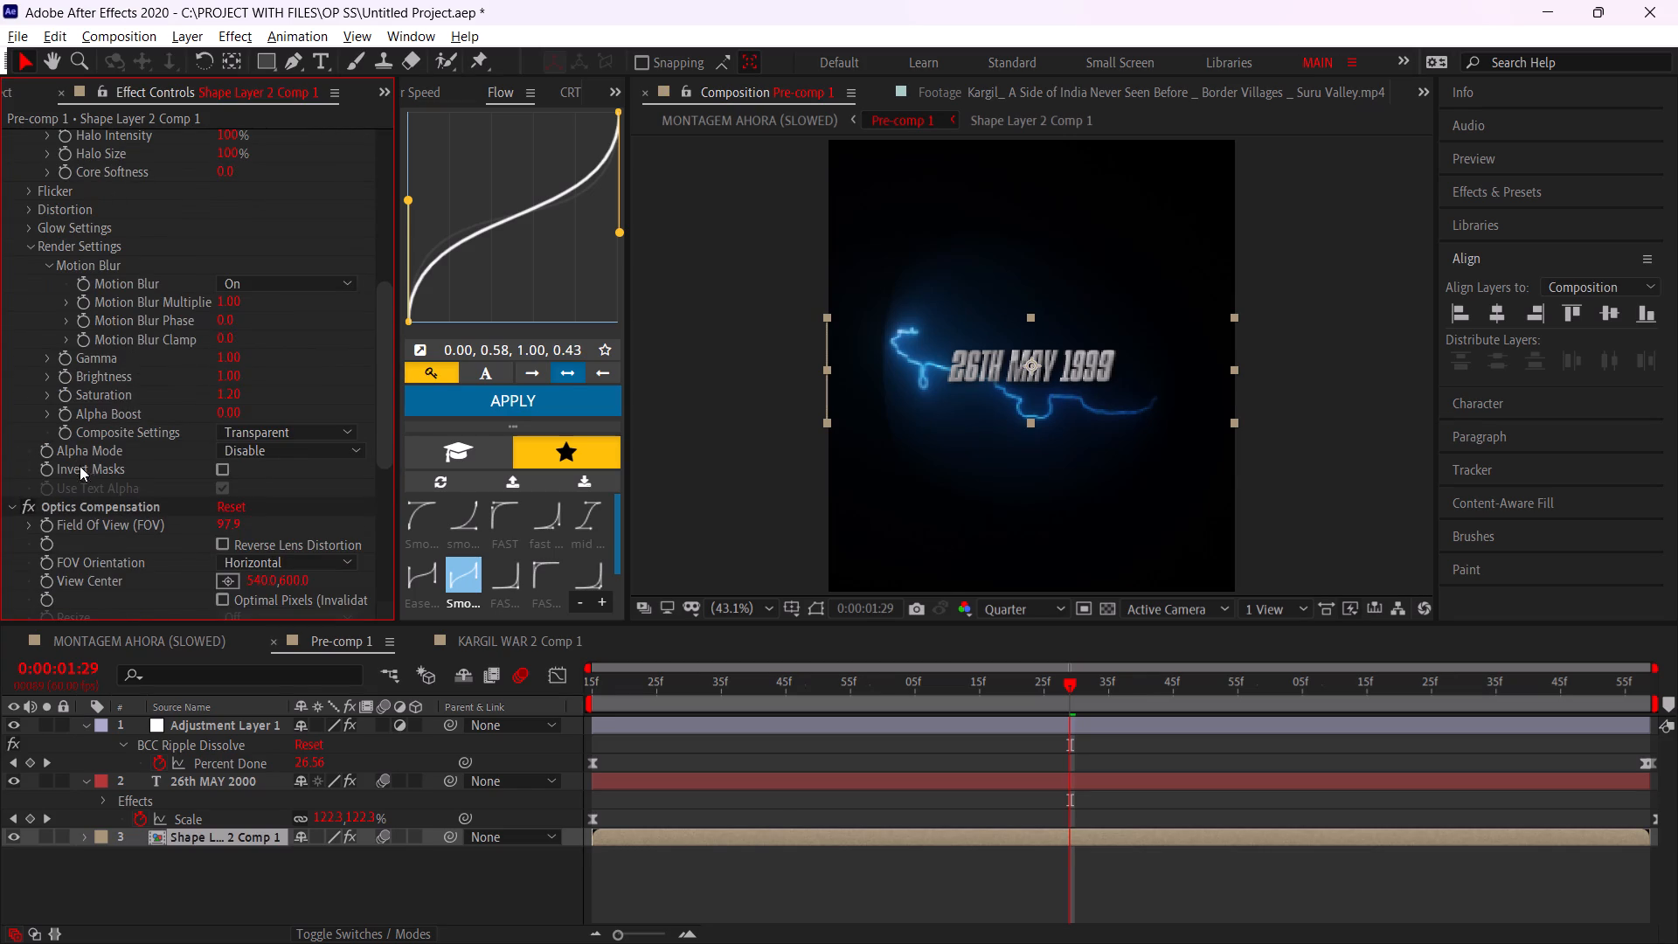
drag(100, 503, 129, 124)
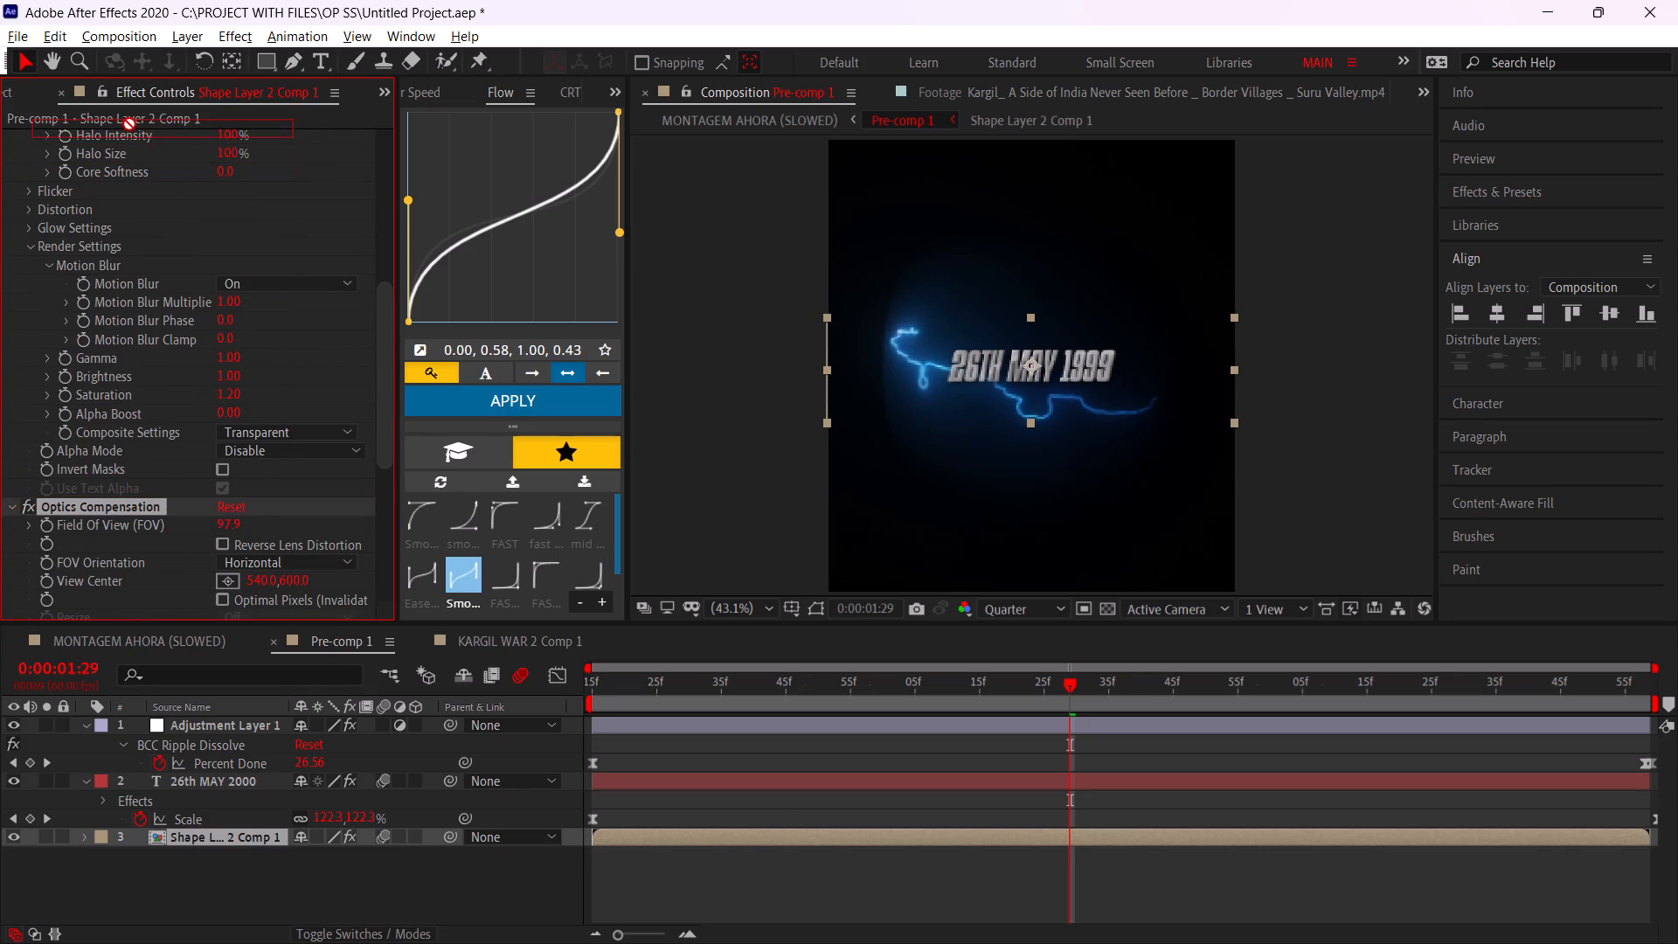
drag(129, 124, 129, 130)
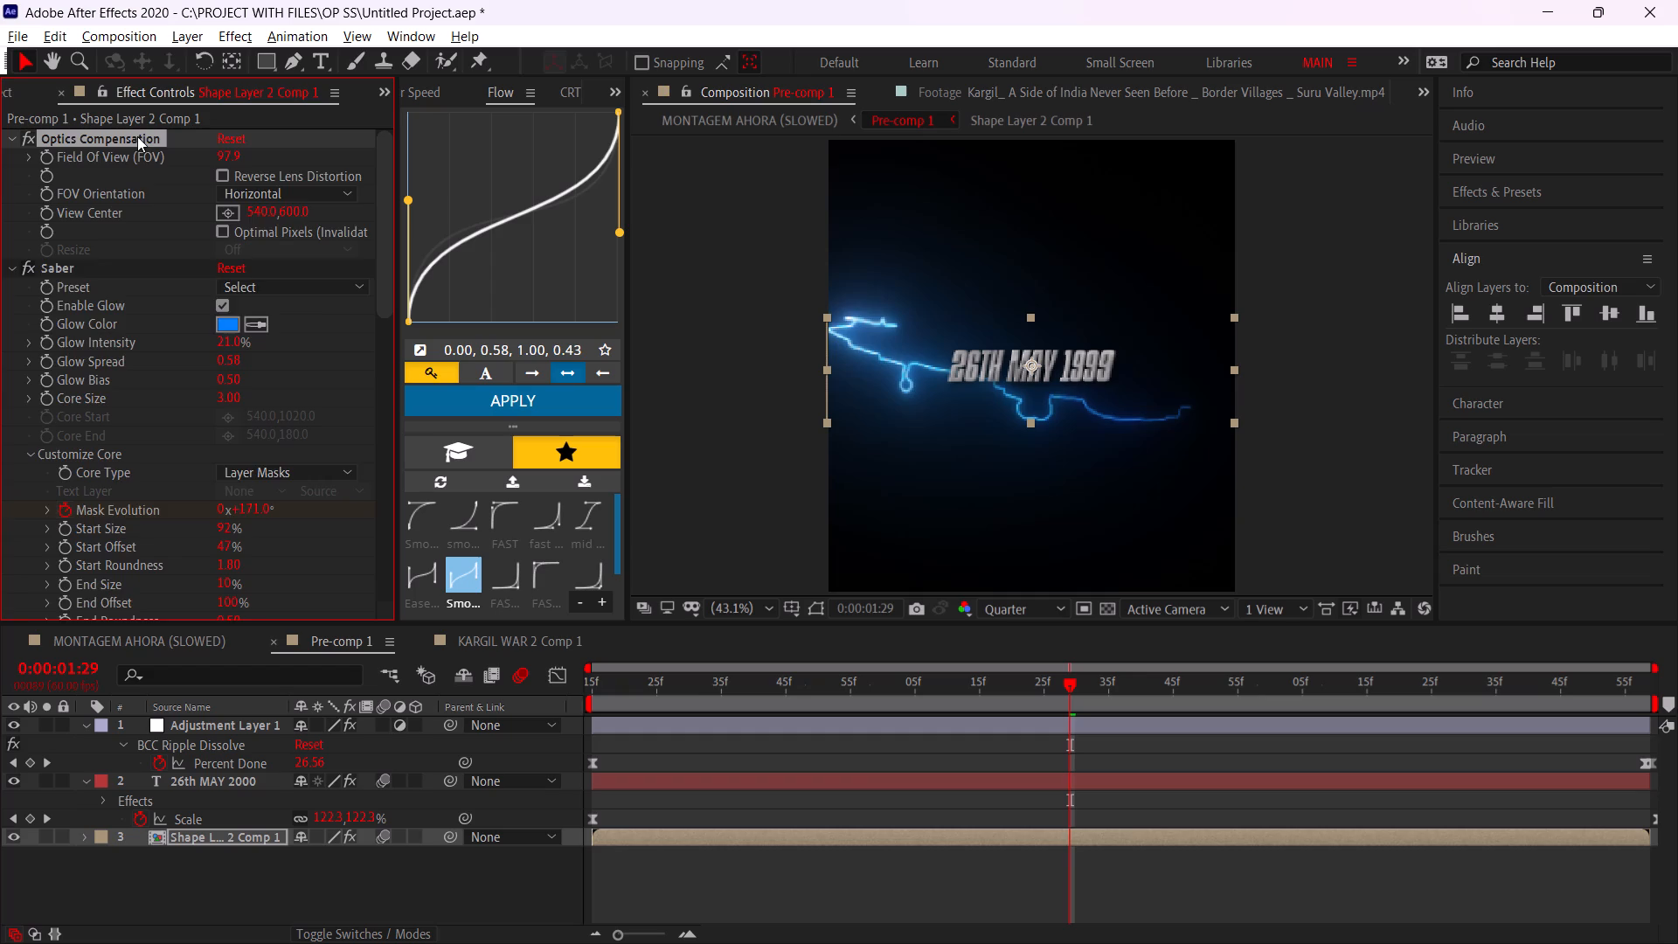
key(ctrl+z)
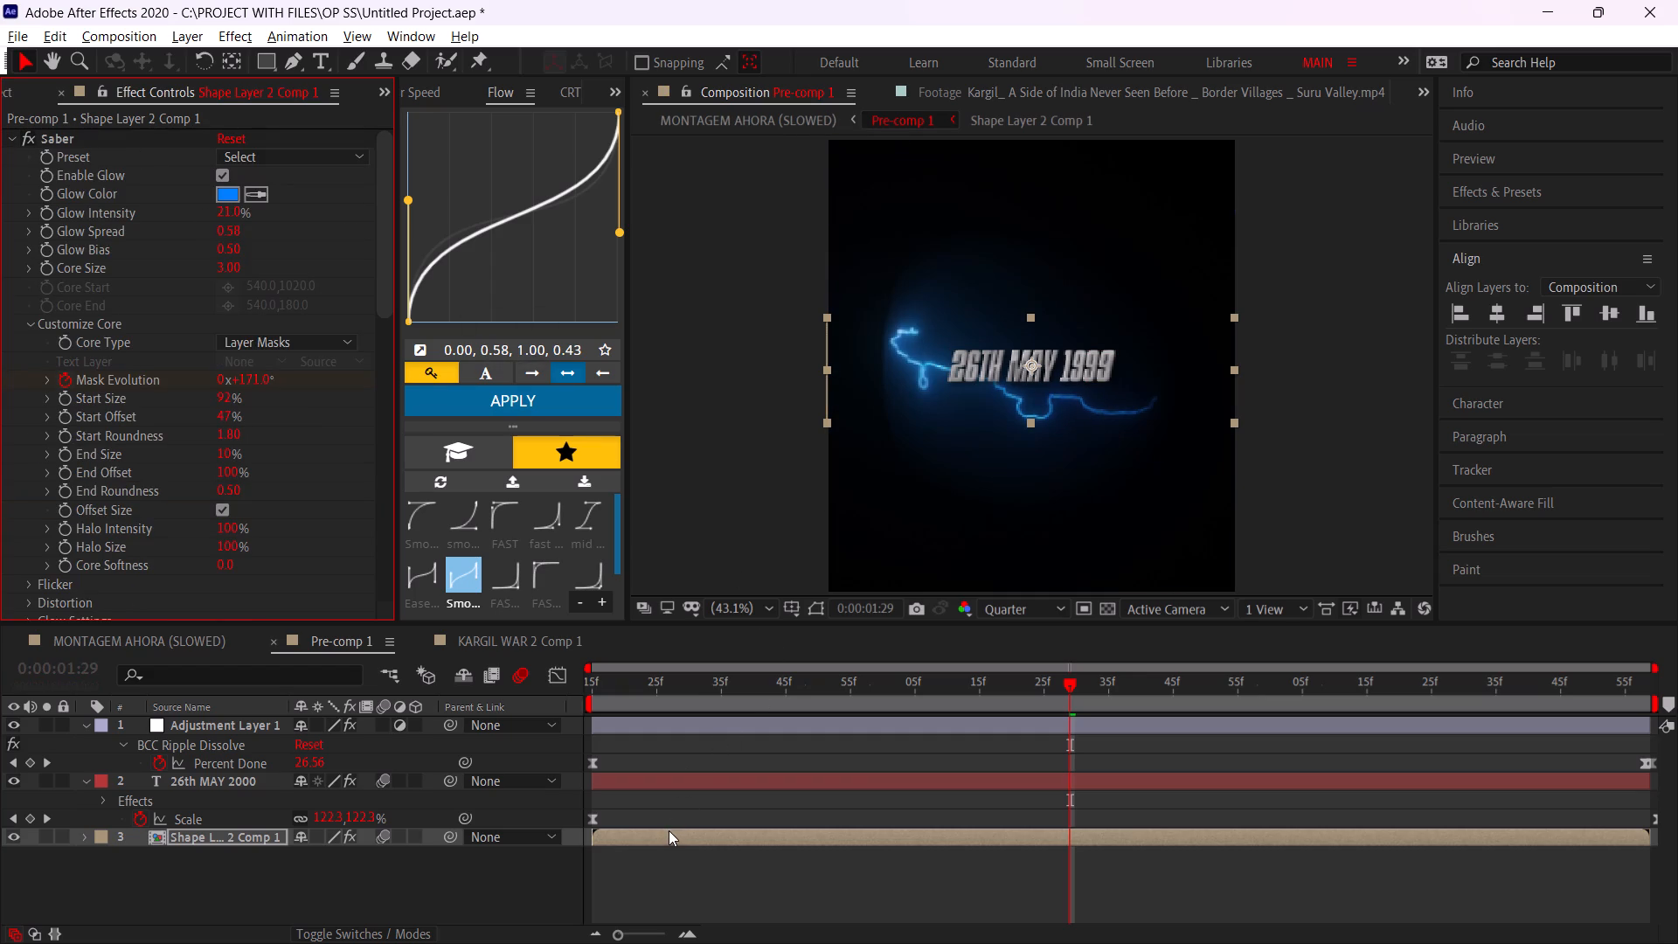
Collapse the Saber and Optics Compensation settings on the outline layer and disable Optics Compensation.
click(668, 831)
scroll(108, 281, up, 2)
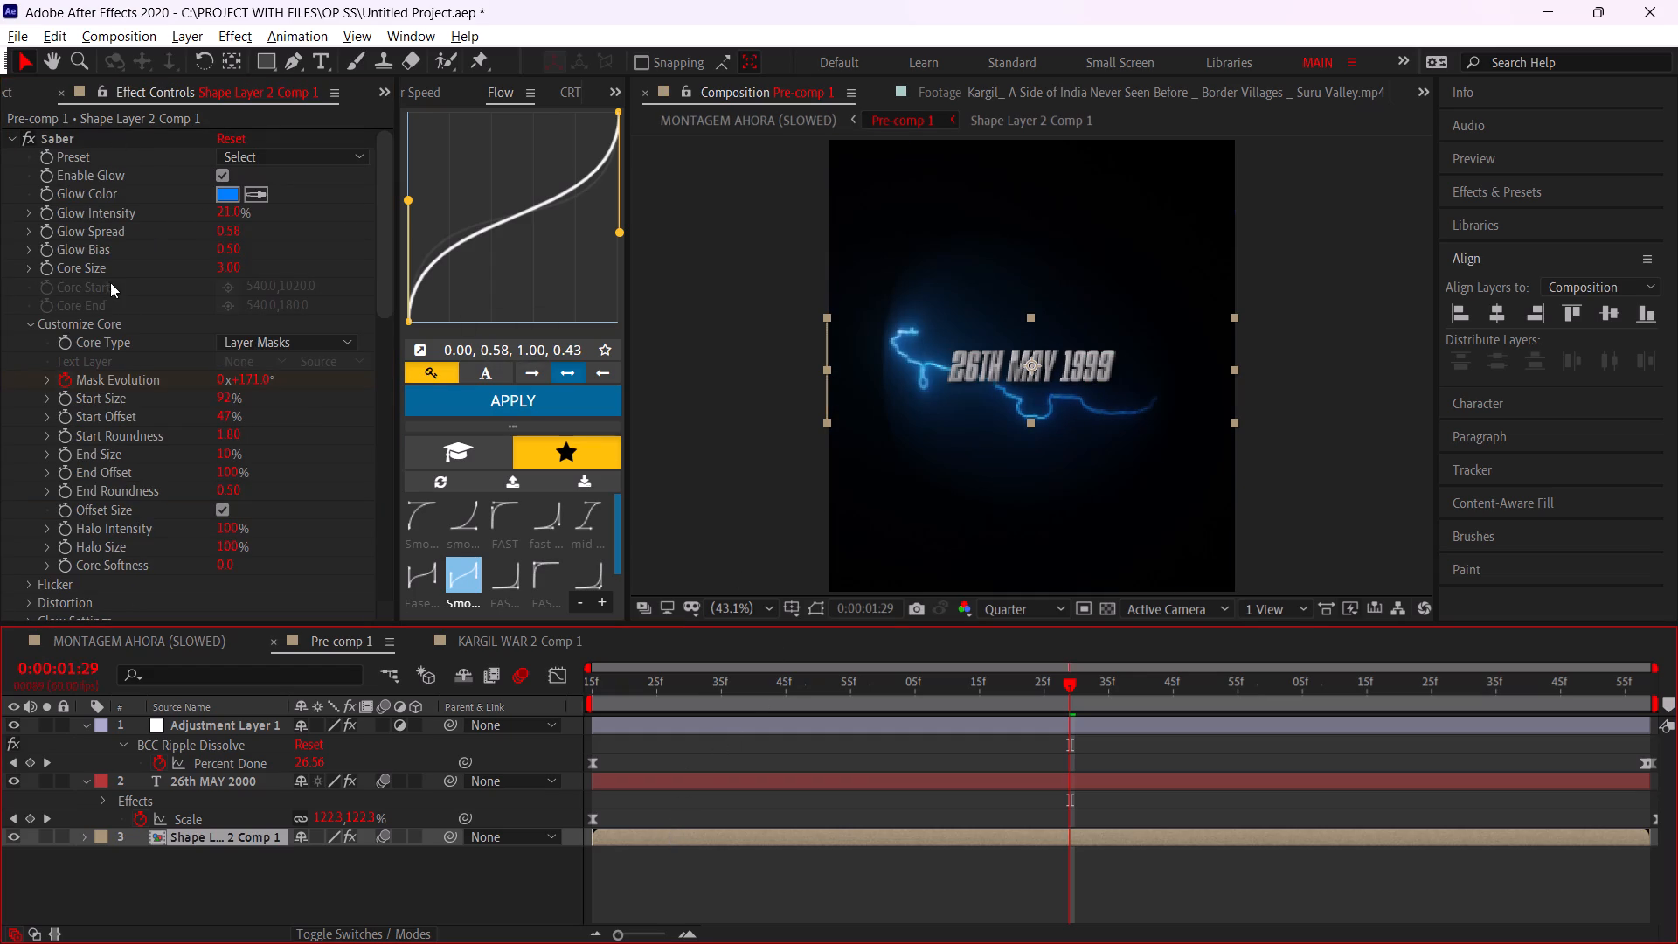
scroll(110, 282, up, 5)
click(3, 135)
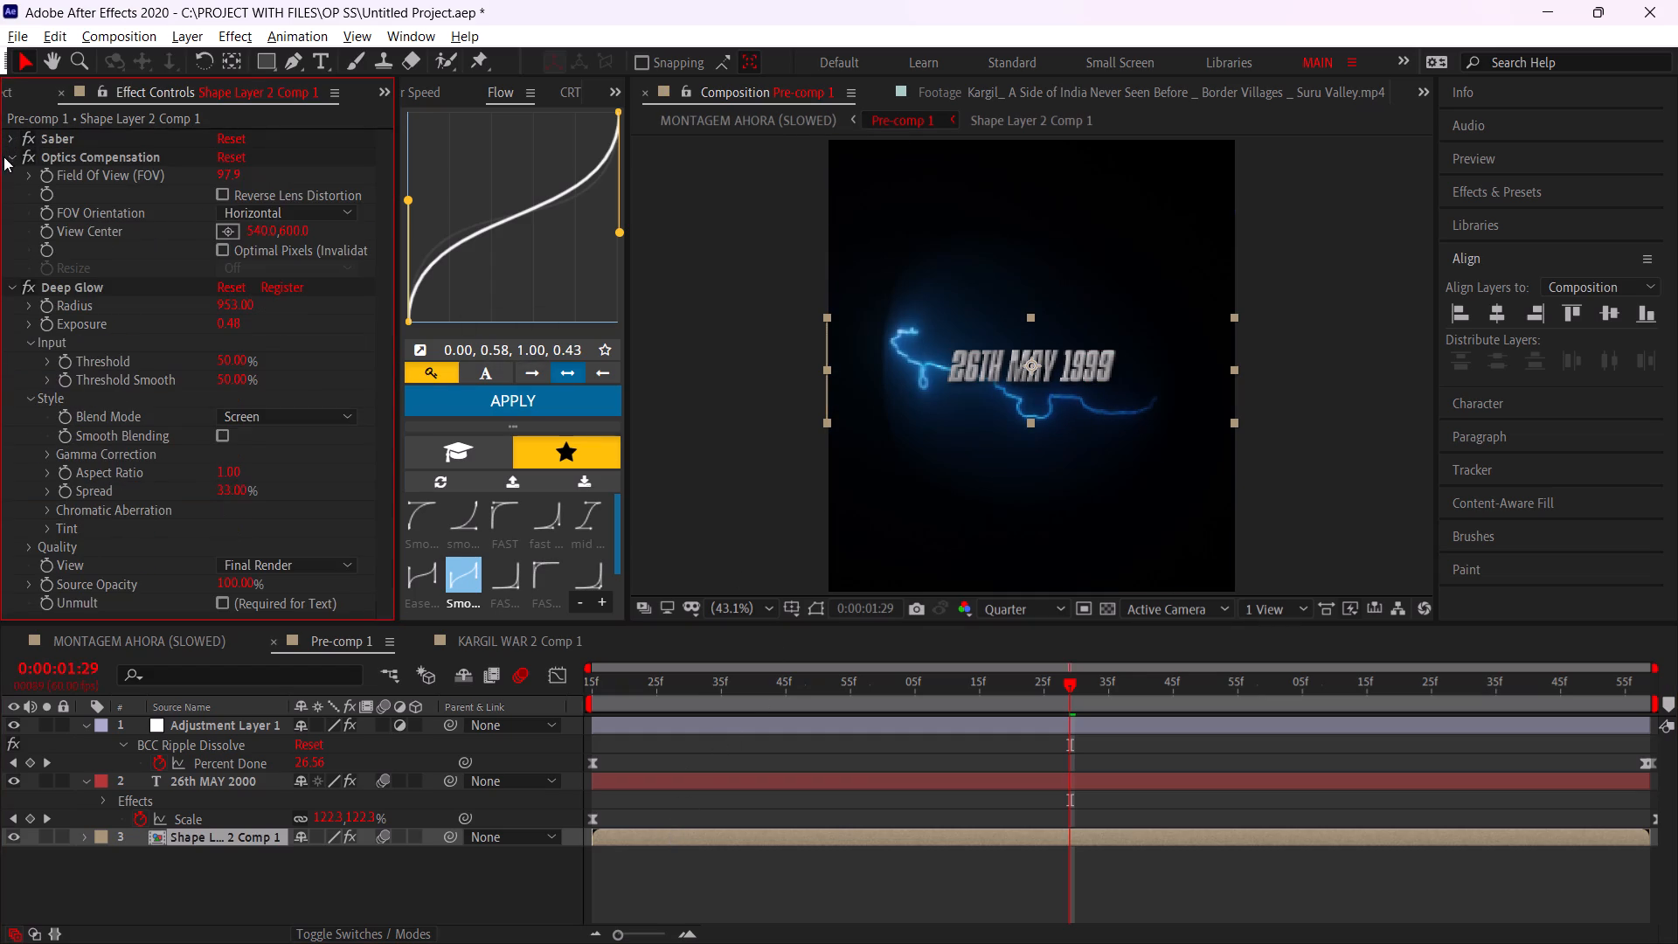
click(3, 156)
click(31, 158)
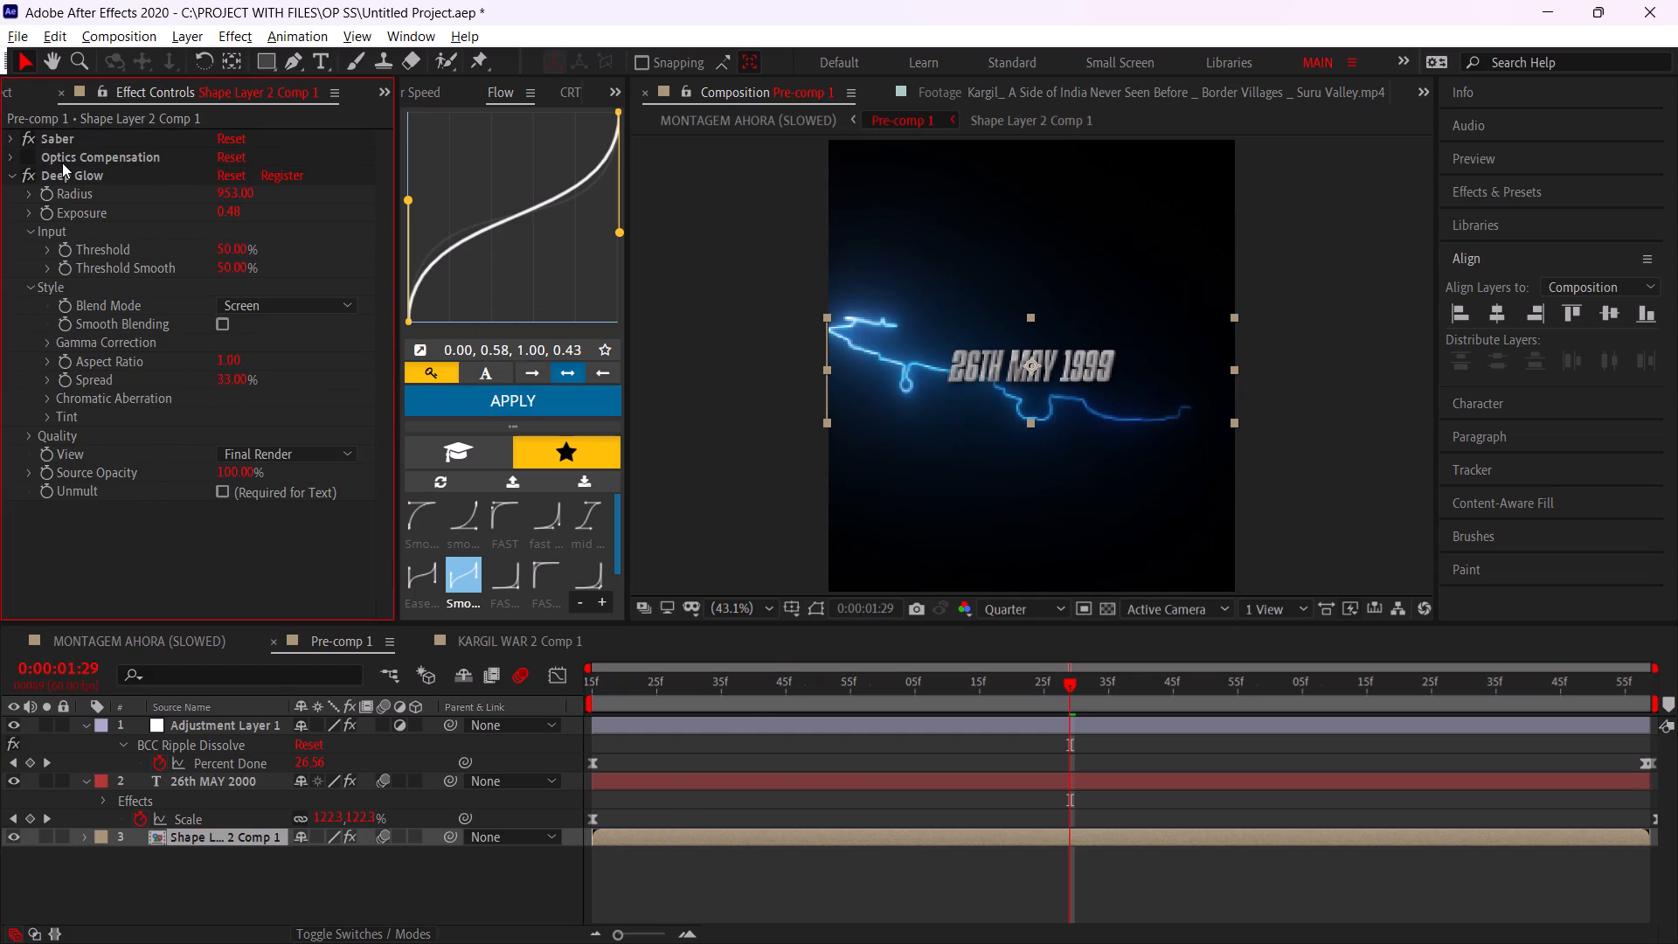
Reveal the outline layer's Scale and set its keyframe at 0:00:00:15 to 80%, after trying 100%.
key(s)
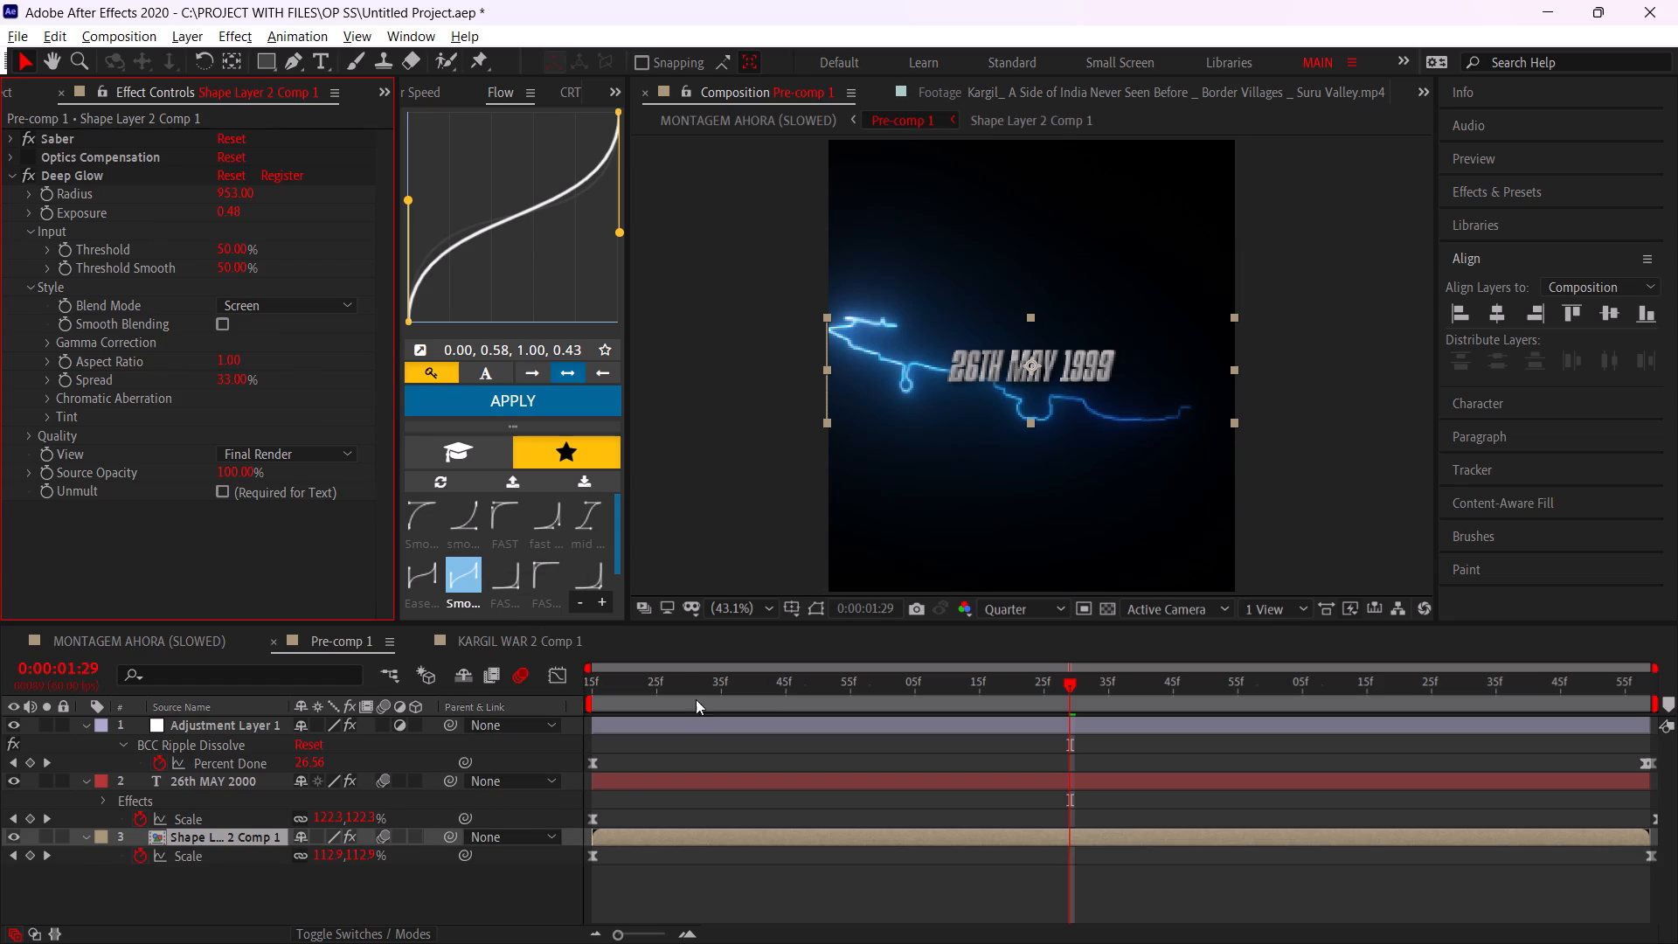
drag(669, 667, 510, 684)
drag(601, 680, 477, 698)
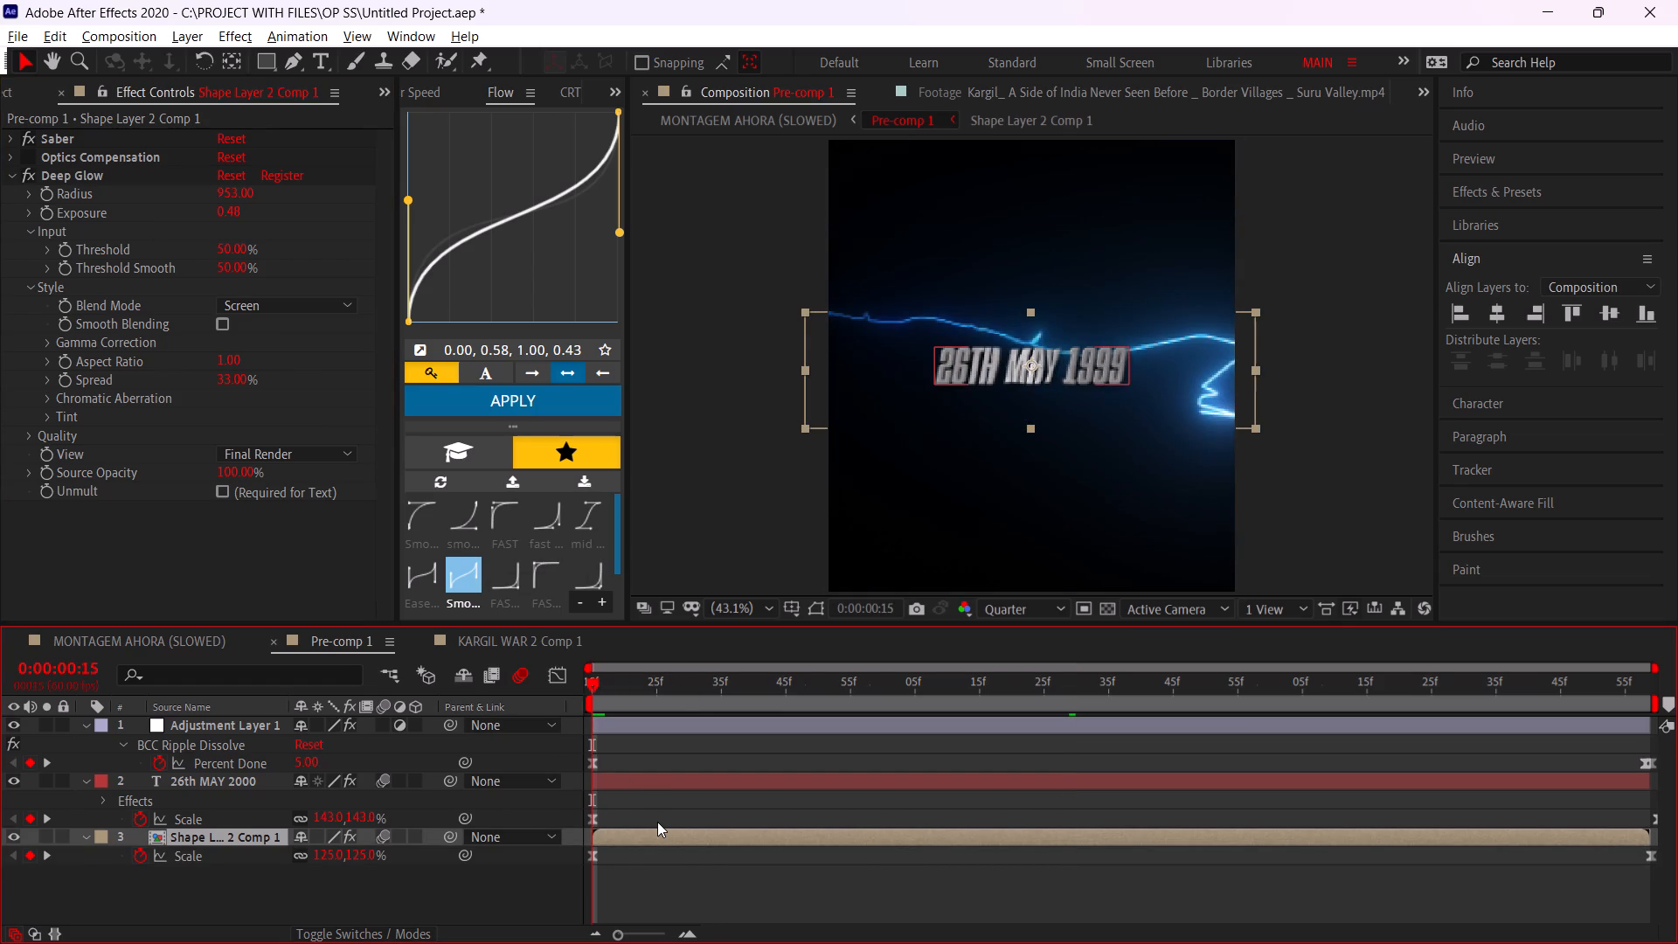
click(336, 859)
key(1)
key(0)
key(0)
click(319, 912)
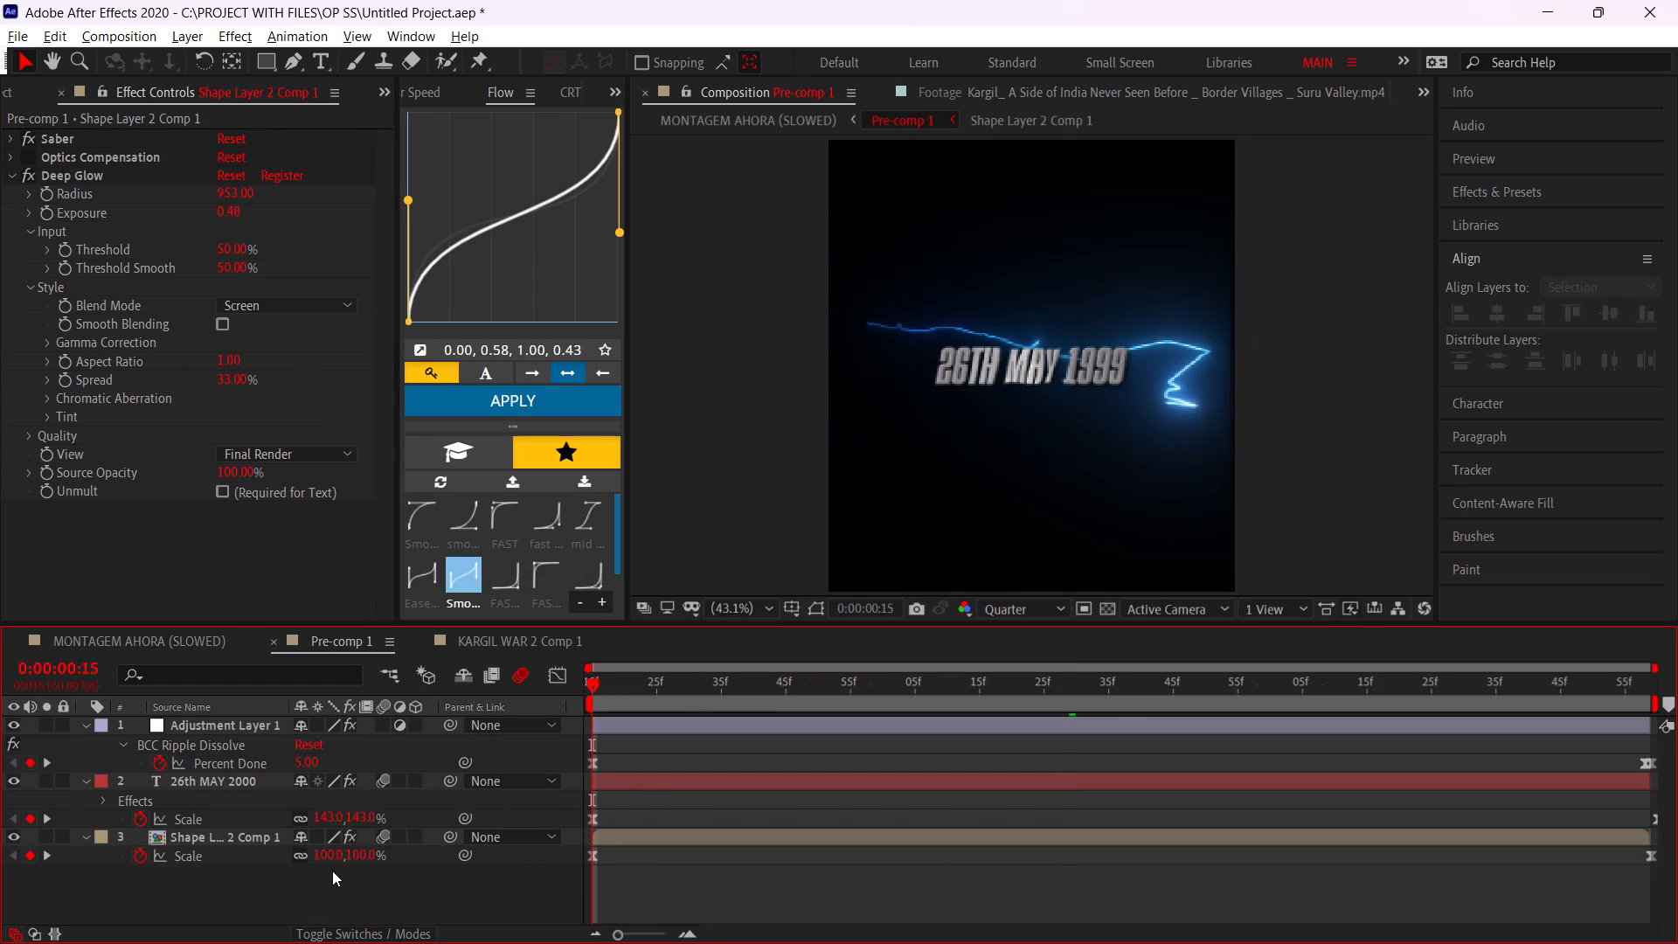
click(328, 857)
text(80)
click(366, 892)
Set the outline layer's Scale to 50% at 0:00:02:58.
drag(744, 691, 1677, 718)
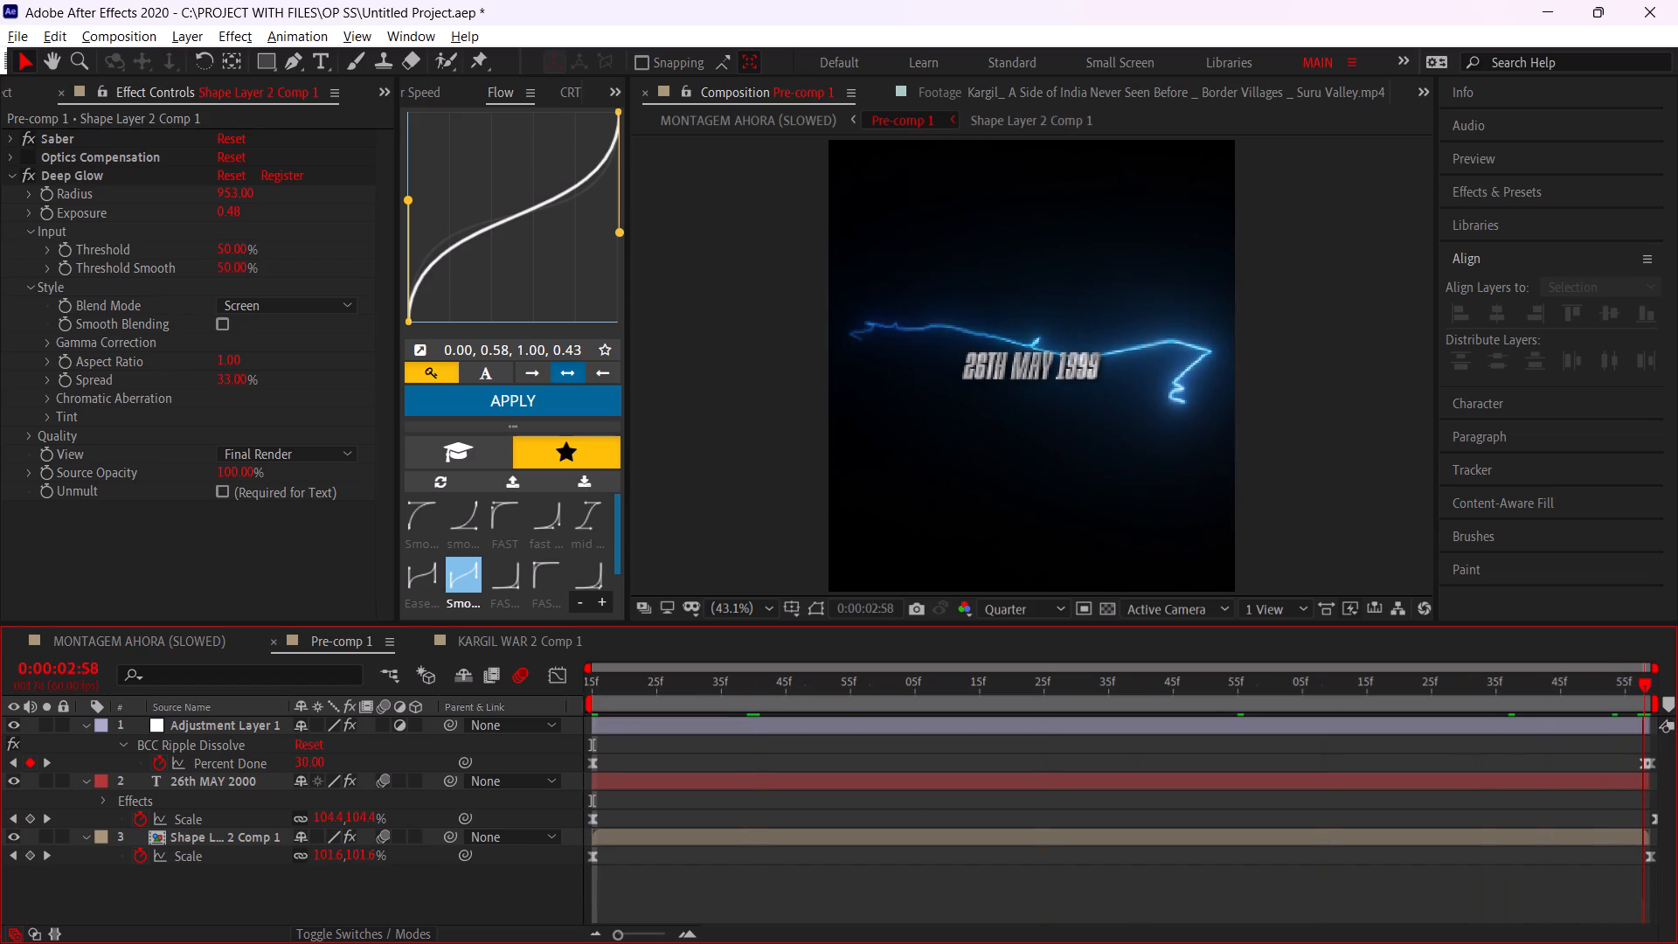
drag(1677, 718, 1677, 737)
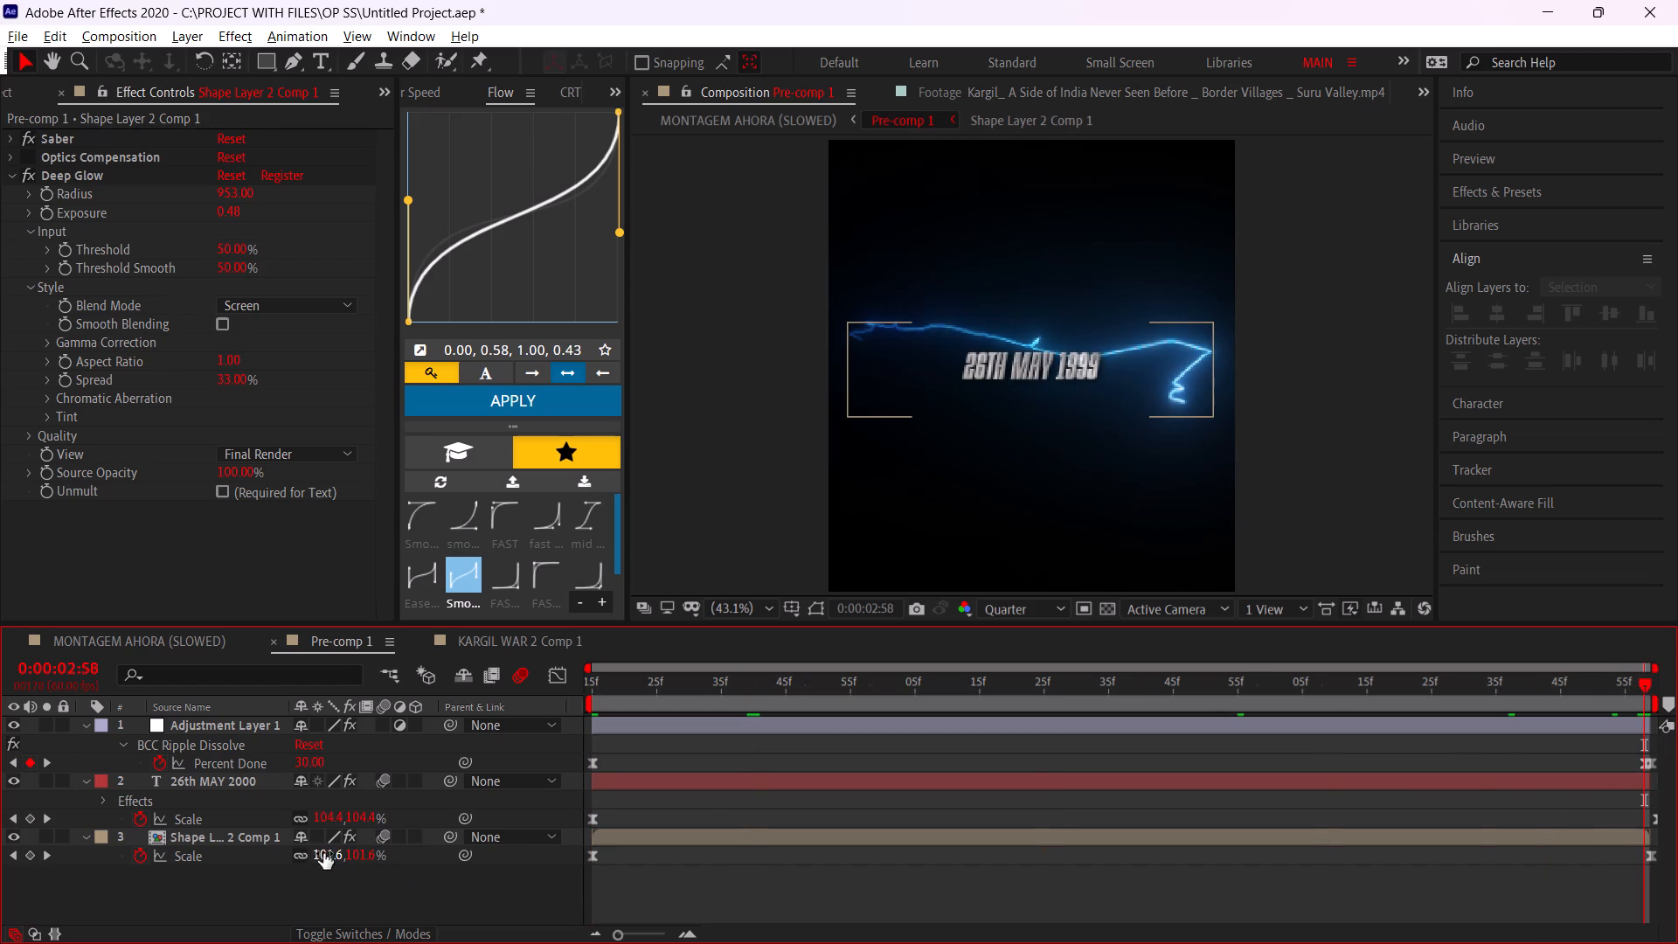
click(329, 853)
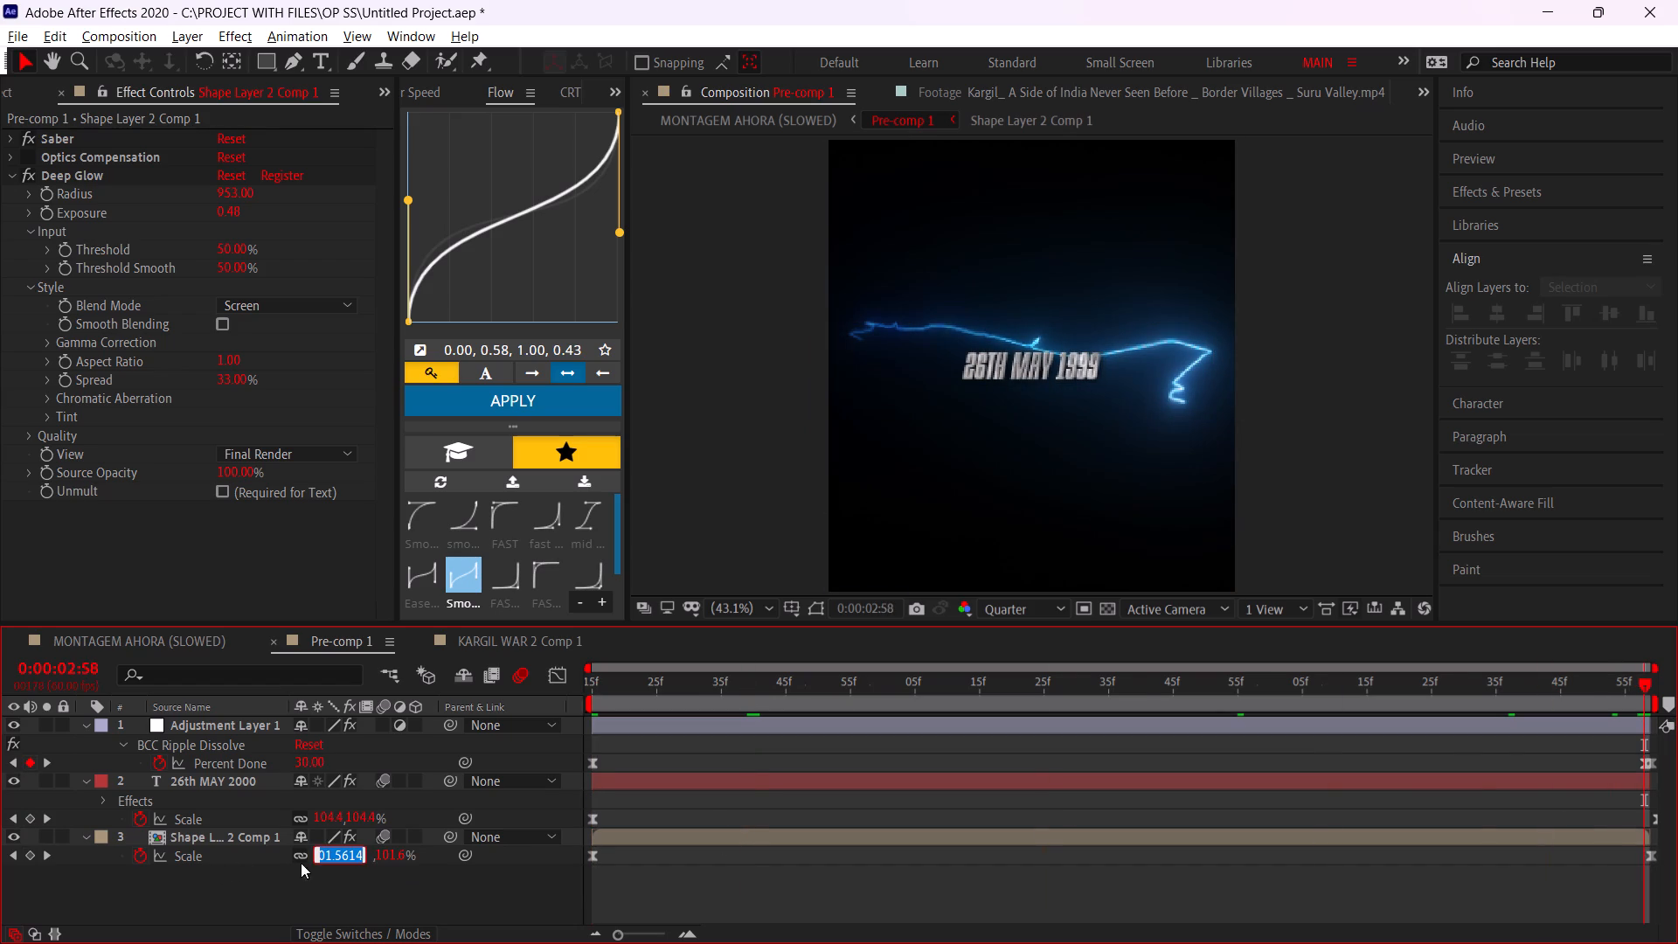
key(5)
key(0)
click(359, 897)
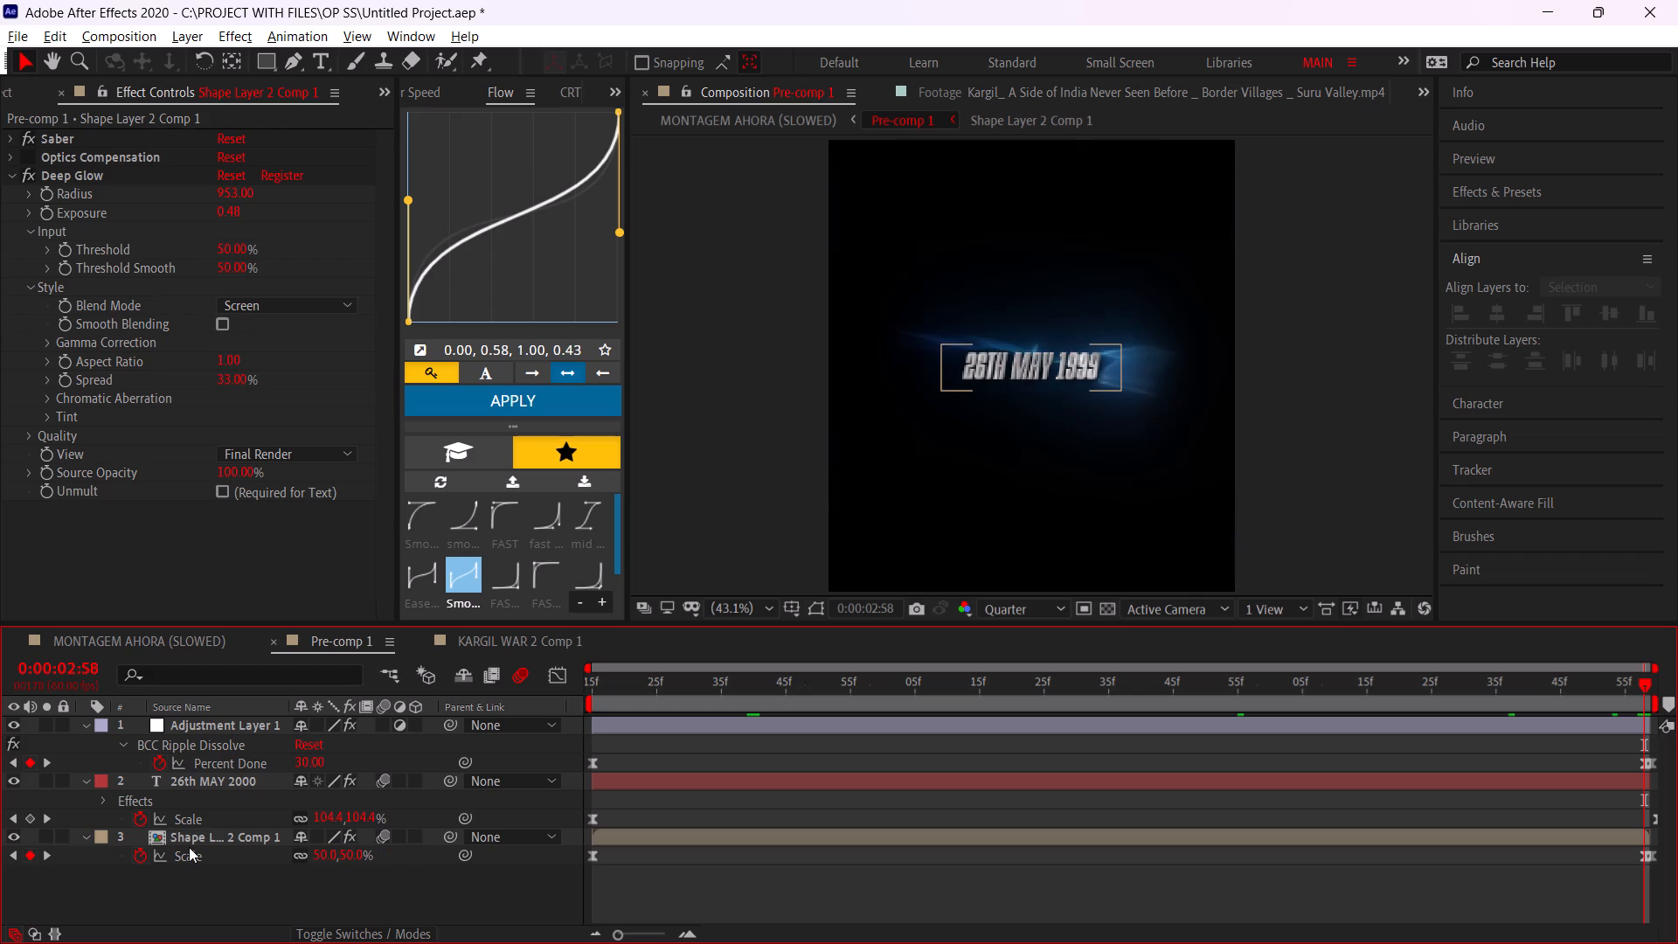
Delete the outline layer's old final Scale keyframe just after 0:00:02:58.
click(191, 859)
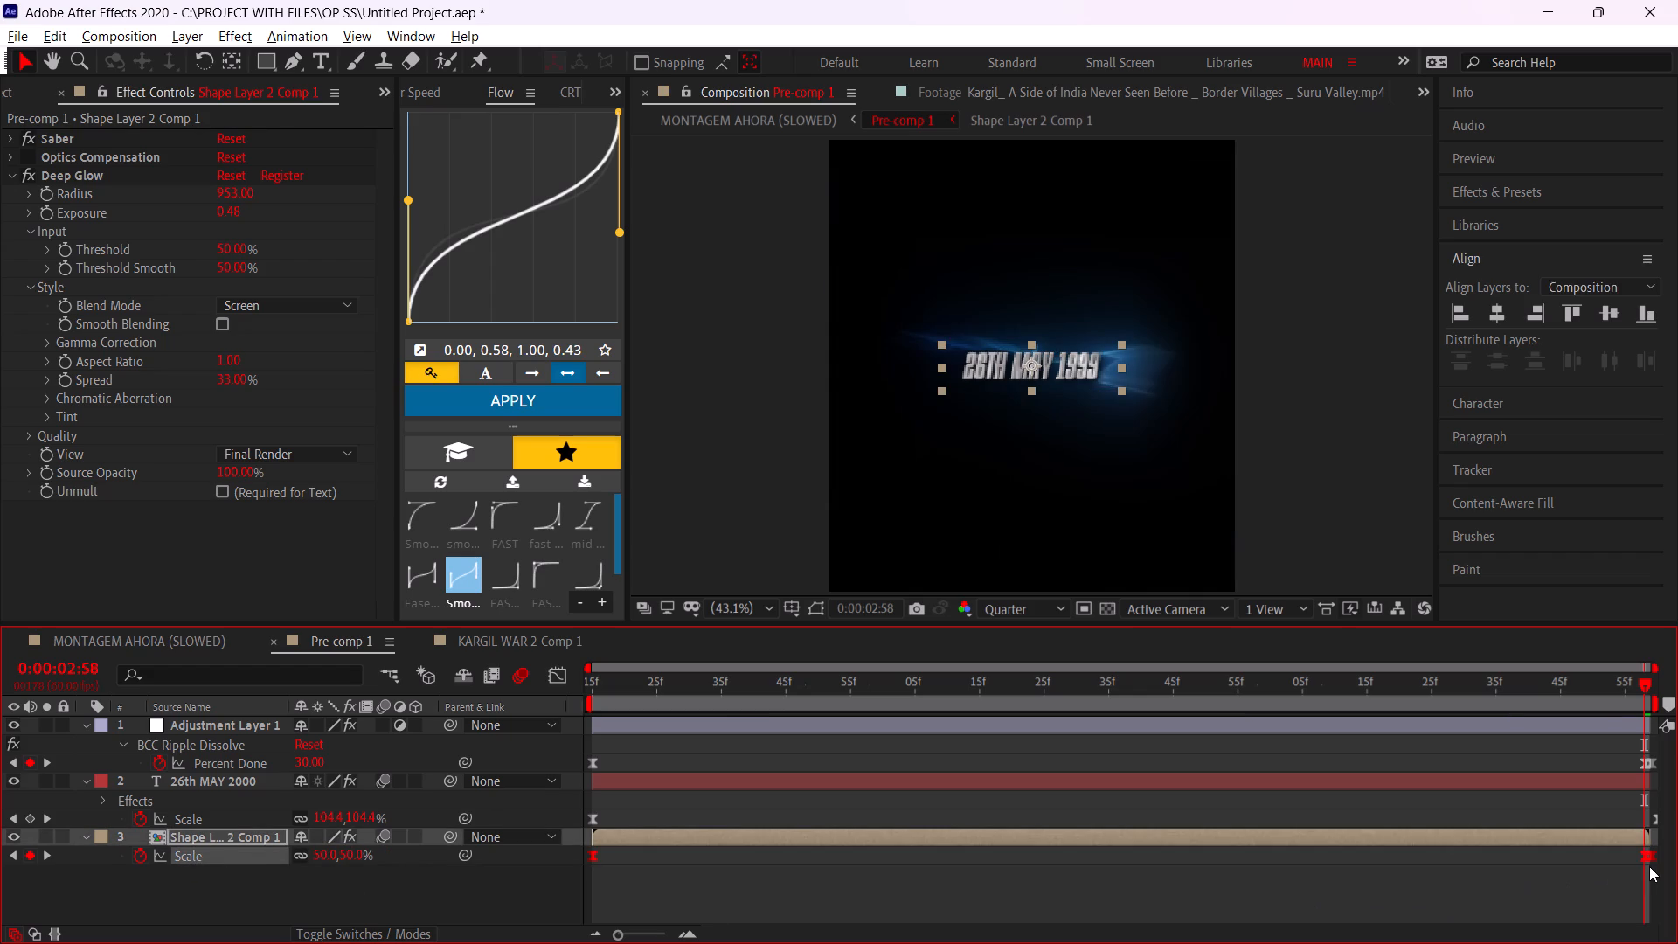
click(1624, 875)
drag(1639, 857, 1647, 860)
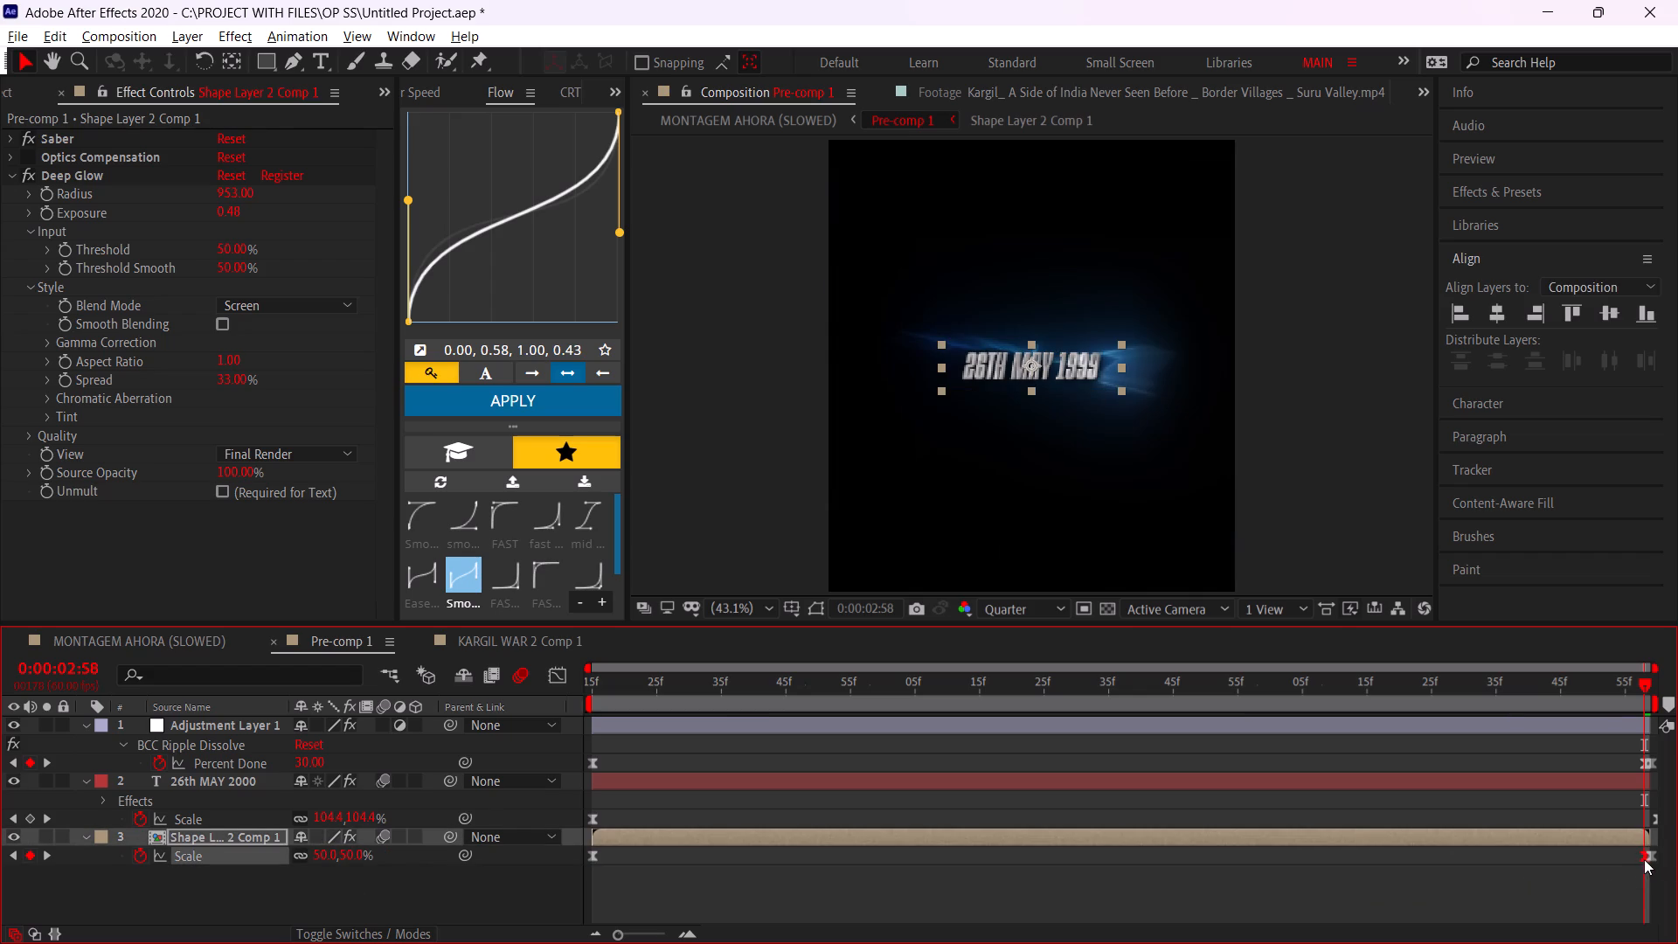
click(1654, 859)
key(Delete)
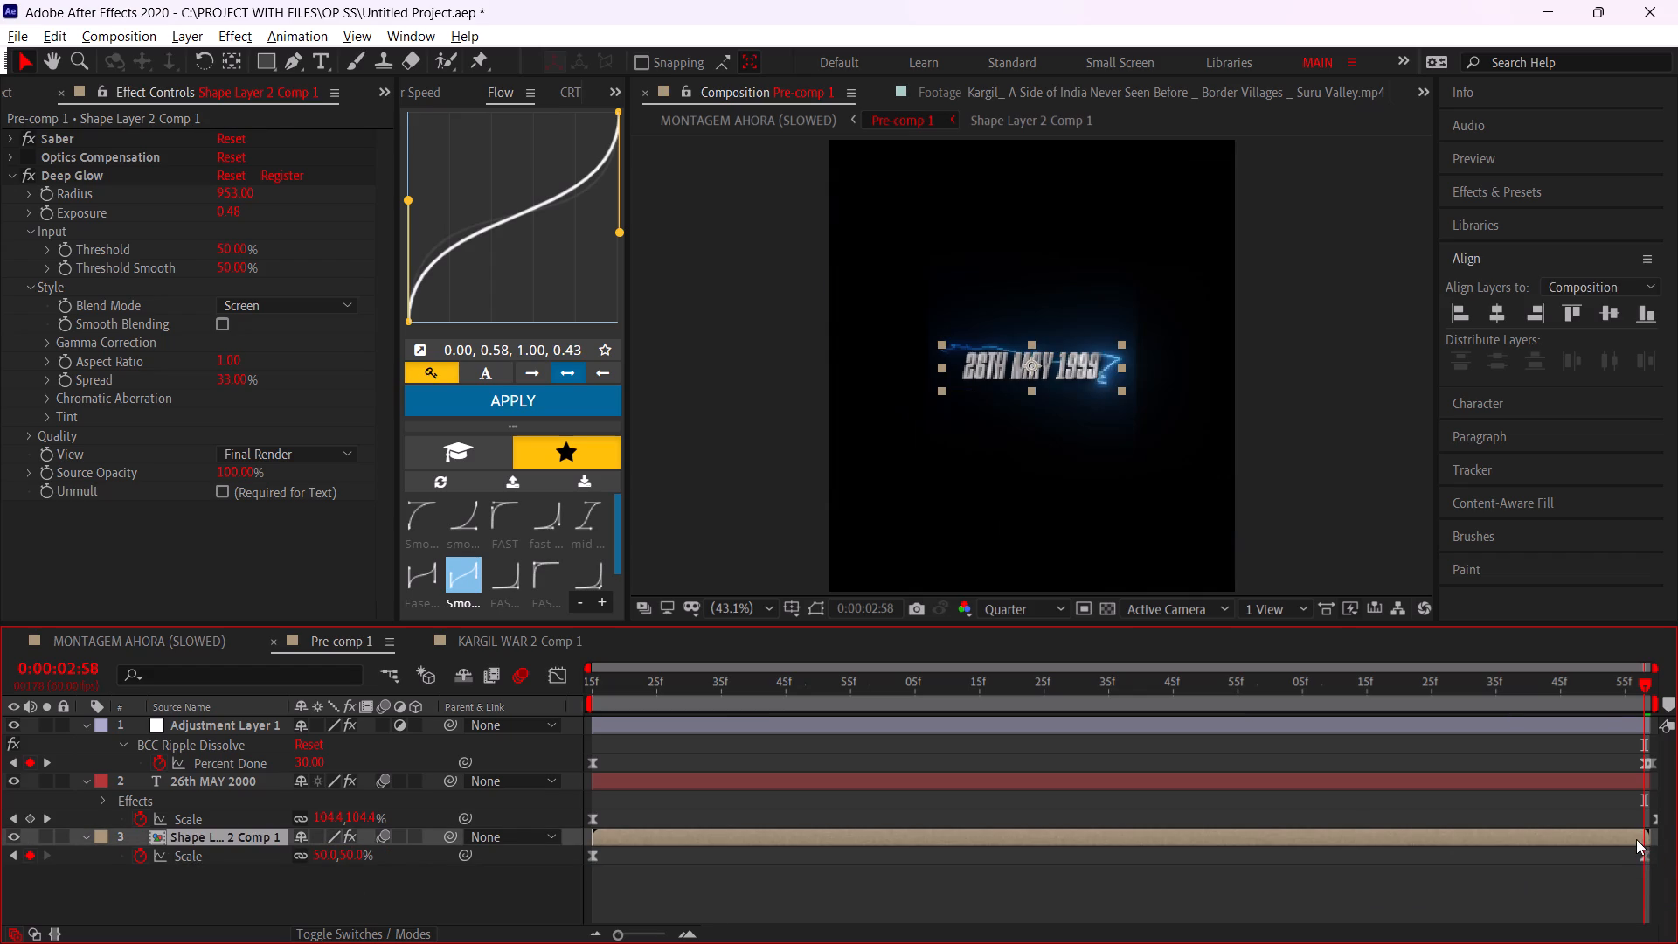
Move the outline layer's final Scale keyframe to the layer's end and apply the 0.00, 0.58, 1.00, 0.43 easing curve to its Scale keyframes.
drag(1642, 857, 1651, 862)
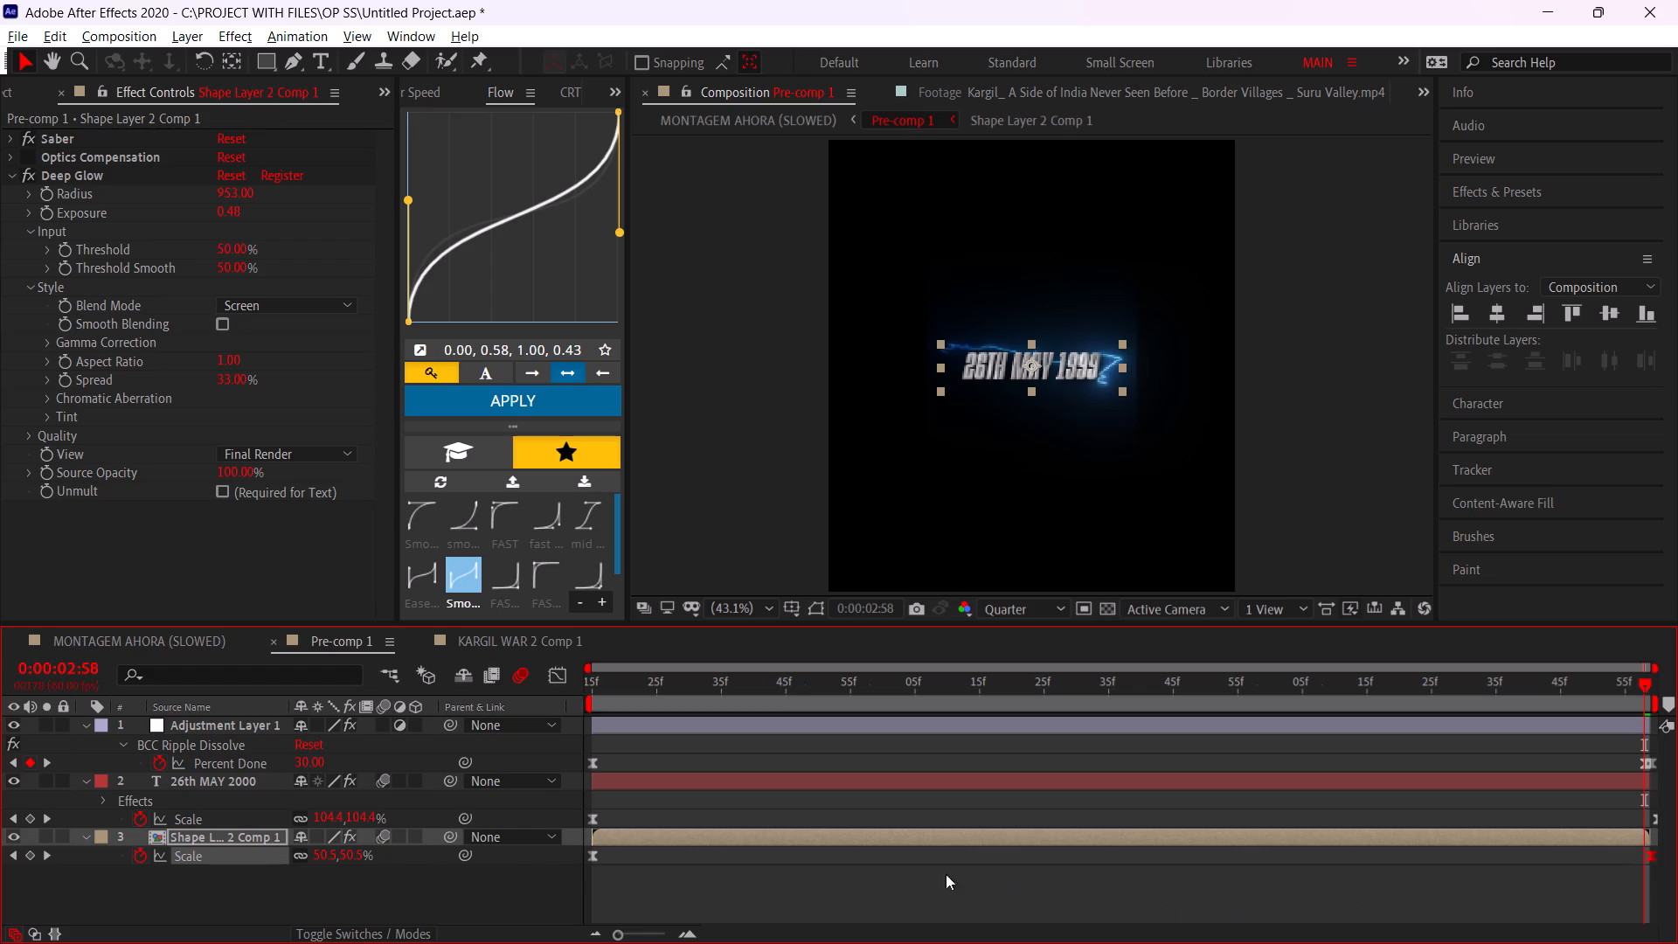
click(253, 852)
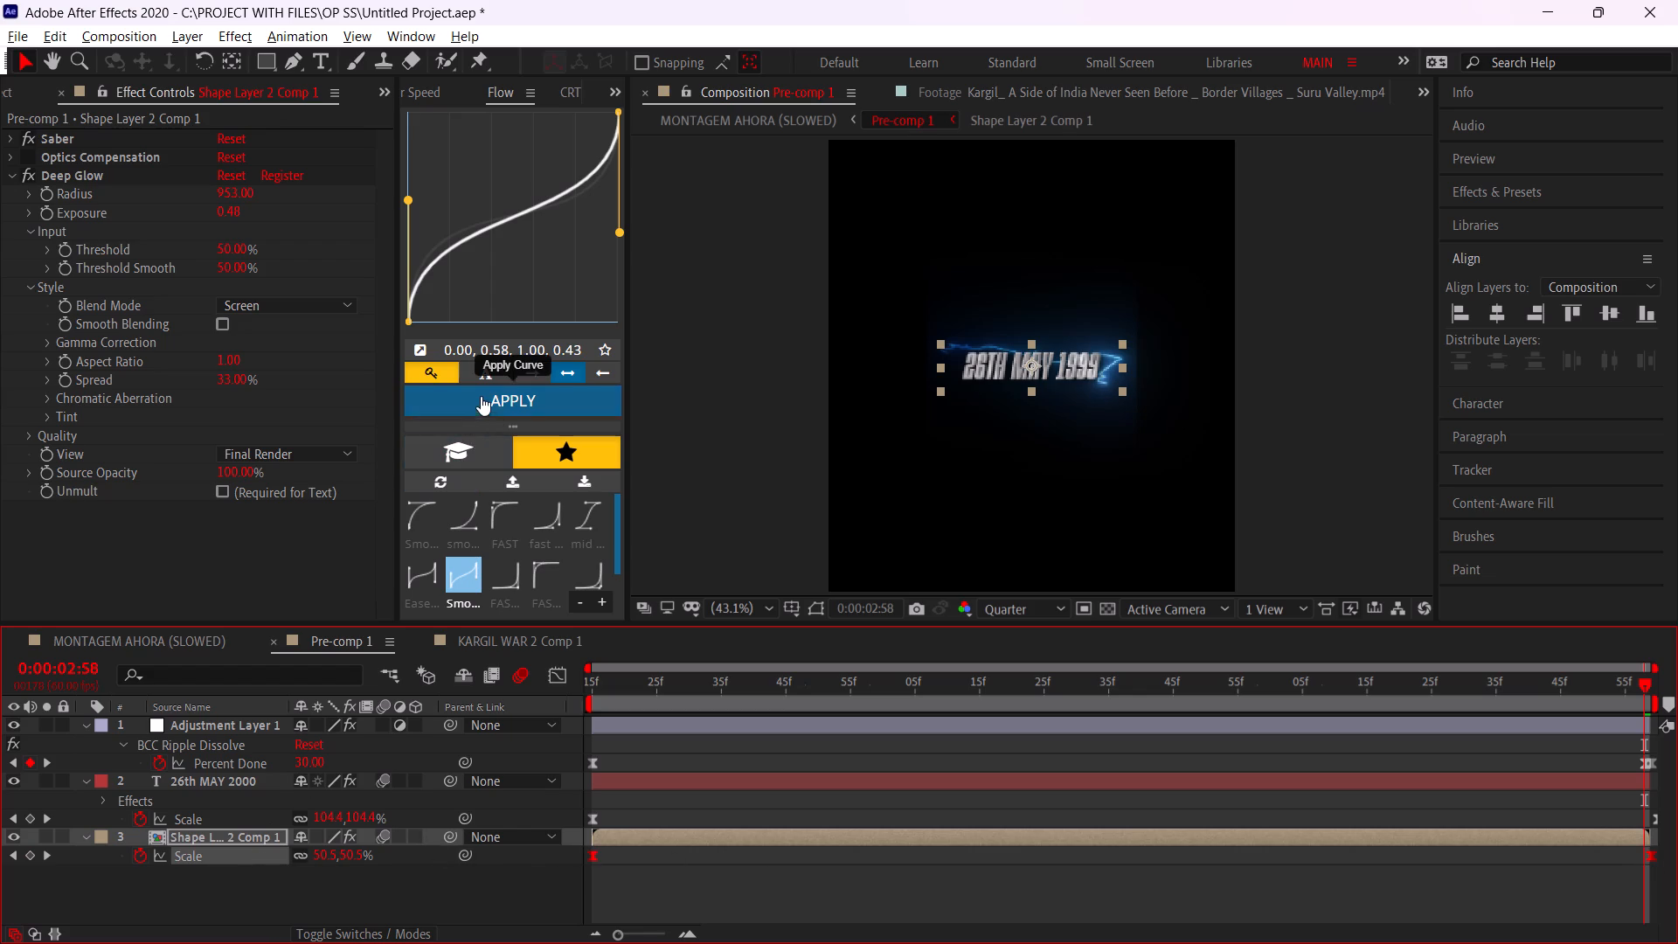
click(481, 396)
click(988, 904)
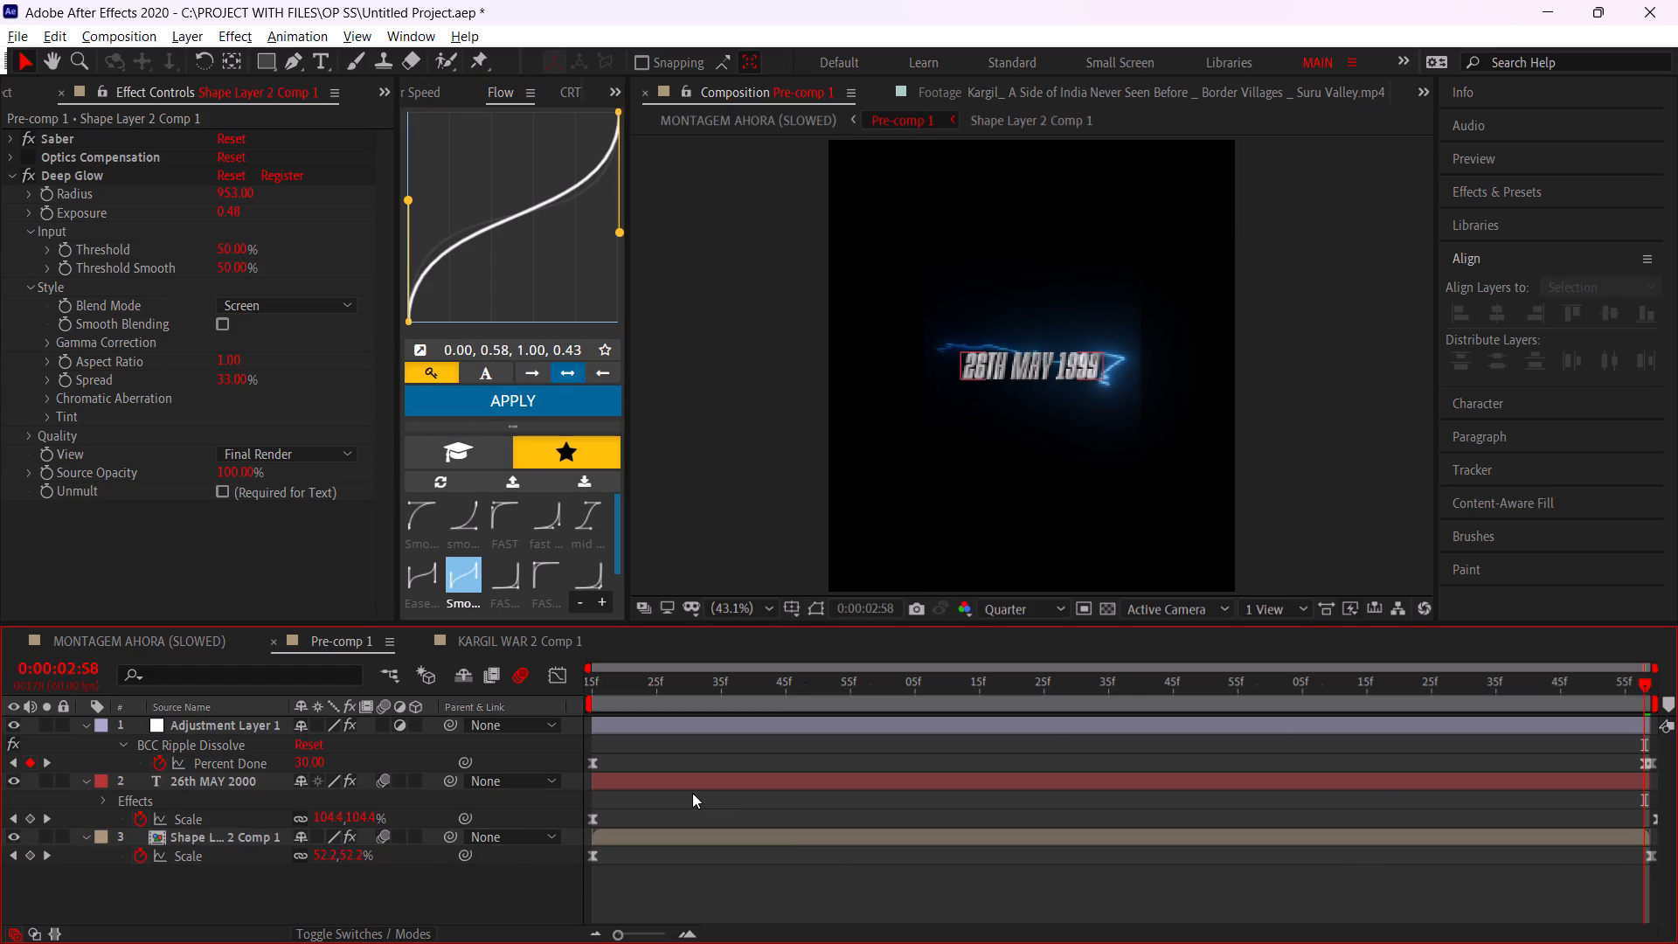
Remove the Deep Glow effect from the outline layer.
scroll(143, 391, up, 2)
click(80, 169)
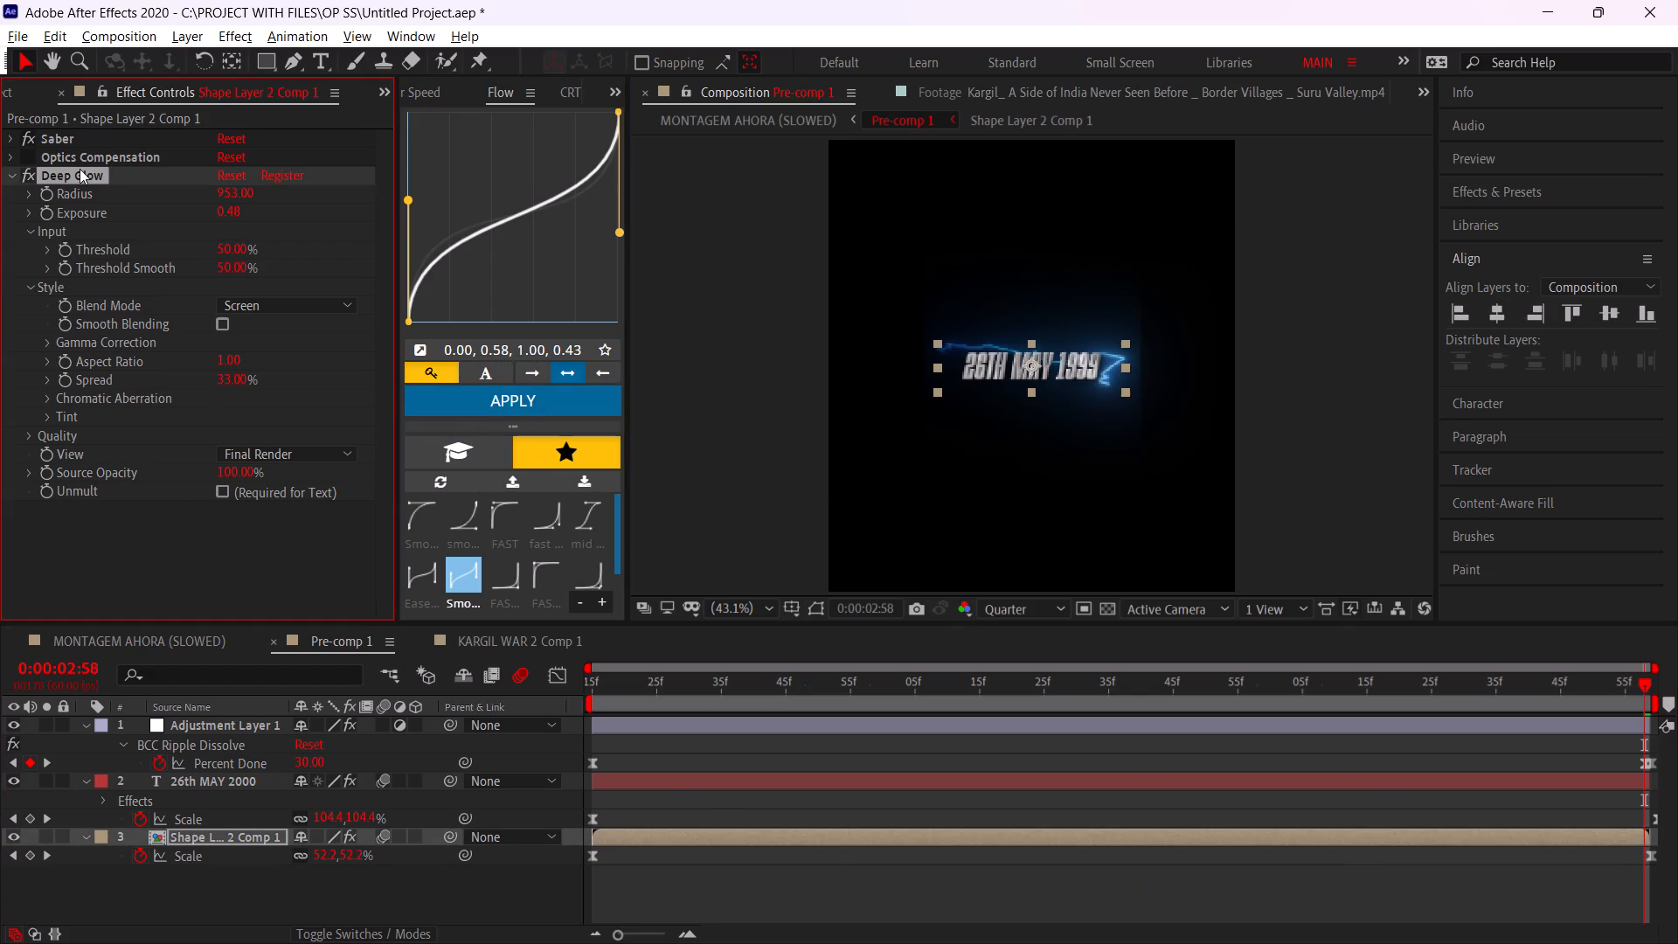
key(Delete)
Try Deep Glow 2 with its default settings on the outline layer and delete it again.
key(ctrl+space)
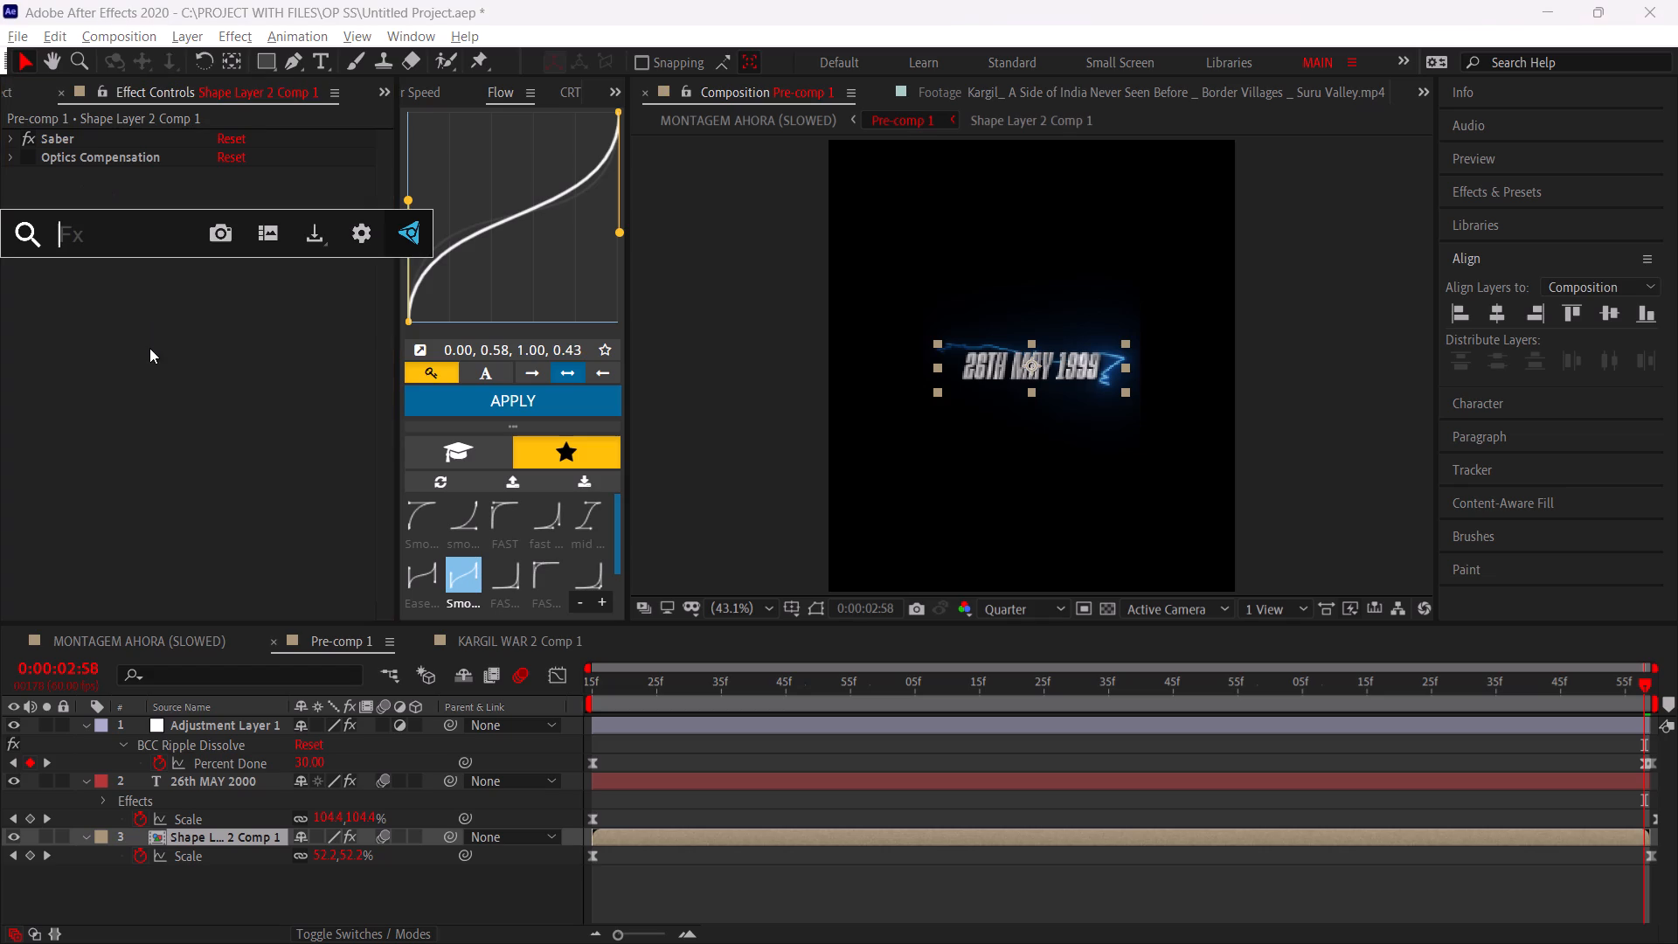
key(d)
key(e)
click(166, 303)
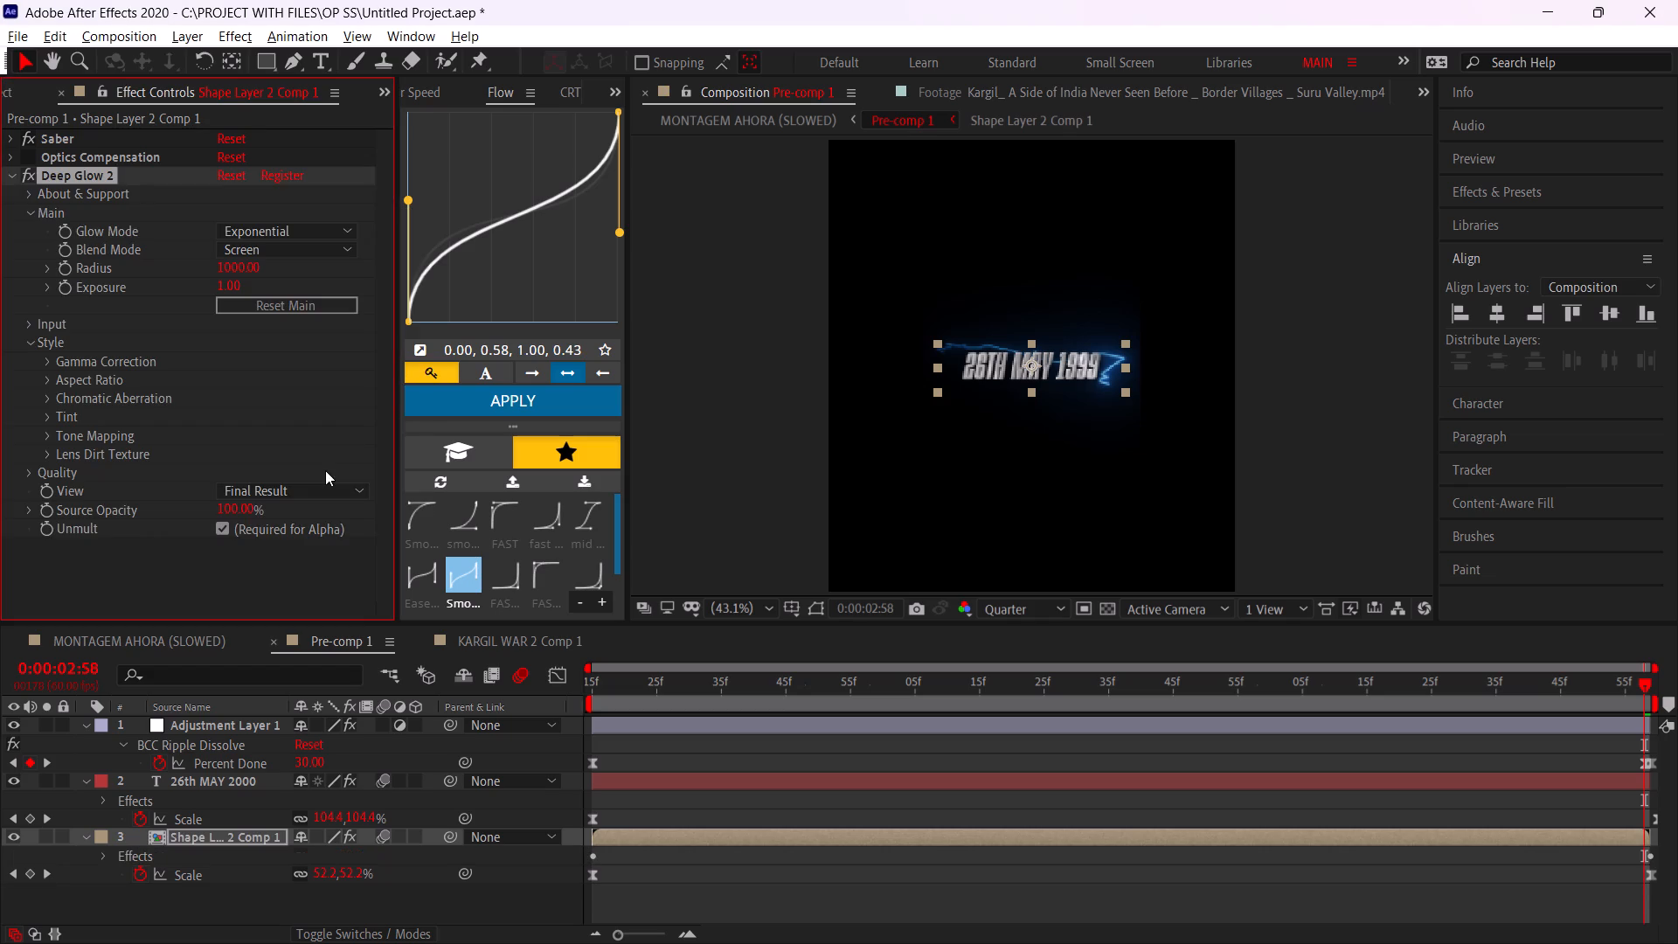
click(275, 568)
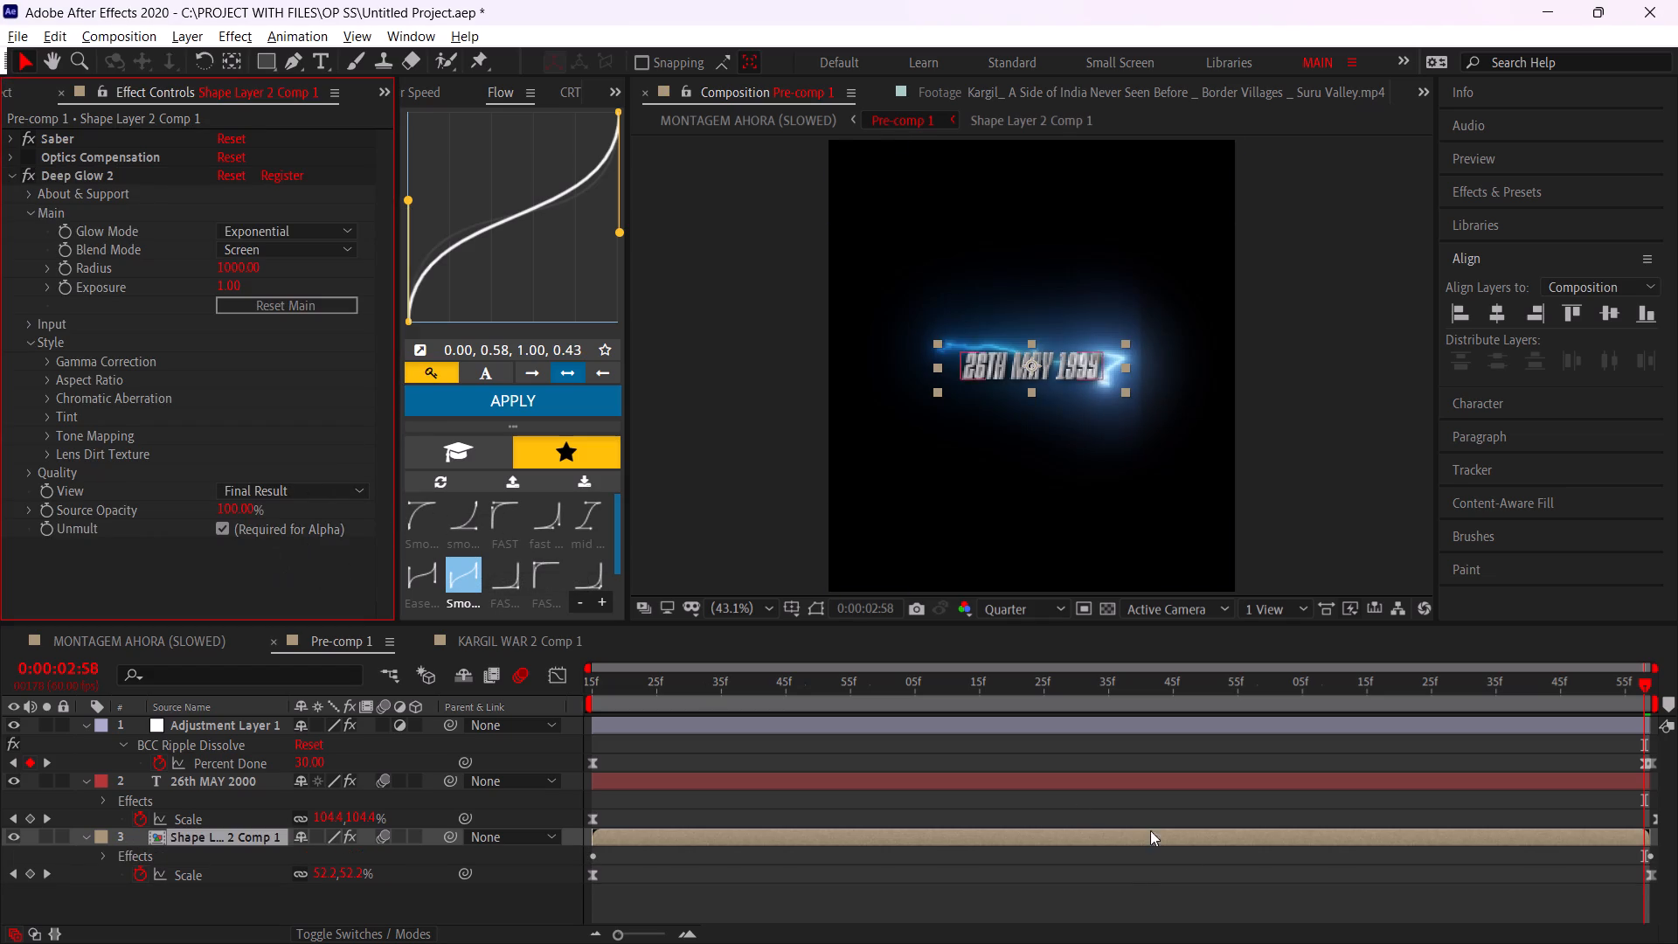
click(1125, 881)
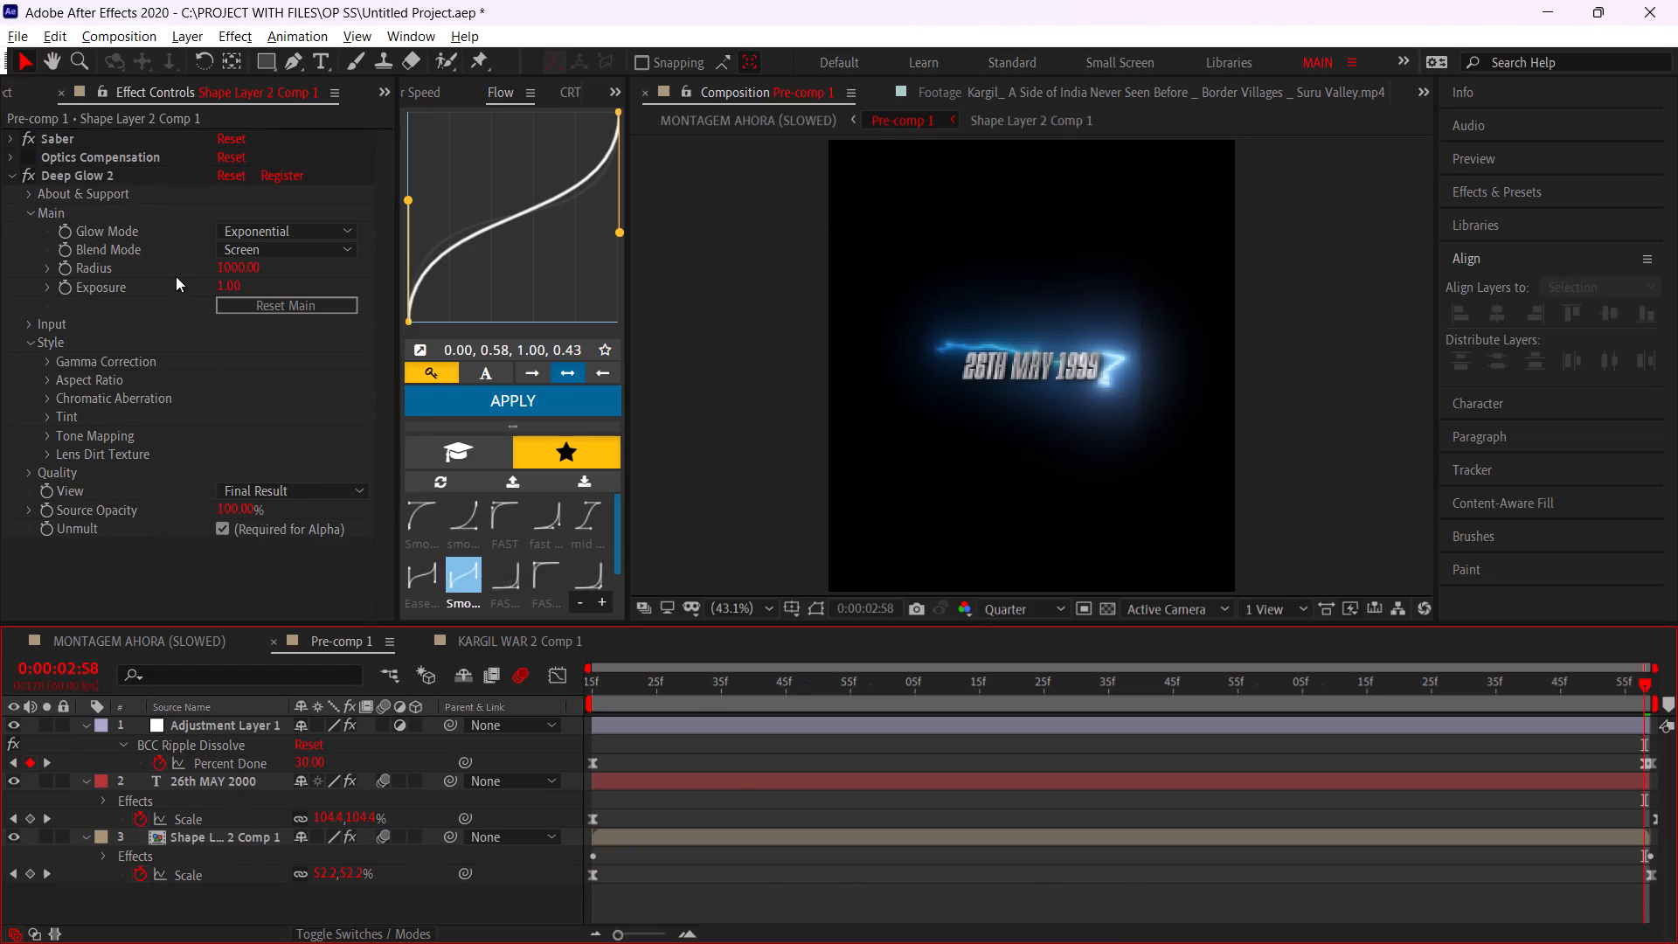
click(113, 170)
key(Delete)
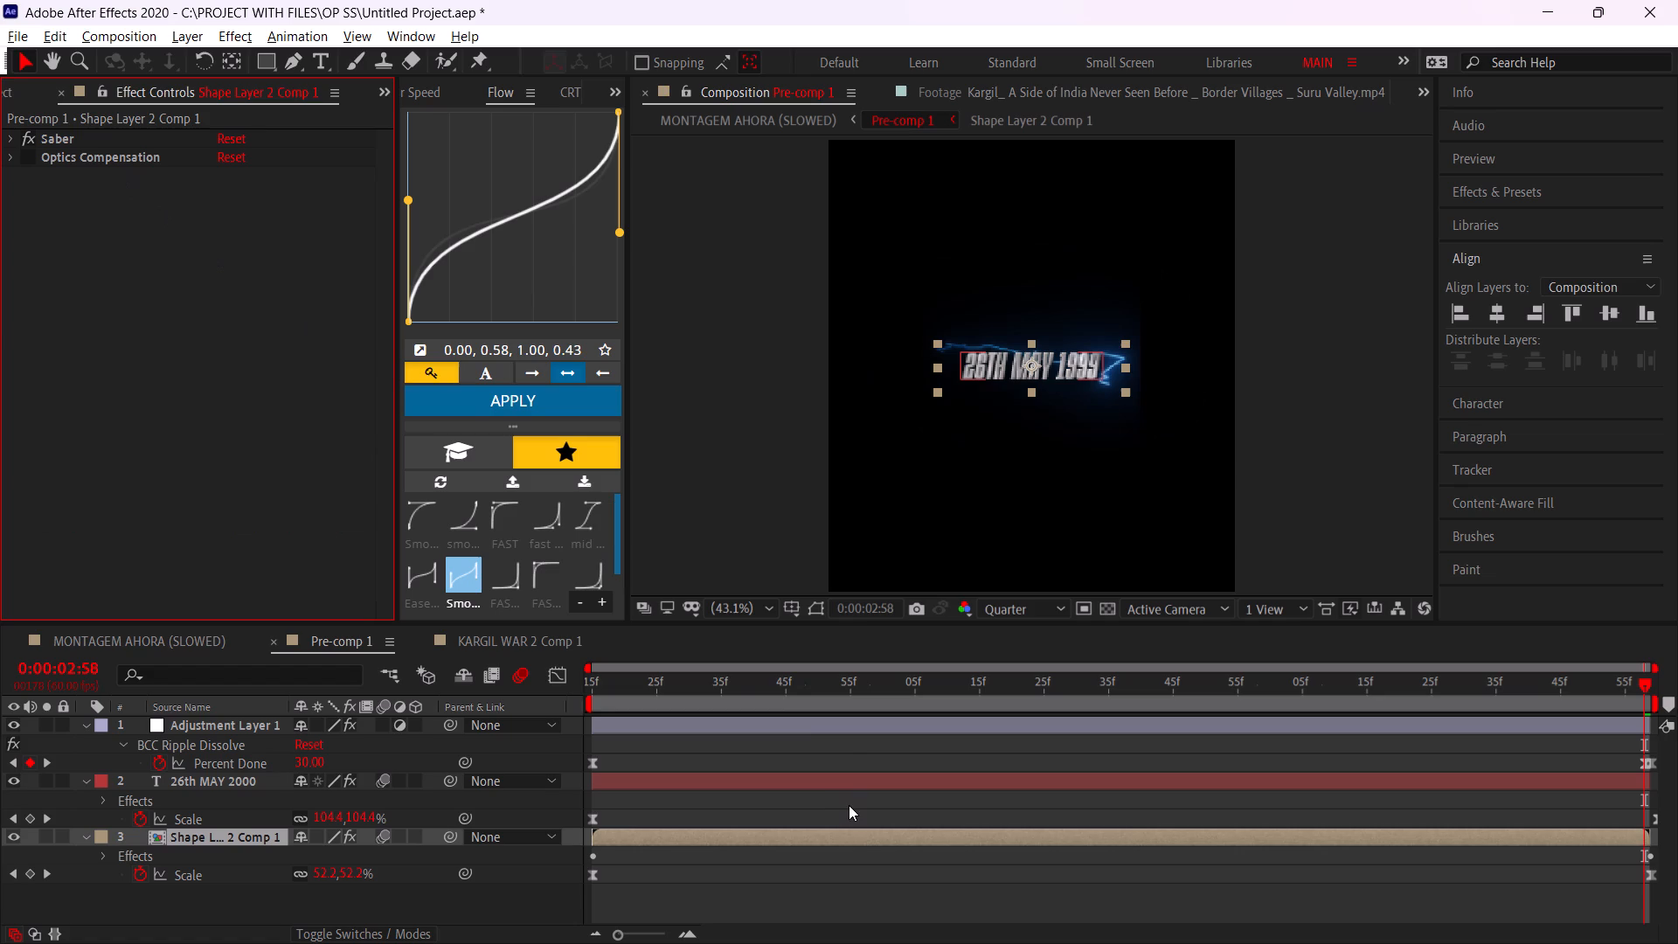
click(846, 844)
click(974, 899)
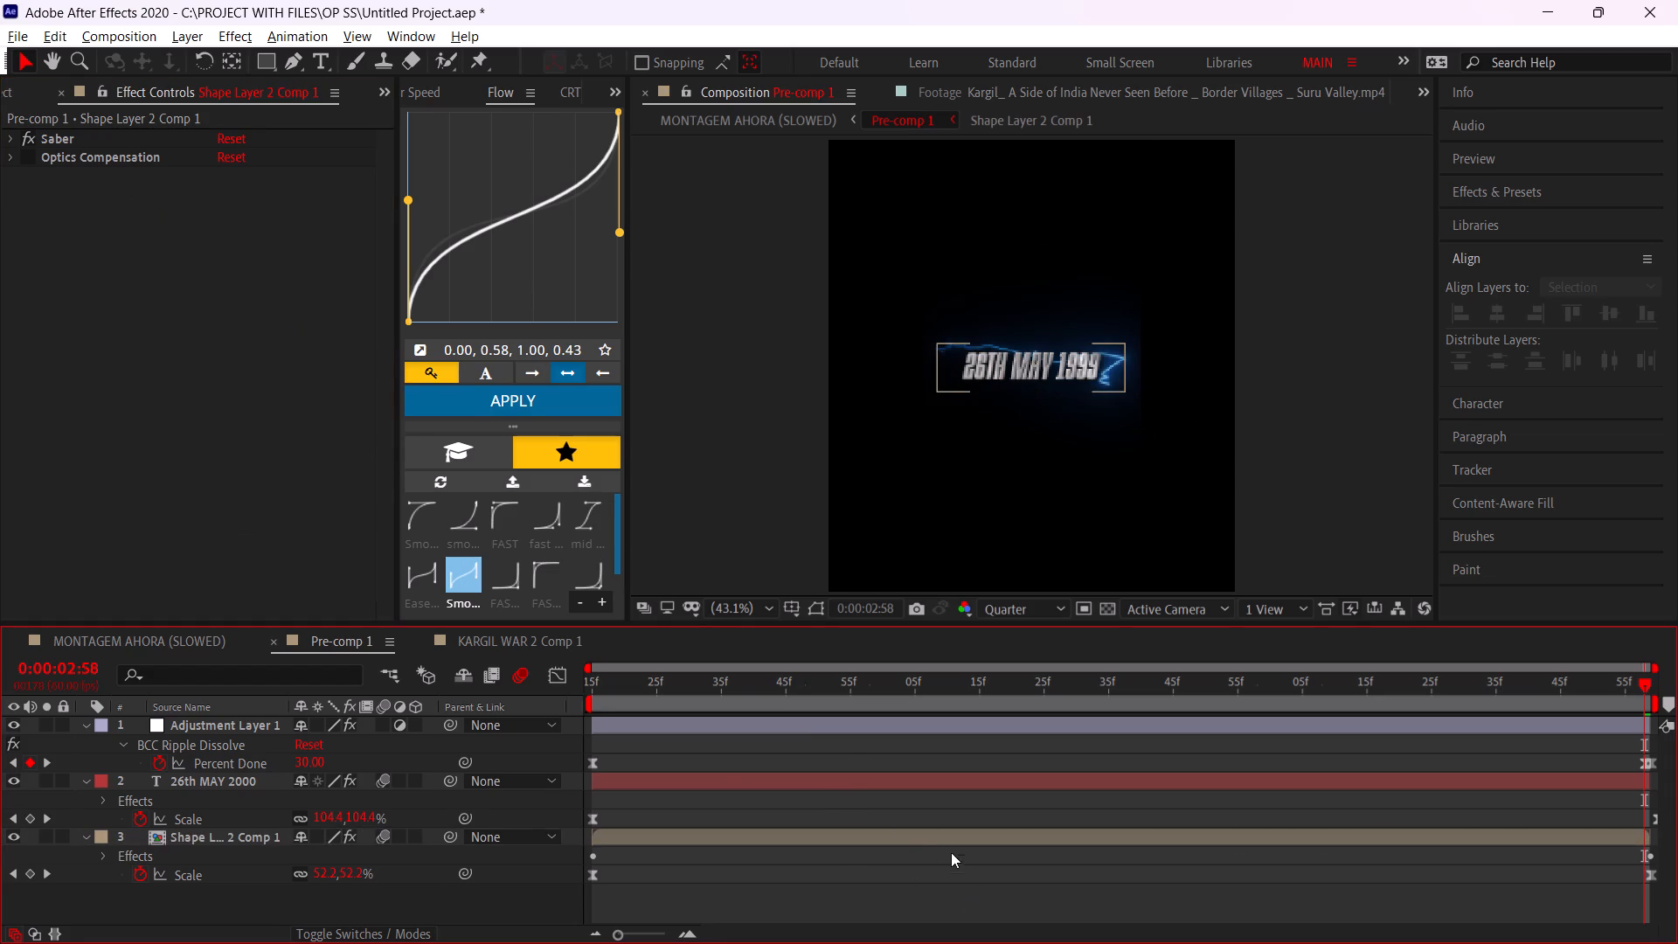
Set the outline layer's Saber Glow Spread to 0.49 and Glow Intensity to about 12%.
click(4, 134)
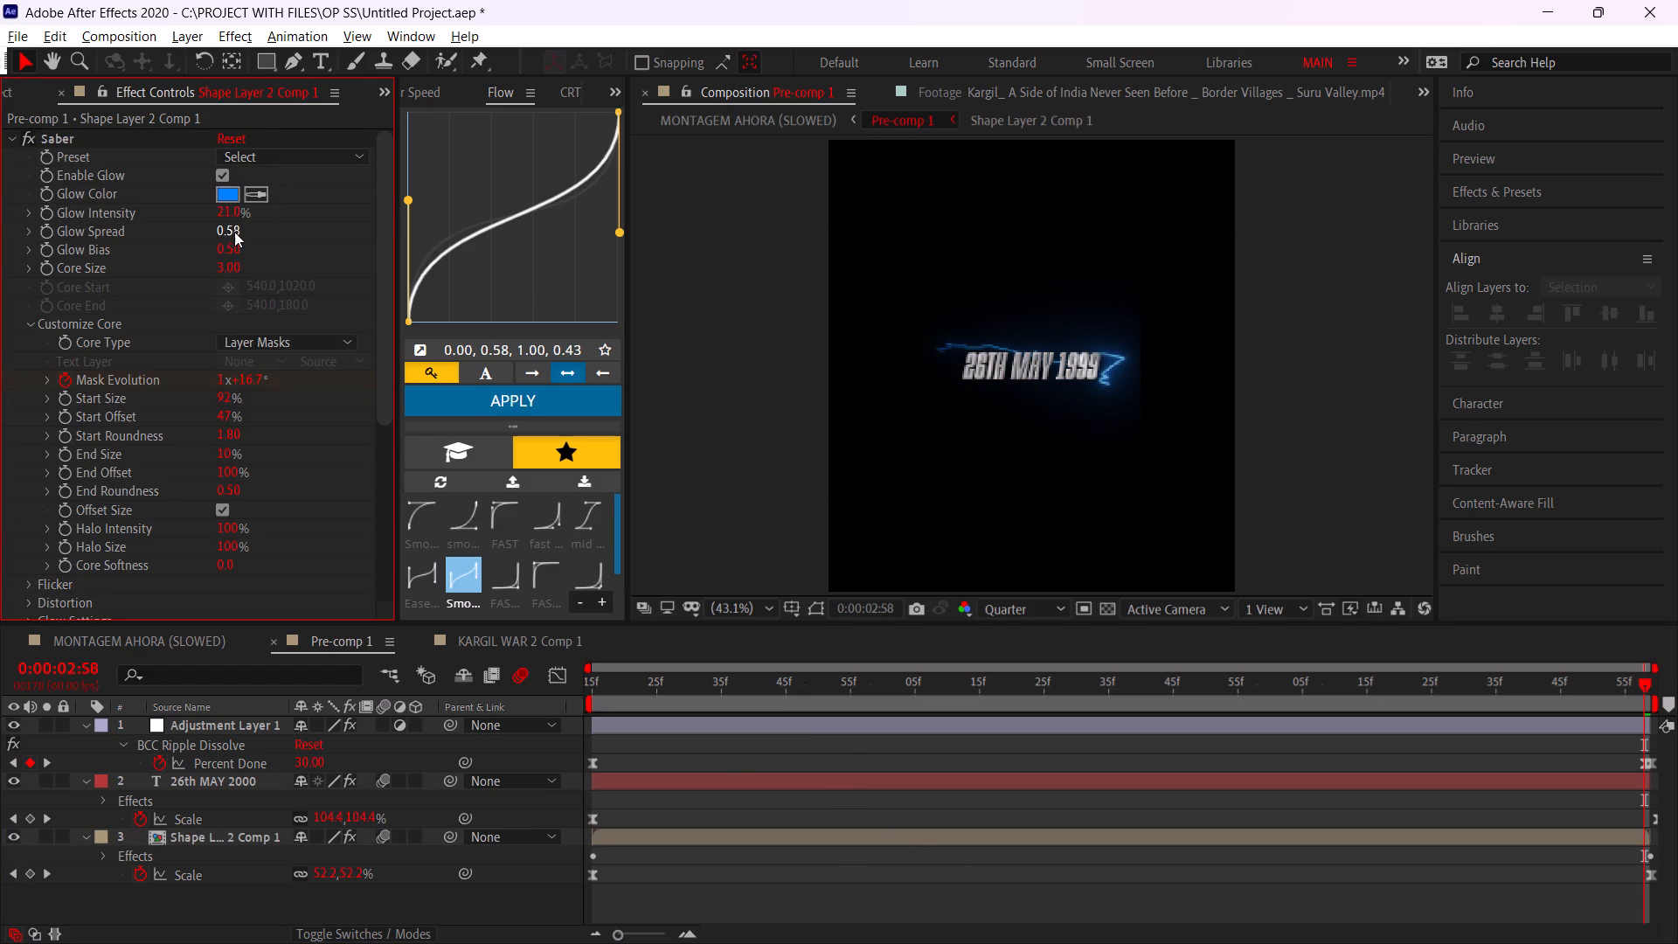
drag(233, 232, 158, 215)
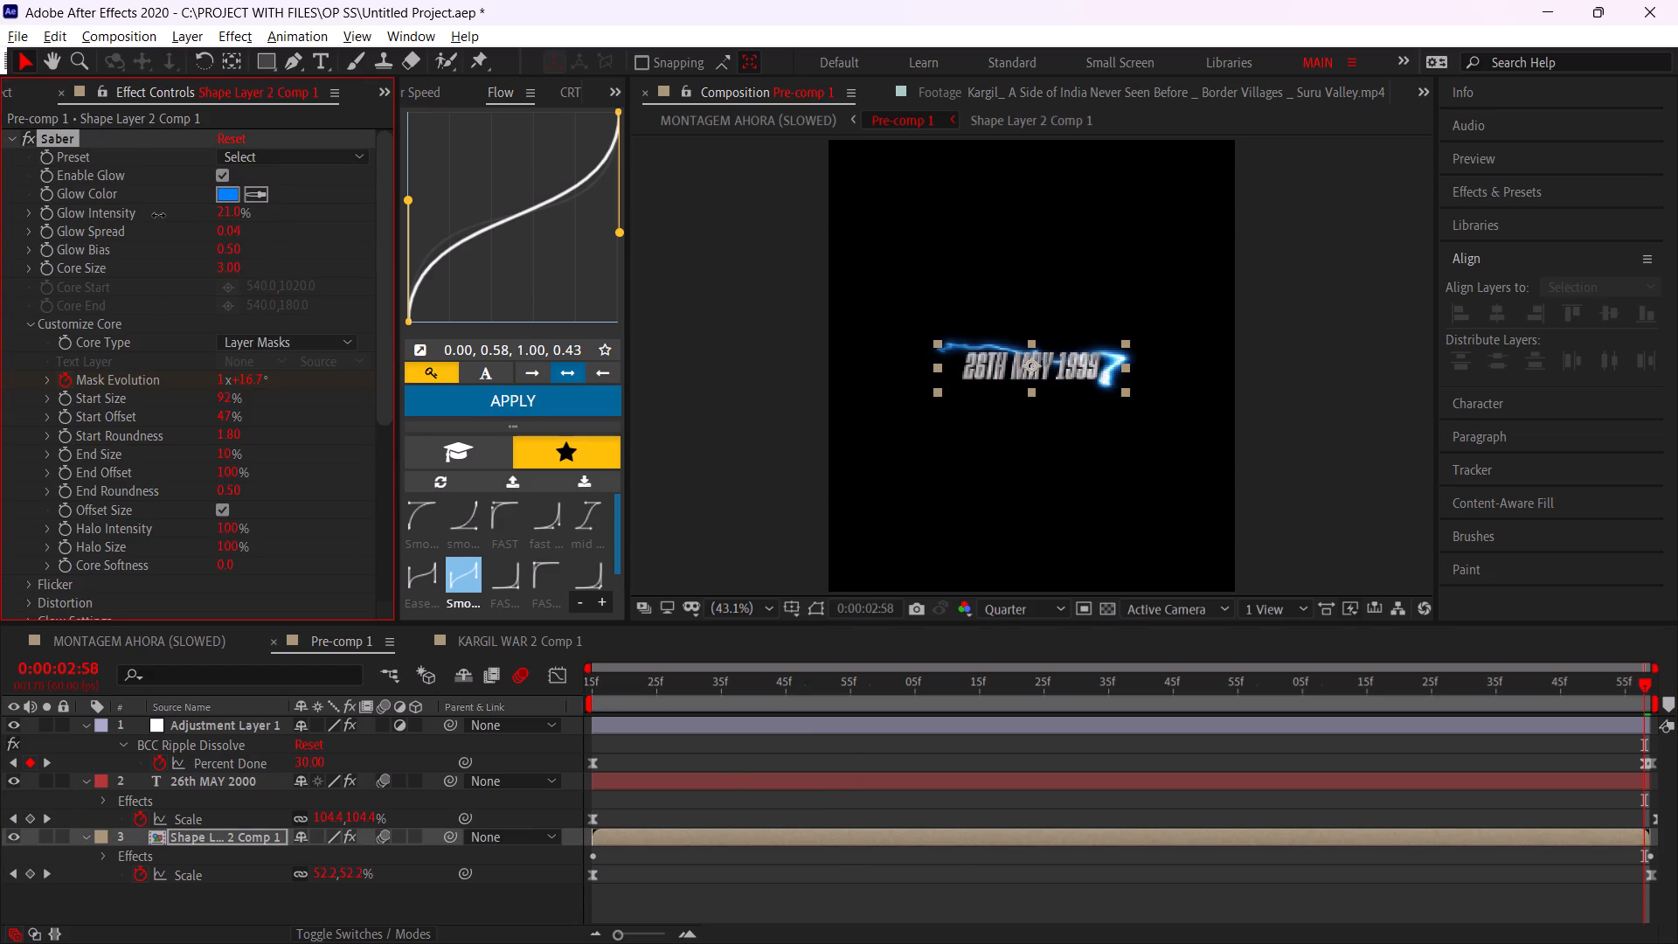
drag(158, 215, 116, 213)
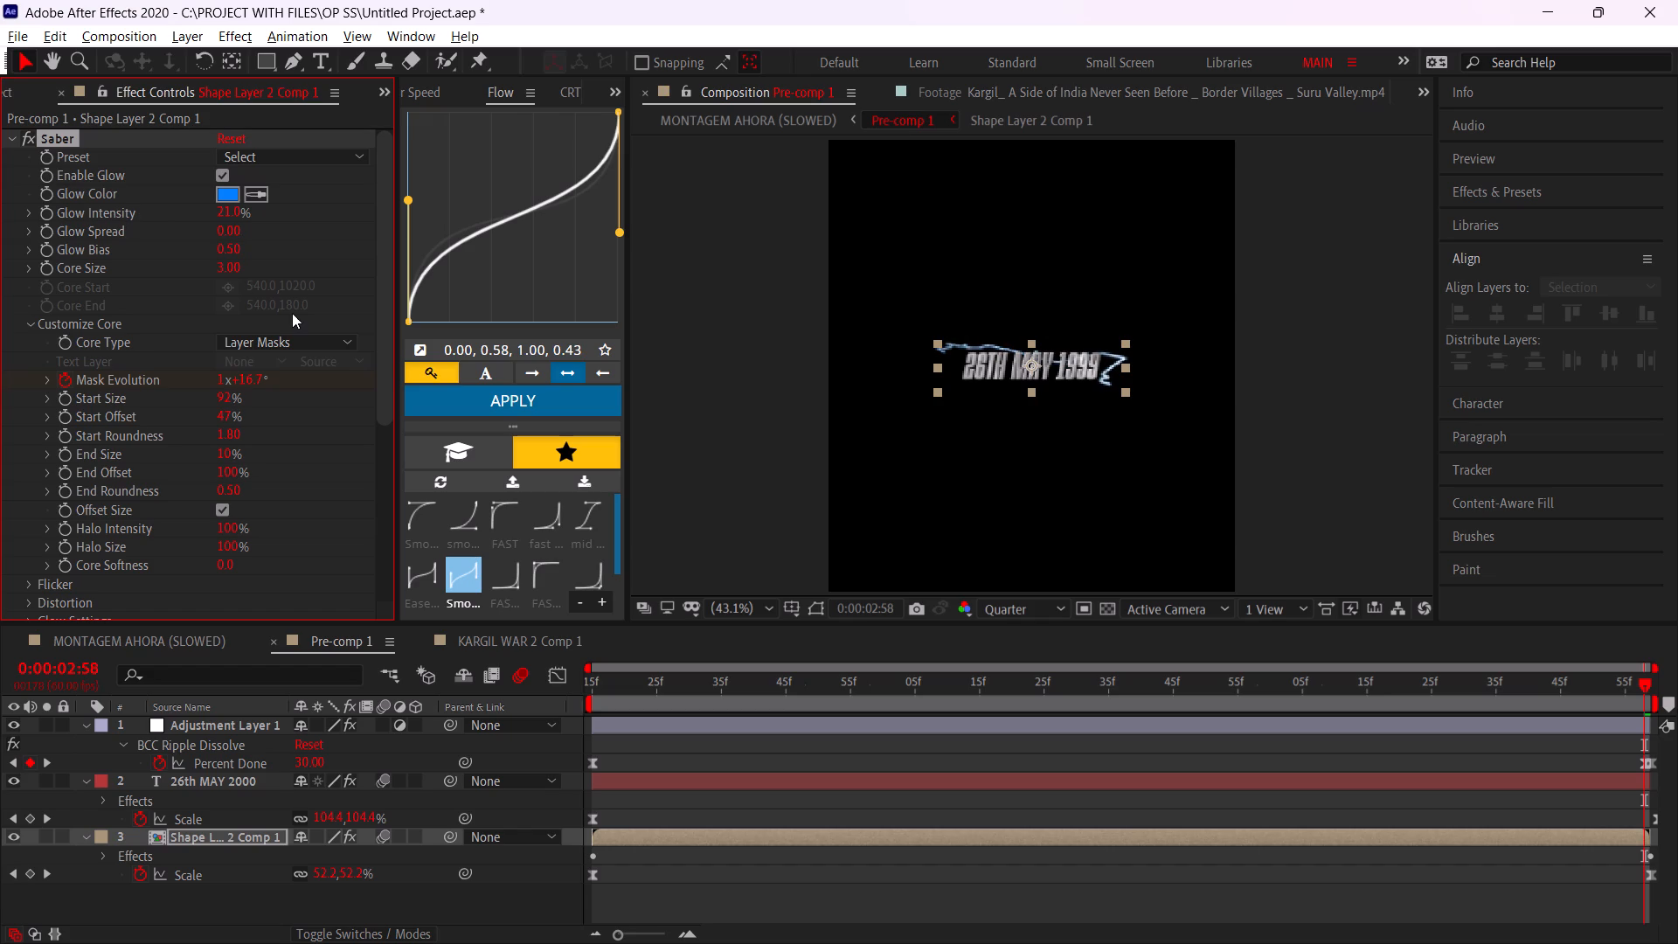
drag(232, 232, 292, 245)
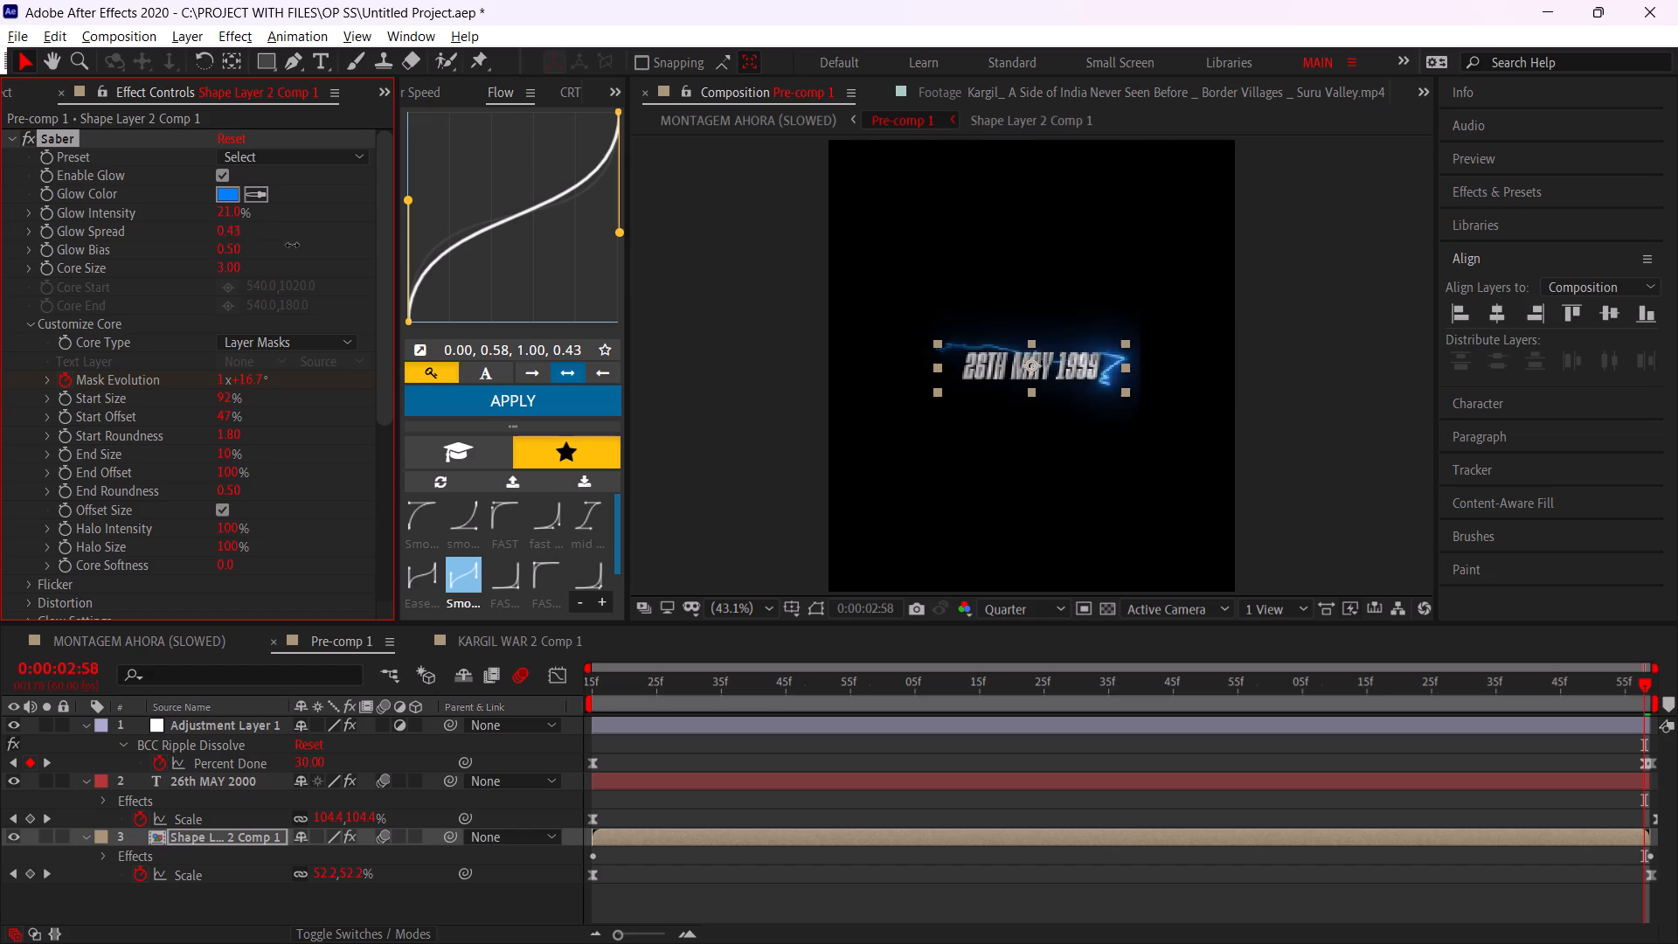
drag(292, 245, 295, 241)
drag(234, 212, 177, 212)
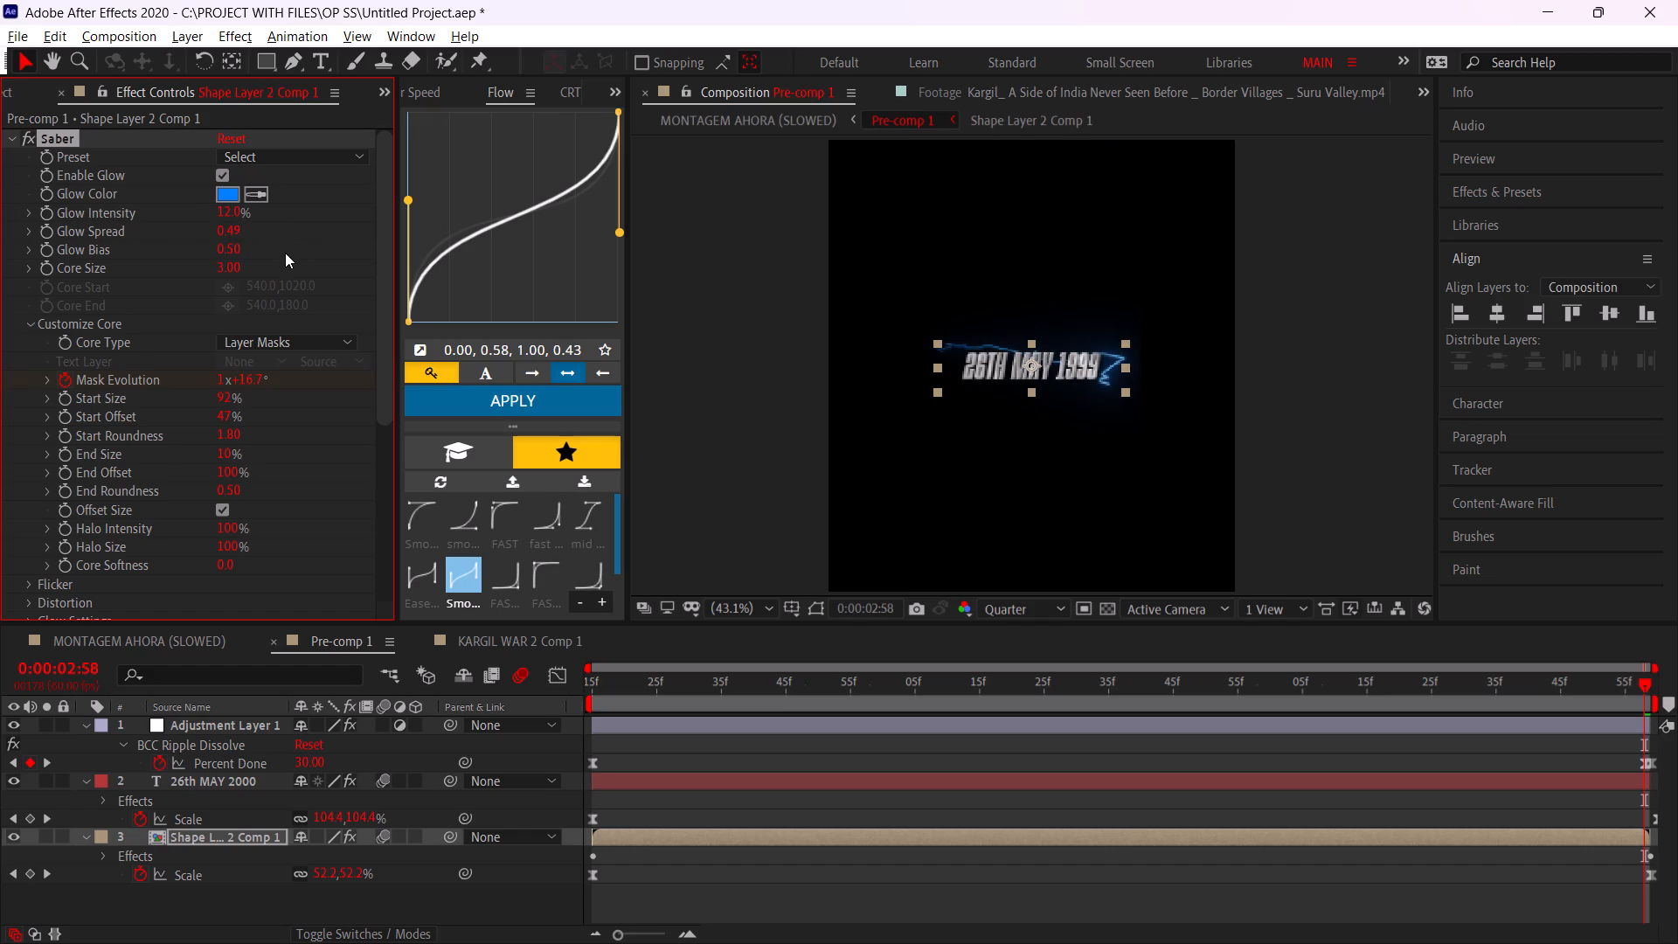
click(285, 253)
click(936, 871)
click(1145, 908)
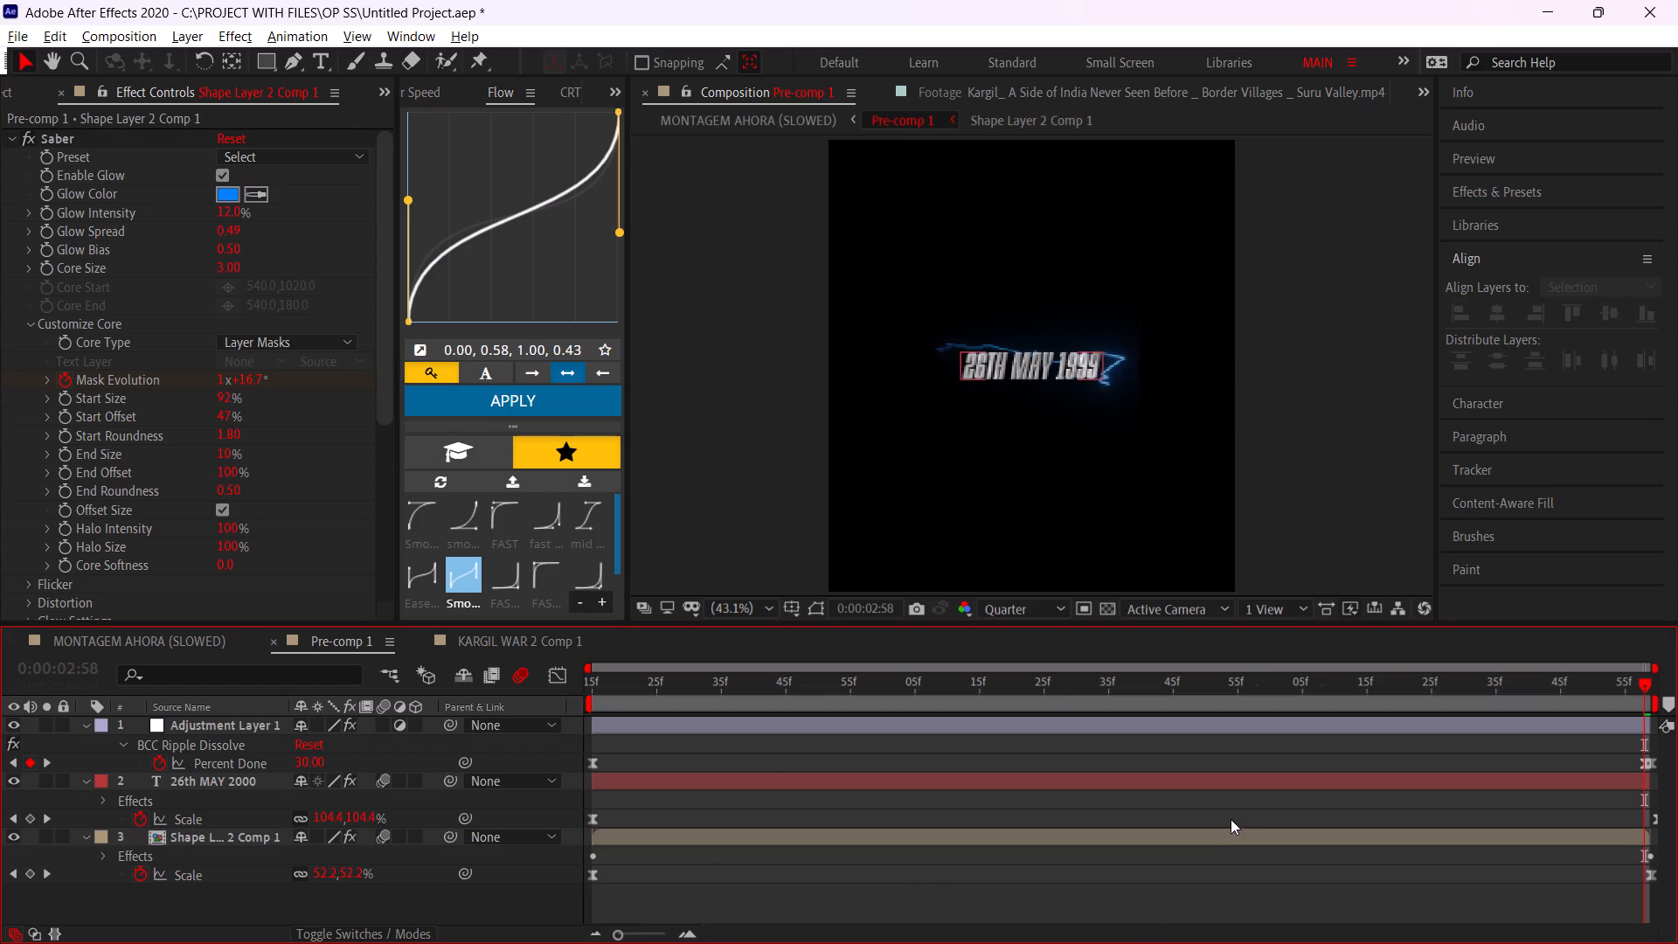
Pre-compose the outline layer, moving all attributes into the new composition.
click(1206, 847)
ctrl+click(1199, 829)
key(ctrl+shift+c)
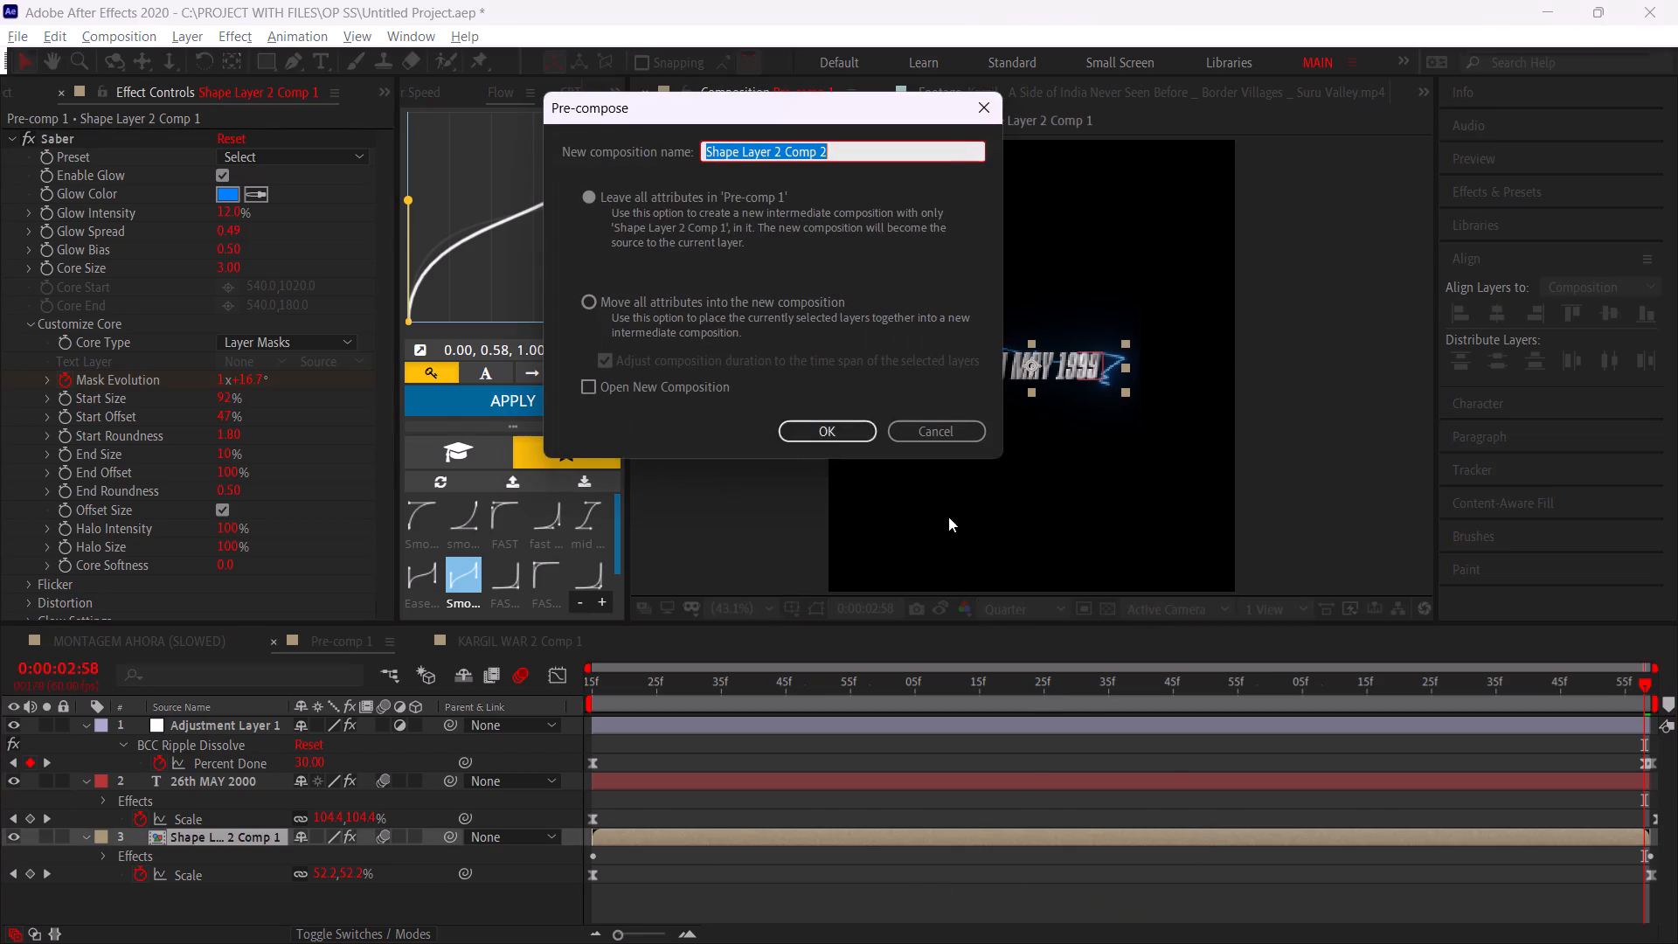
click(795, 302)
click(829, 437)
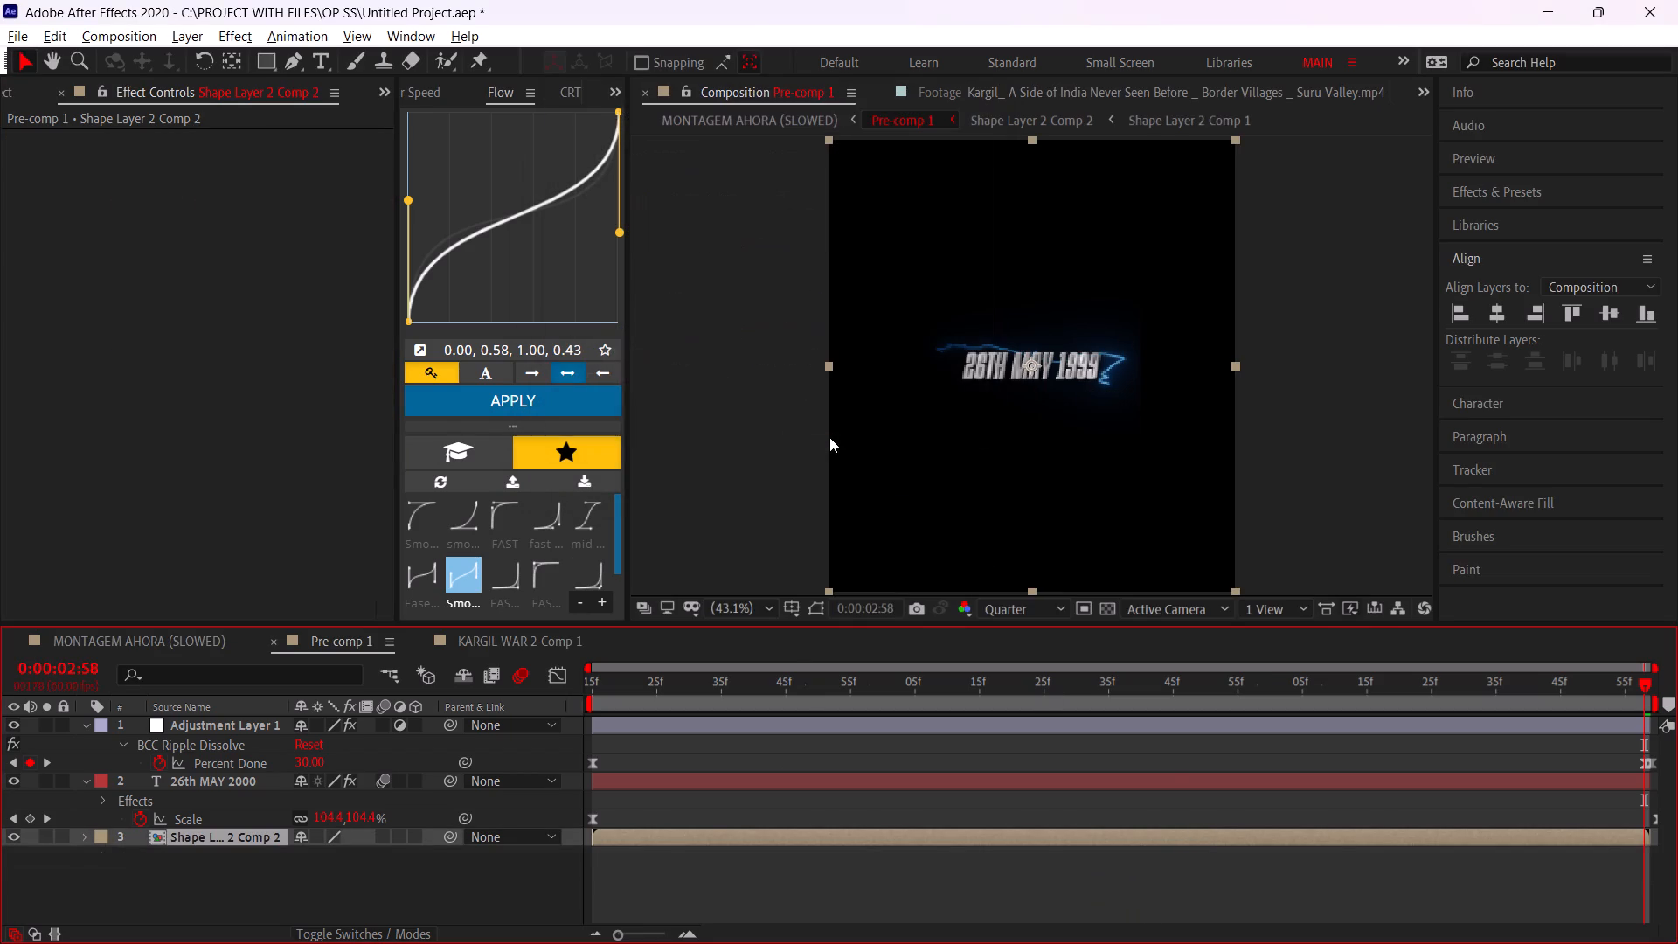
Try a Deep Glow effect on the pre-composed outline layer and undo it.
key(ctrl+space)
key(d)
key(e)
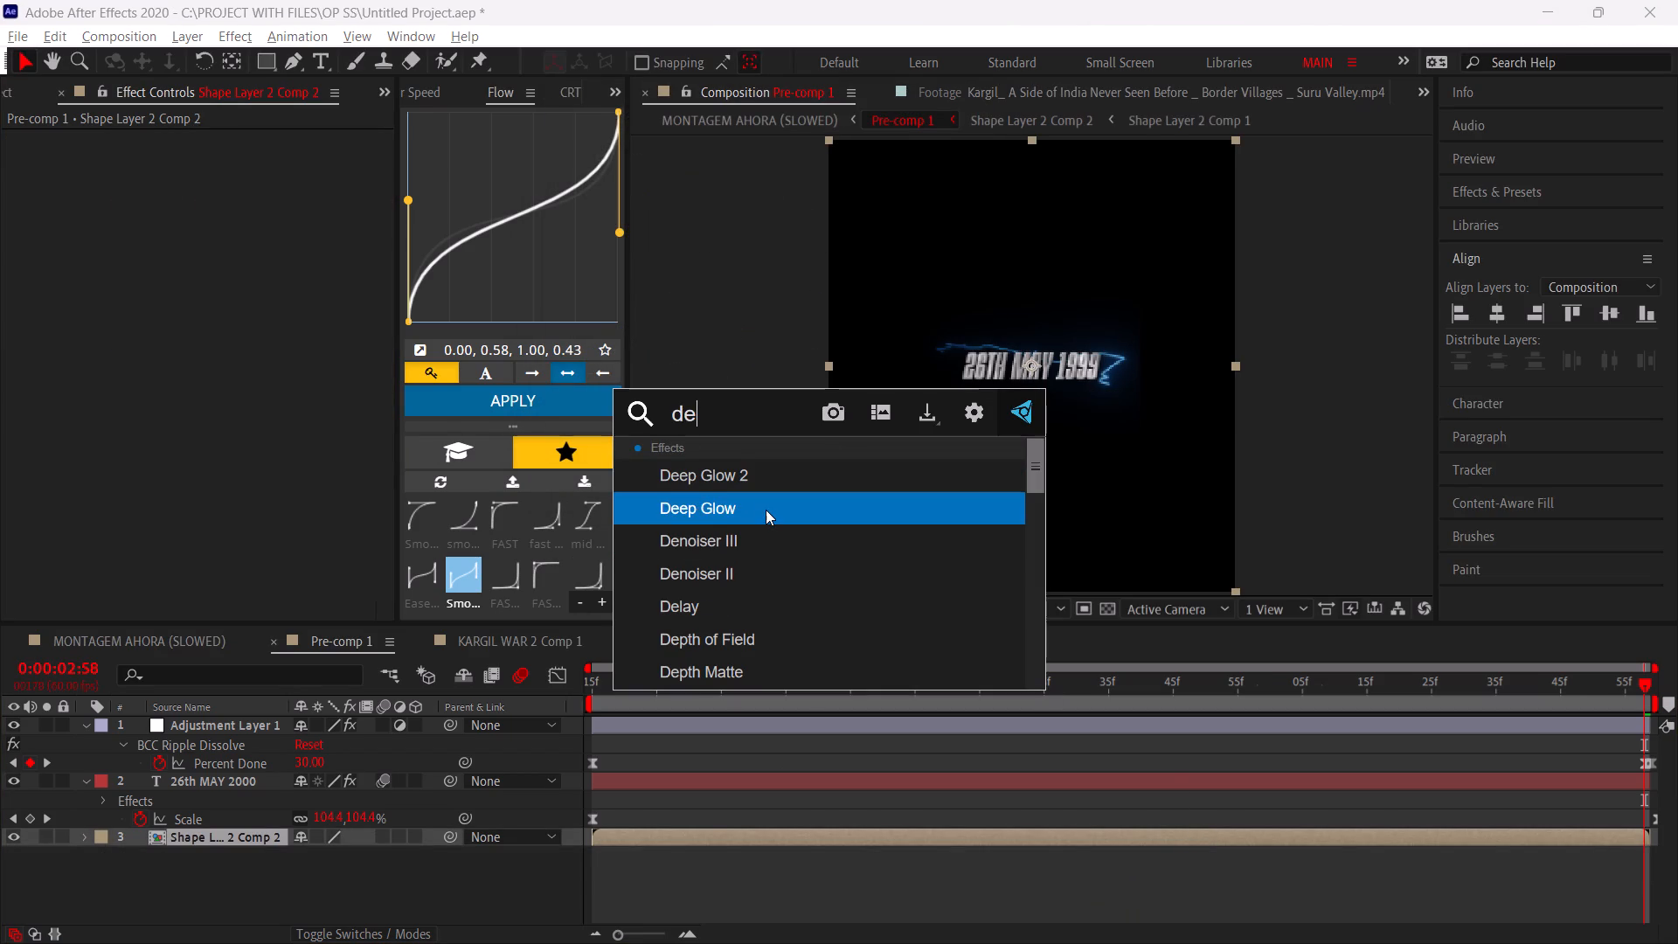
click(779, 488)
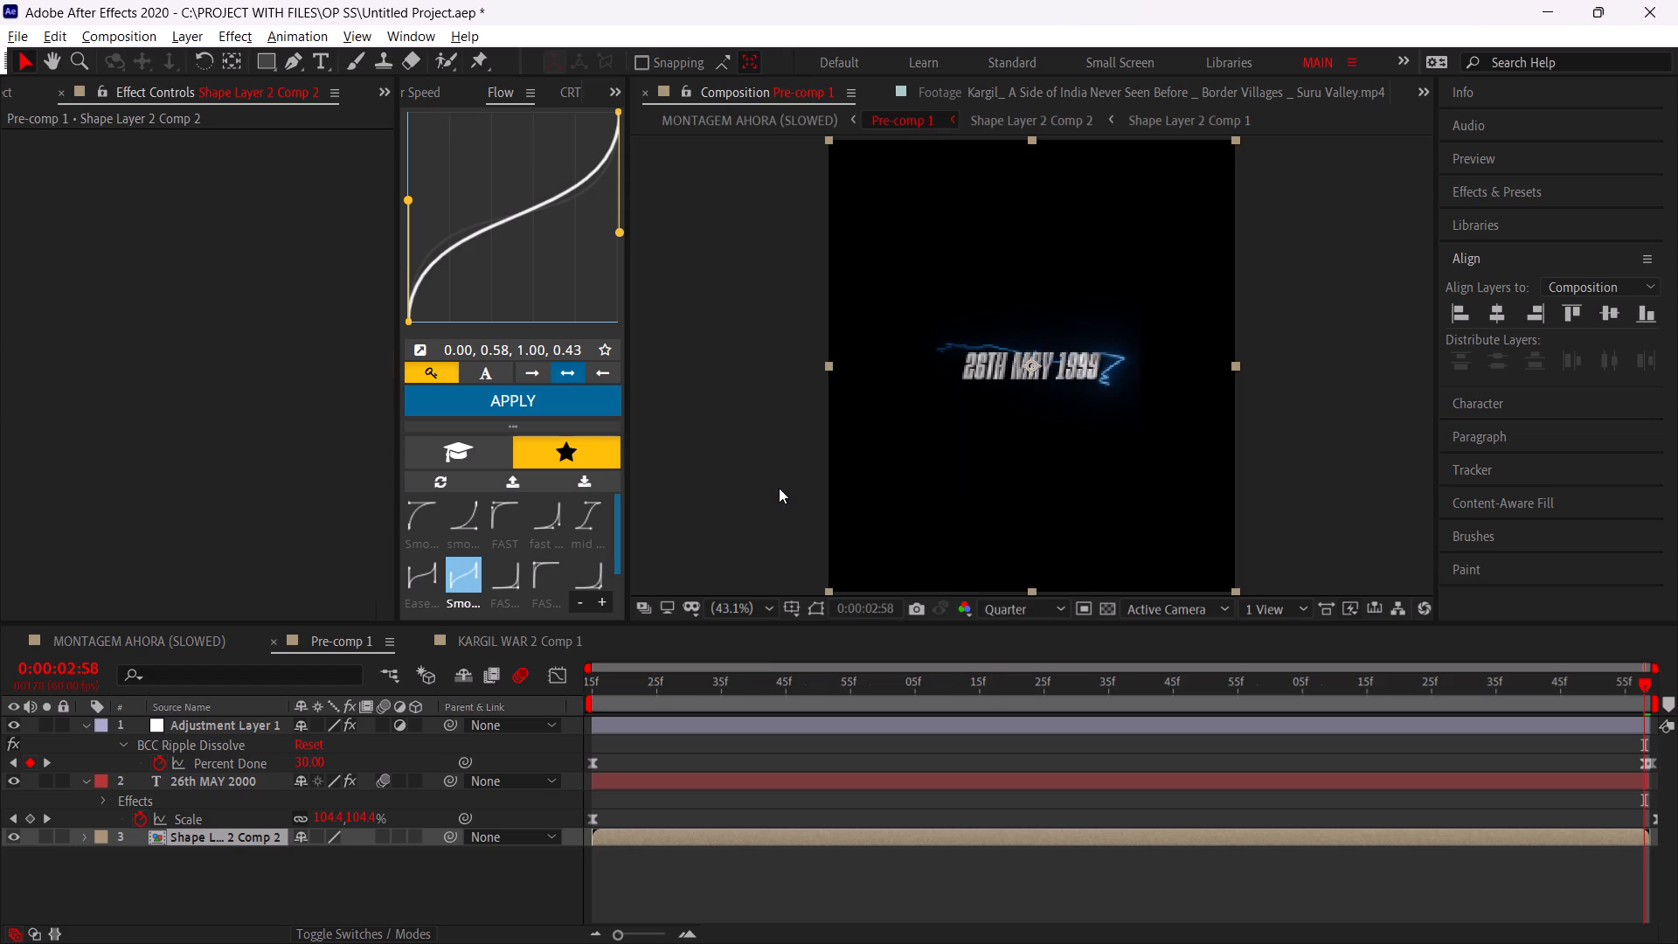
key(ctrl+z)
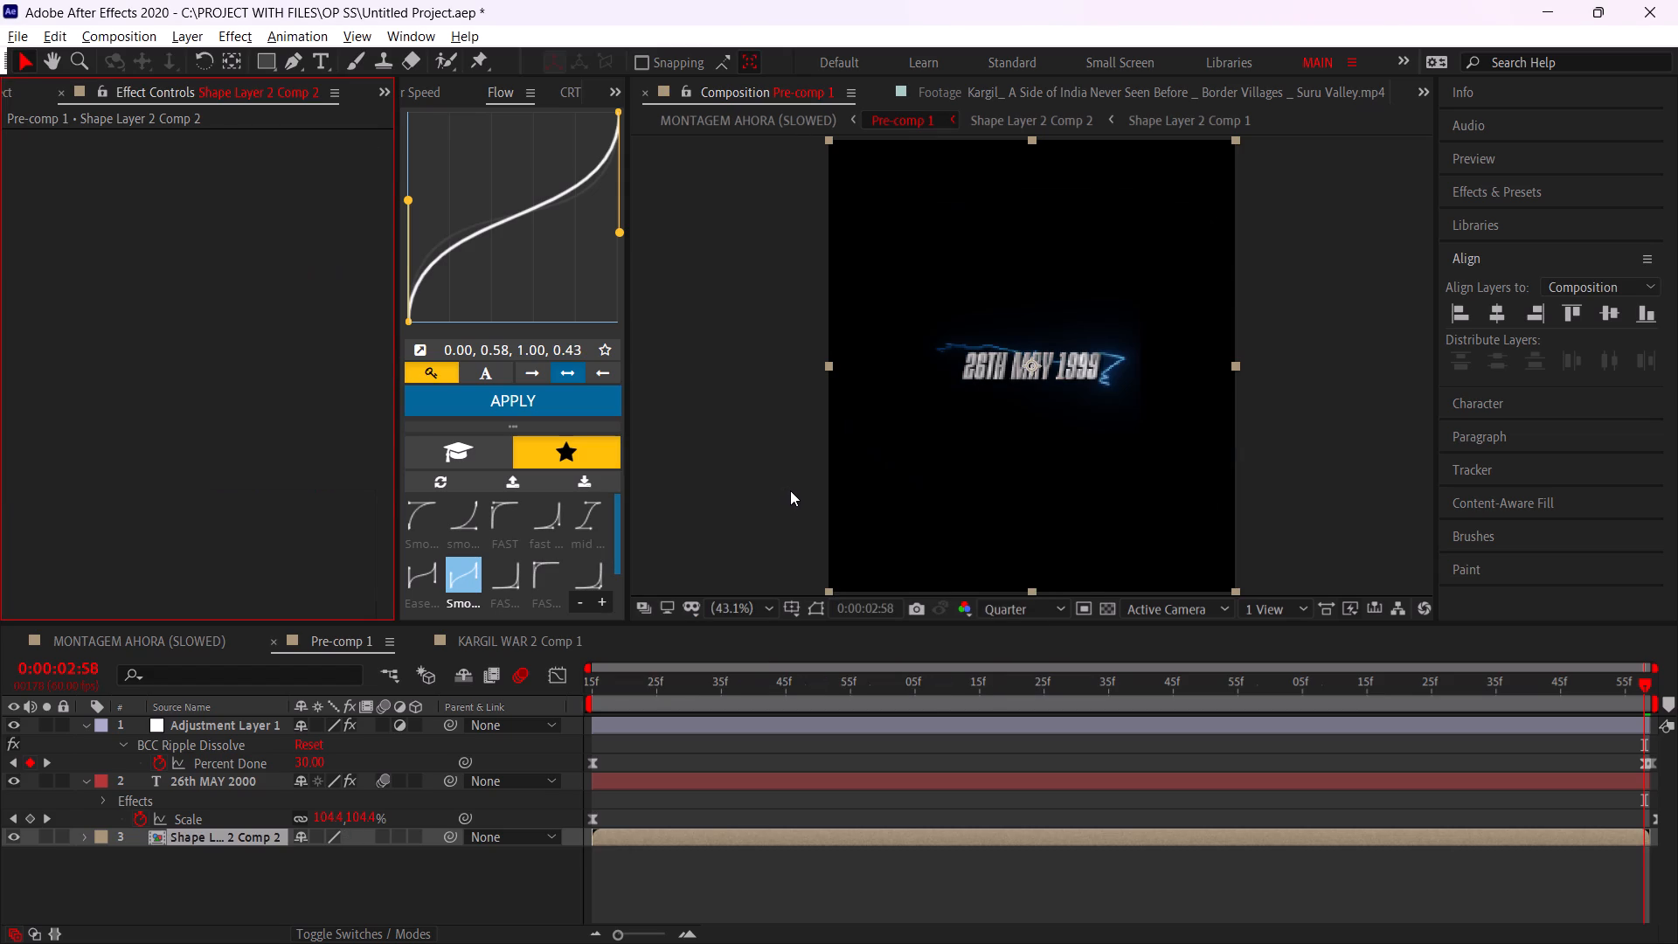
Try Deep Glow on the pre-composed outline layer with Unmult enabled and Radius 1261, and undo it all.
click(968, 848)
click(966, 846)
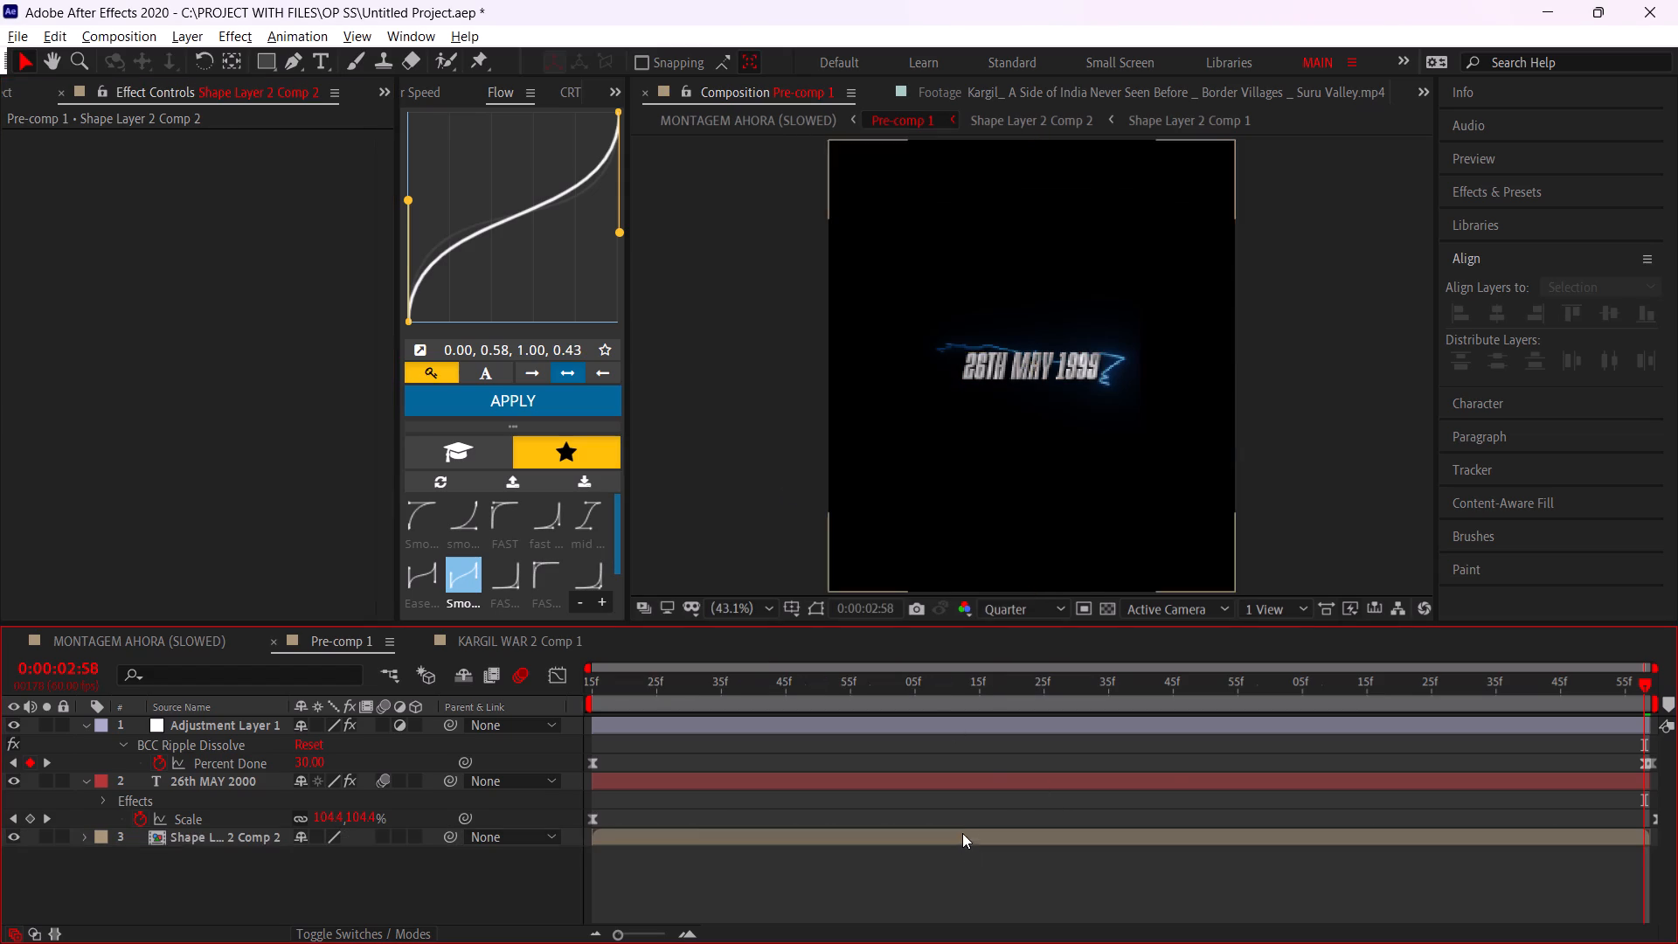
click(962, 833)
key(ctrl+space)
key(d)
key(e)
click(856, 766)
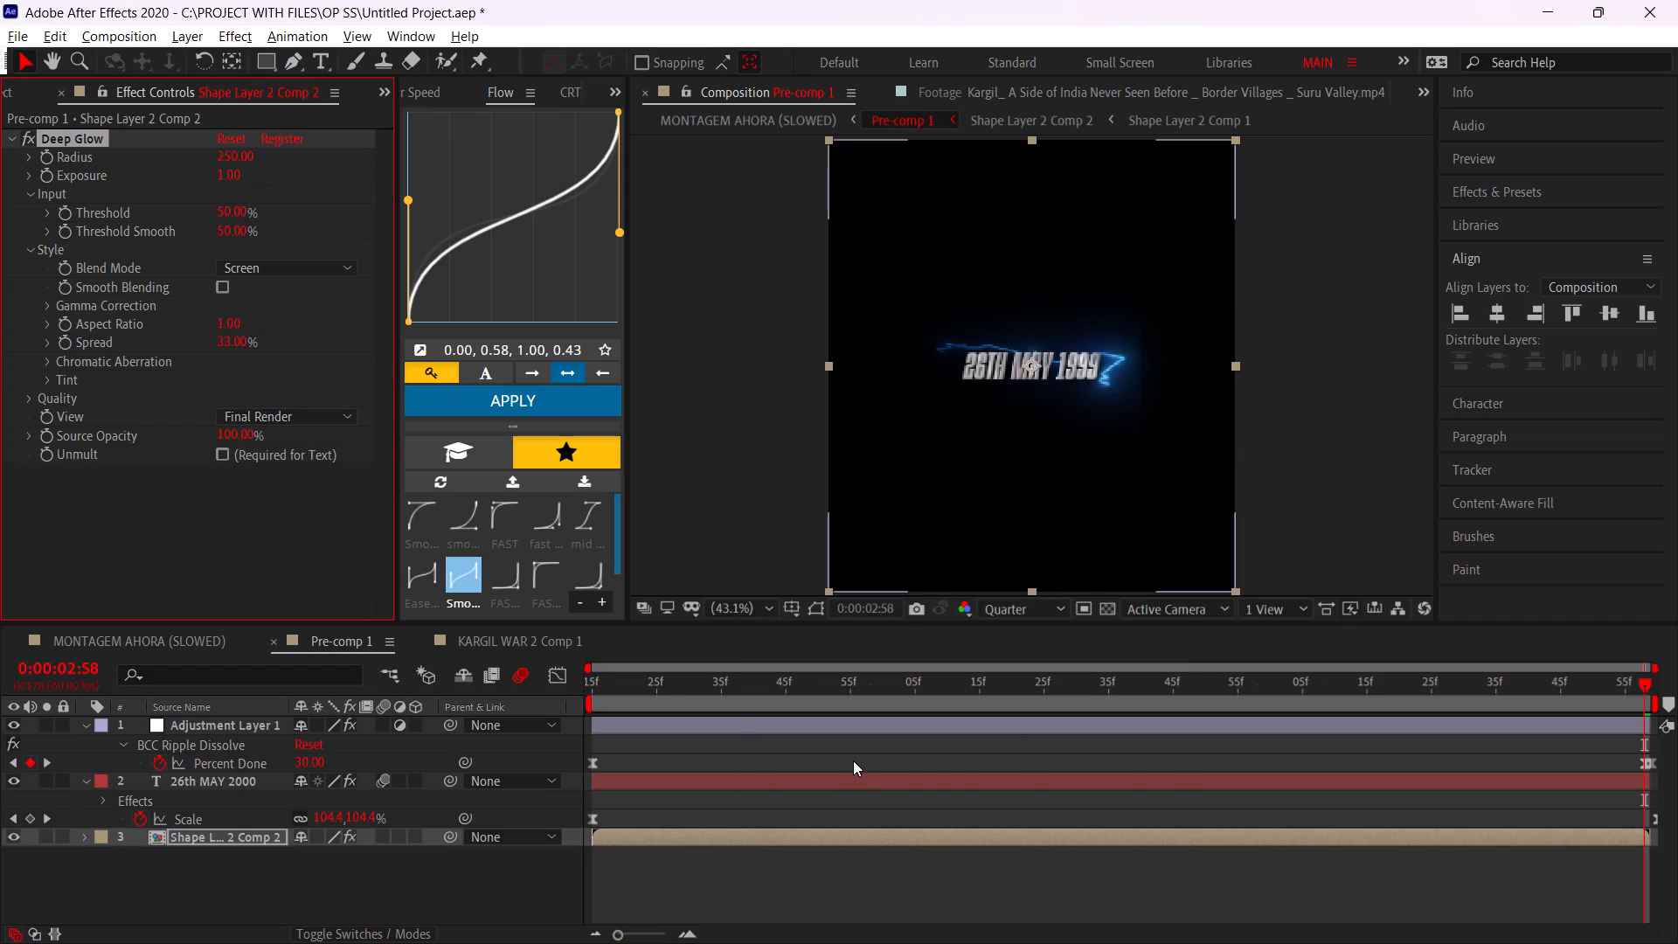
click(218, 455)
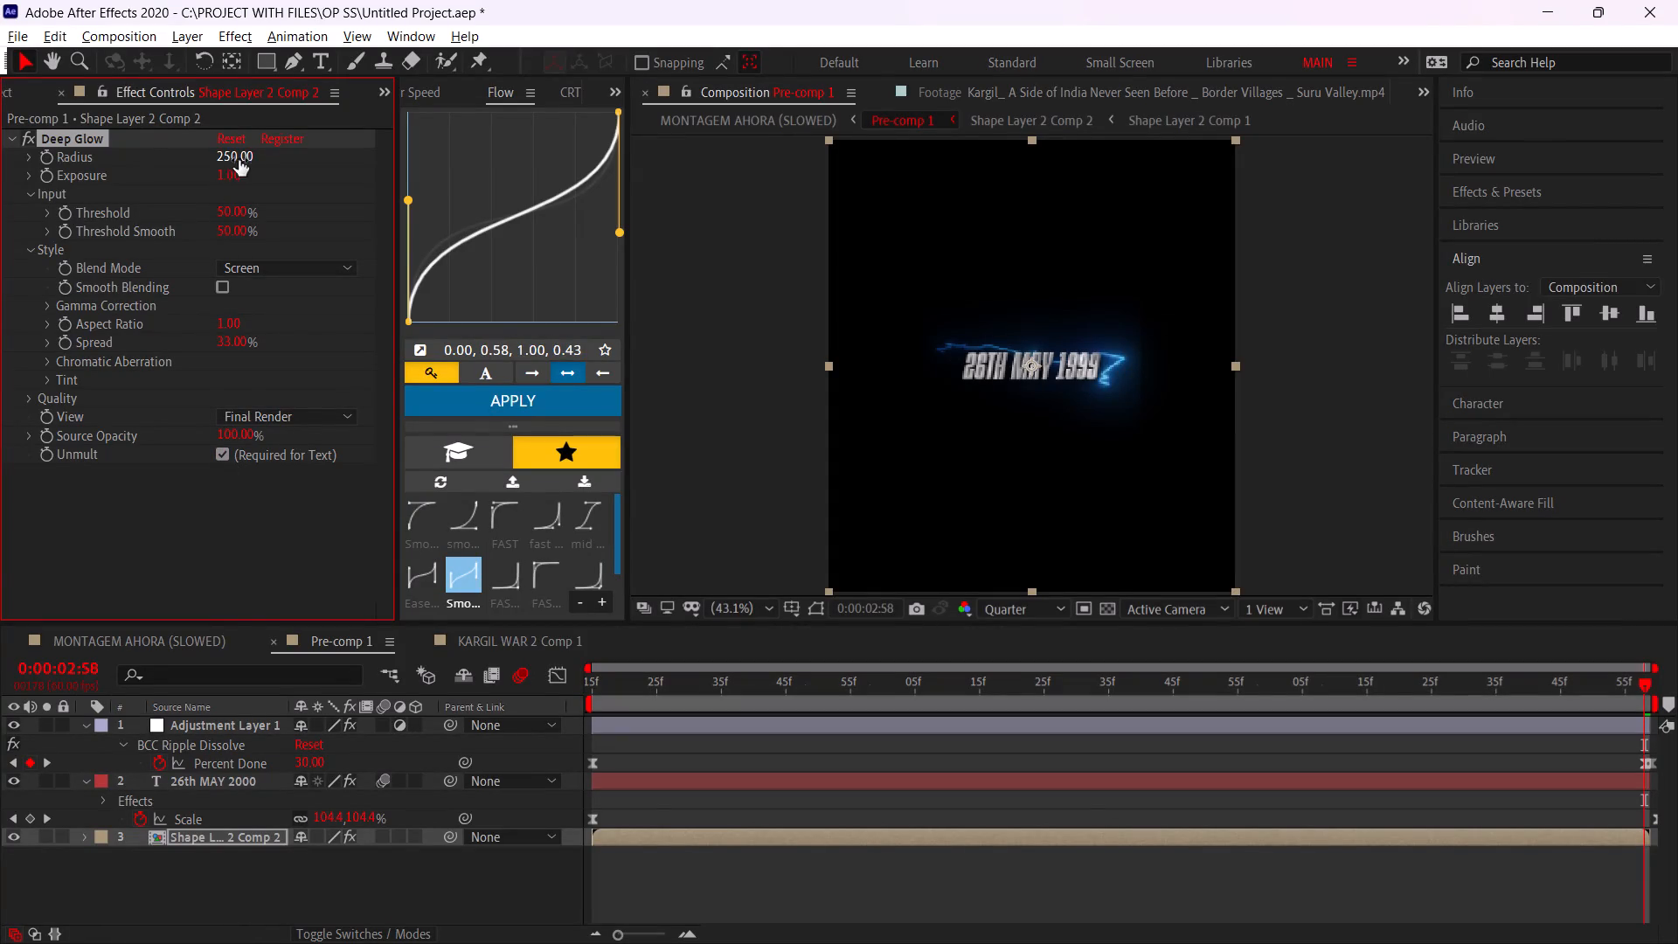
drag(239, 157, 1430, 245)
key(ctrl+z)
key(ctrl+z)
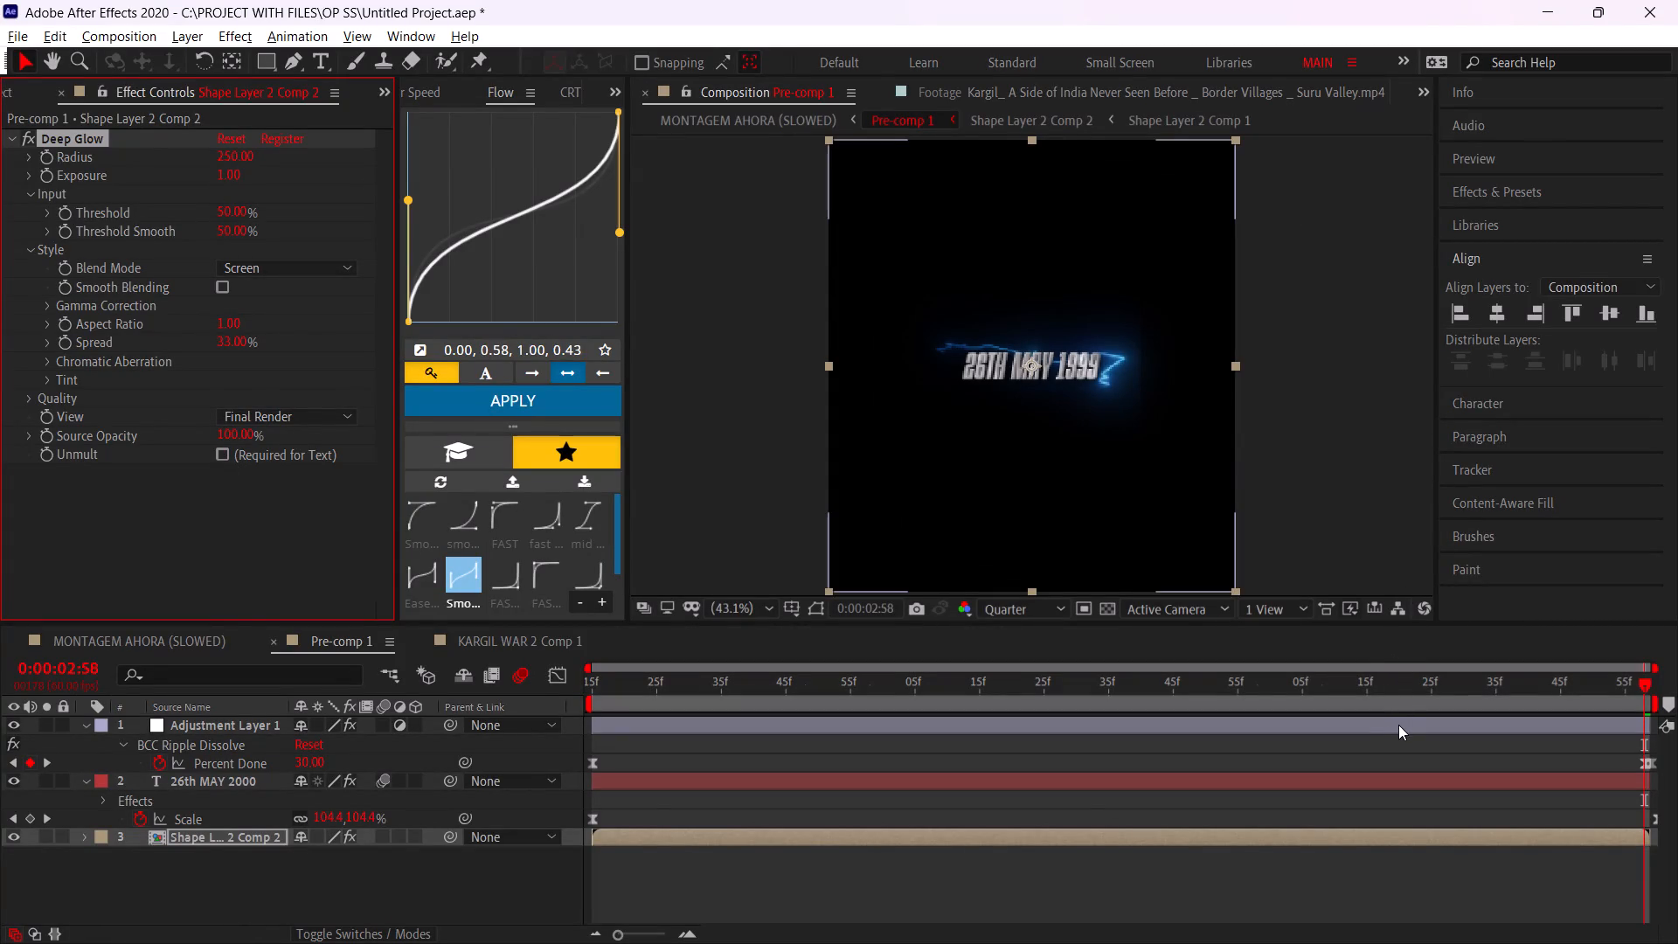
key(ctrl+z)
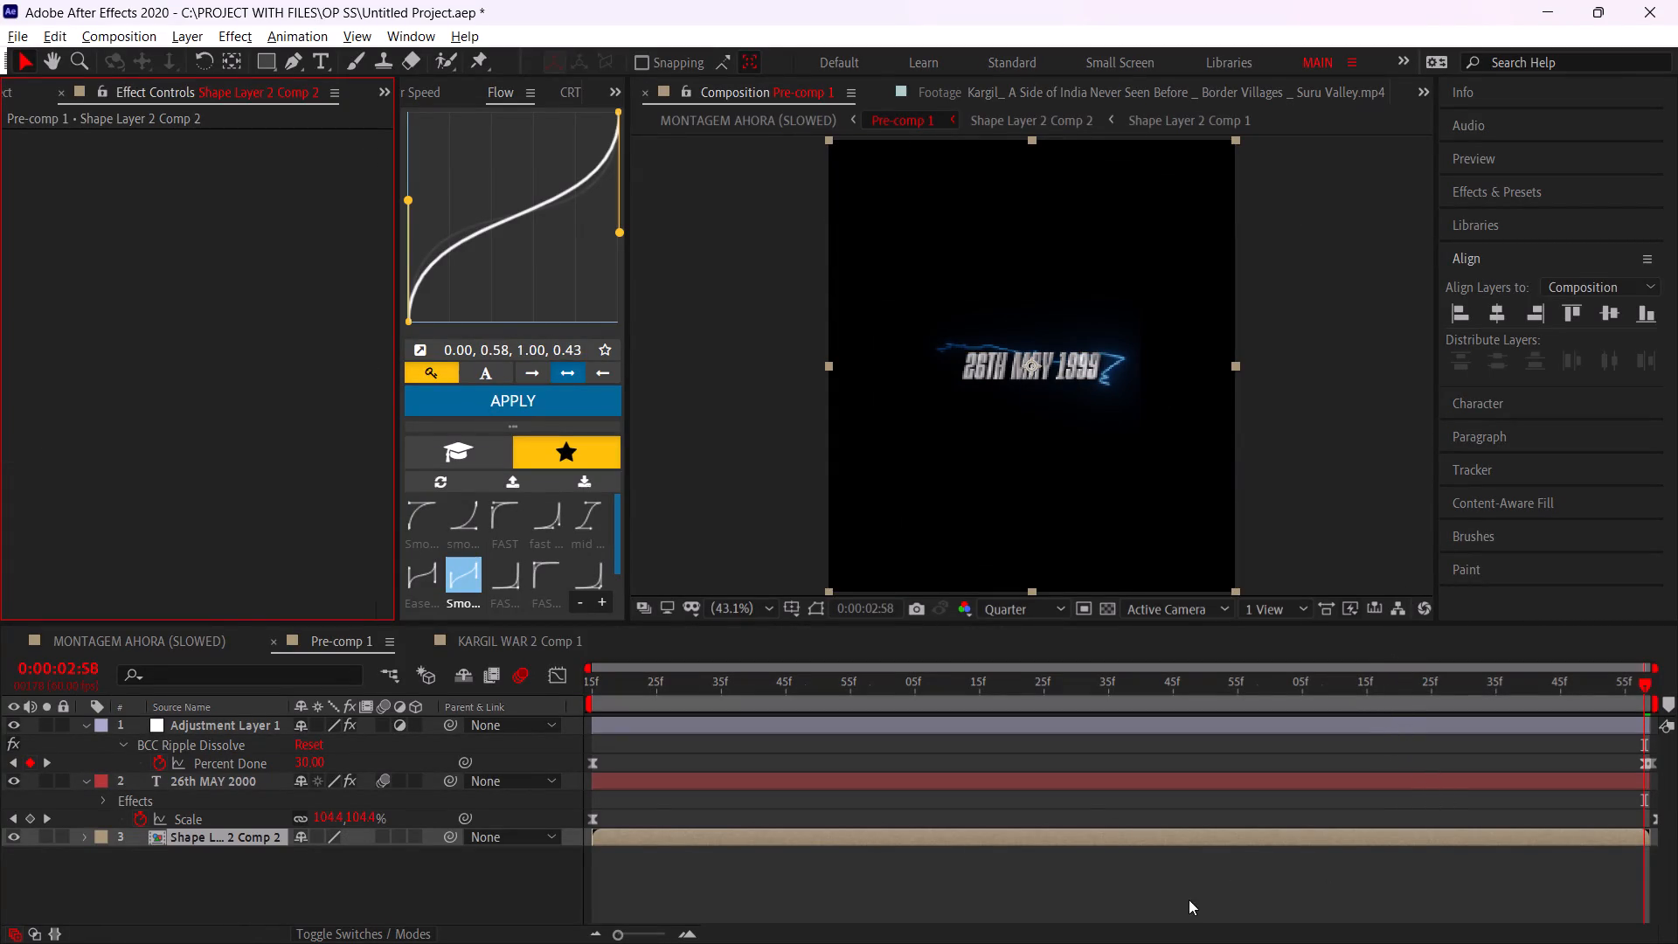
Apply the Deep Glow 2 effect to the pre-composed outline layer.
click(1189, 899)
click(1055, 846)
click(1056, 833)
key(ctrl+space)
key(d)
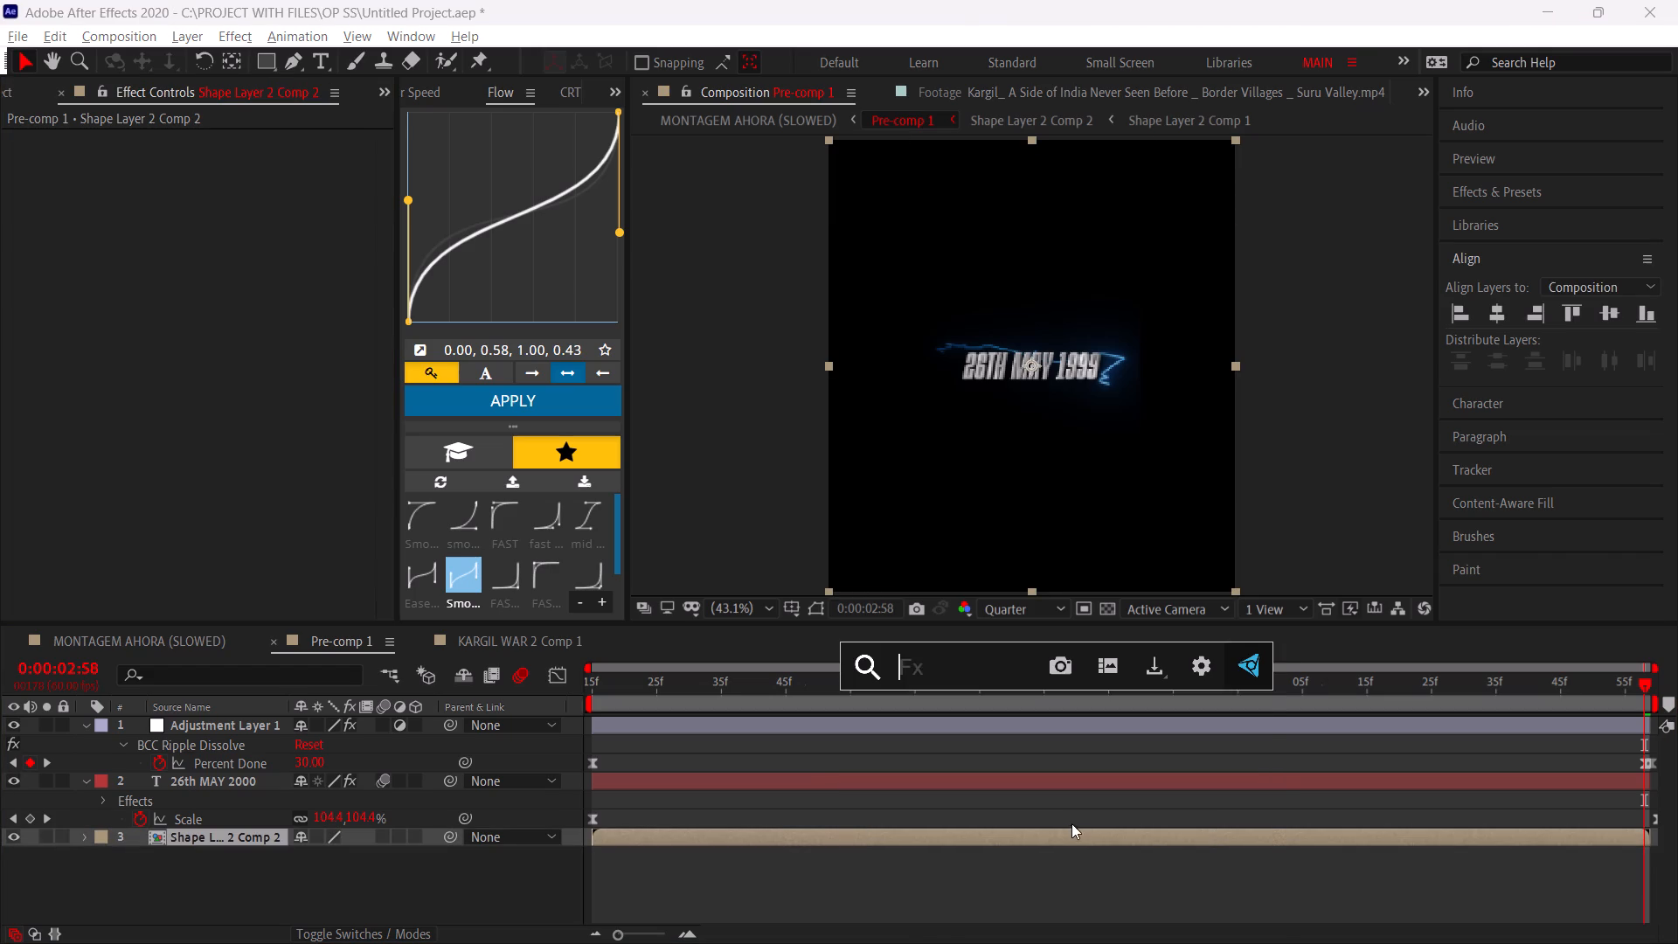
key(e)
click(1009, 740)
click(1009, 869)
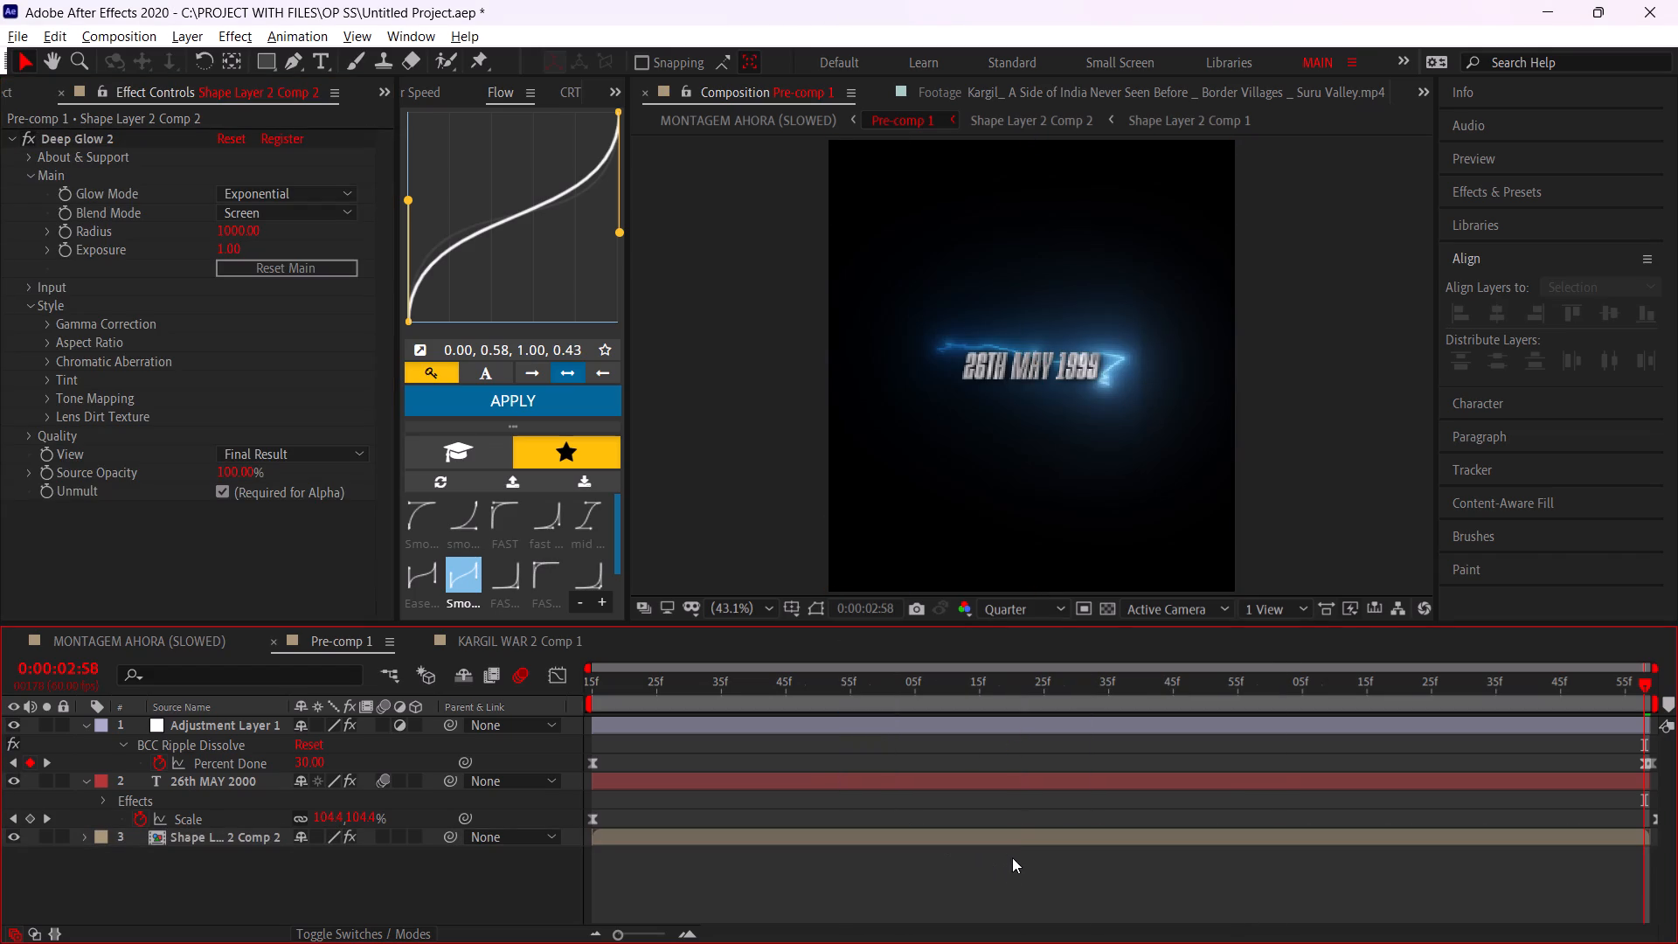
Set the composition preview resolution to Full.
click(1009, 608)
click(1027, 659)
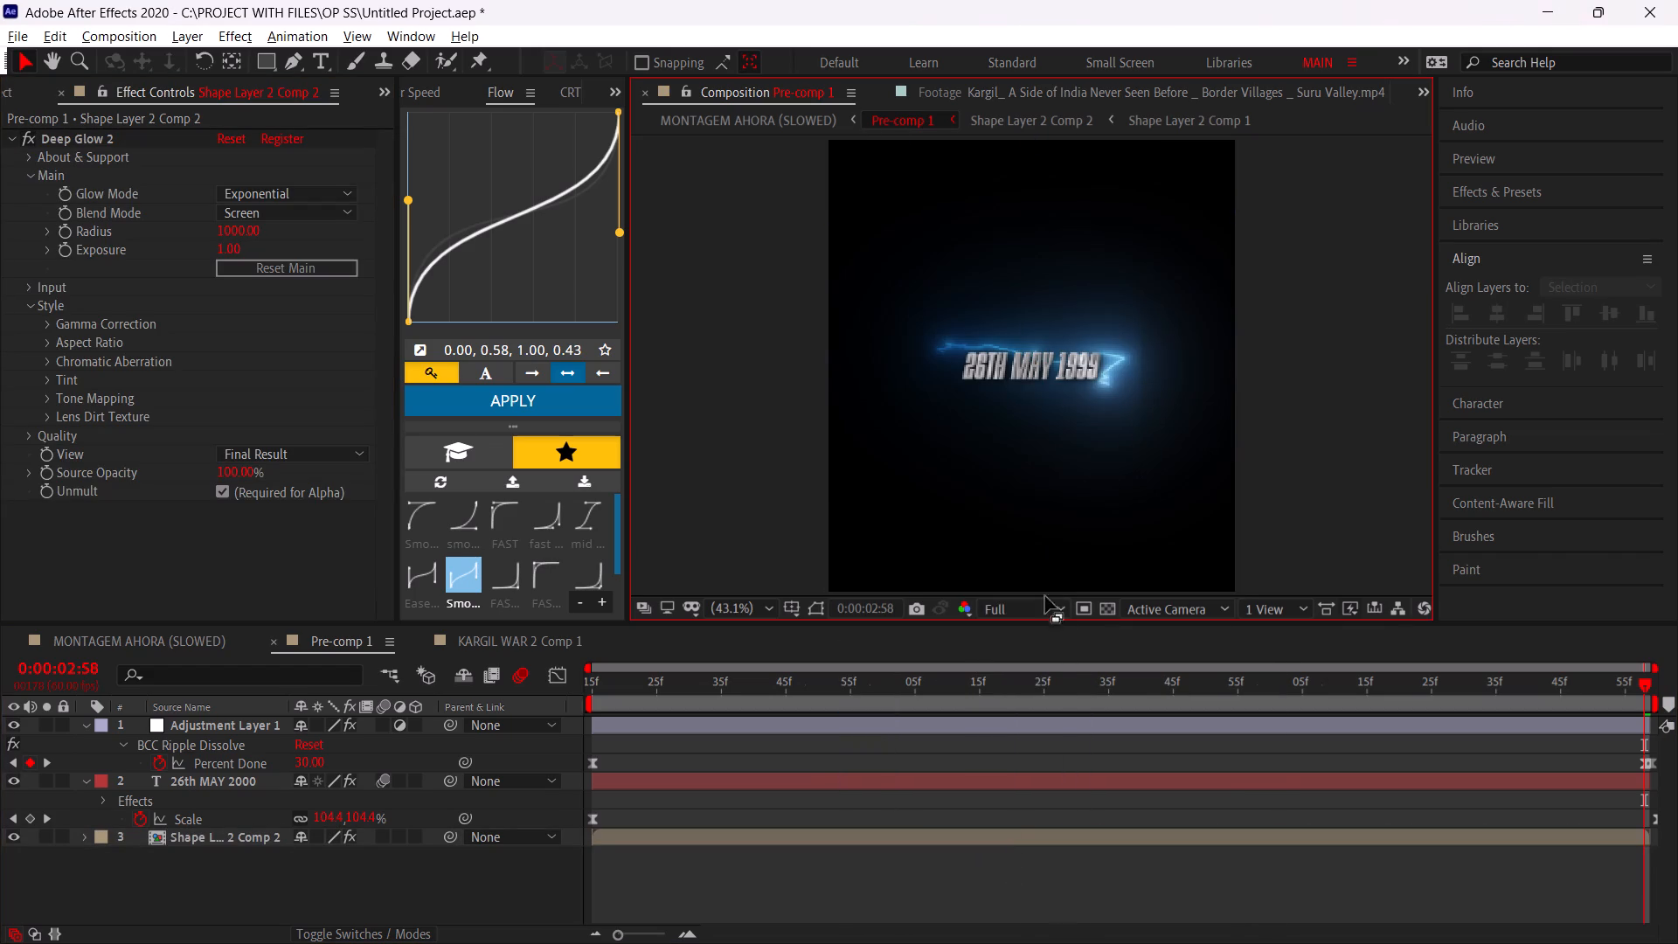
Set the Deep Glow 2 Exposure on the pre-composed outline layer to 0.93.
alt+scroll(1146, 386, up, 2)
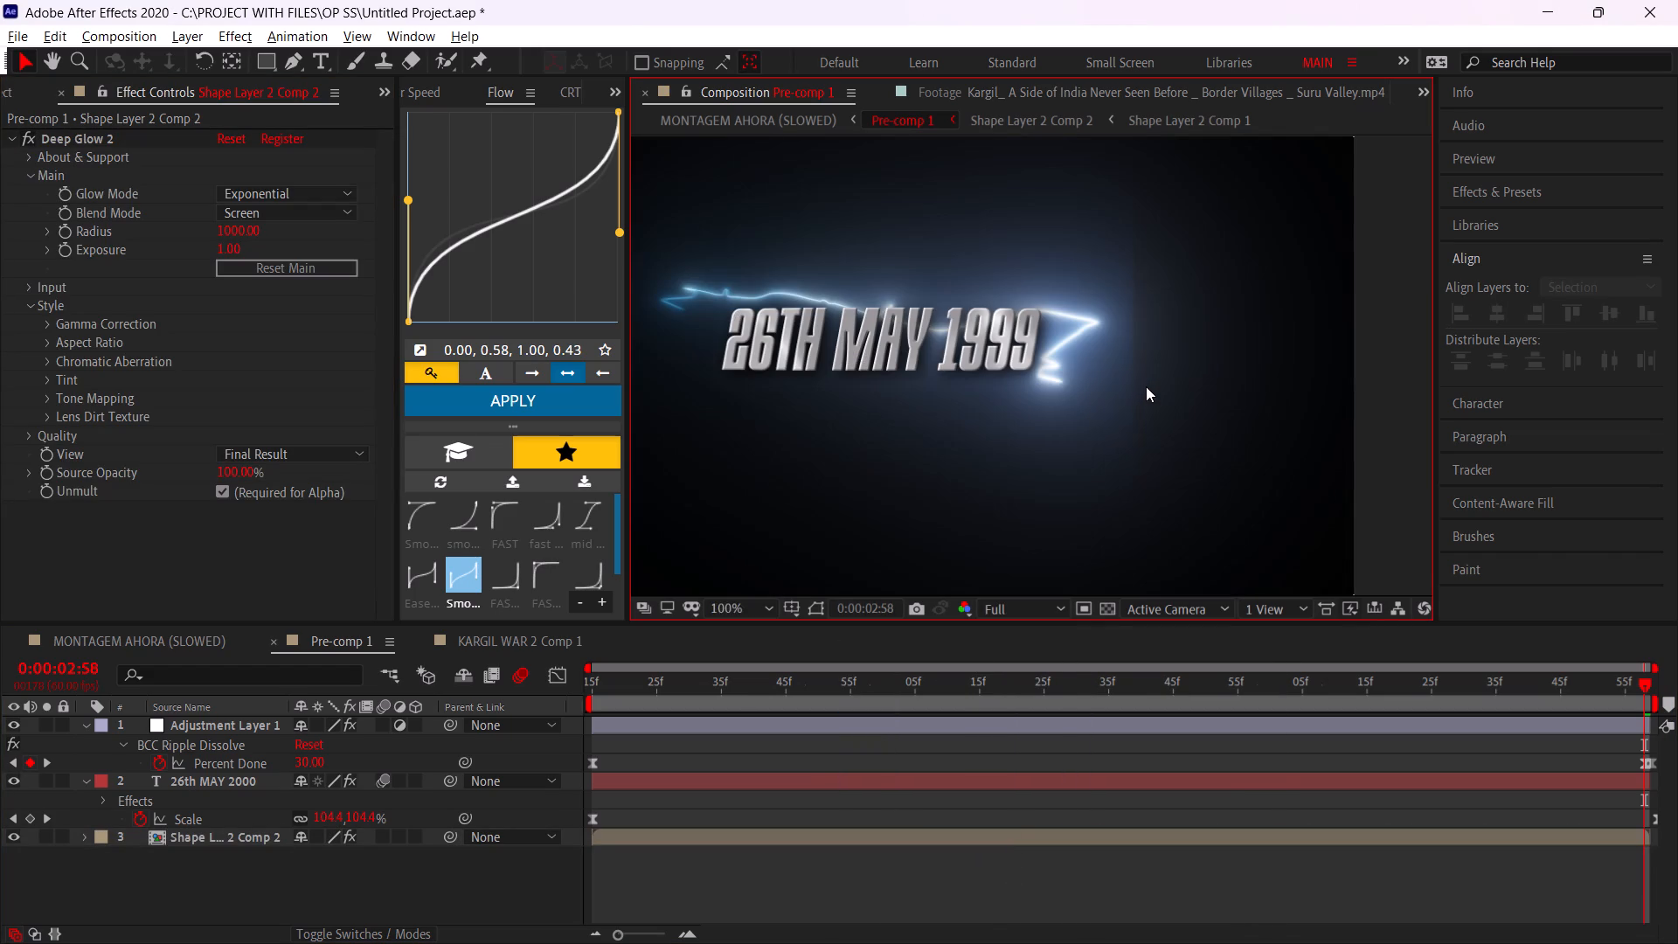
drag(236, 249, 166, 242)
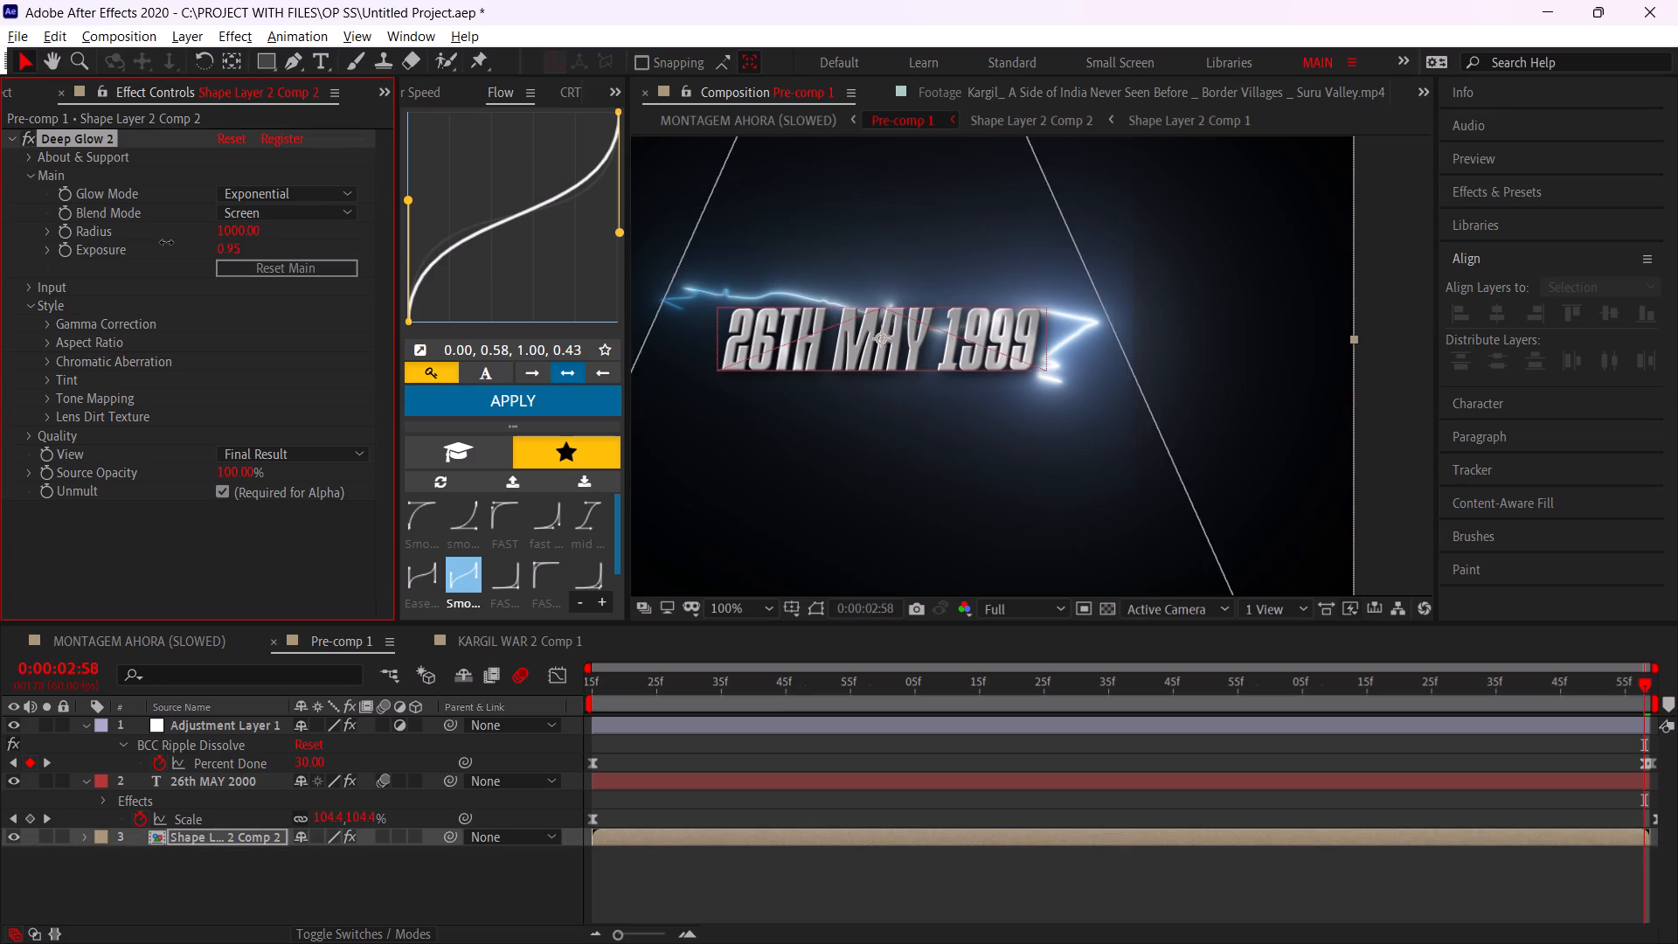
drag(166, 242, 150, 241)
Check the nested outline composition and the KARGIL WAR 2 composition, and return to Pre-comp 1.
double_click(739, 837)
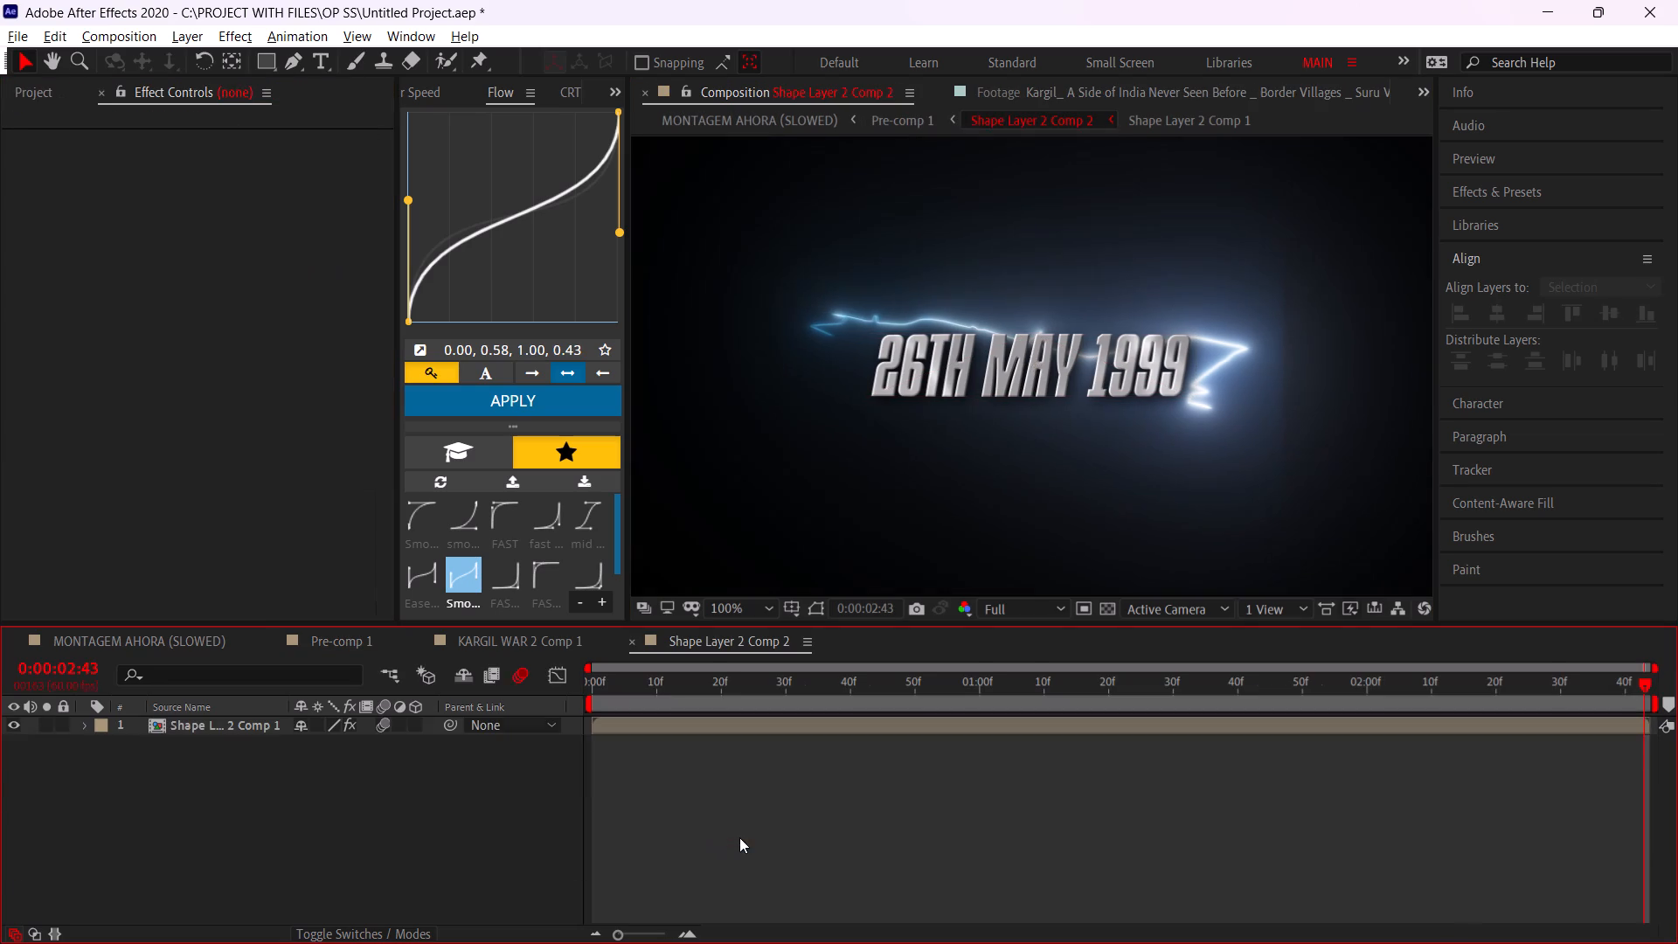
click(900, 800)
scroll(498, 642, up, 1)
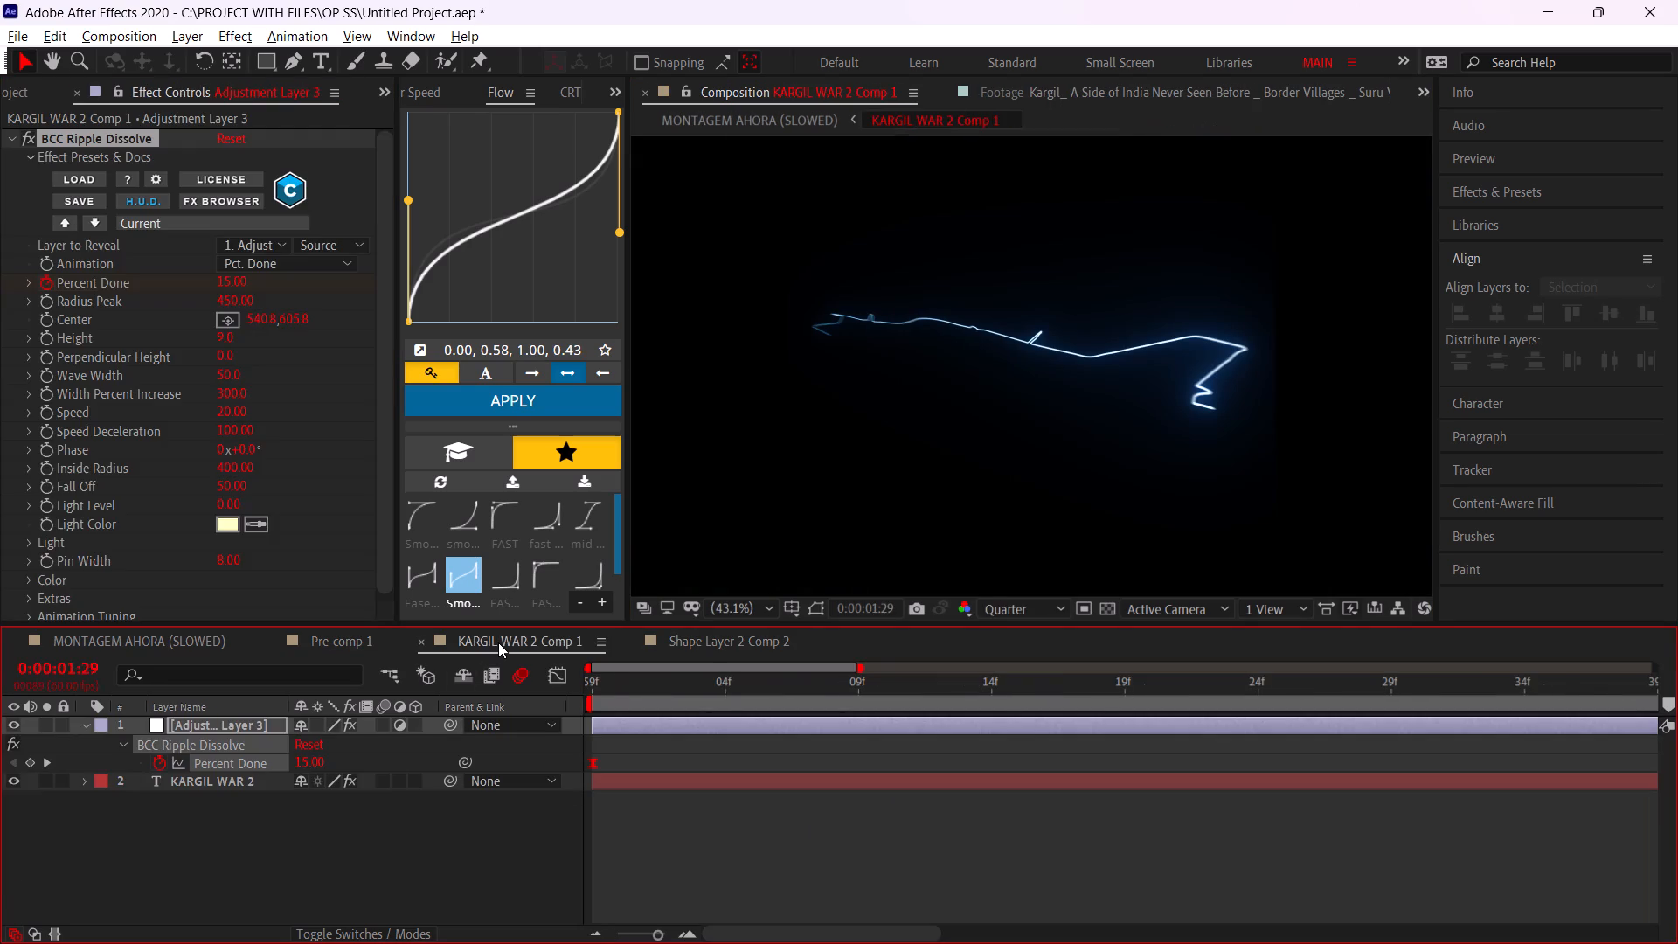
scroll(498, 642, up, 1)
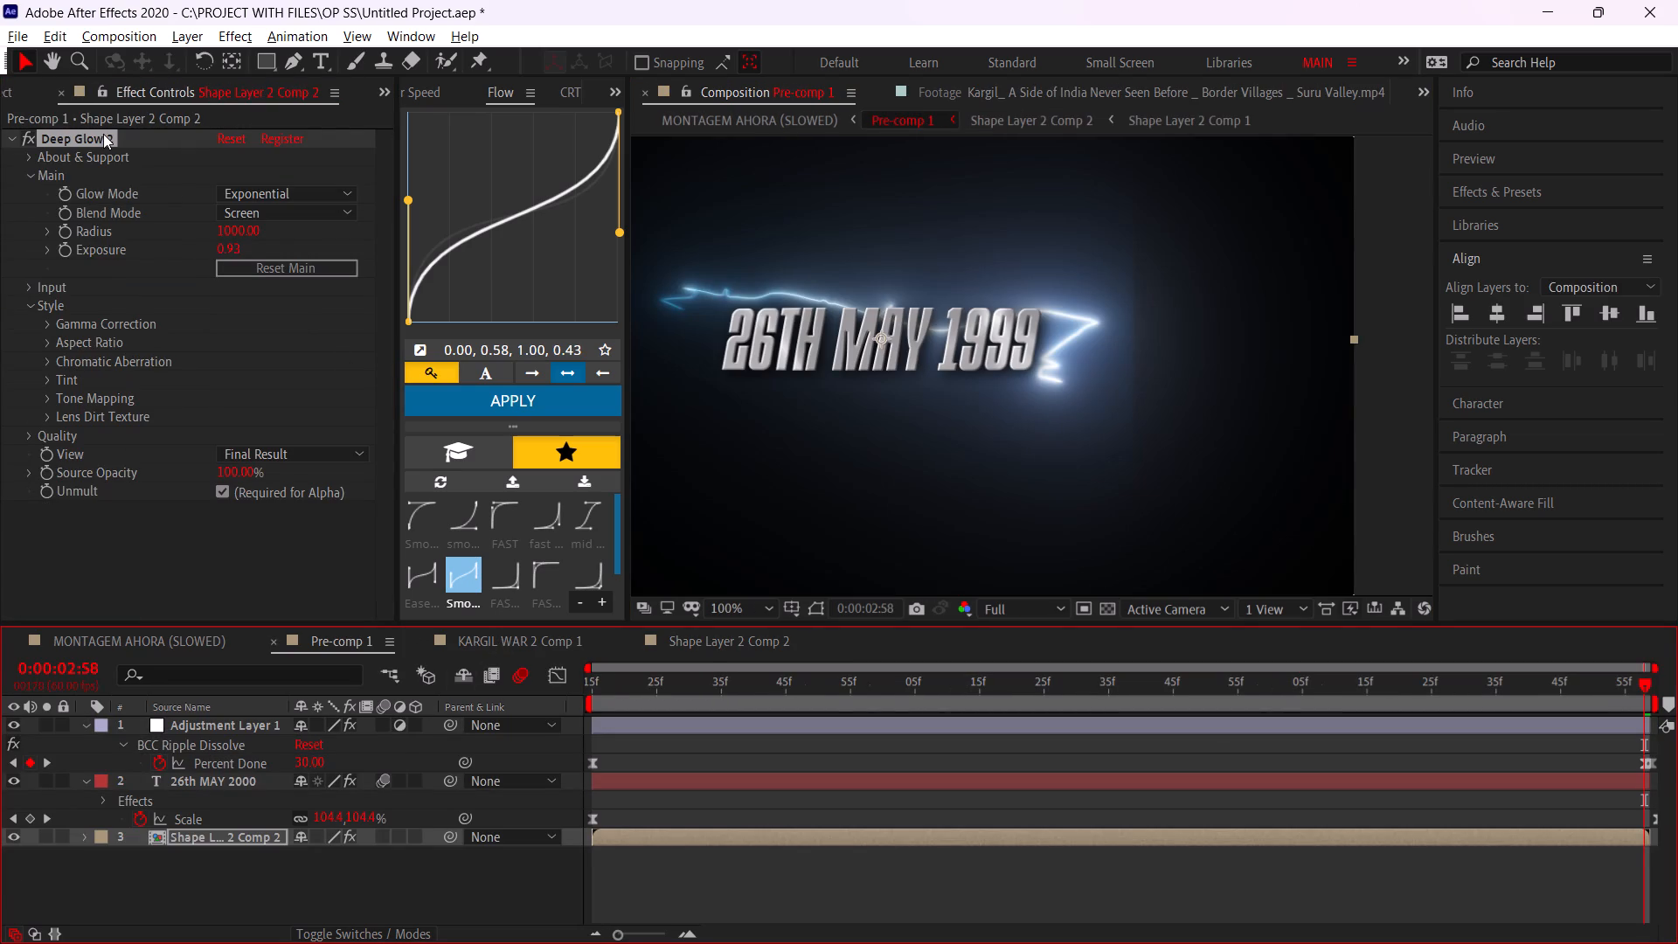
Remove the Deep Glow 2 effect from the pre-composed outline layer Shape Layer 2 Comp 2.
click(101, 134)
key(Delete)
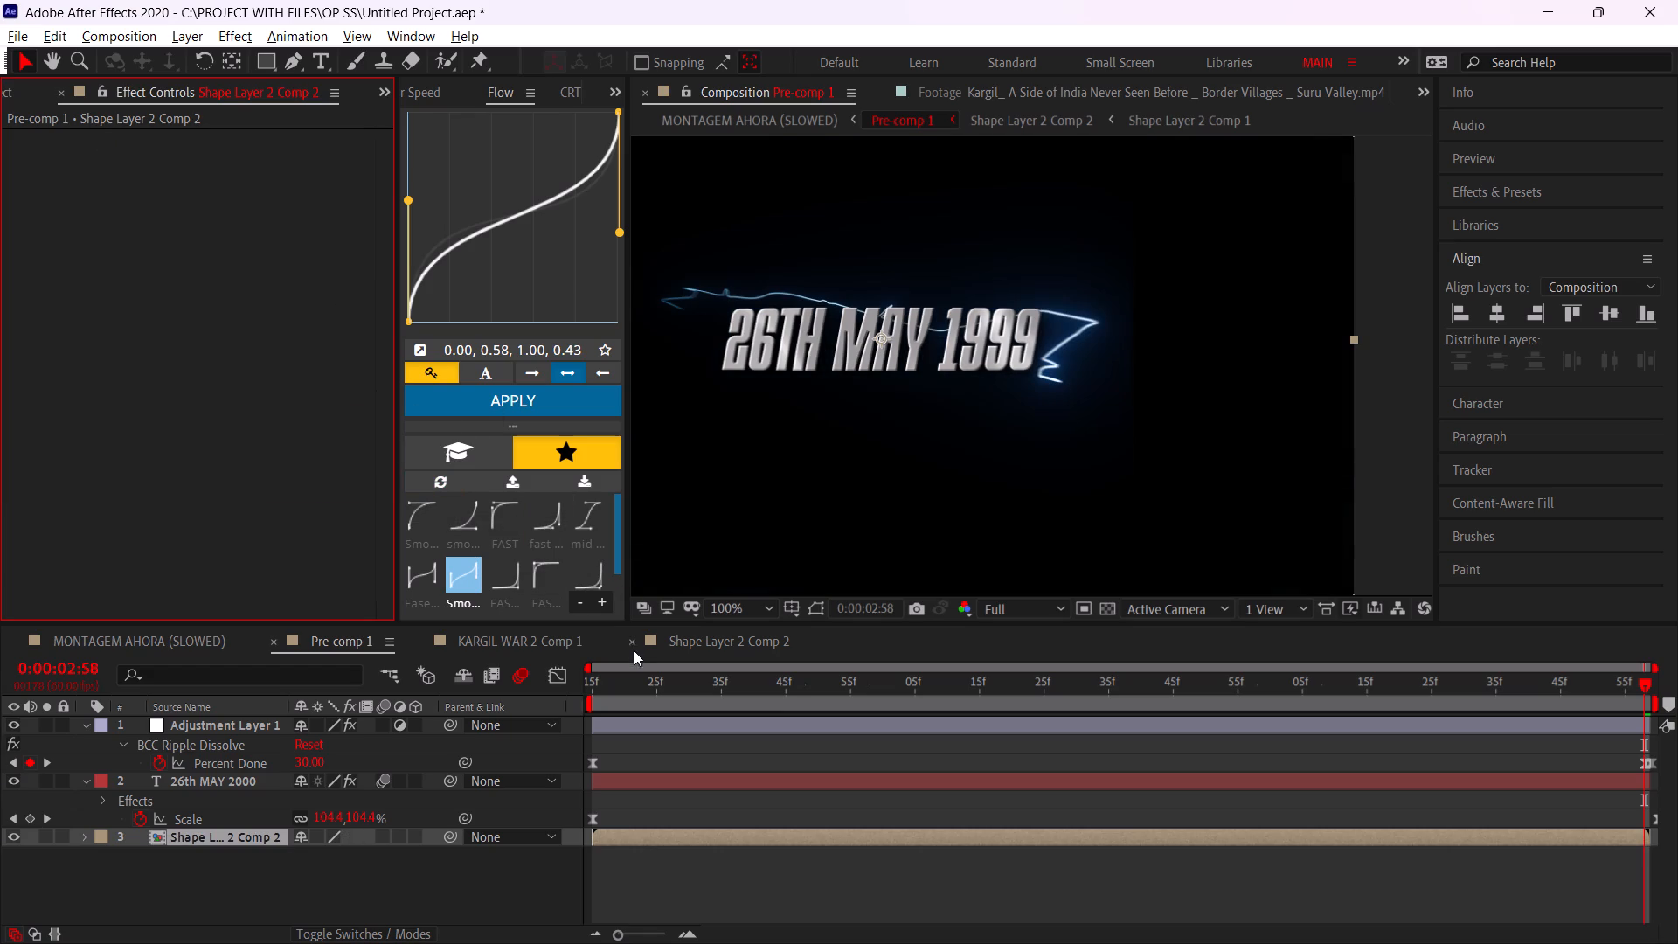
Play back the MONTAGEM AHORA (SLOWED) composition repeatedly from the start to review the date title, outline glow and KARGIL WAR title.
scroll(310, 634, up, 3)
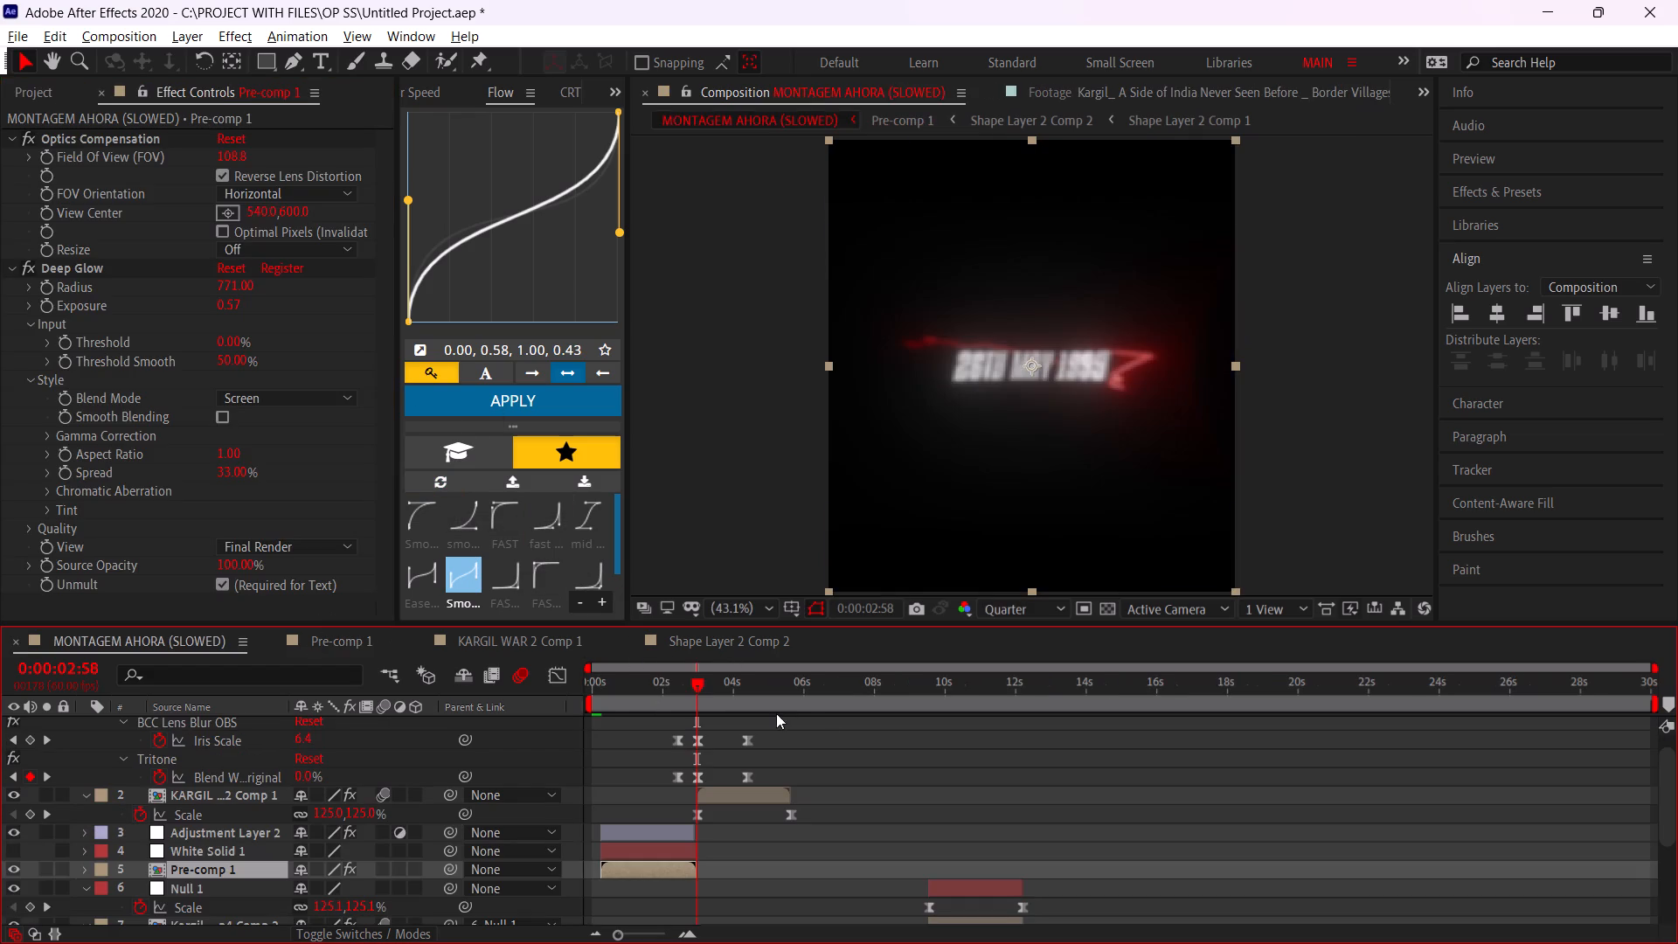
alt+scroll(838, 728, down, 5)
drag(859, 689, 958, 711)
key(space)
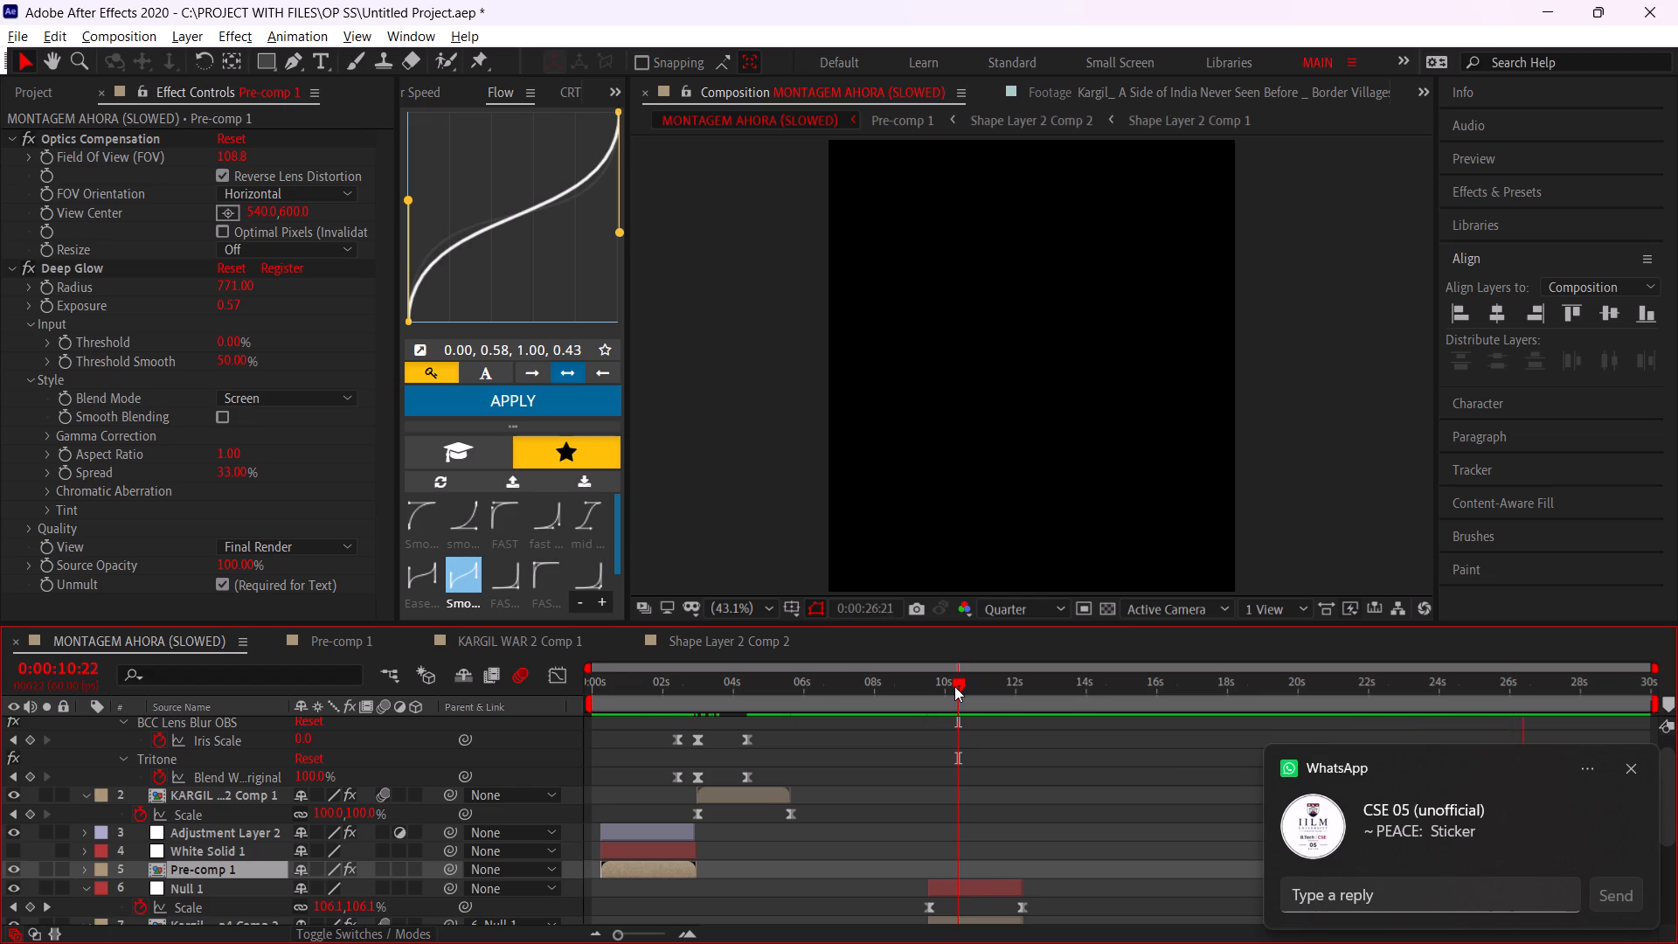
drag(638, 699, 358, 751)
key(space)
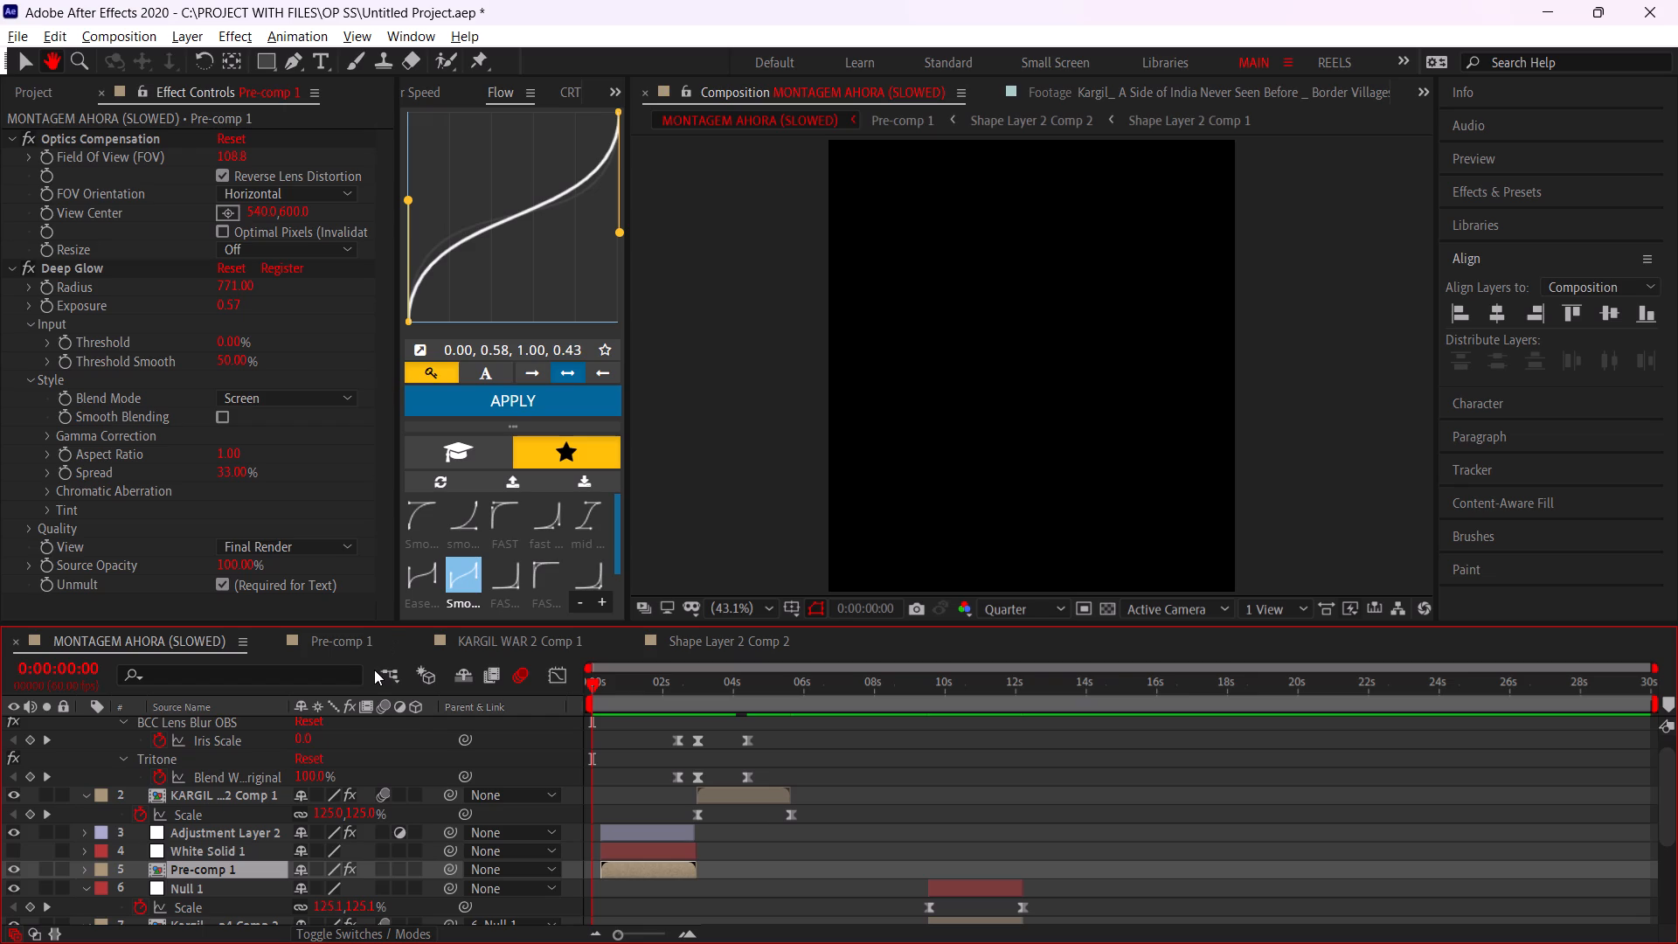
key(space)
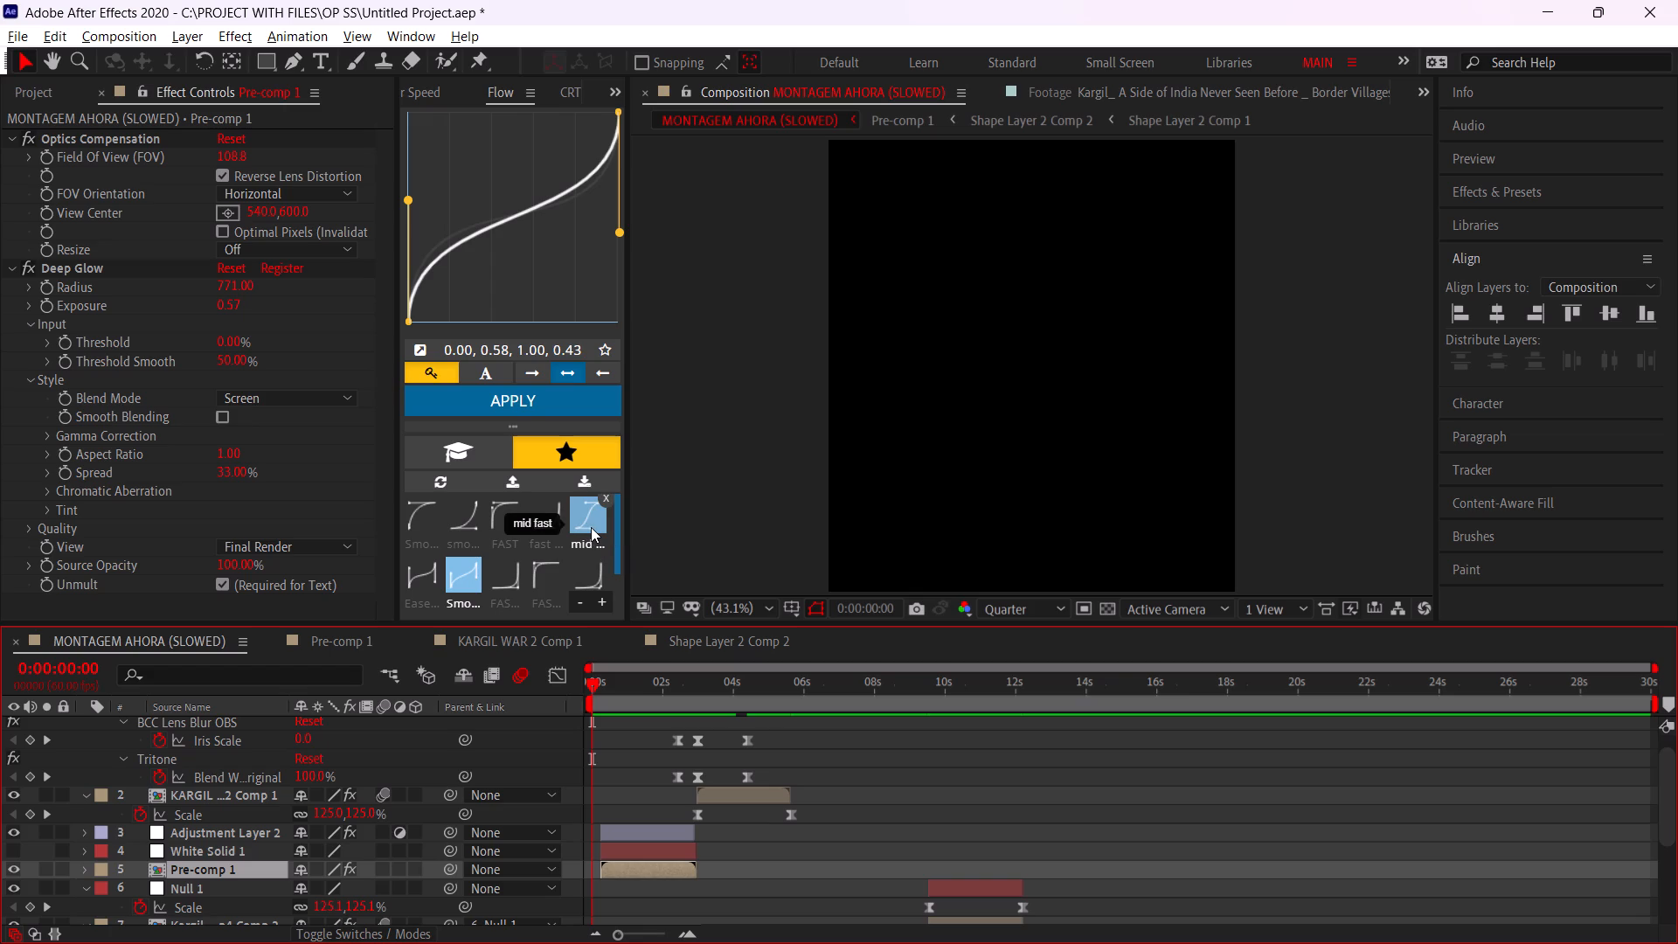
key(space)
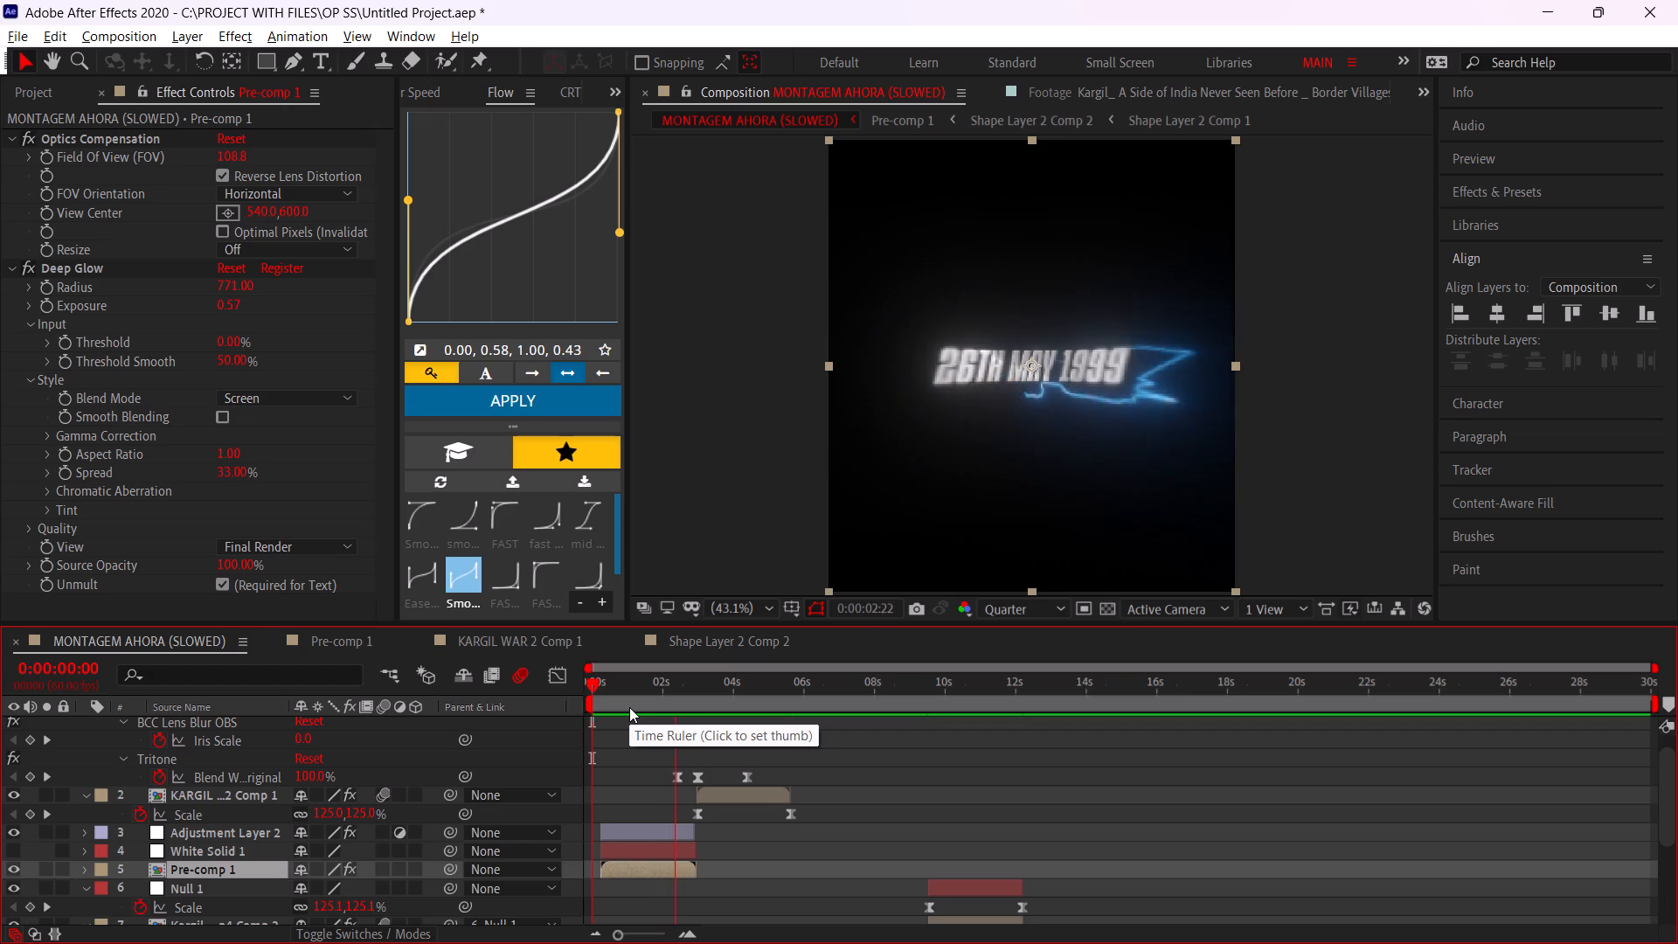
drag(648, 695, 439, 729)
key(space)
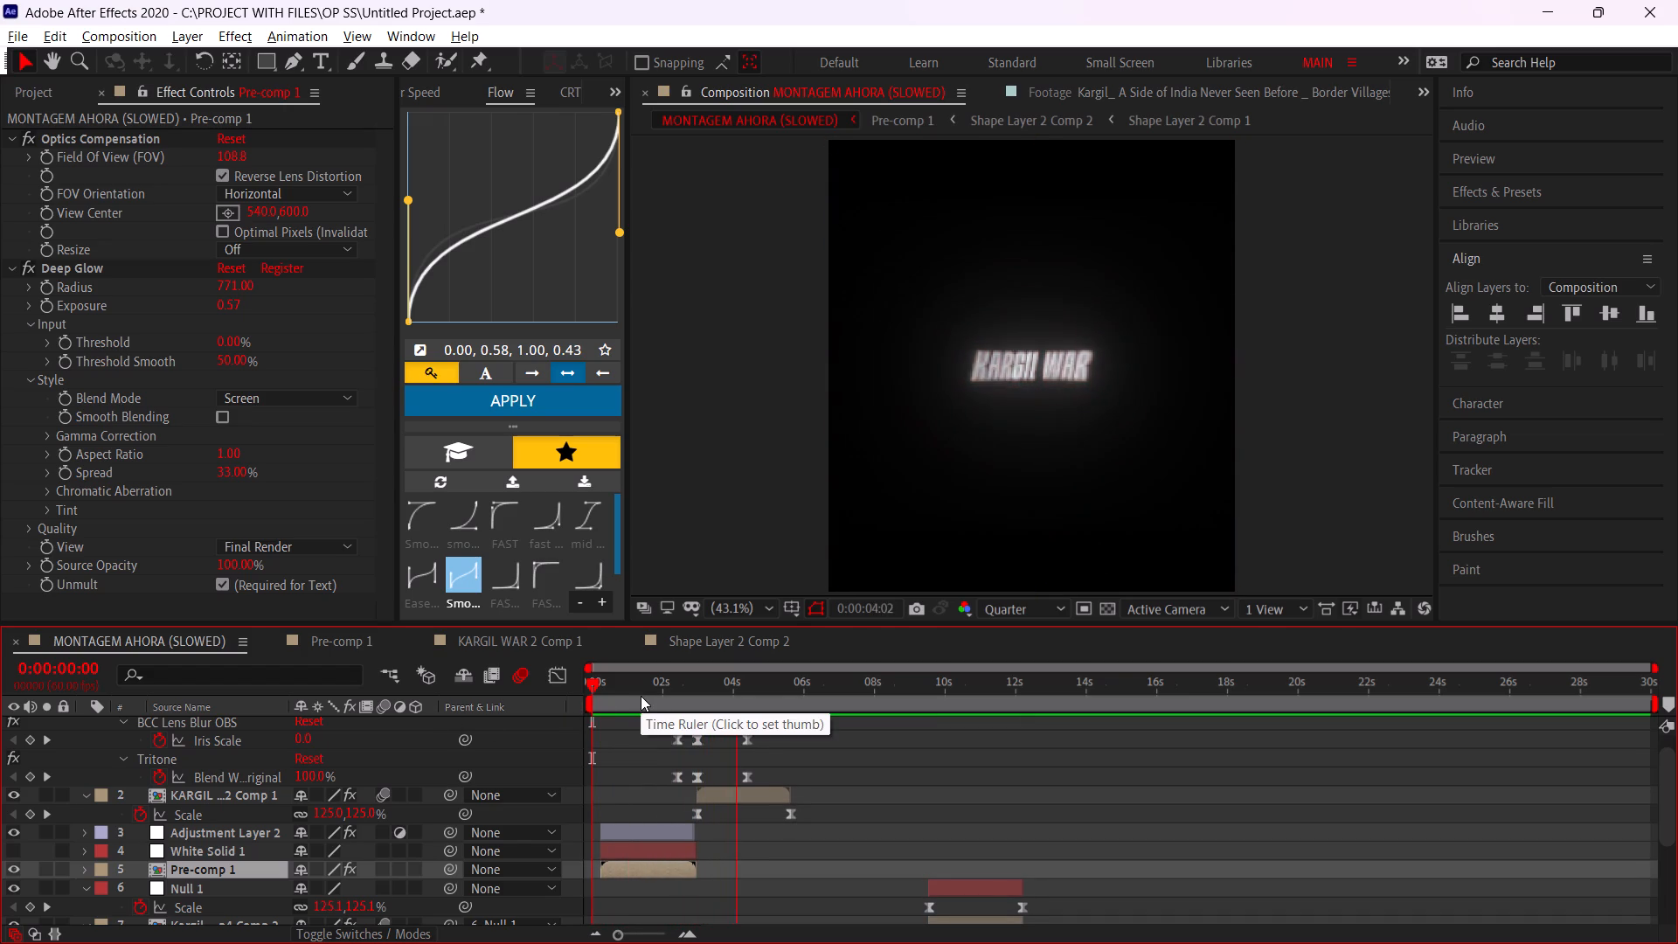
drag(641, 696, 559, 726)
key(space)
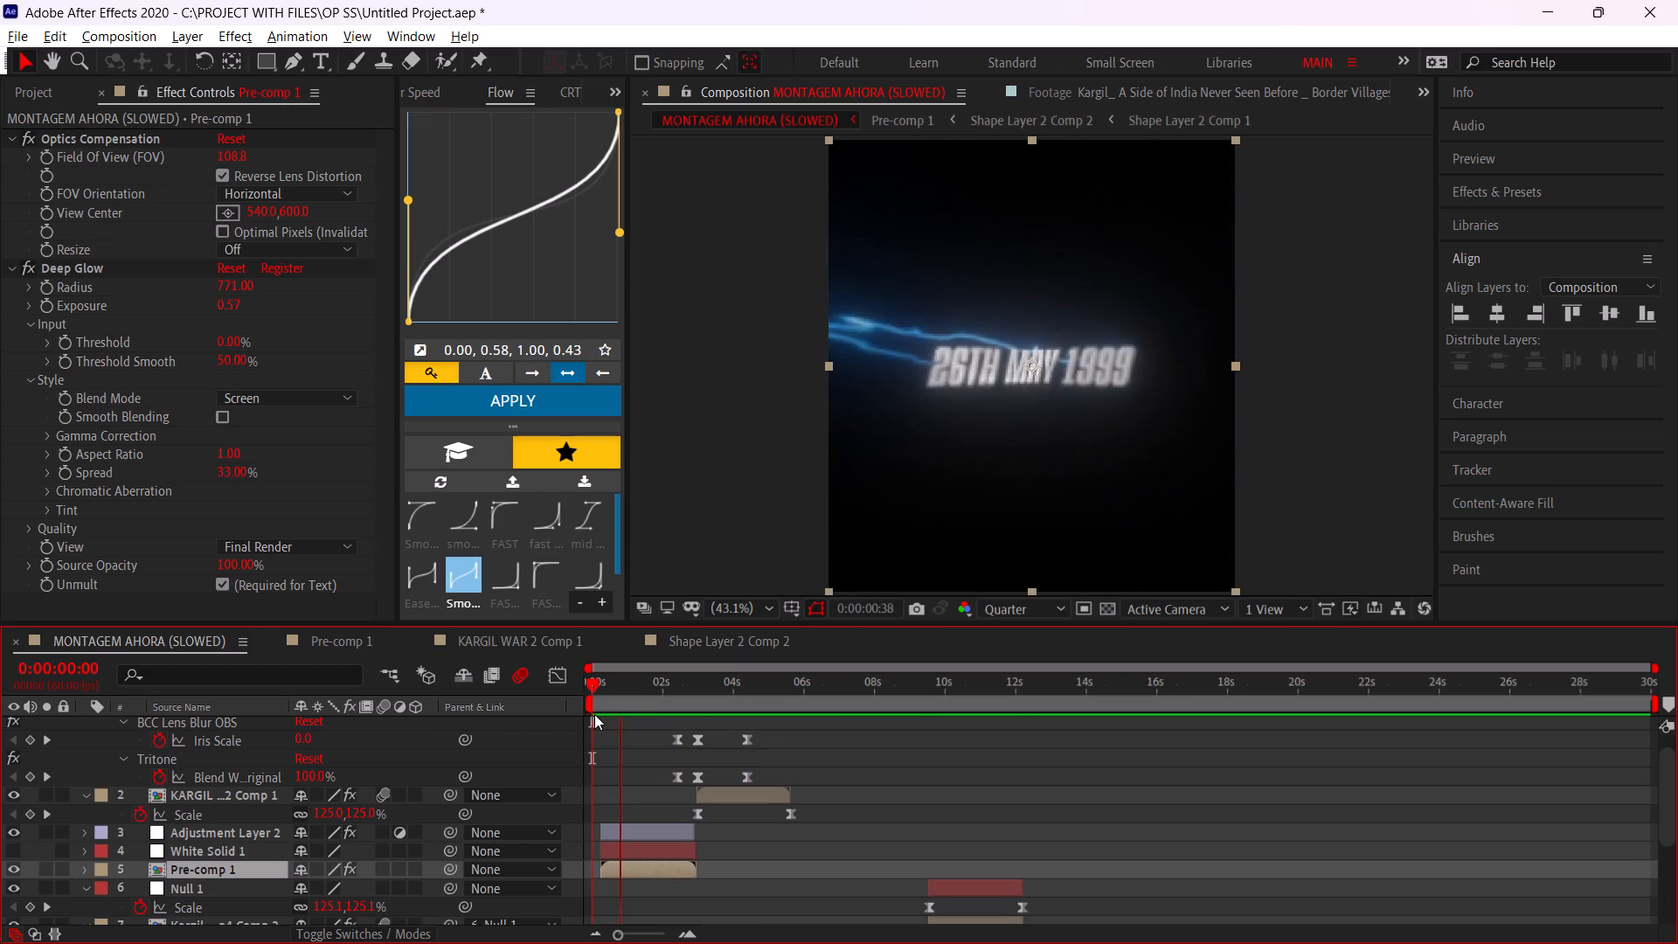
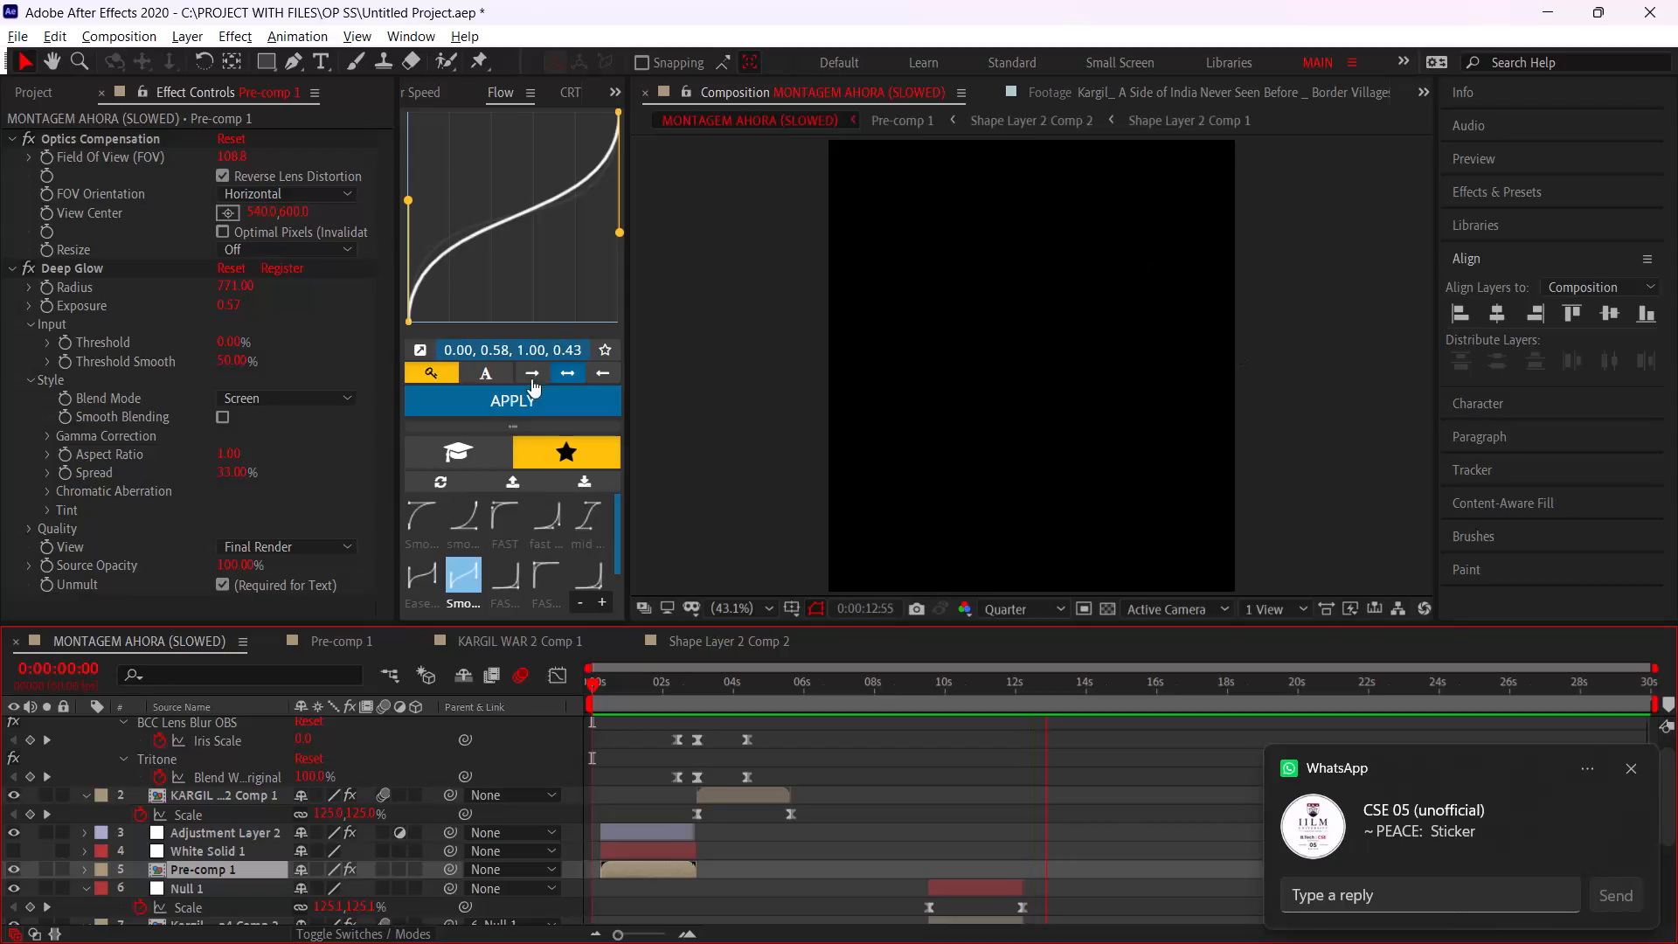
Play the MONTAGEM AHORA (SLOWED) composition from the start again, and park the current time at 0:00:04:55 on the KARGIL WAR title.
drag(688, 707, 503, 717)
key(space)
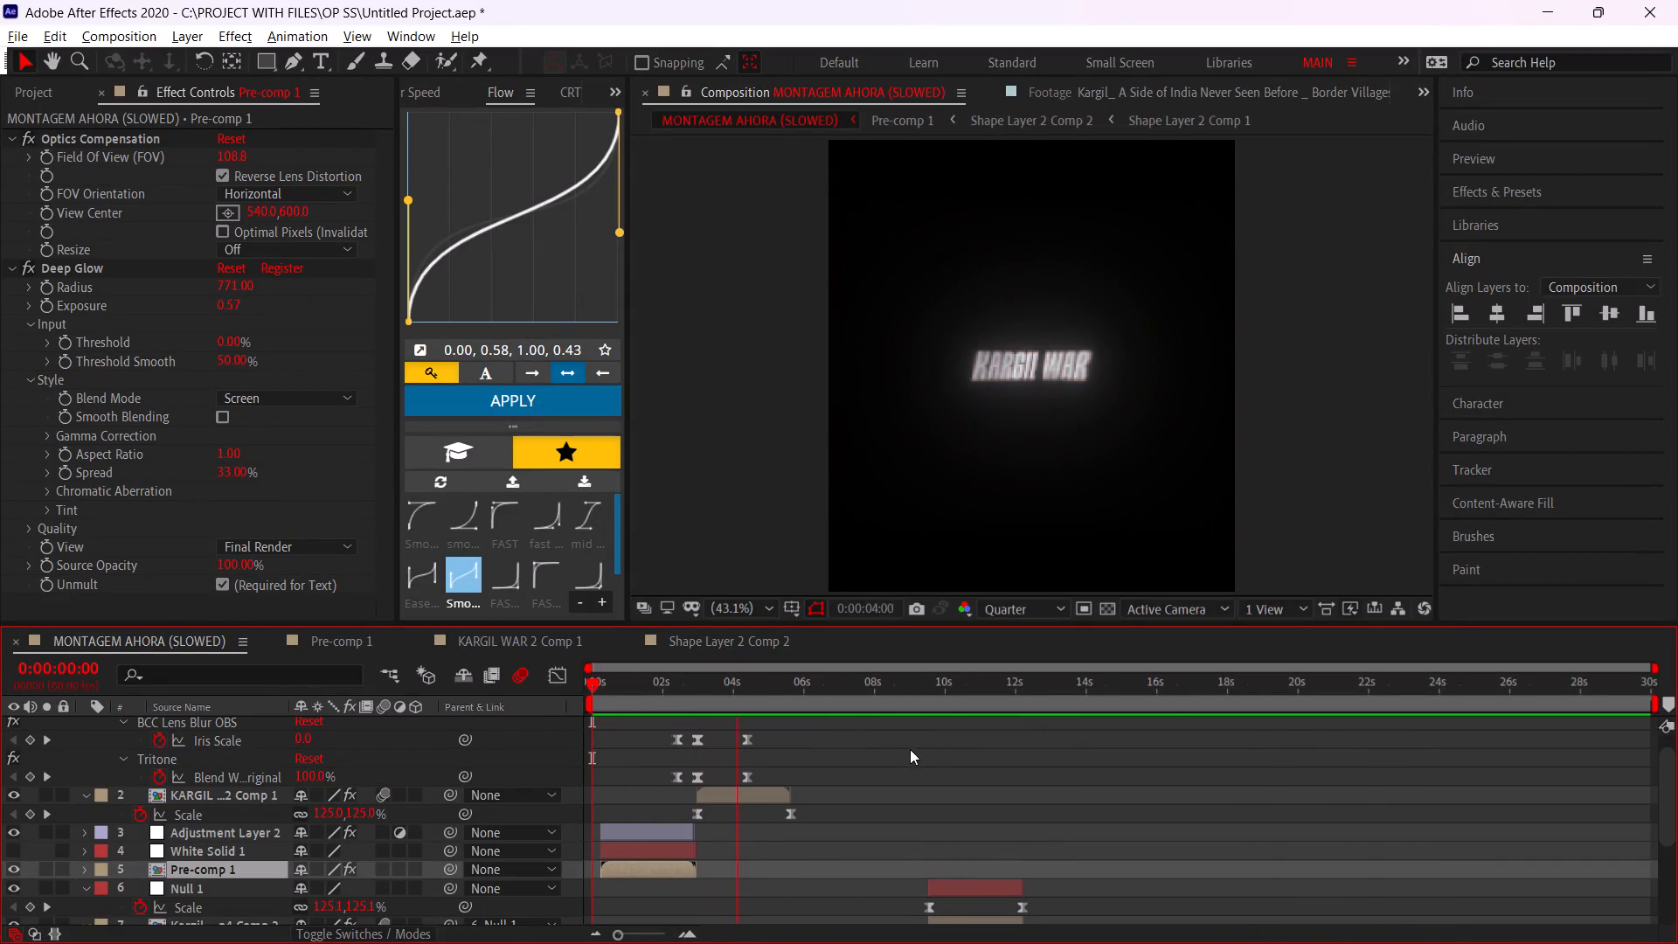
click(766, 701)
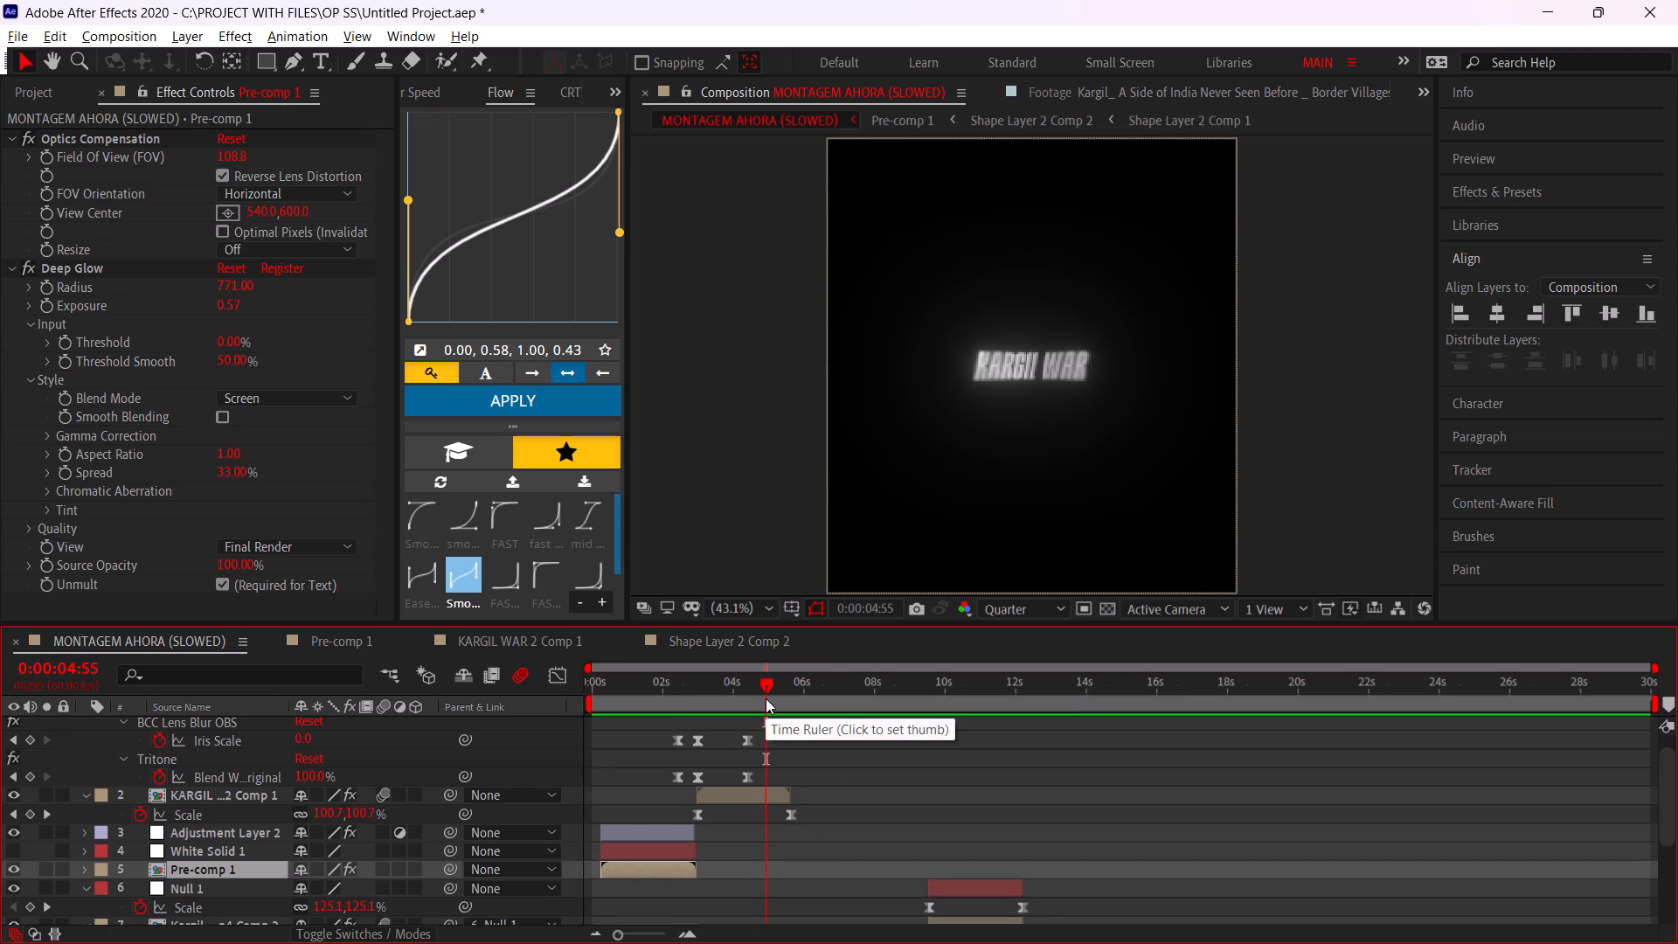